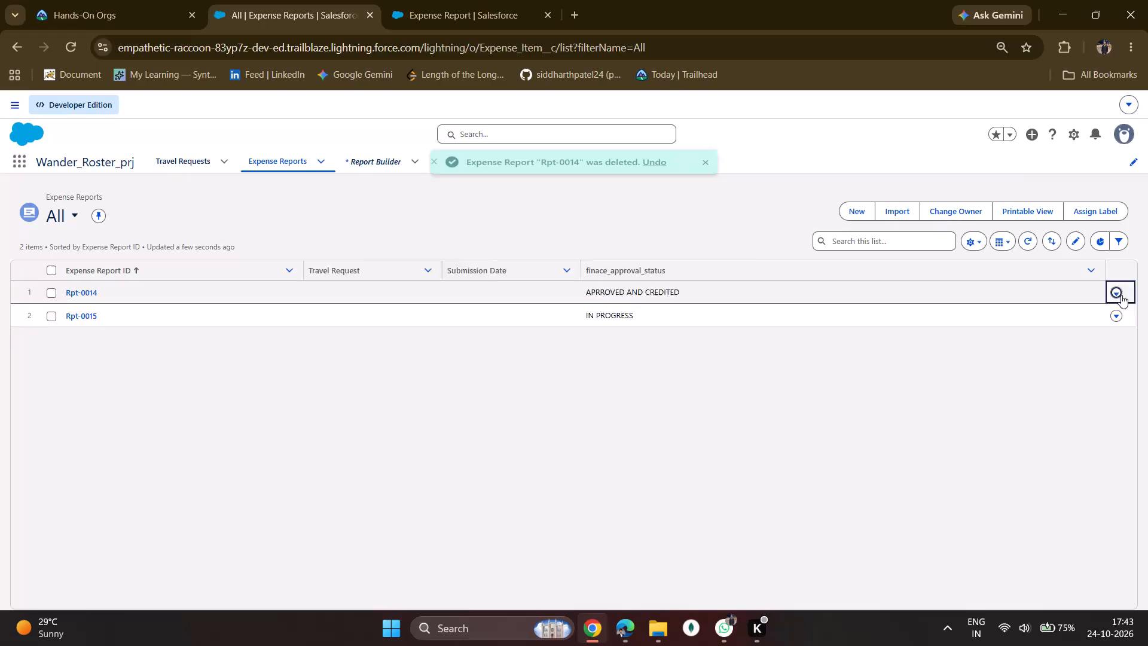
Delete the remaining expense report, Rpt-0015, from the Expense Reports list.
left_click(1113, 294)
left_click(1100, 251)
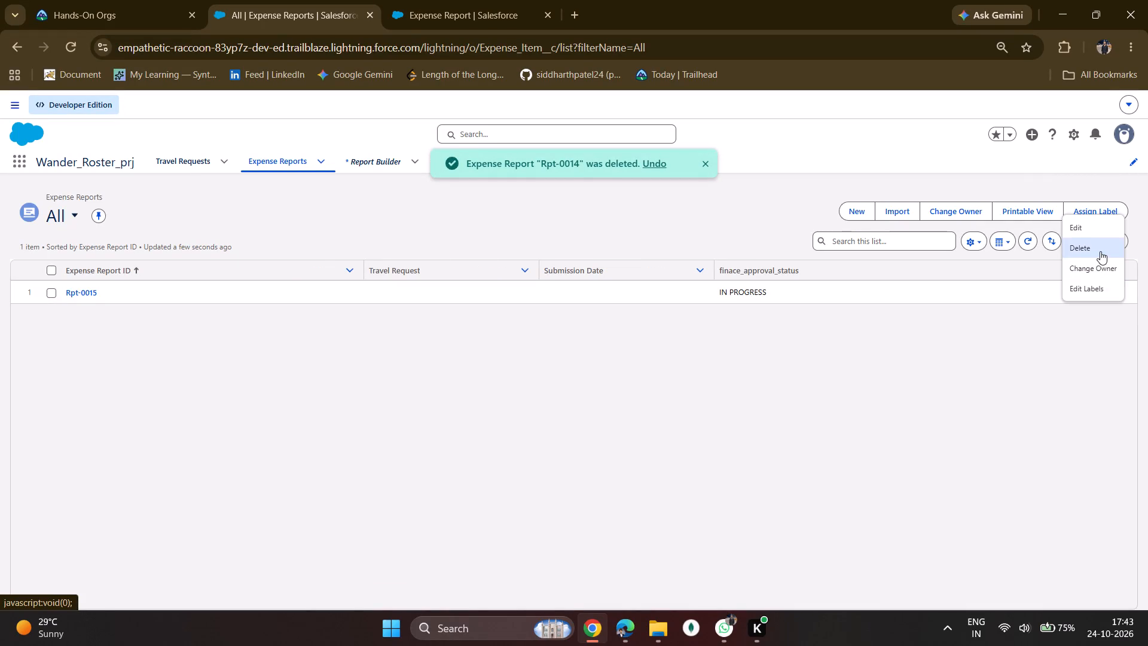
left_click(729, 376)
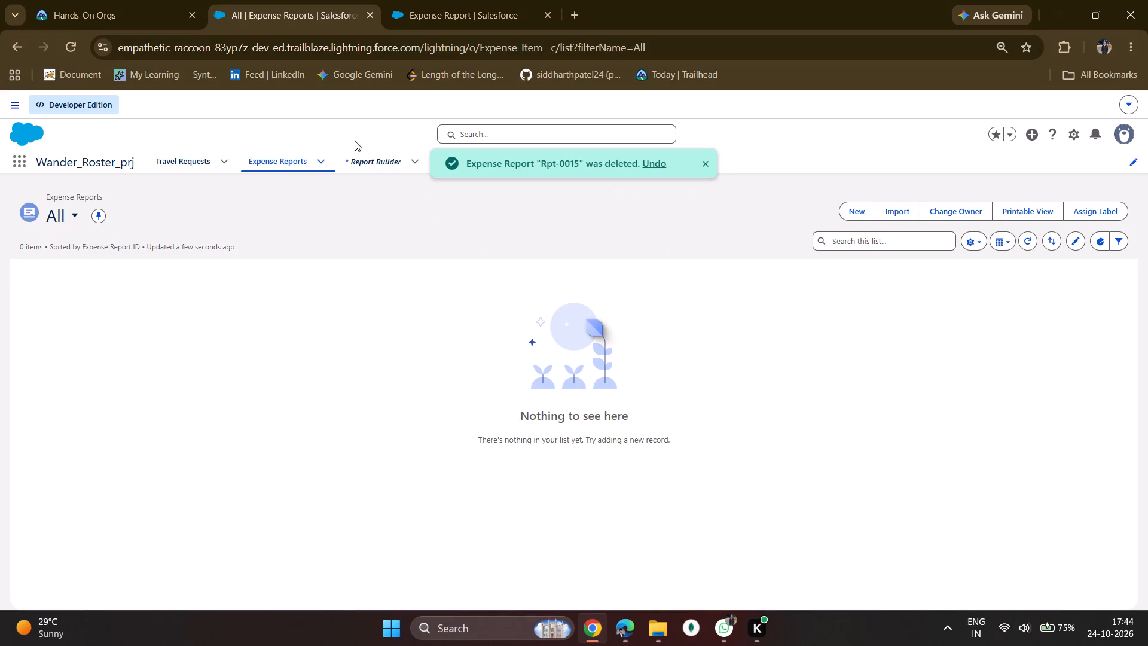
Close the open Report Builder item in the Wander_Roster_prj app.
left_click_drag(451, 357, 456, 349)
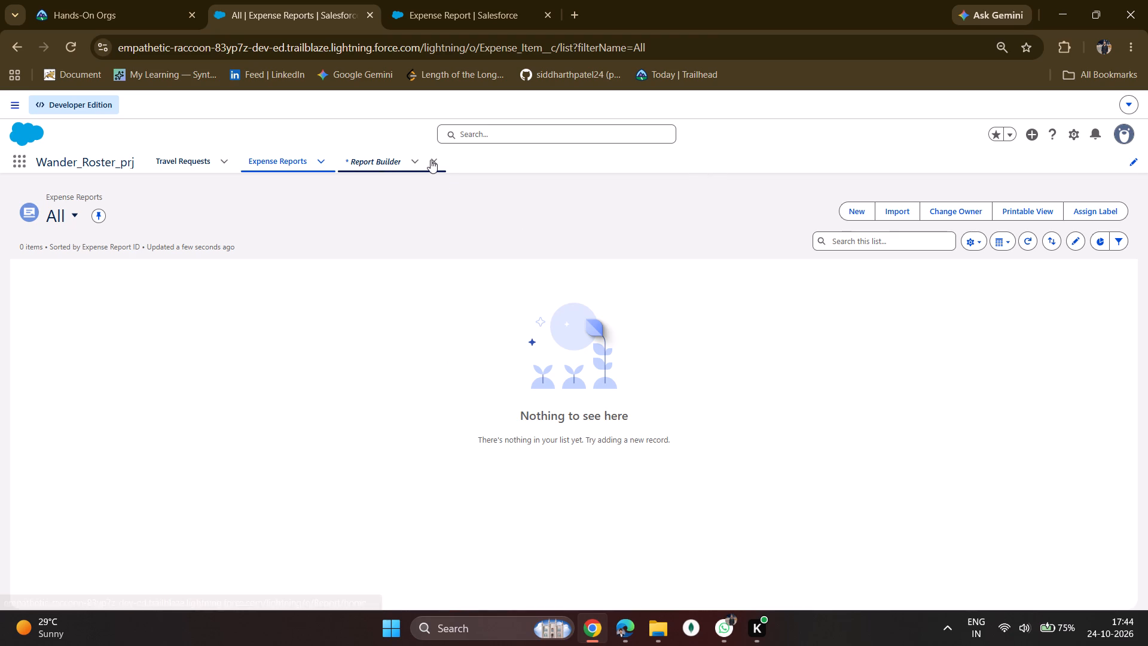
left_click(437, 159)
left_click(433, 164)
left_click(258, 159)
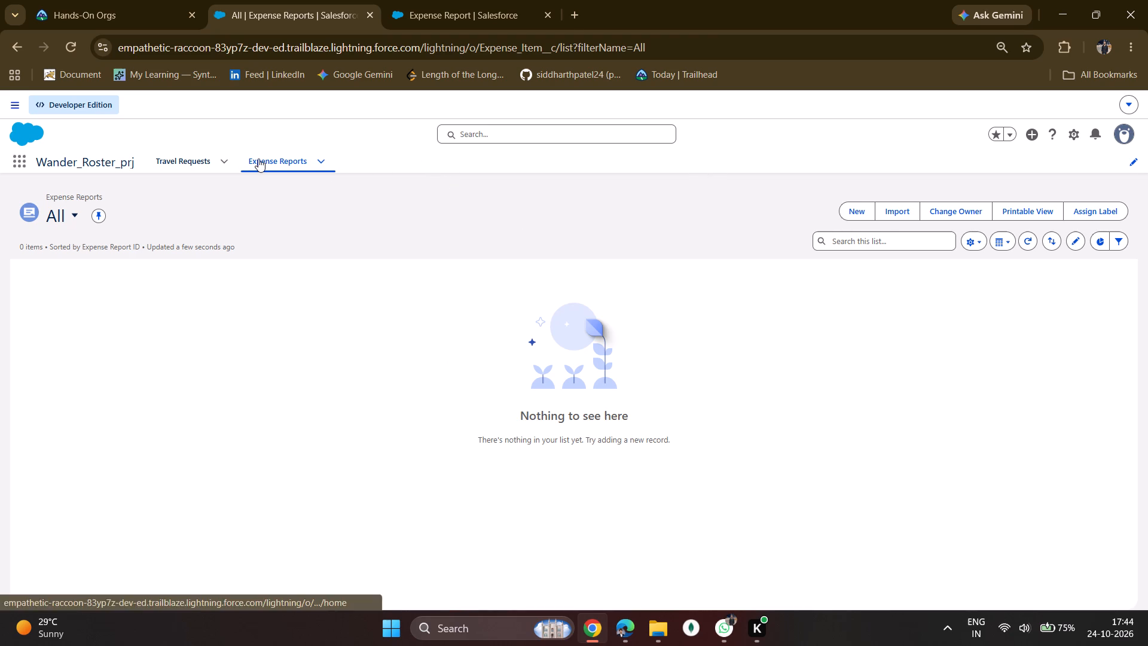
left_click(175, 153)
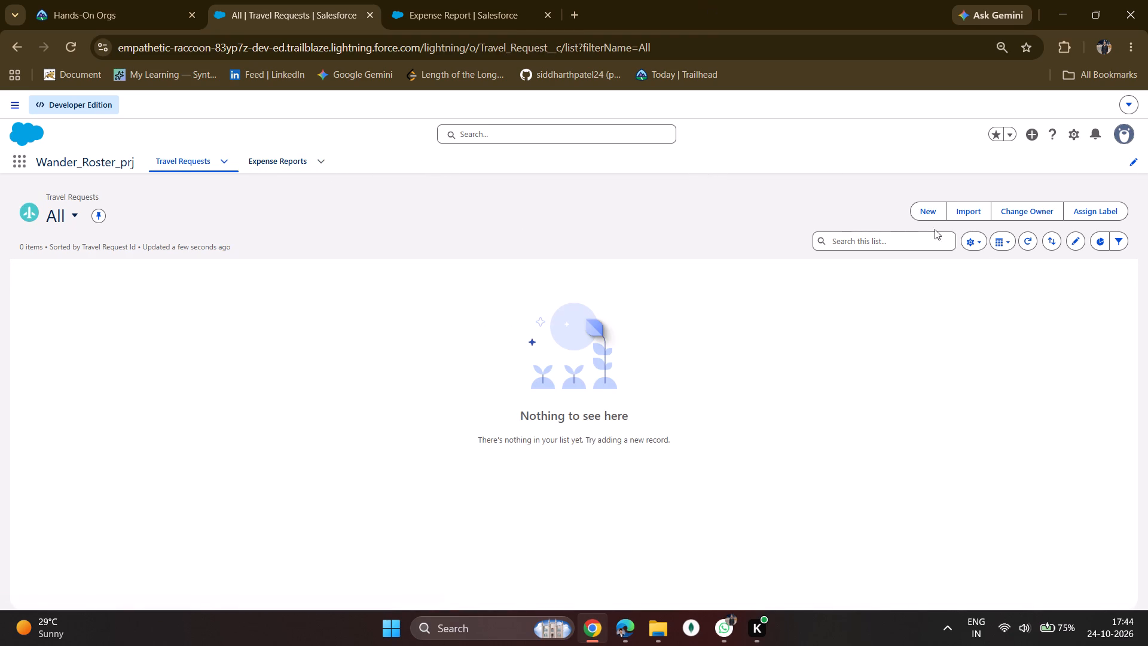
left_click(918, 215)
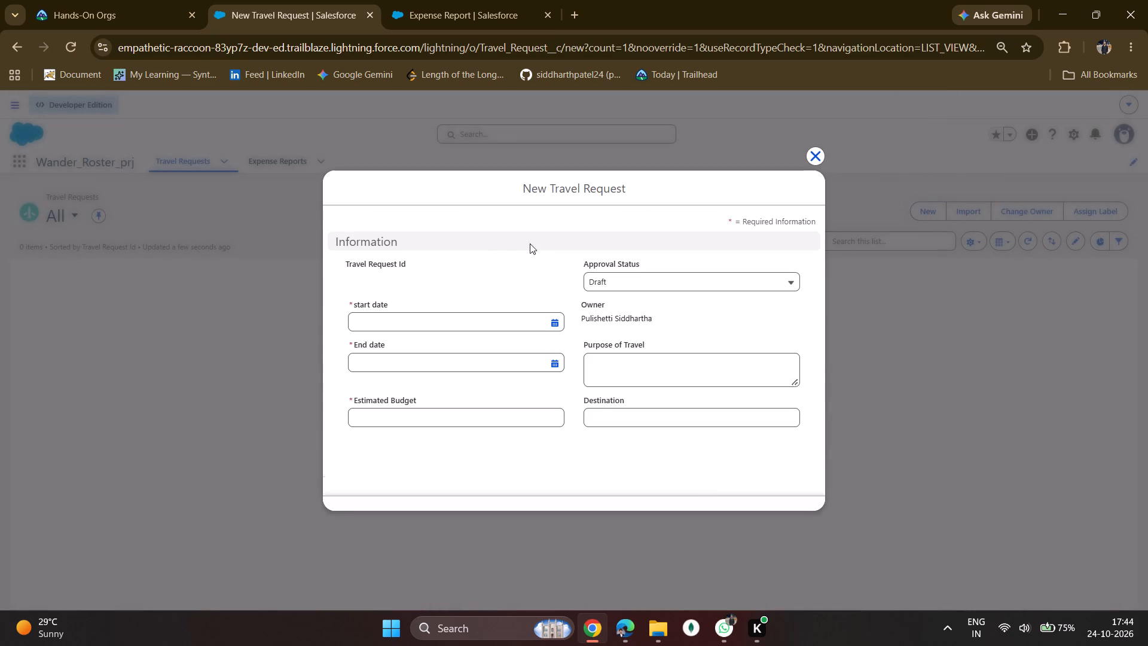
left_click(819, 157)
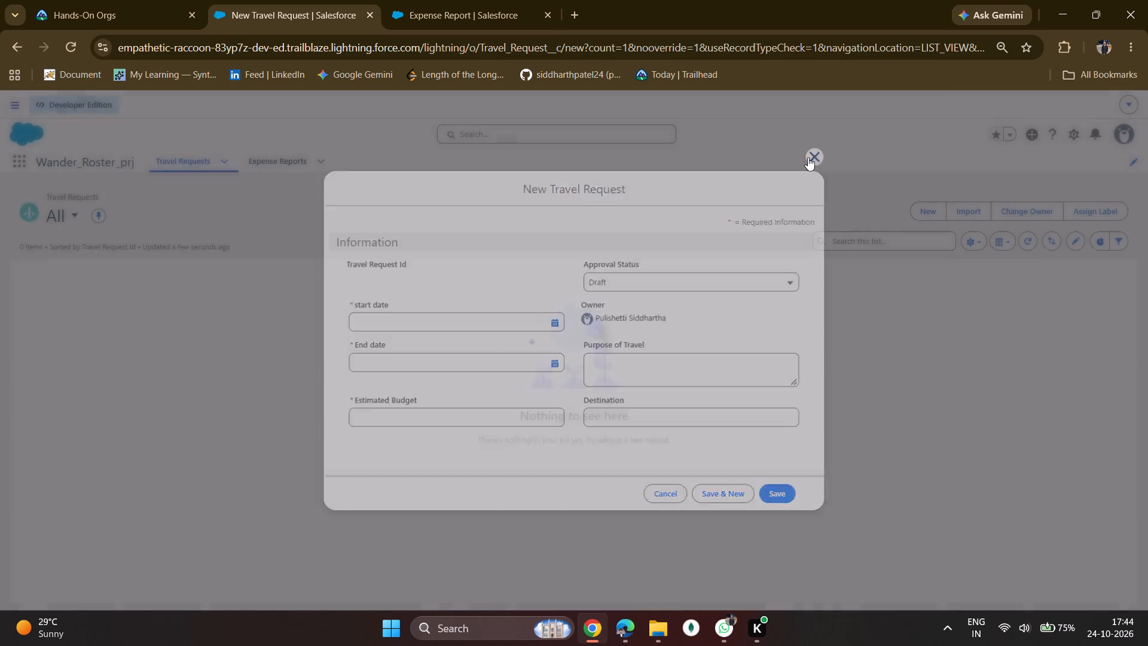
Find the Recycle Bin by searching apps and items for "bin", and permanently empty the org's Recycle Bin.
left_click(14, 155)
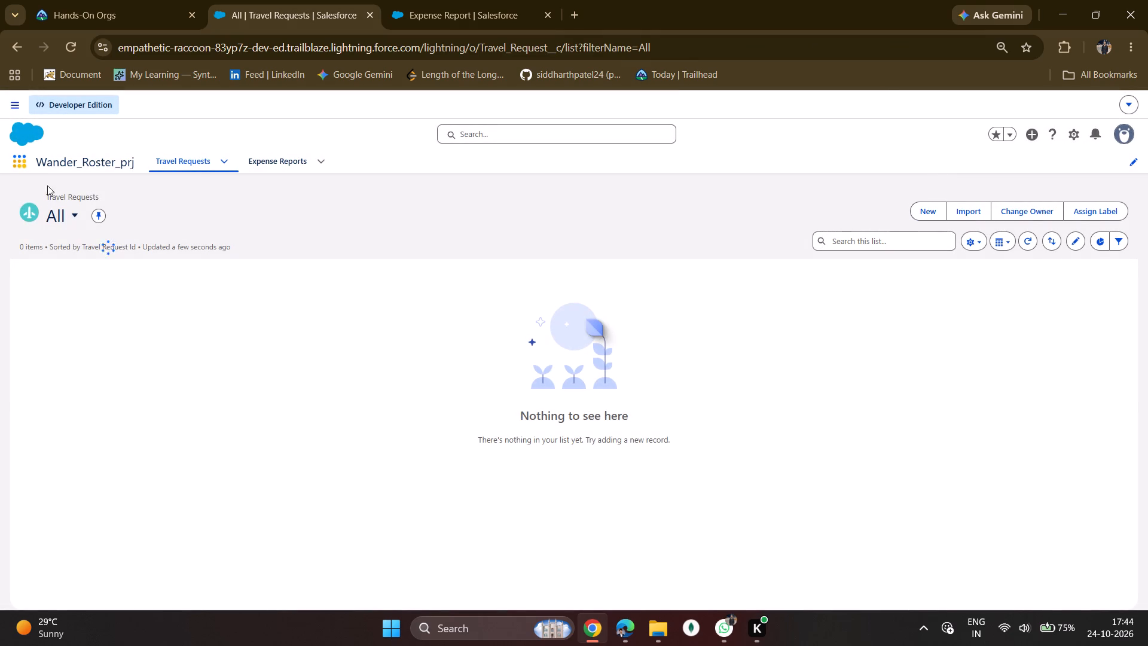
type("bin")
left_click(4, 279)
left_click(17, 166)
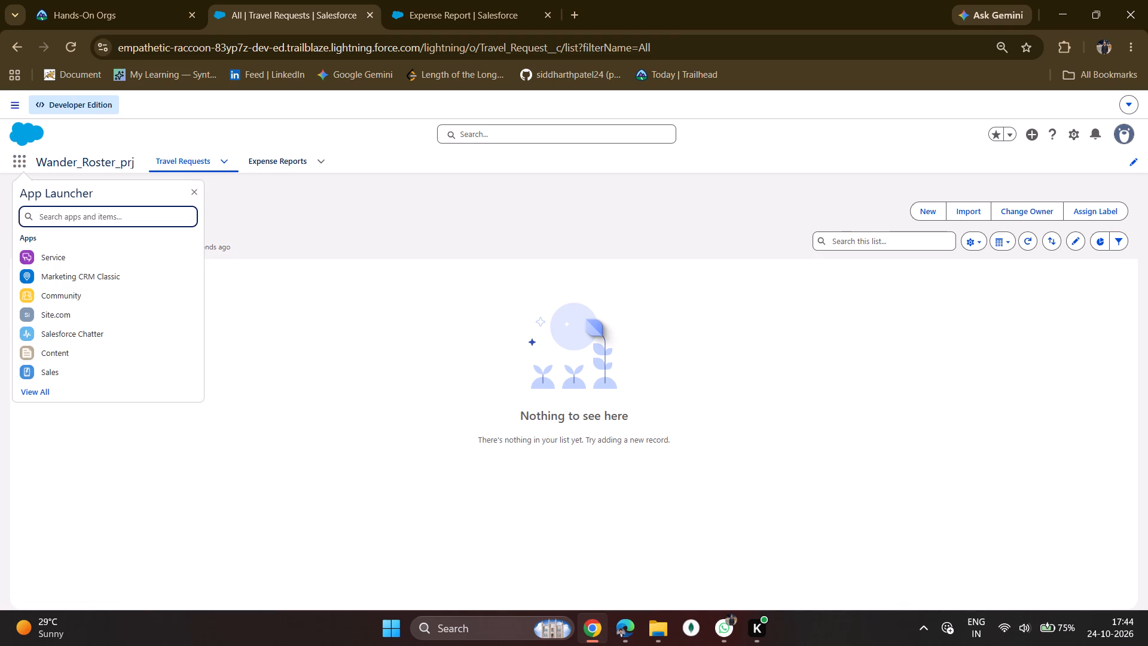
type("bin")
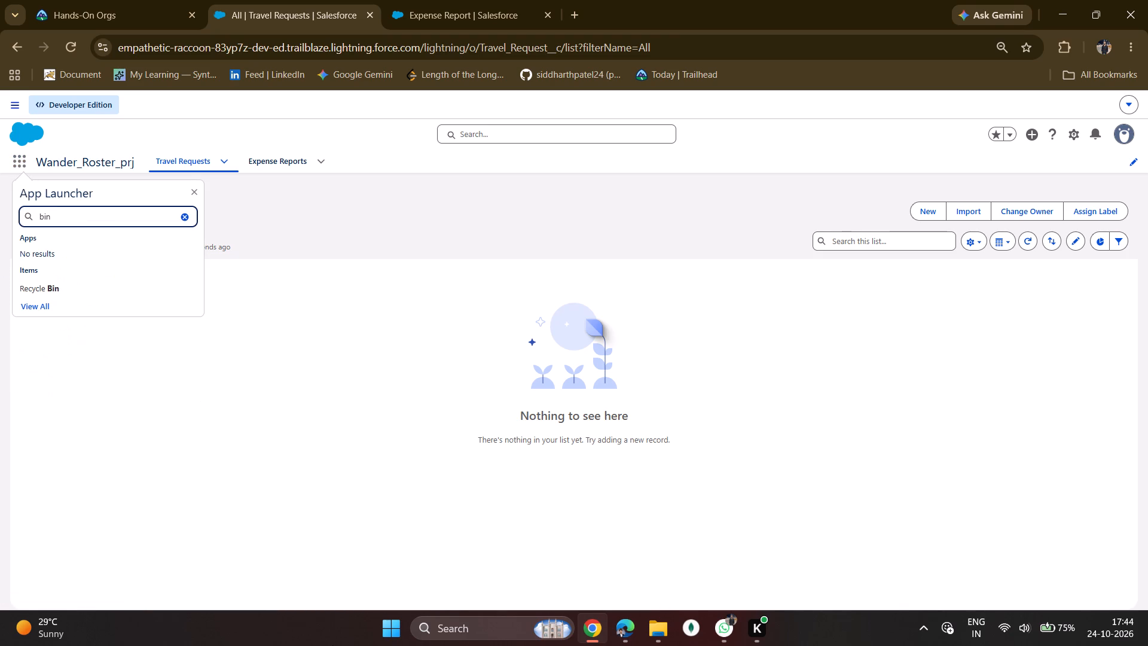
left_click(56, 277)
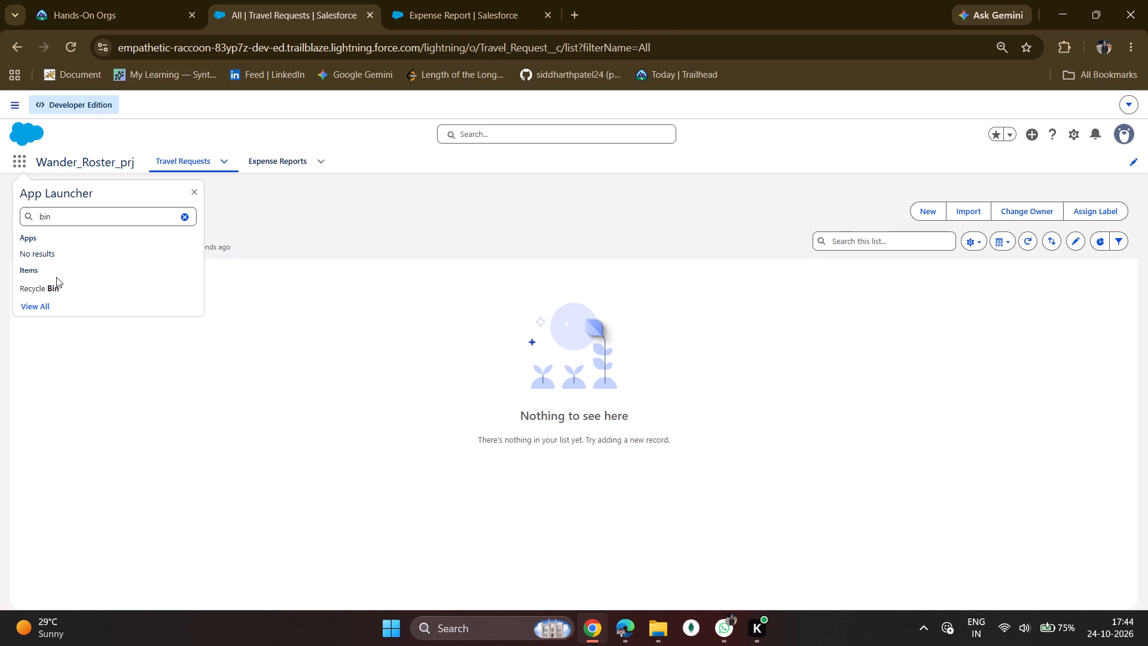
left_click(53, 280)
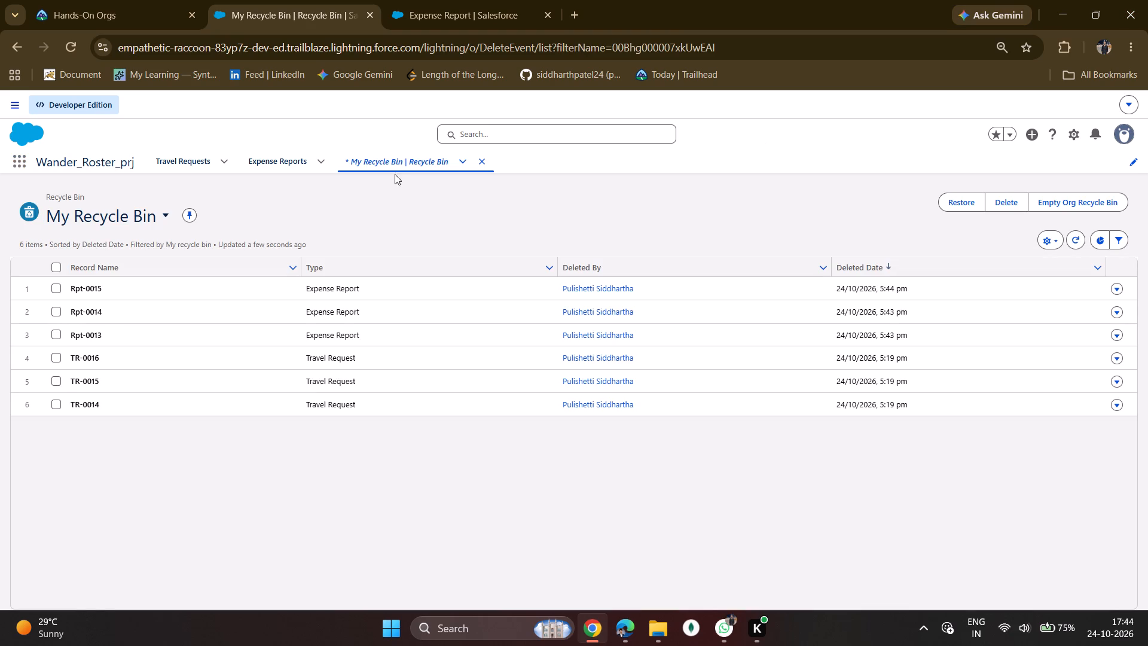
left_click(1095, 205)
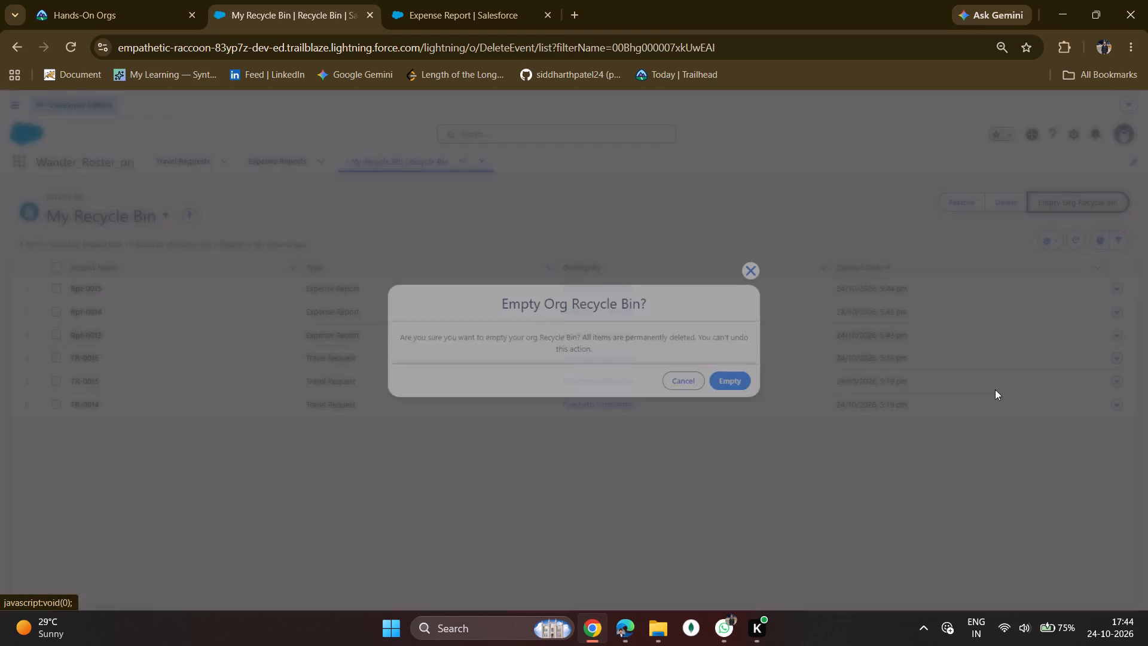
left_click(756, 383)
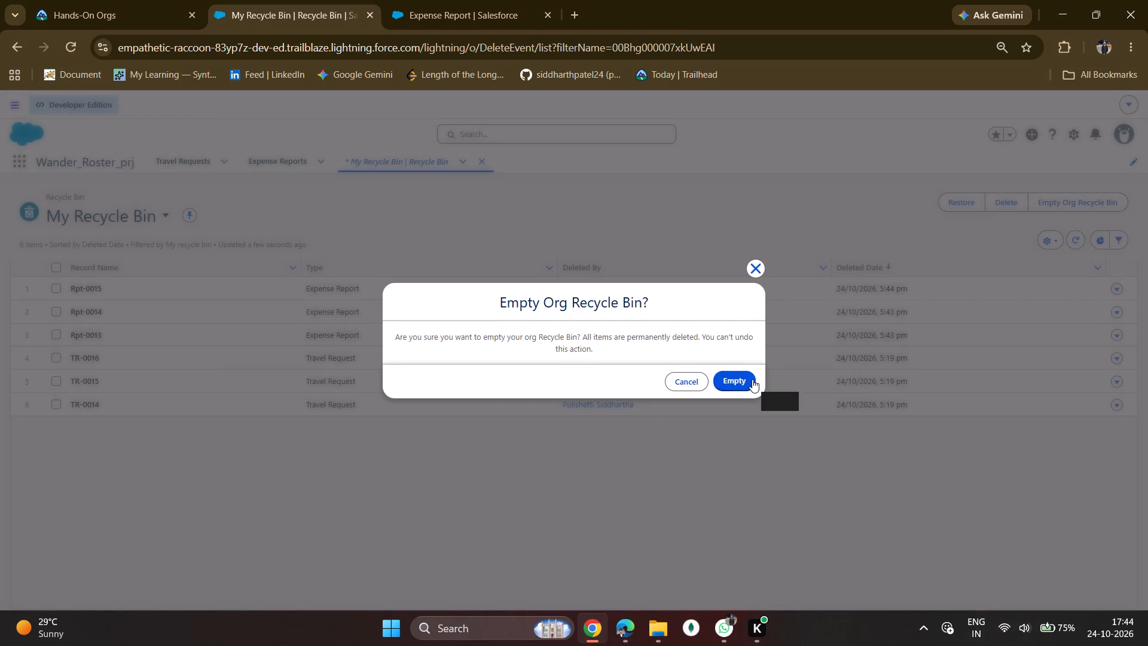
left_click(738, 390)
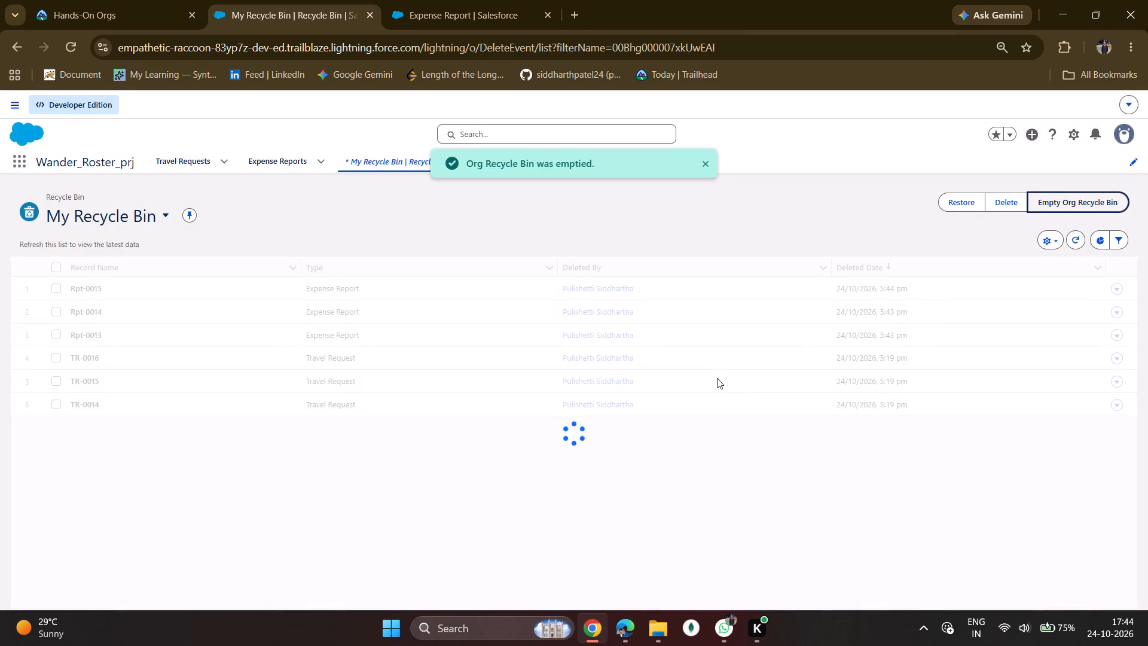
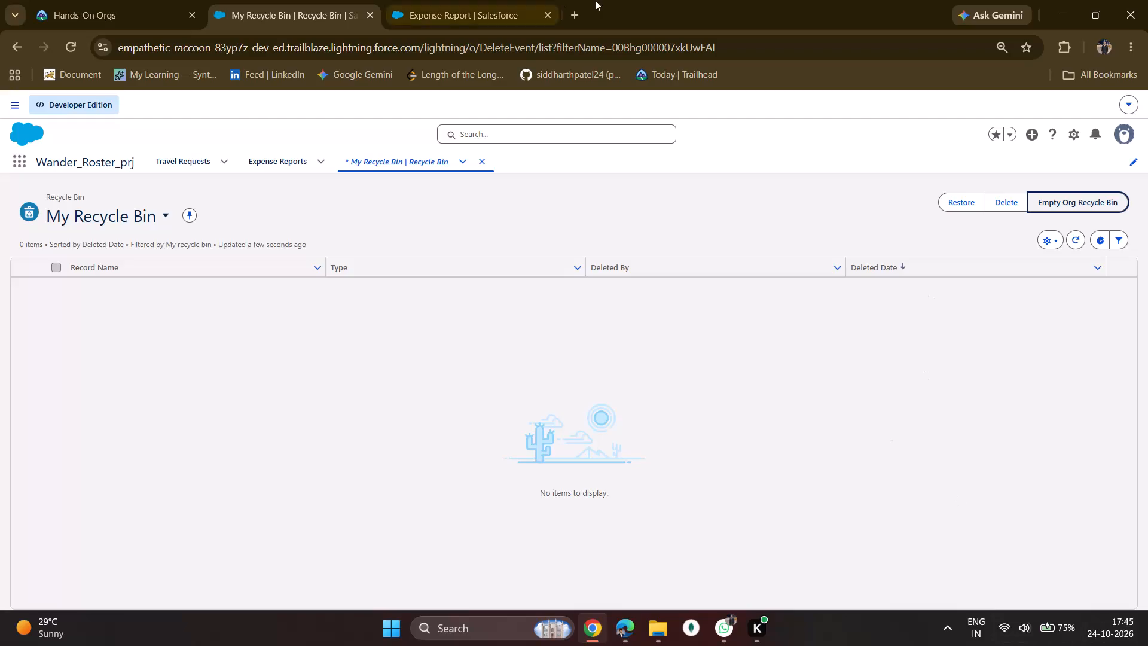
In the Expense Report object's setup, search its Fields & Relationships for "travel".
left_click(360, 2)
left_click(463, 5)
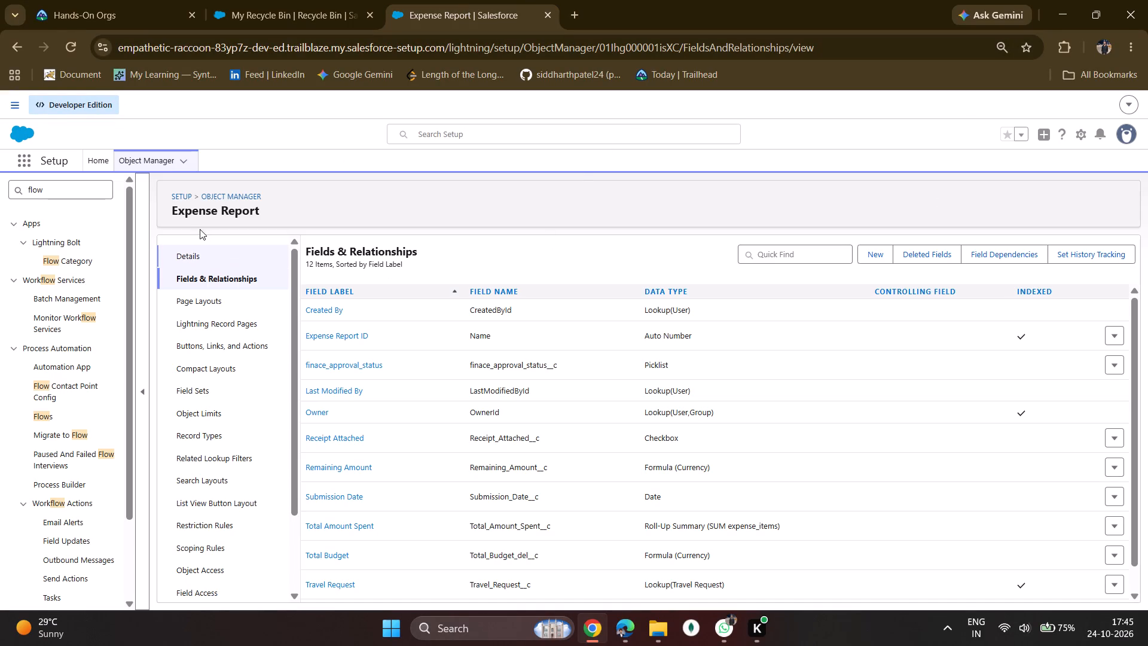
left_click(226, 281)
left_click(804, 244)
left_click(790, 252)
left_click(825, 306)
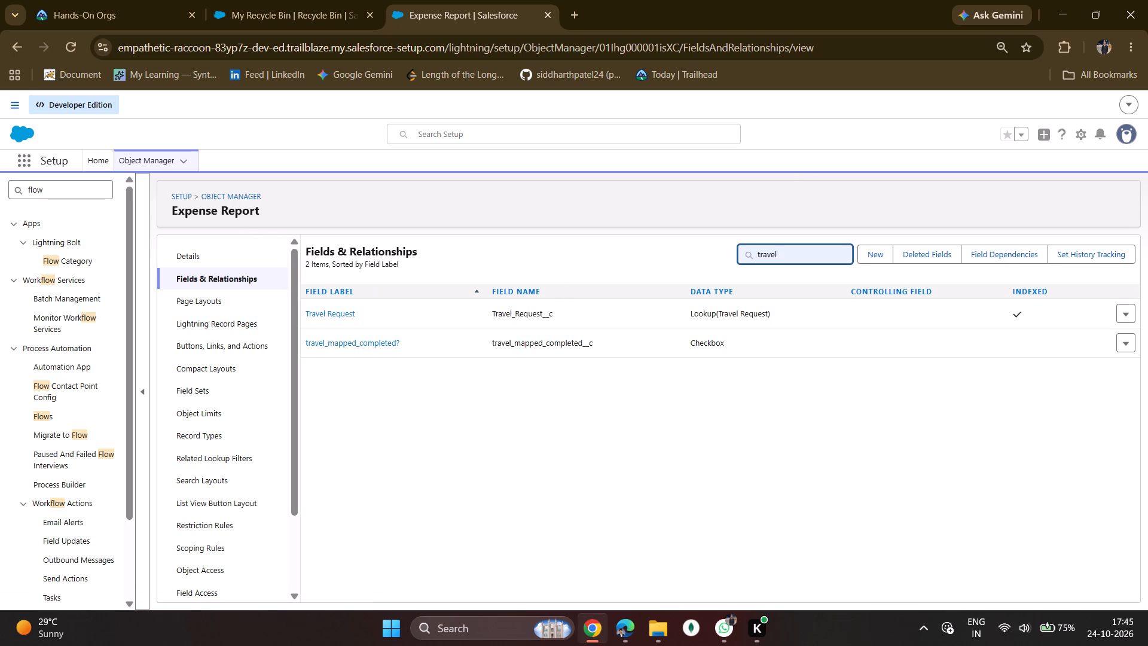
Find the Travel Request object in Object Manager by searching "travel" and open its Fields & Relationships.
left_click(222, 193)
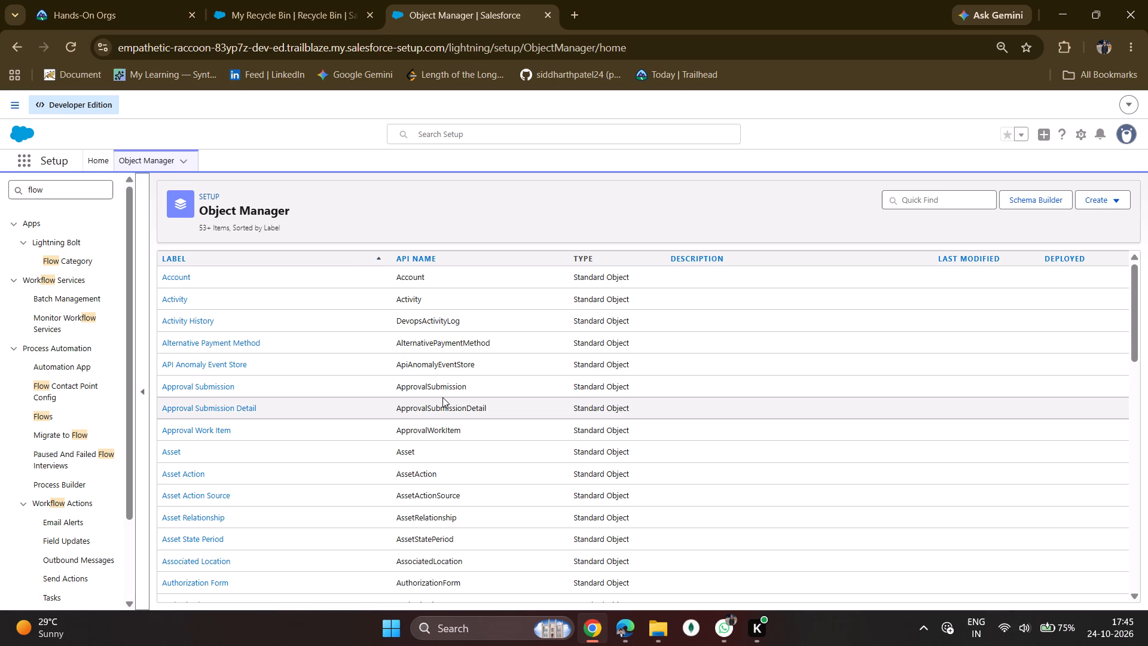
left_click_drag(915, 199, 923, 199)
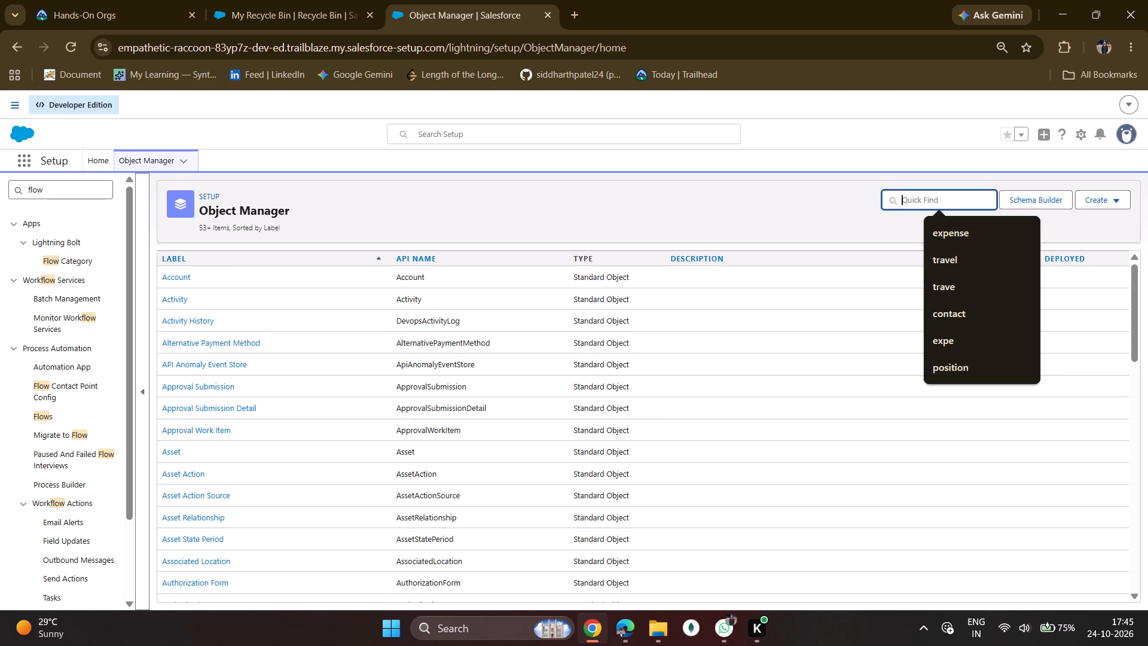
left_click(957, 256)
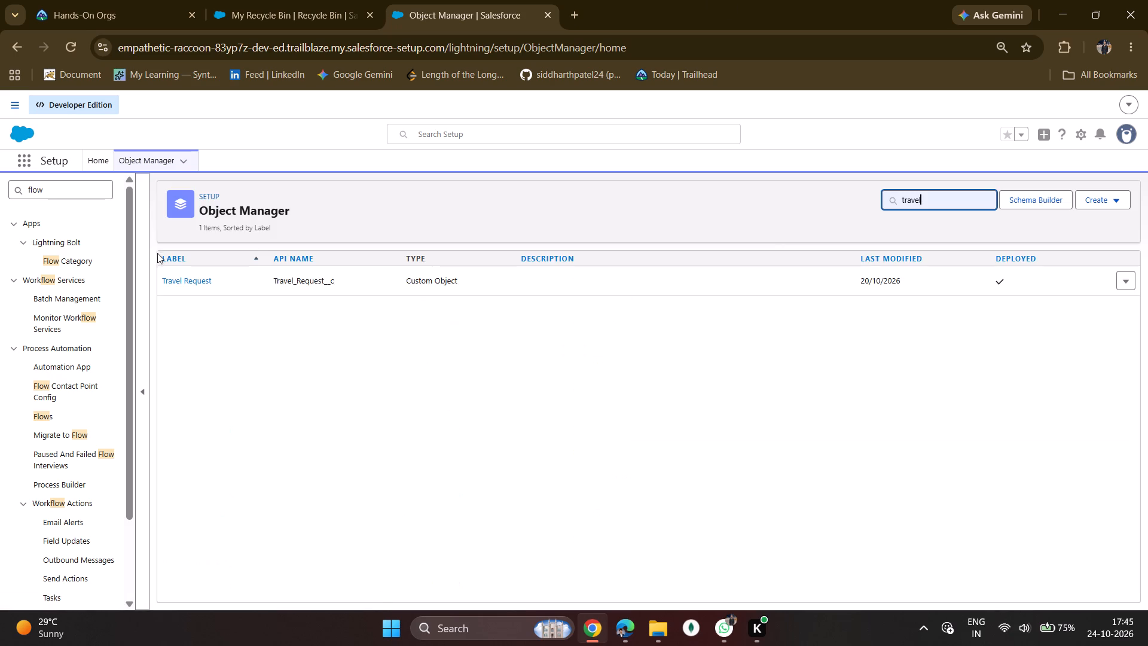
left_click(190, 282)
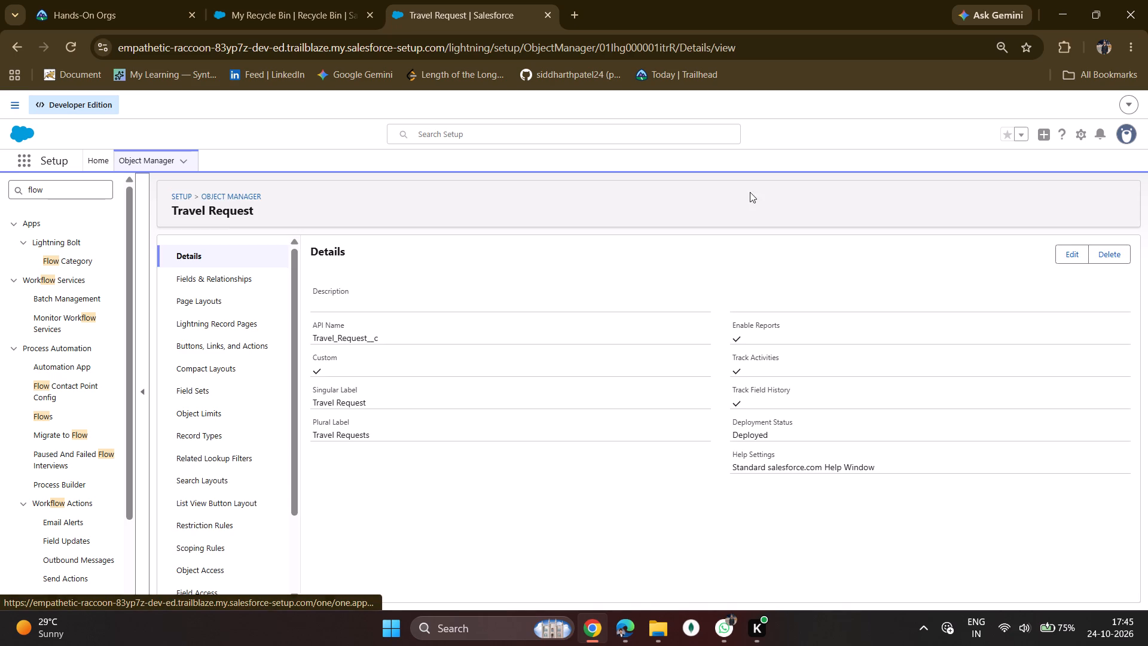
left_click(201, 274)
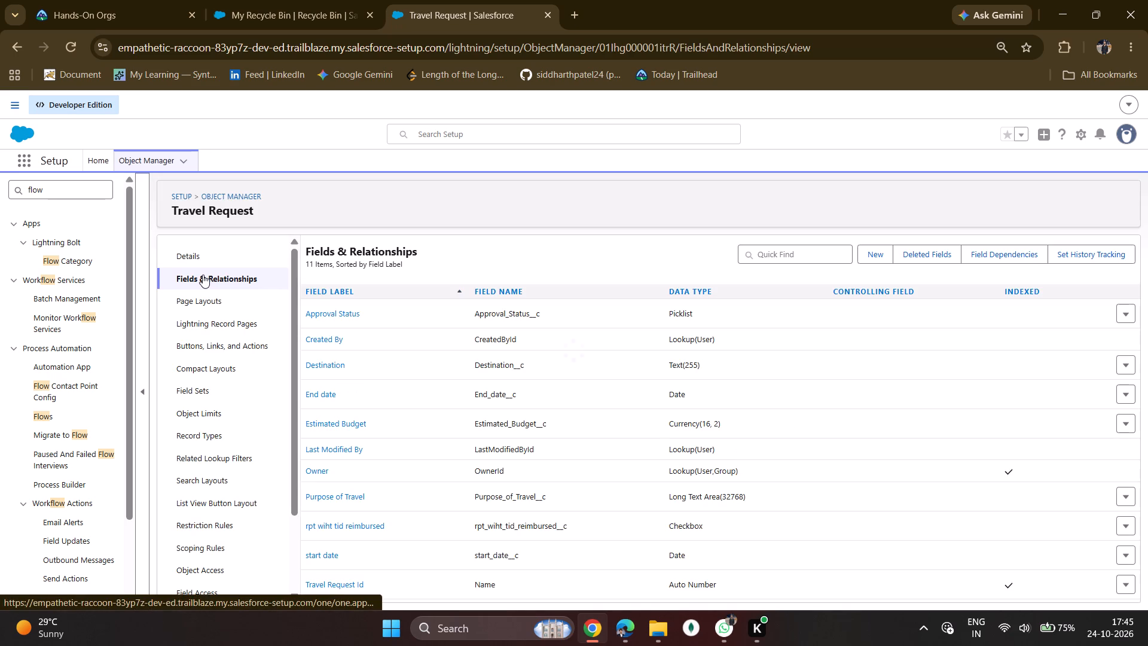
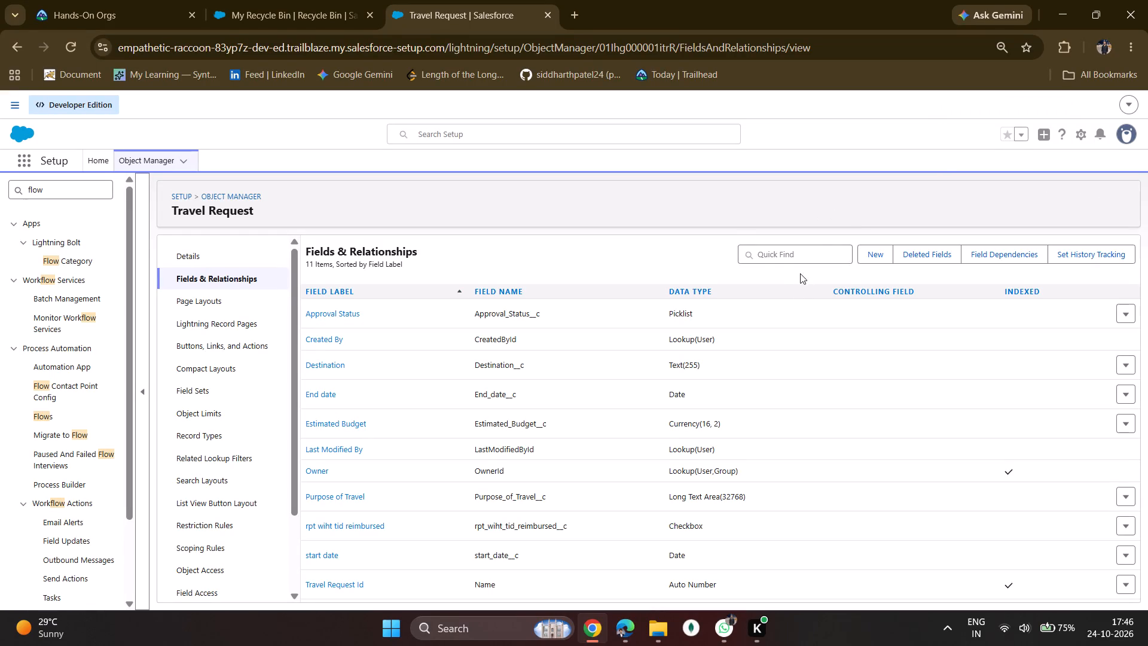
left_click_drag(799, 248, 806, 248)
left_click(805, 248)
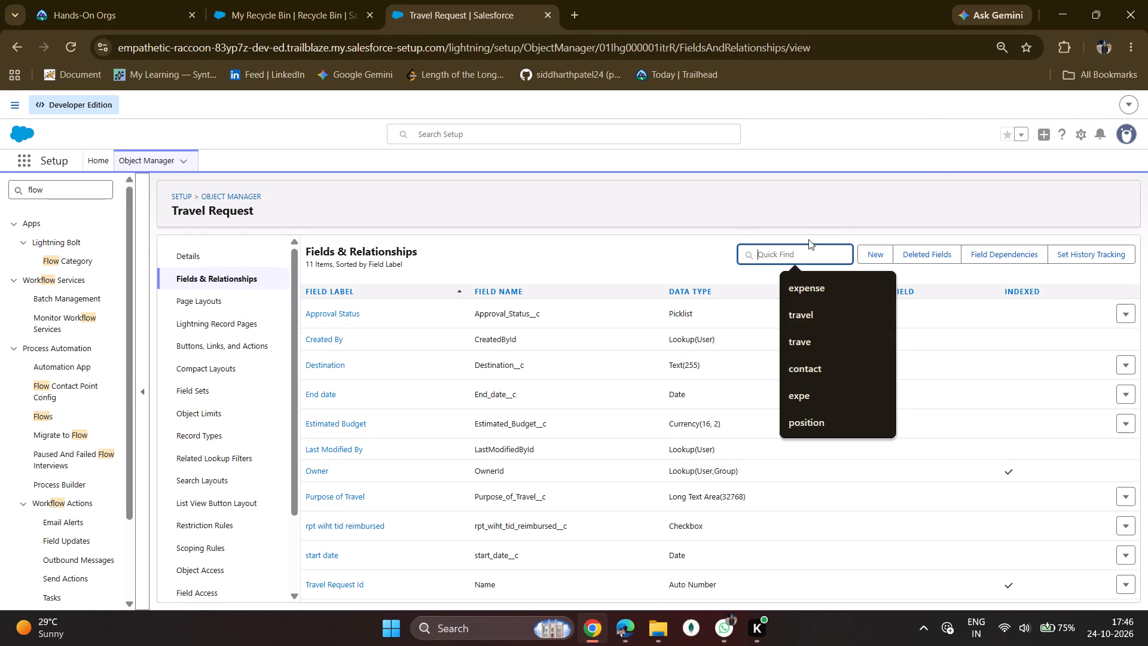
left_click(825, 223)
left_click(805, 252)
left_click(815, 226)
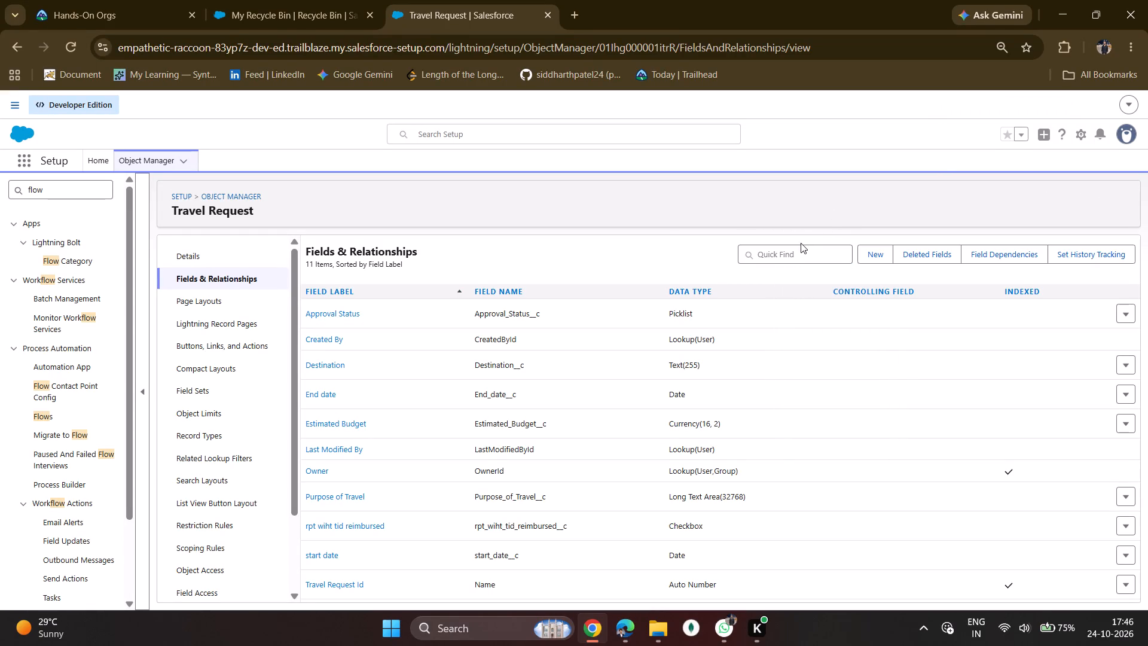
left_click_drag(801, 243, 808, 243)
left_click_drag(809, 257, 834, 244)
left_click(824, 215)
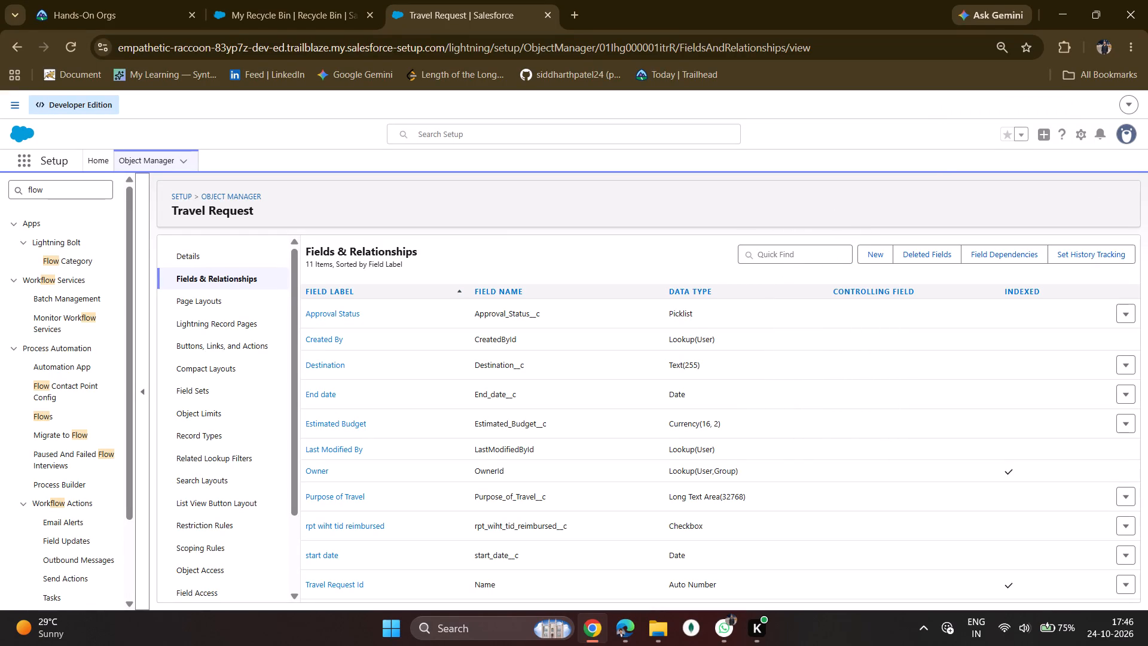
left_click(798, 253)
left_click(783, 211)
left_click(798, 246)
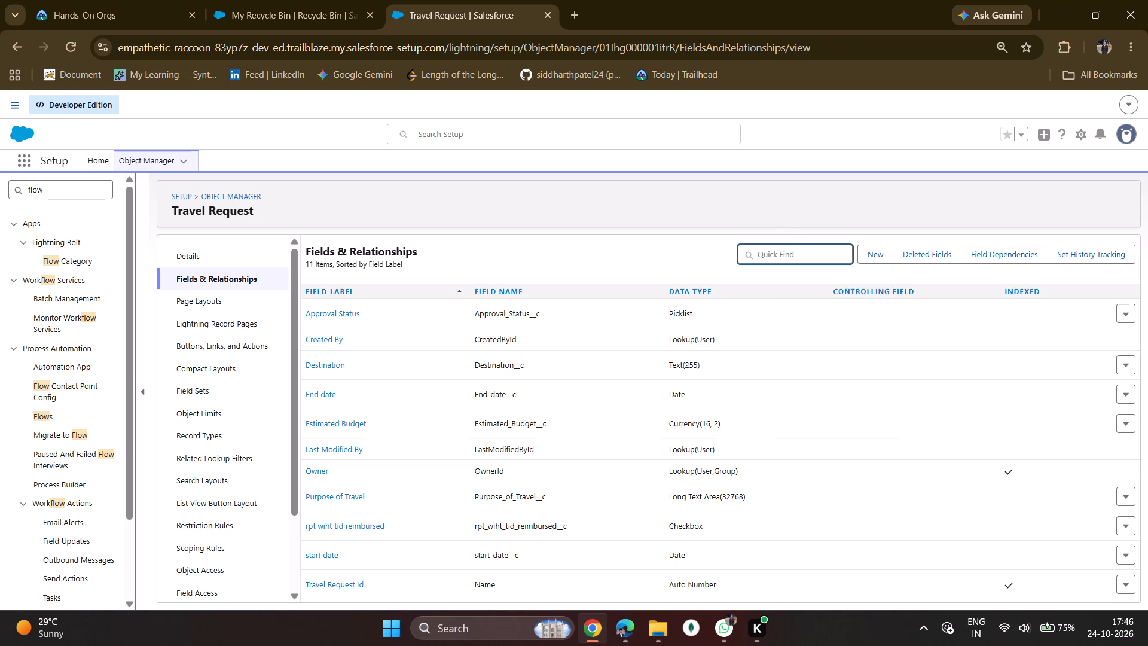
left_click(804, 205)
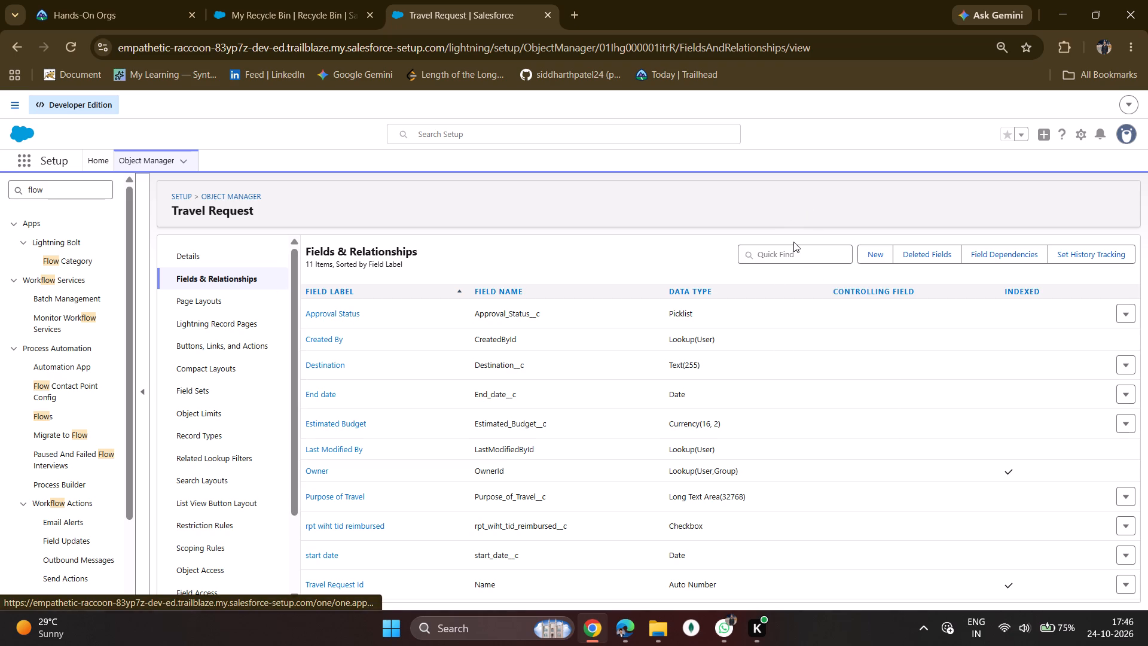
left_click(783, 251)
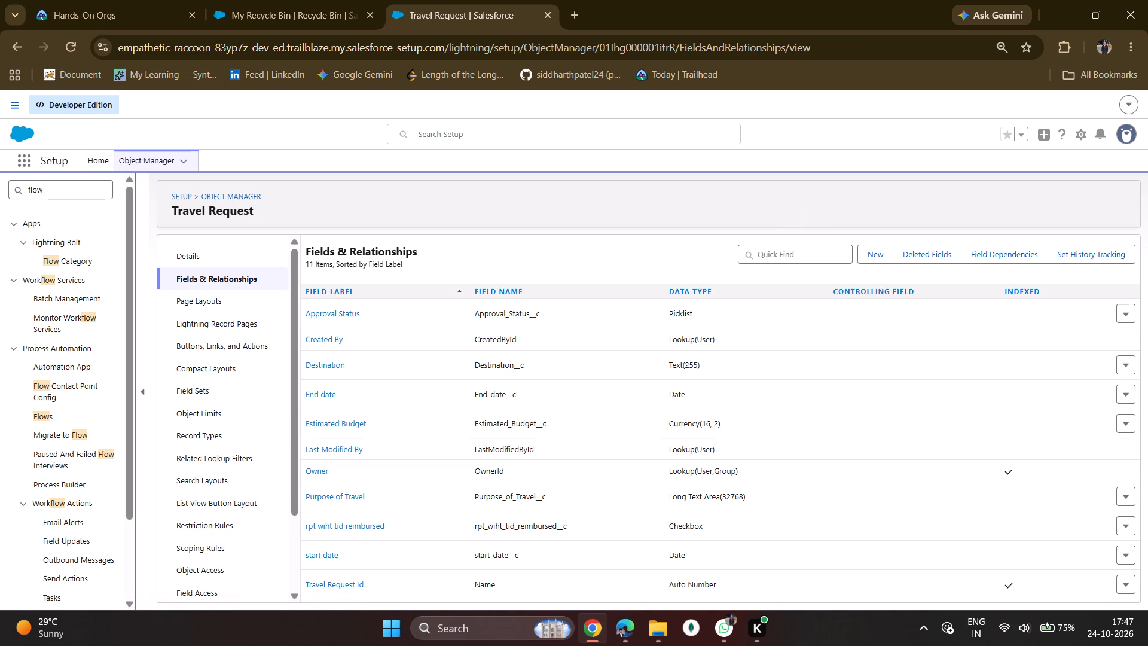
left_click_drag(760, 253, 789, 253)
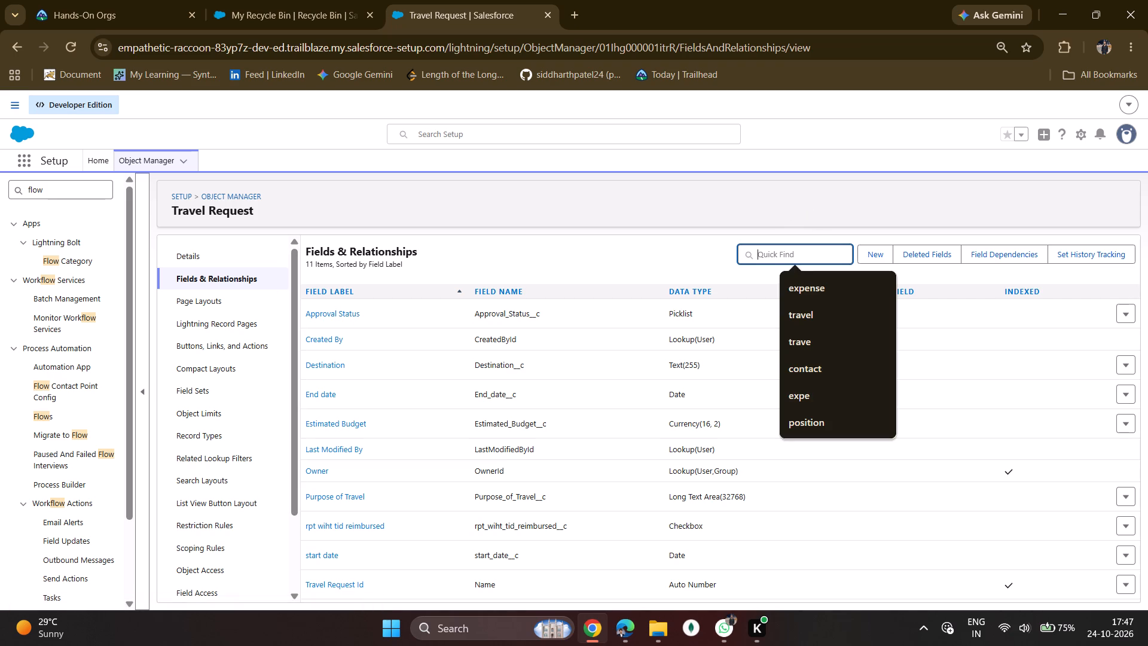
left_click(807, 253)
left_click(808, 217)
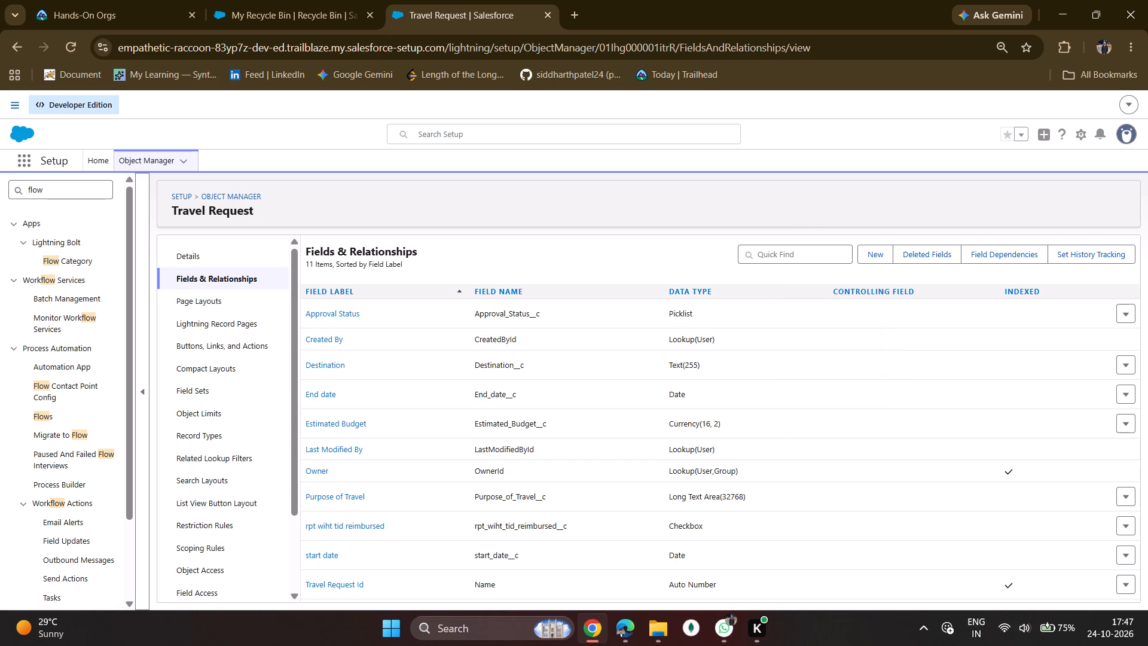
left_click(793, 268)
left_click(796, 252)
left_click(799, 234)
Review the Travel Request object's field list, examining the field name and data type of Estimated Budget.
scroll(477, 426, "down", 9)
scroll(572, 458, "down", 4)
scroll(646, 426, "down", 2)
scroll(446, 524, "down", 2)
scroll(626, 501, "down", 1)
left_click_drag(462, 431, 496, 428)
left_click_drag(496, 428, 562, 428)
left_click(562, 428)
left_click_drag(553, 429, 475, 424)
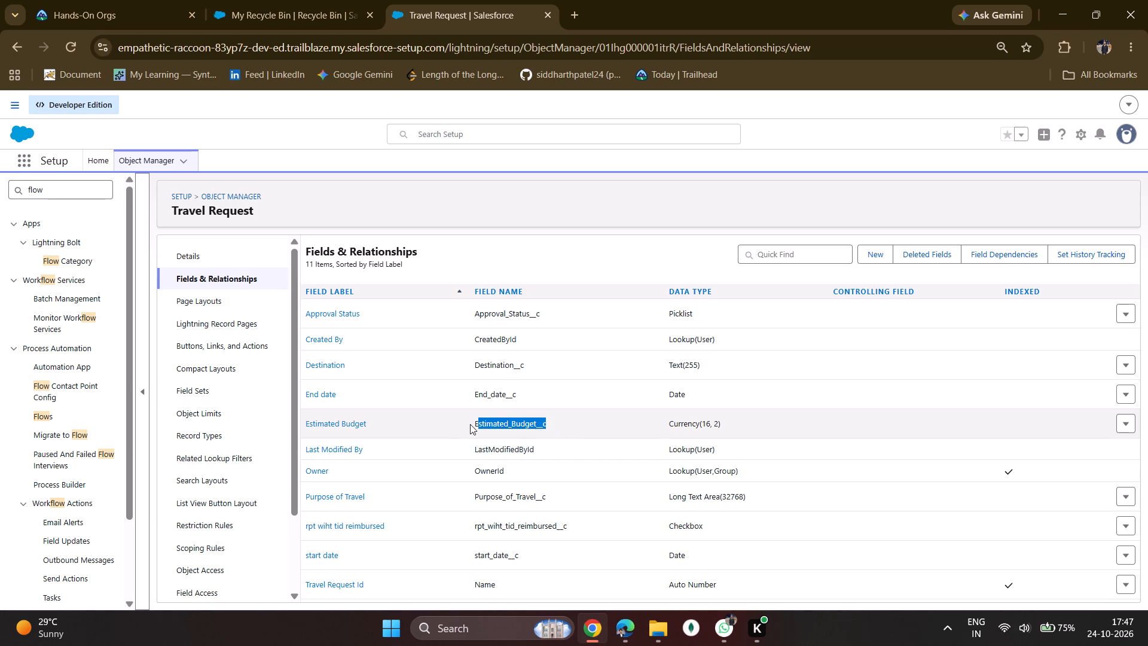
left_click(462, 423)
left_click_drag(462, 423, 604, 431)
left_click(624, 428)
left_click_drag(646, 417, 652, 416)
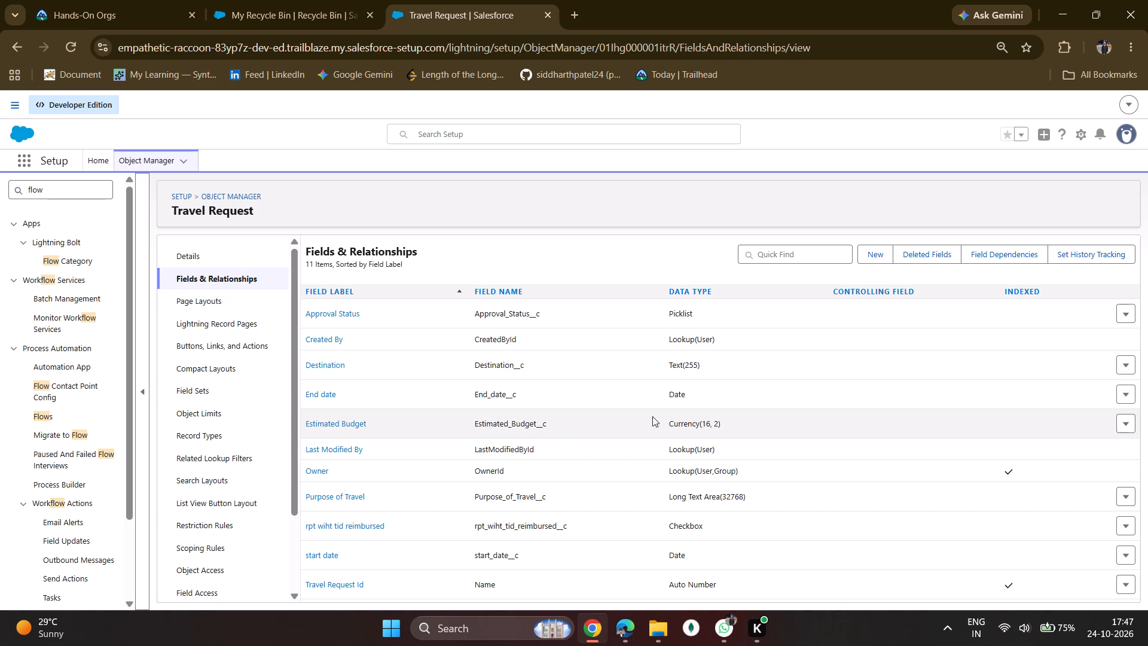
left_click_drag(652, 416, 756, 433)
left_click(756, 434)
left_click_drag(742, 431, 428, 419)
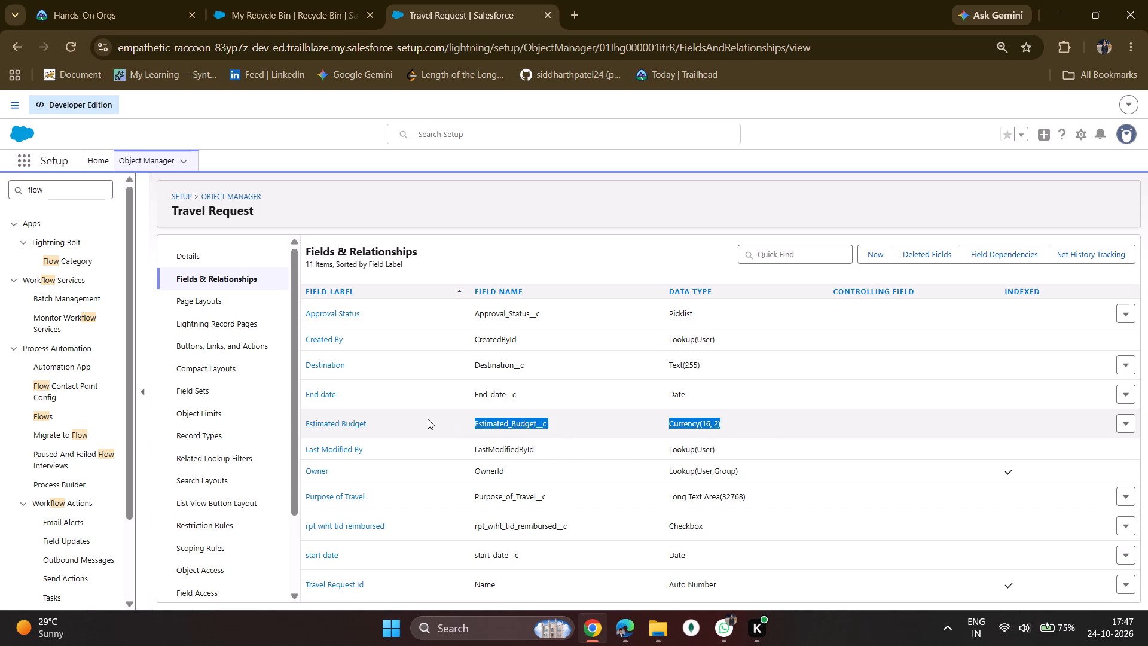
left_click(428, 419)
left_click_drag(432, 419, 772, 422)
left_click(770, 422)
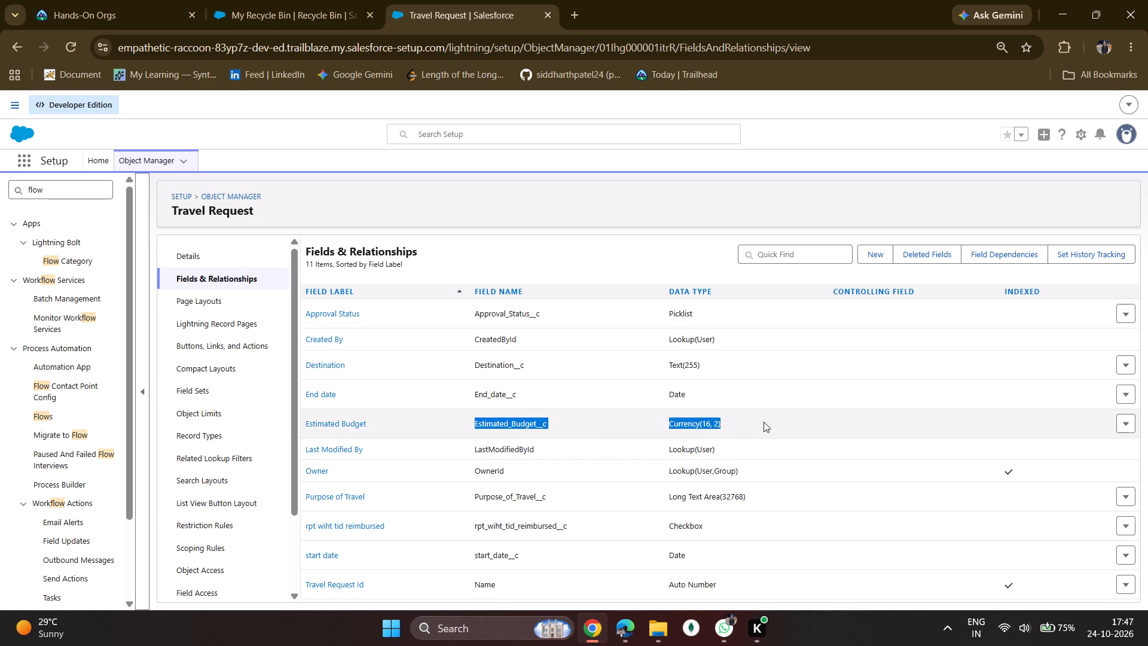
left_click(764, 422)
left_click(714, 425)
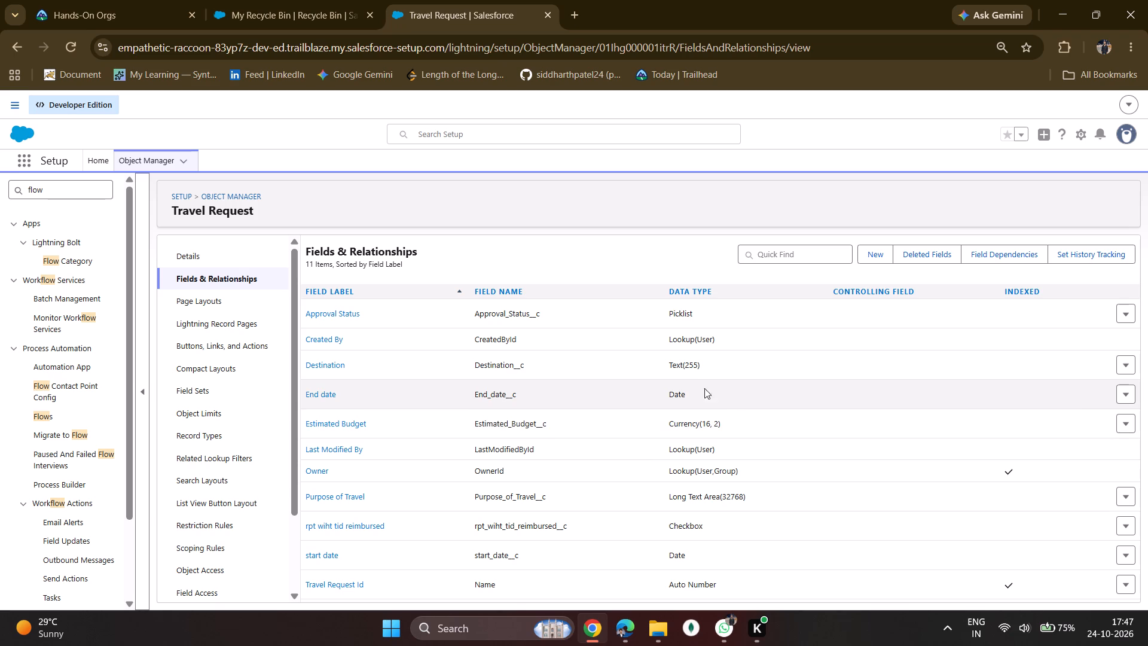
scroll(646, 376, "down", 8)
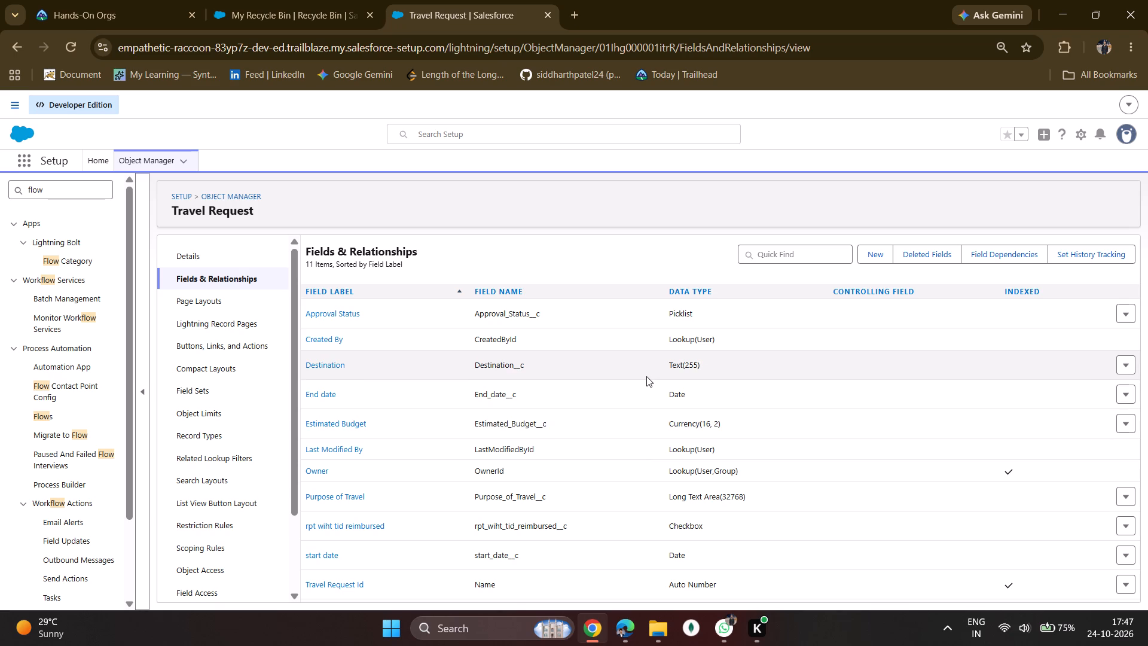
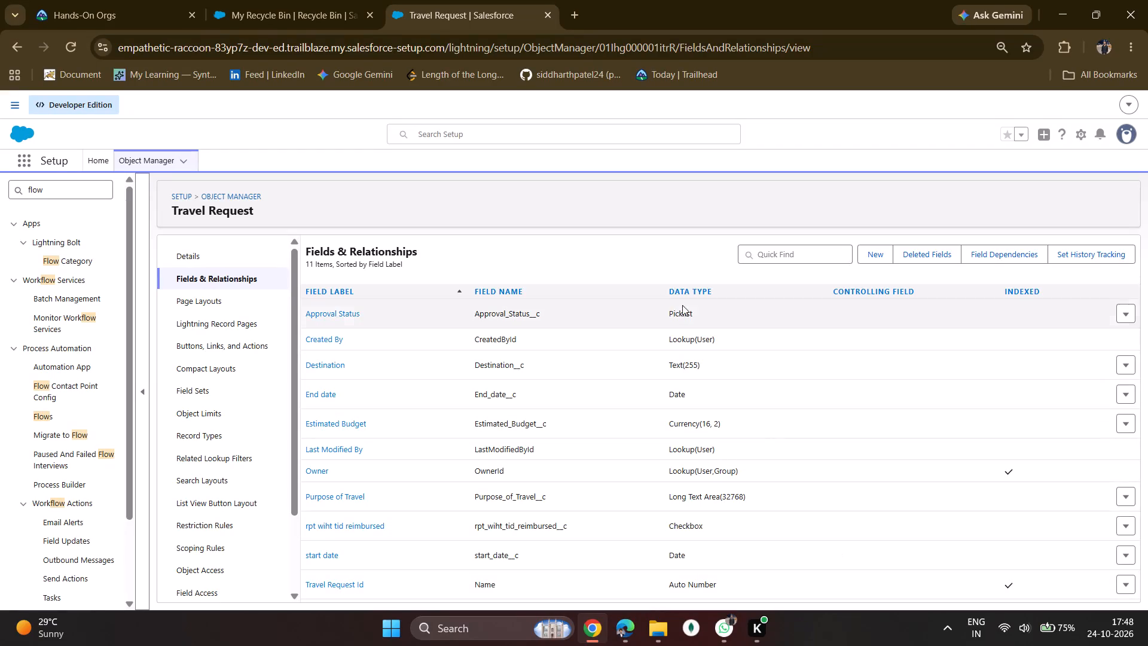
Examine the data type of the Approval Status field in the Travel Request object's field list.
left_click_drag(668, 318, 741, 316)
left_click_drag(727, 317, 686, 322)
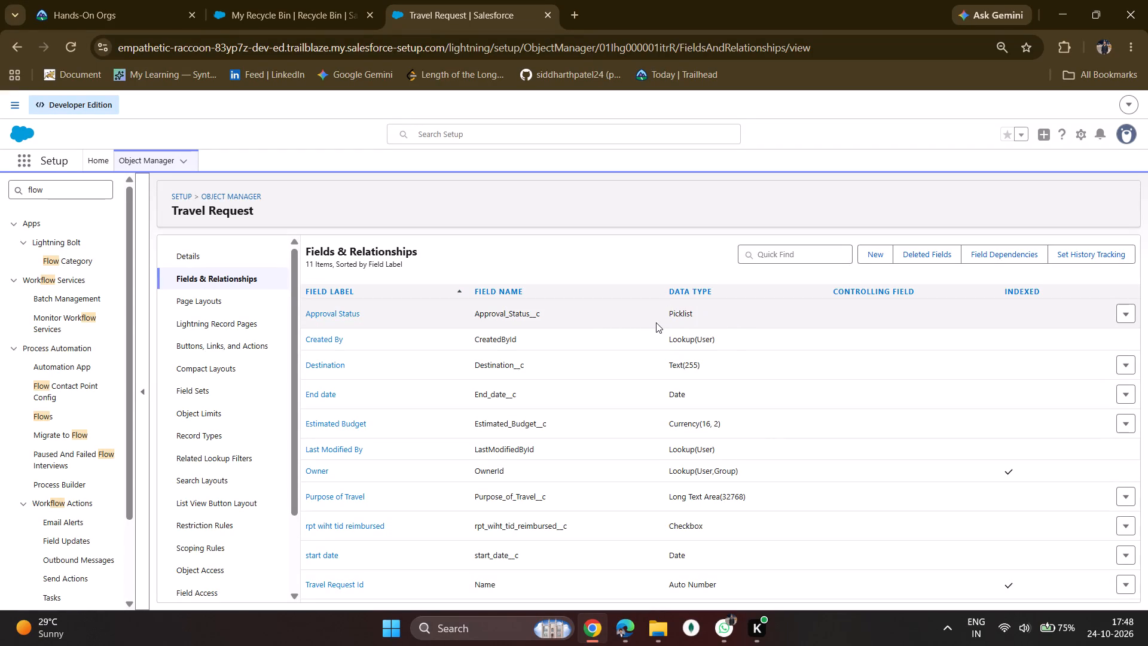
left_click(656, 322)
left_click_drag(674, 313, 741, 307)
left_click(736, 306)
left_click_drag(725, 306, 469, 333)
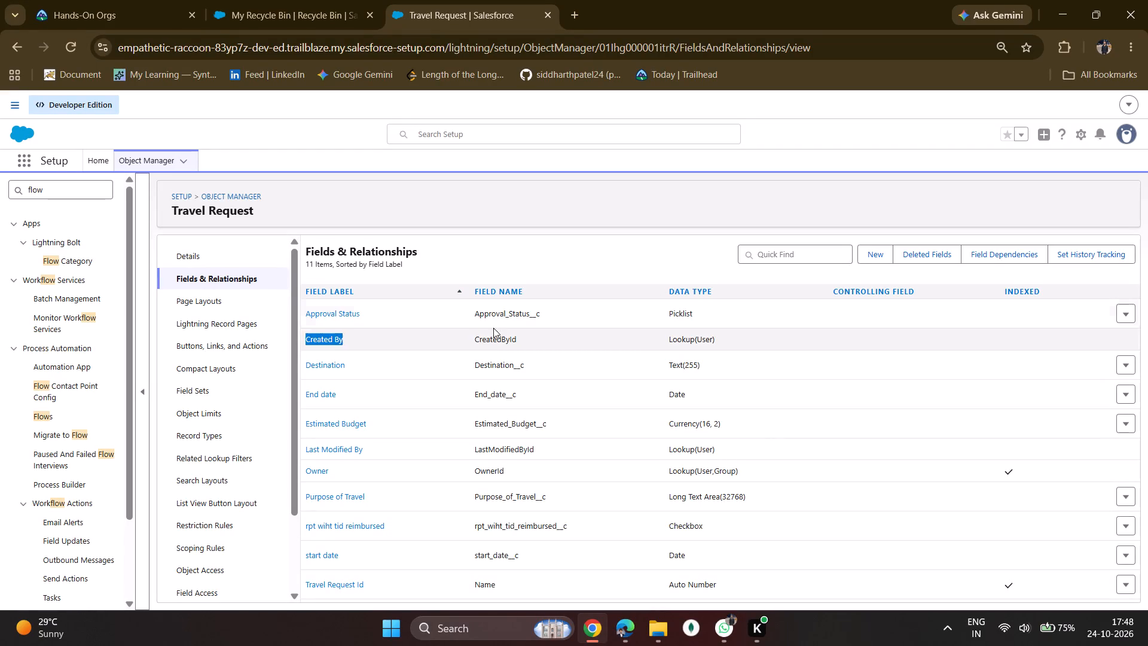
left_click(621, 310)
left_click_drag(643, 311, 755, 322)
left_click(744, 319)
left_click_drag(715, 316, 620, 316)
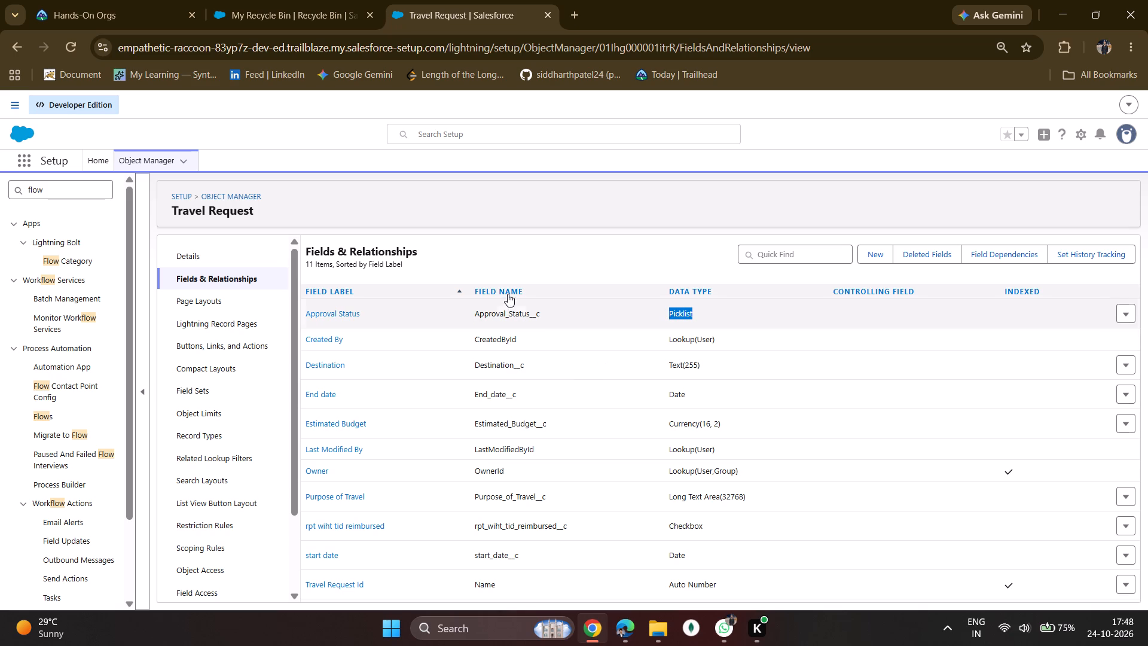
left_click(527, 260)
scroll(558, 464, "down", 5)
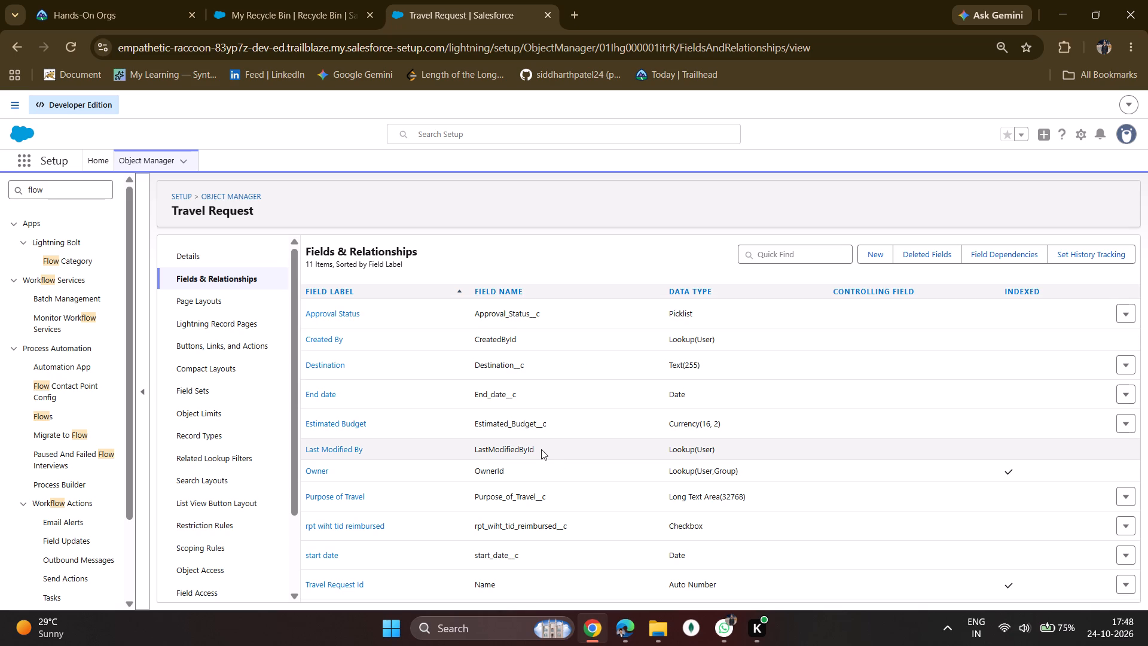
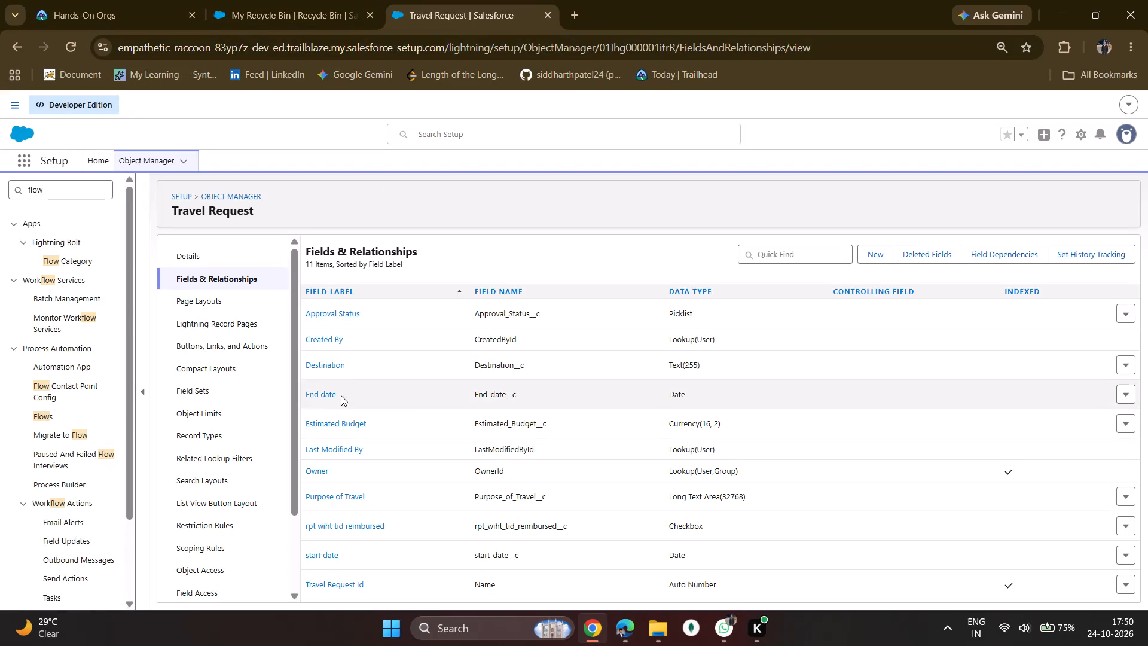
Check the field details of Travel Request Id, including its data type and display format, and return to the field list.
scroll(332, 343, "down", 4)
scroll(429, 533, "down", 5)
scroll(405, 389, "down", 4)
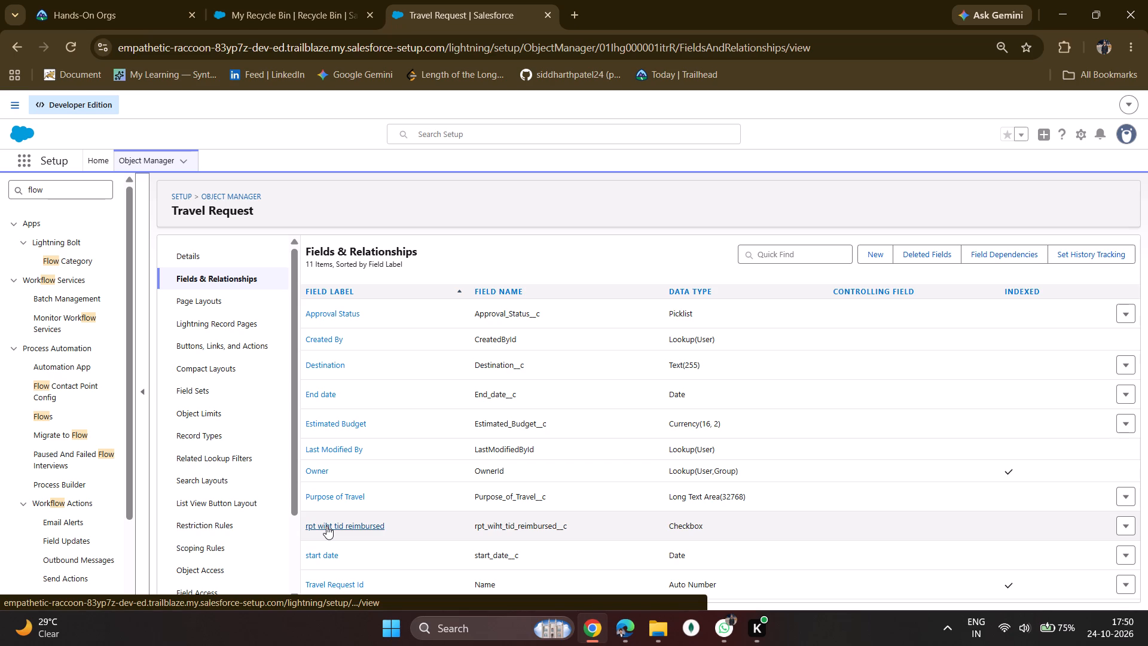
left_click(332, 583)
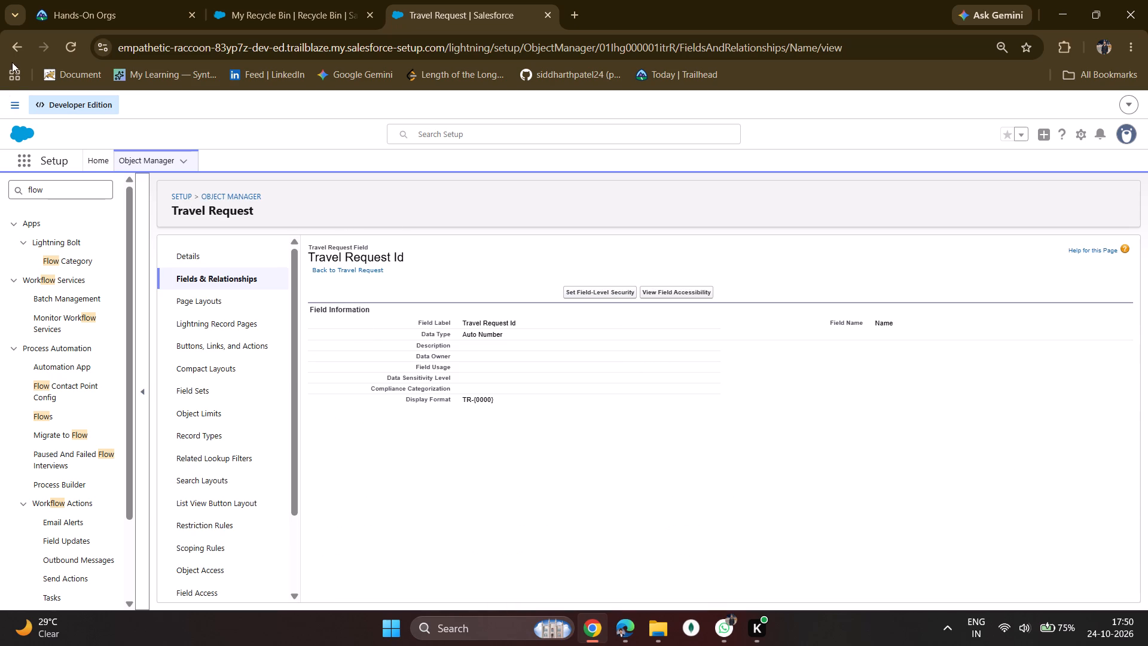
left_click(2, 41)
Change the data type of the Travel Request Id field to Text and save it.
left_click_drag(1119, 583, 1147, 607)
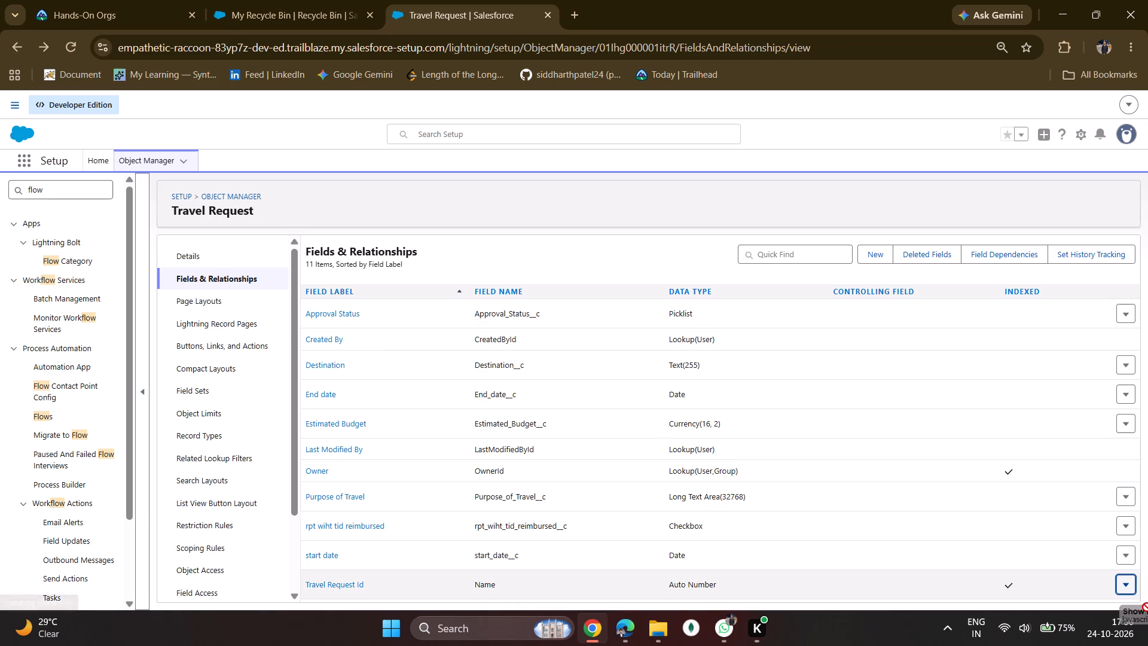
left_click_drag(1147, 607, 1147, 608)
left_click(1120, 584)
left_click(1095, 569)
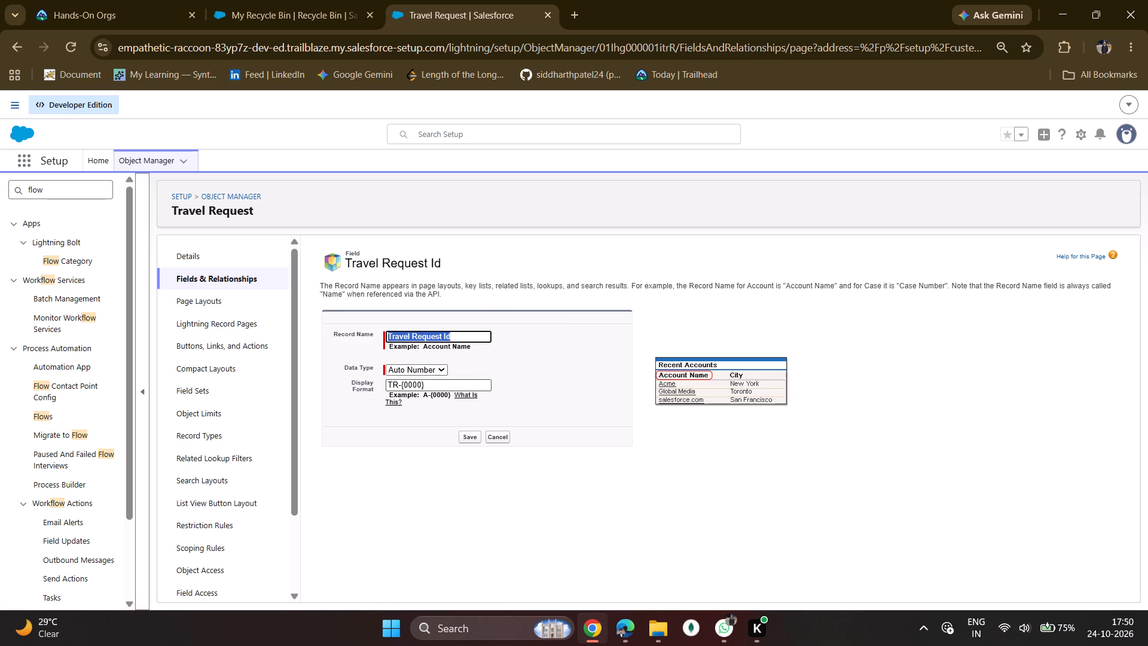
left_click(431, 365)
left_click(426, 377)
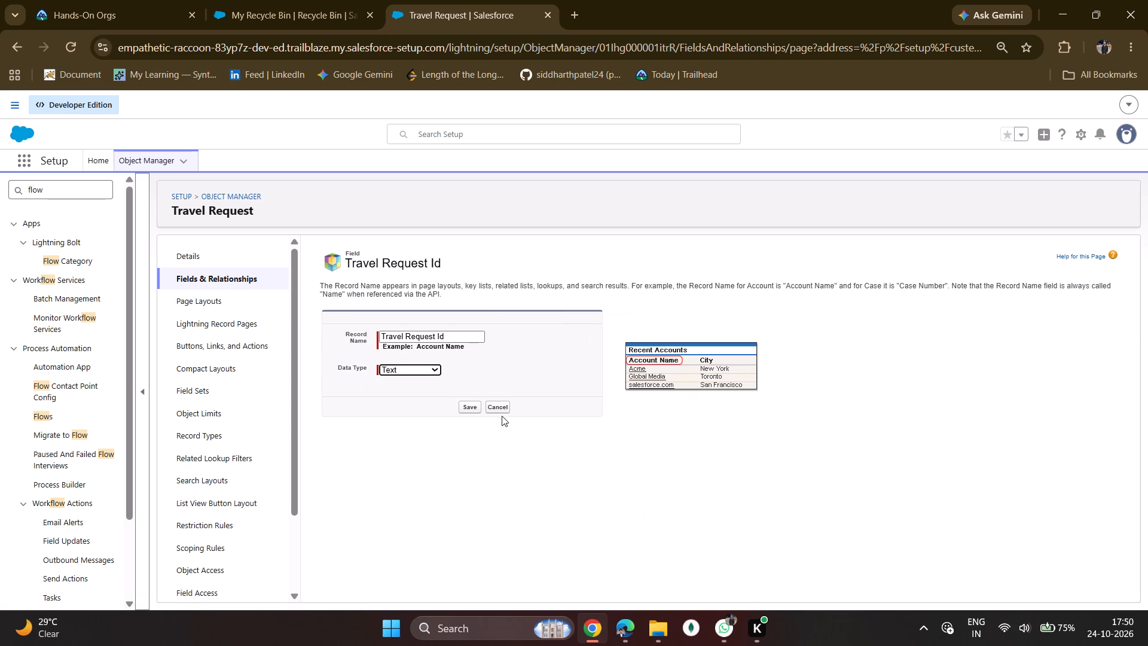
left_click(472, 405)
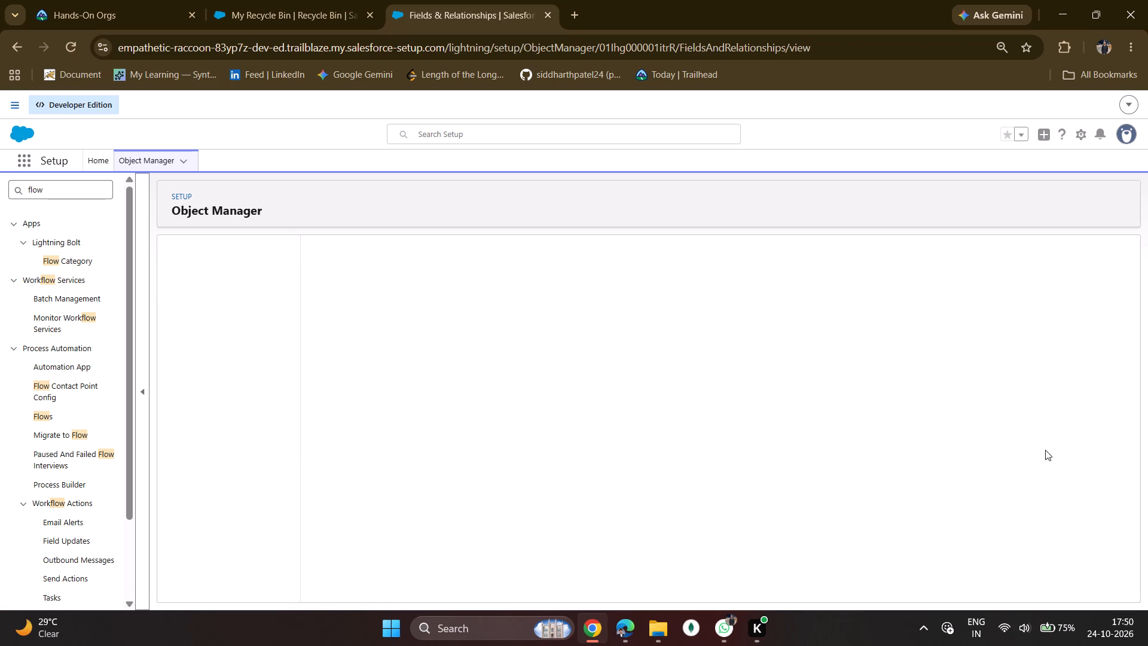
Set the Travel Request Id field's data type back to Auto Number with starting number 1 and save it.
scroll(1062, 529, "down", 4)
left_click(1127, 594)
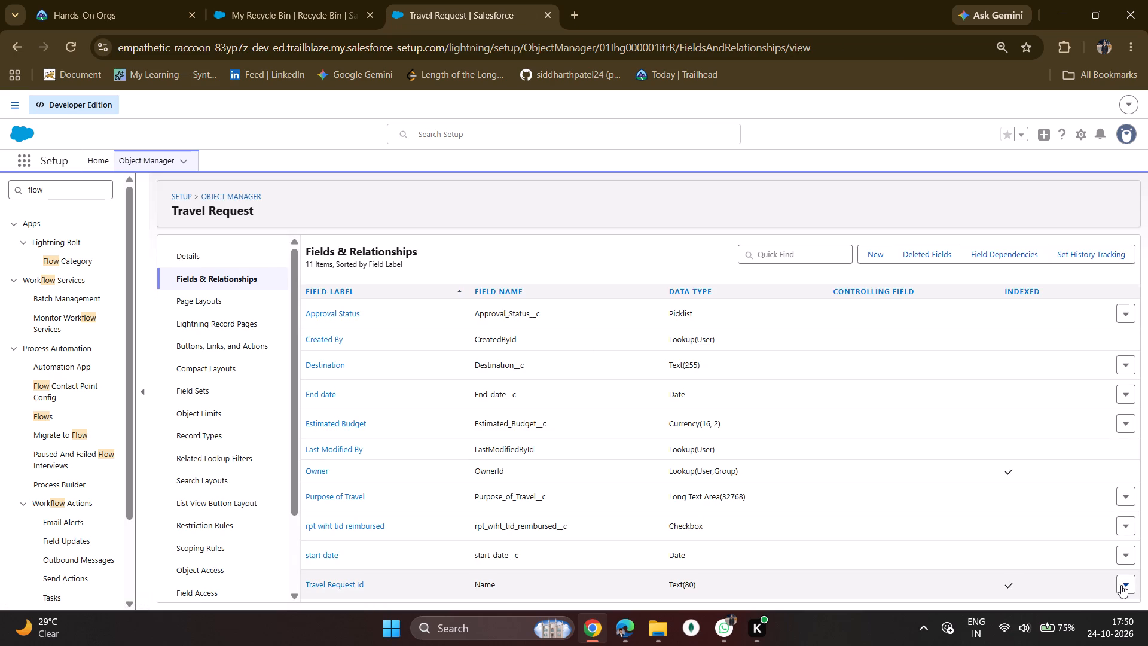
left_click(1121, 585)
left_click(1106, 560)
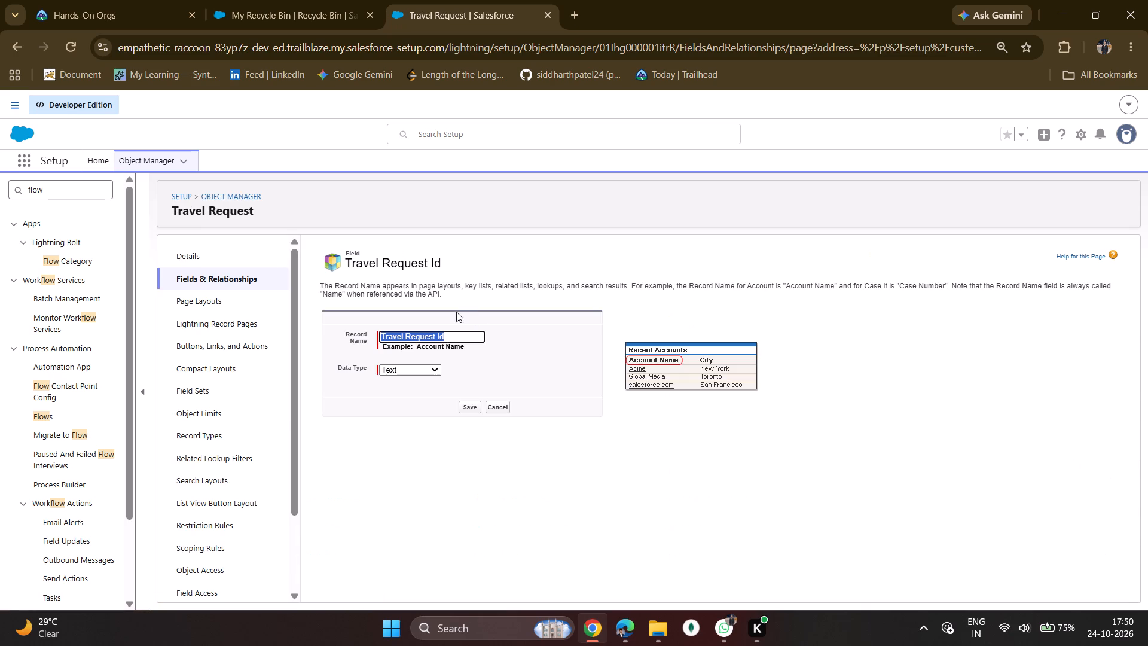
left_click(428, 373)
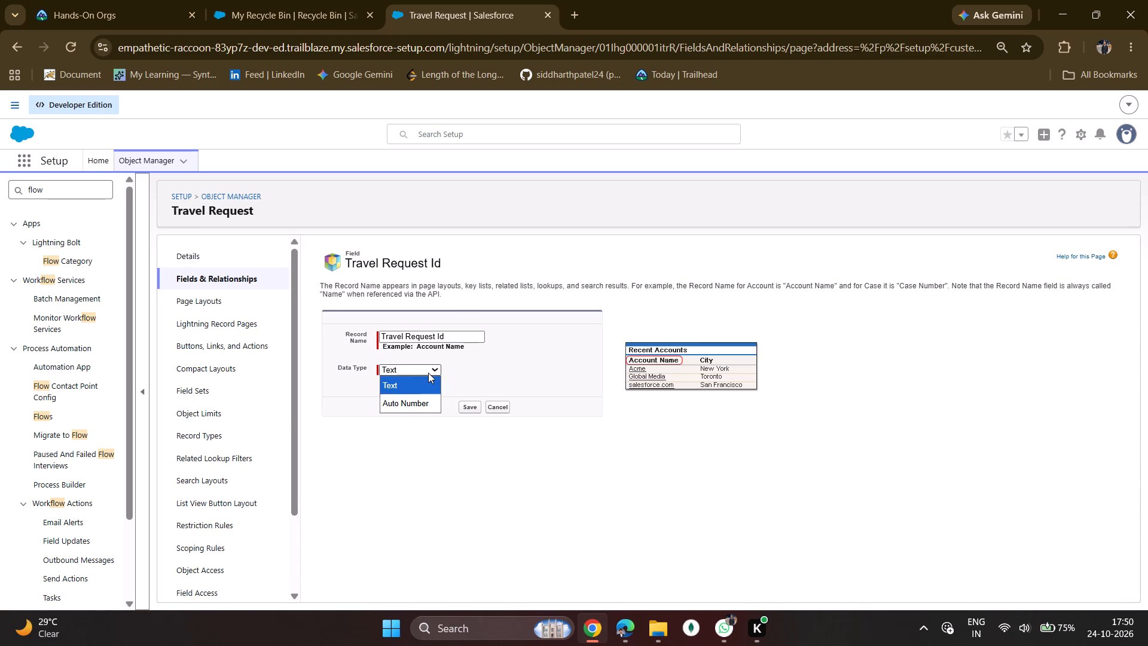
left_click(414, 406)
left_click(420, 415)
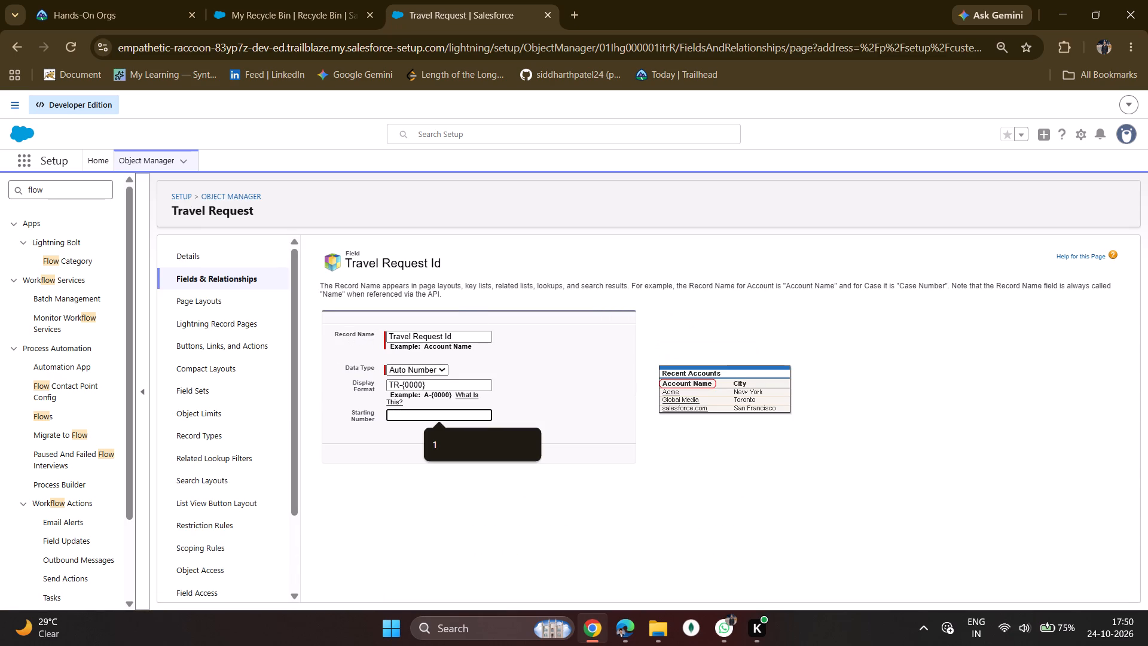
left_click(451, 440)
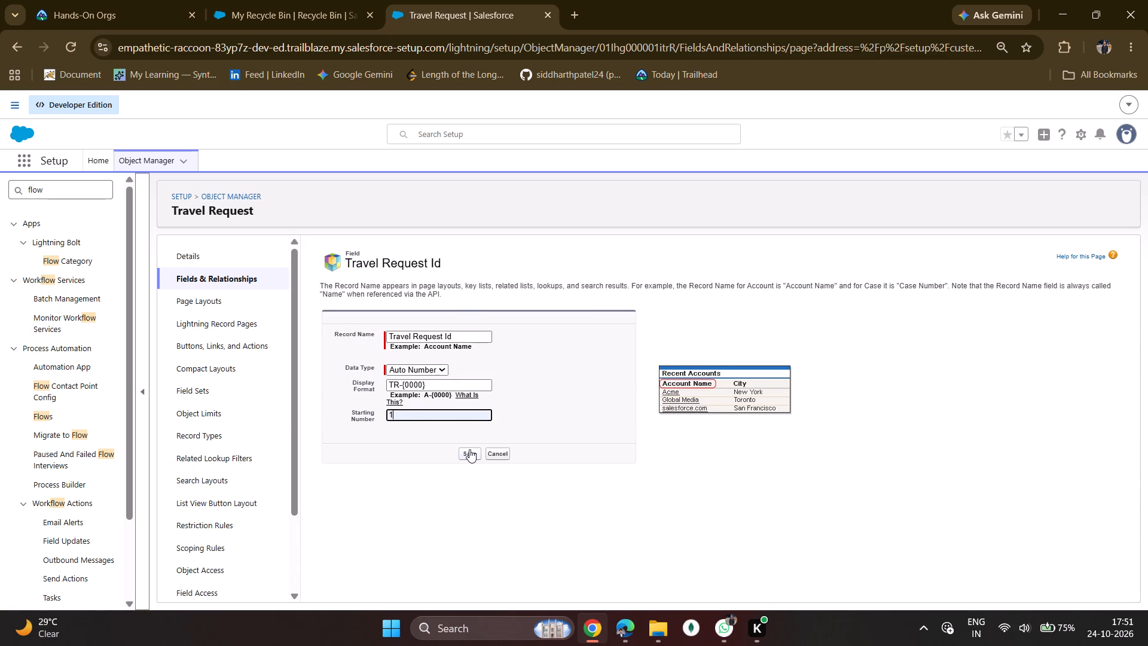
left_click(469, 449)
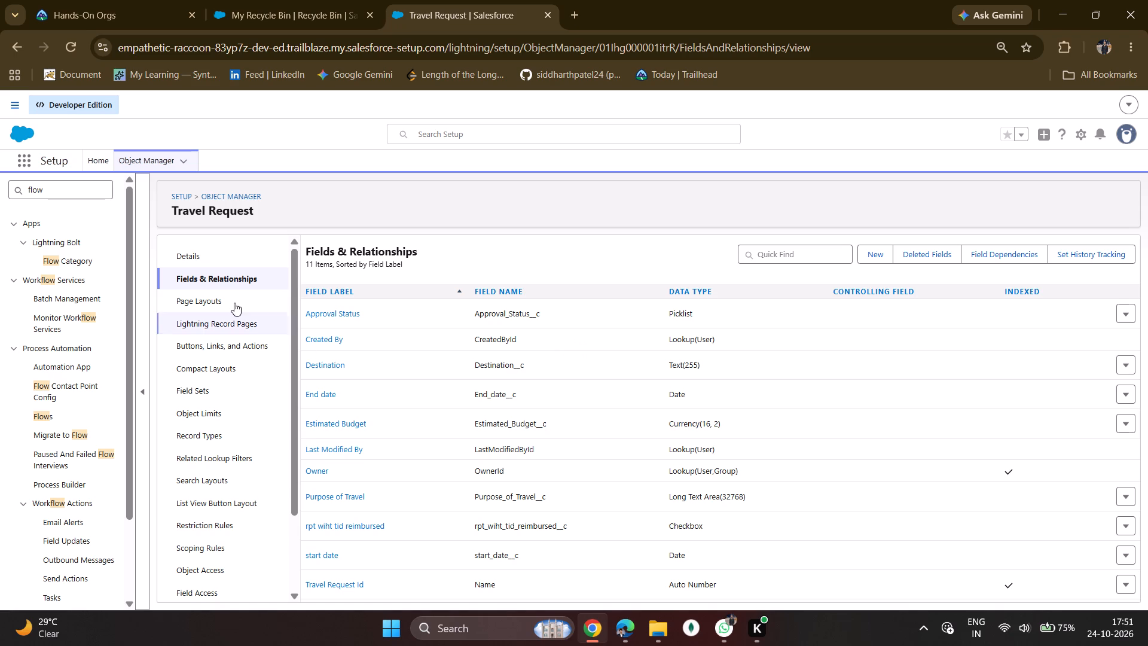
Find the Expense Report object by searching for expense and open its fields and relationships.
left_click(776, 252)
left_click(799, 294)
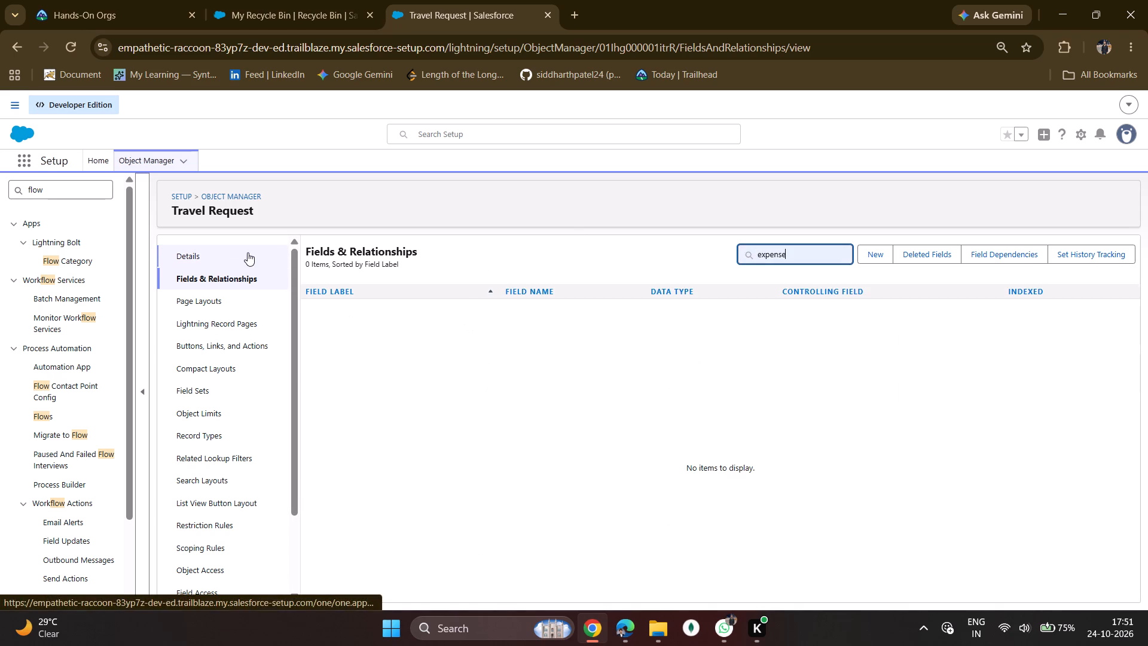
left_click(247, 192)
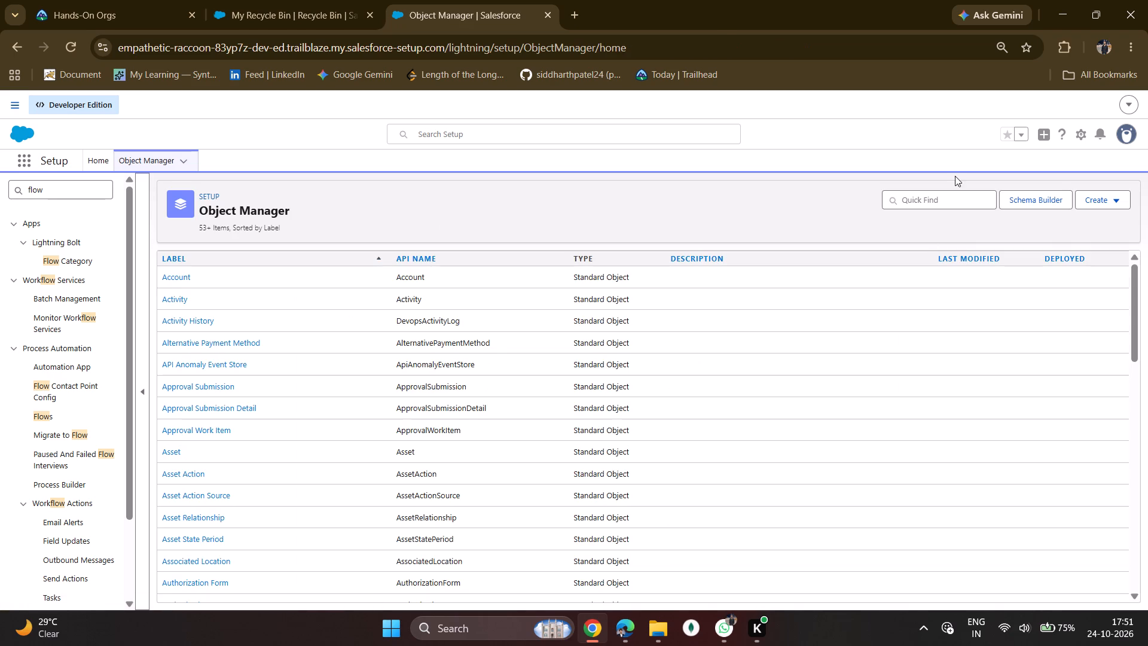
left_click(955, 176)
left_click(945, 205)
left_click(944, 243)
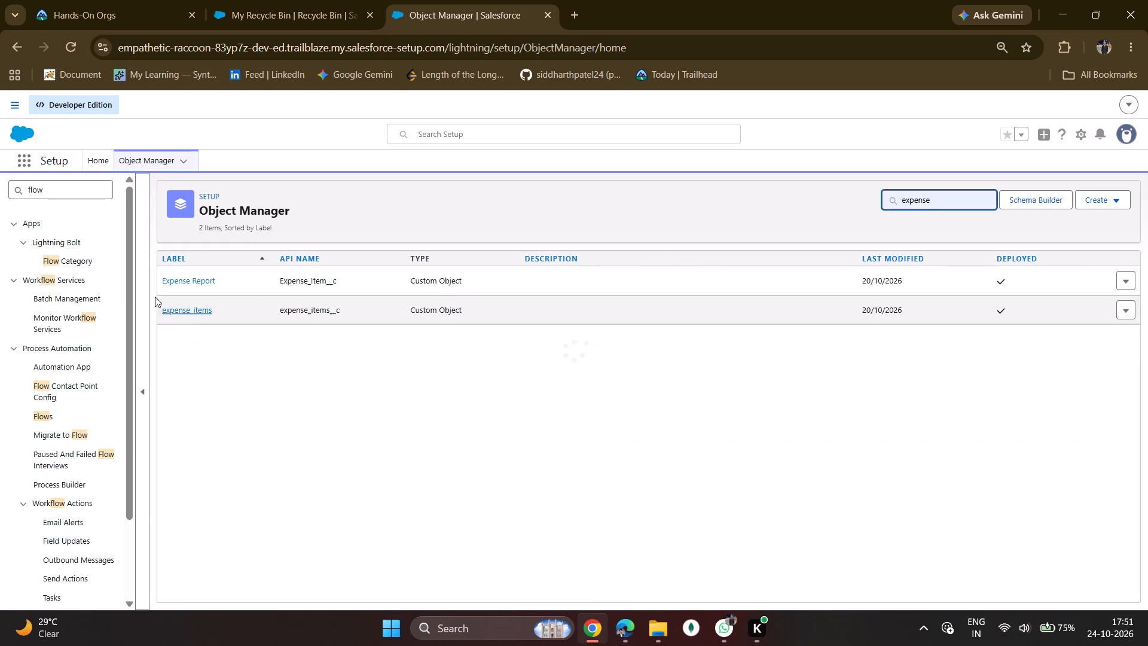
left_click(203, 282)
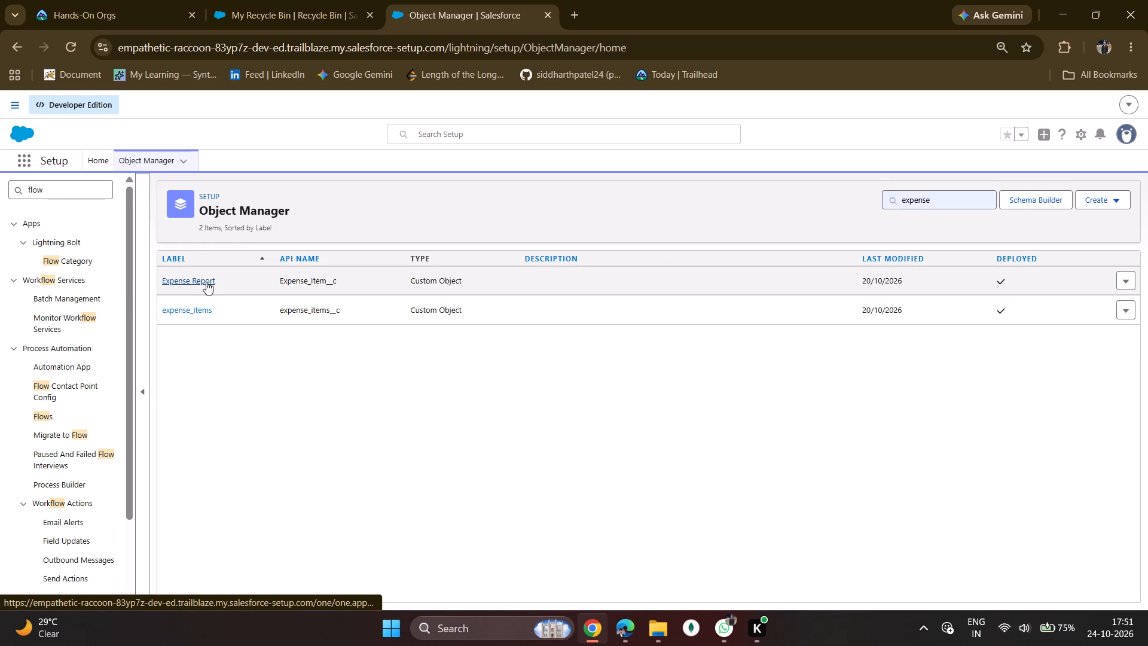
left_click(206, 282)
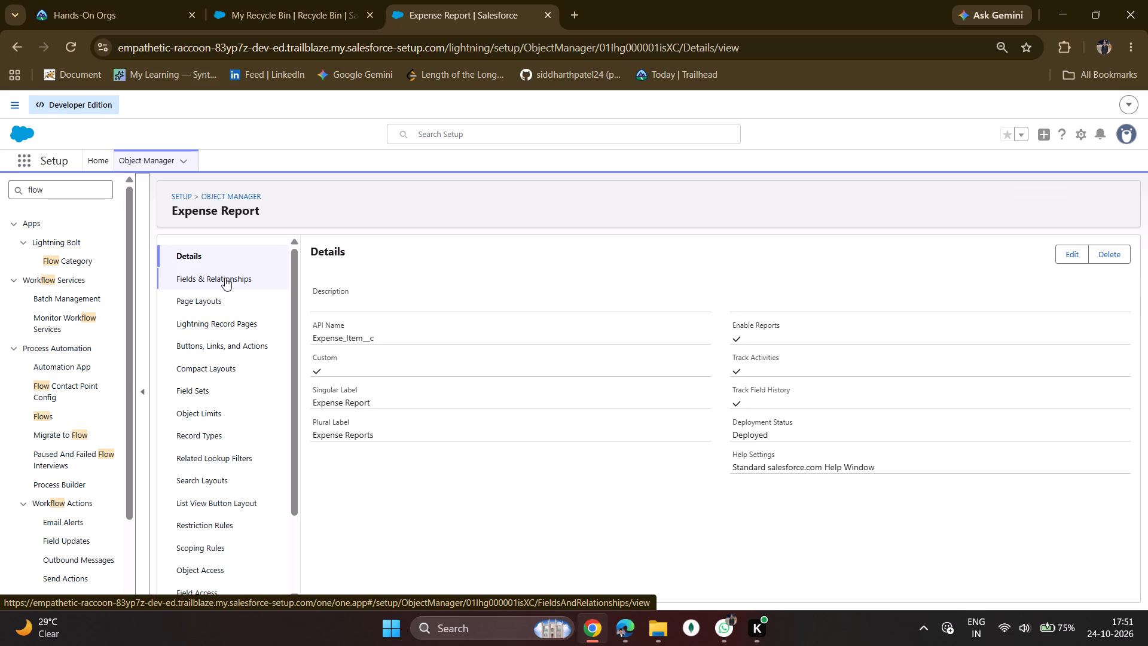
left_click(225, 278)
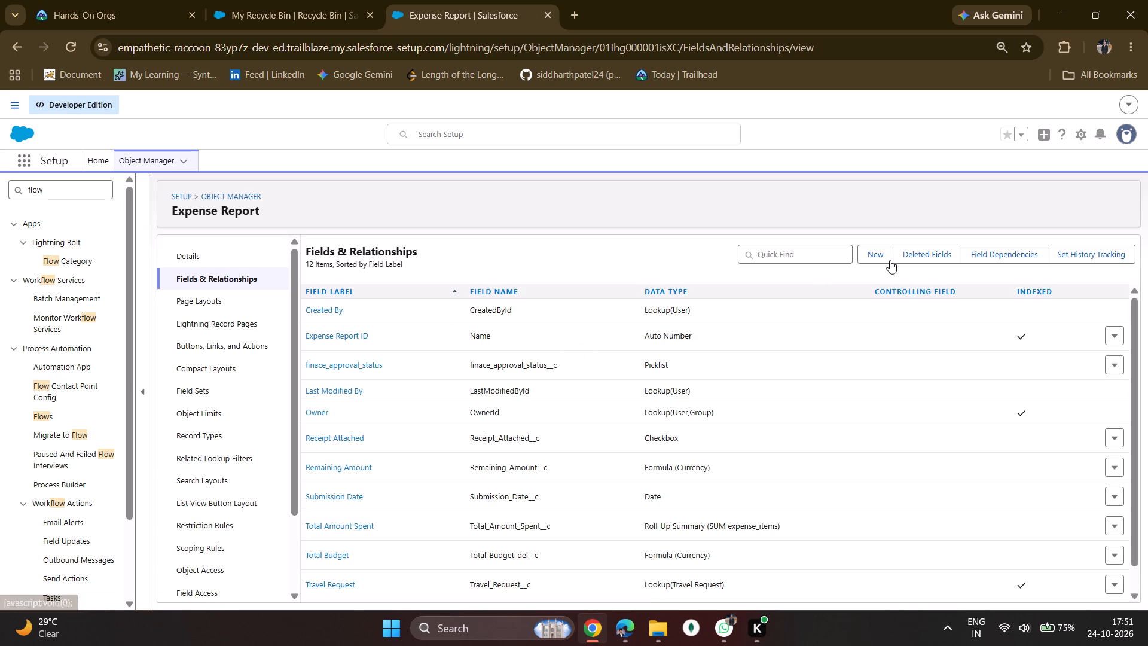
Change the data type of the Expense Report ID field to Text and save it.
scroll(442, 435, "down", 3)
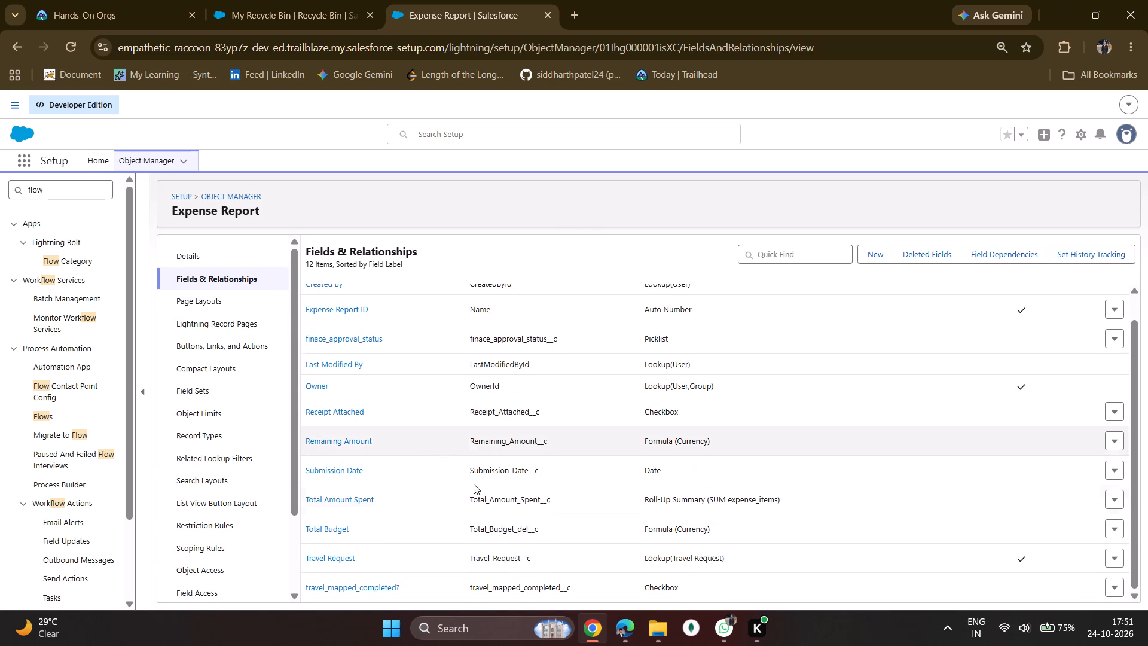
scroll(474, 484, "down", 1)
scroll(529, 575, "down", 4)
scroll(711, 469, "up", 5)
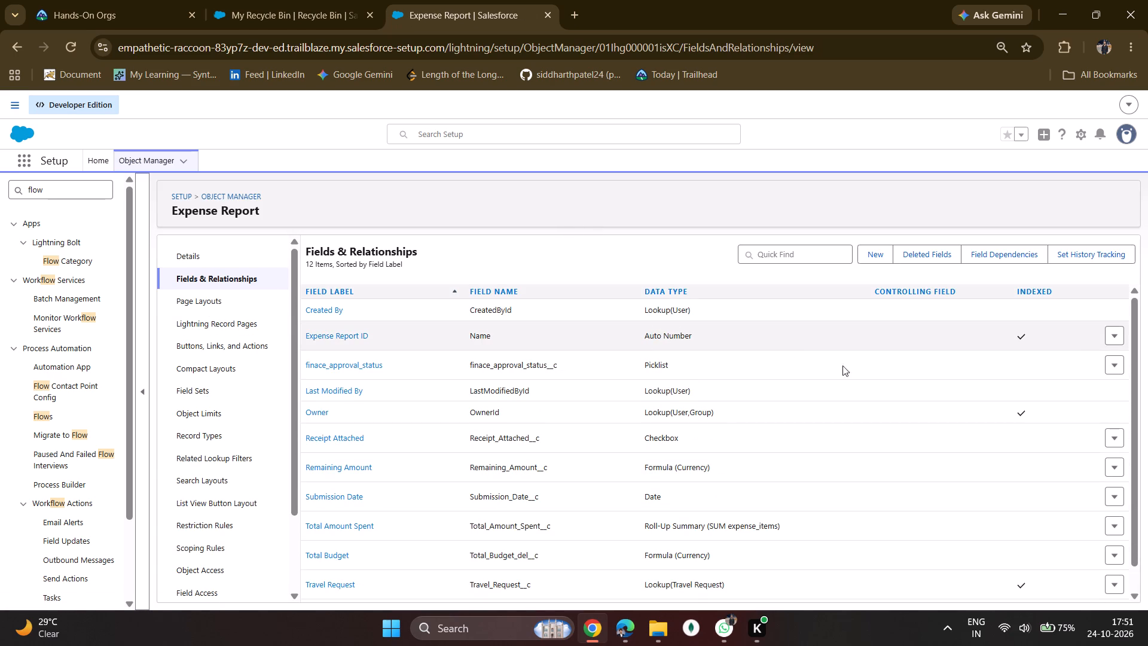
left_click(1124, 346)
left_click(1120, 333)
left_click(1098, 359)
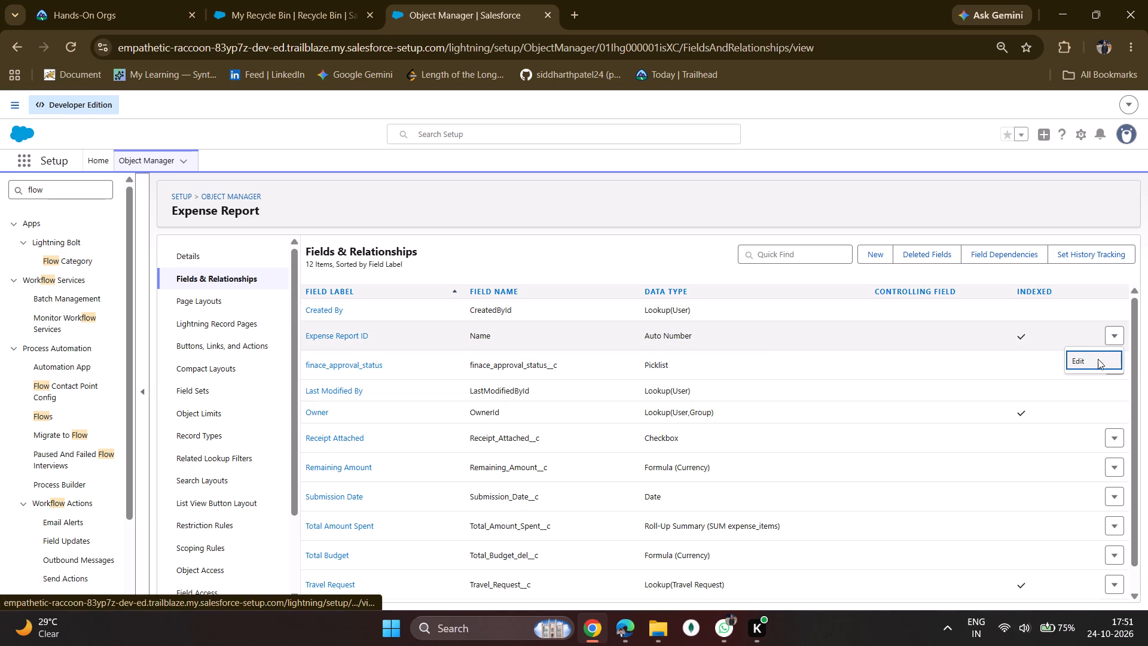
left_click(426, 368)
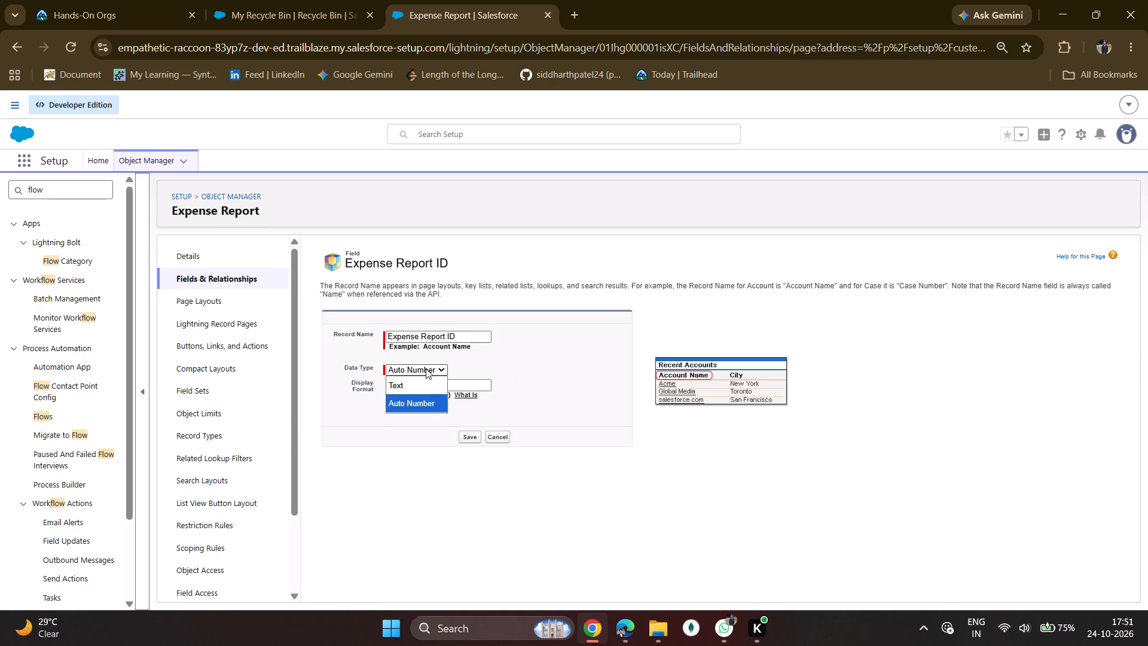
left_click(426, 368)
left_click(432, 375)
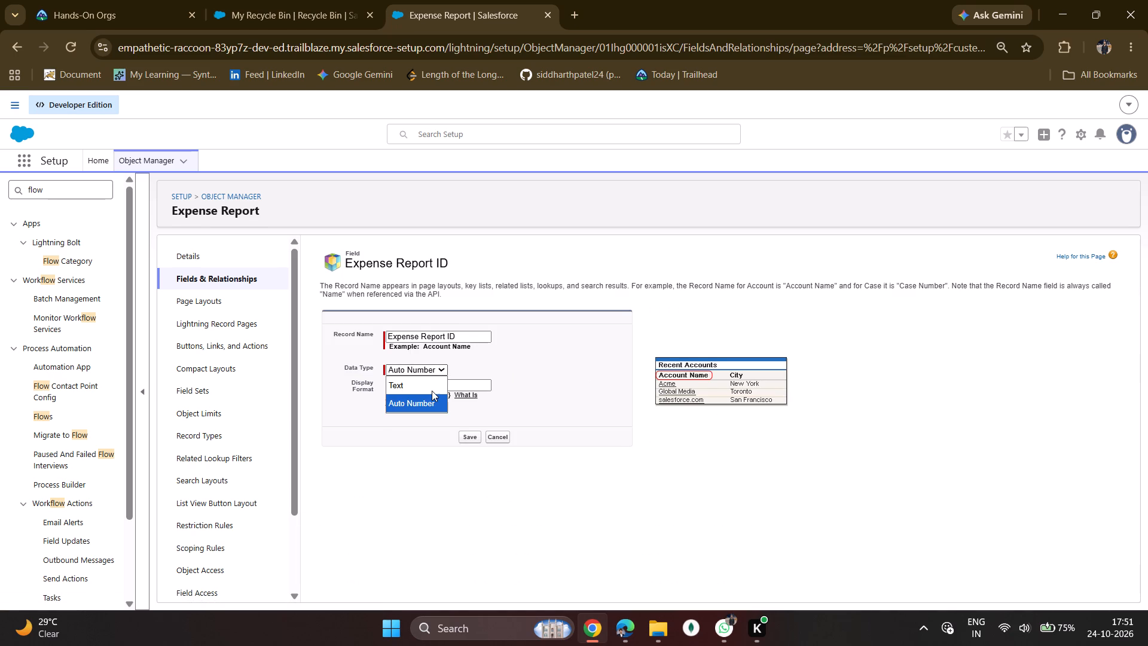
left_click(432, 391)
left_click(469, 401)
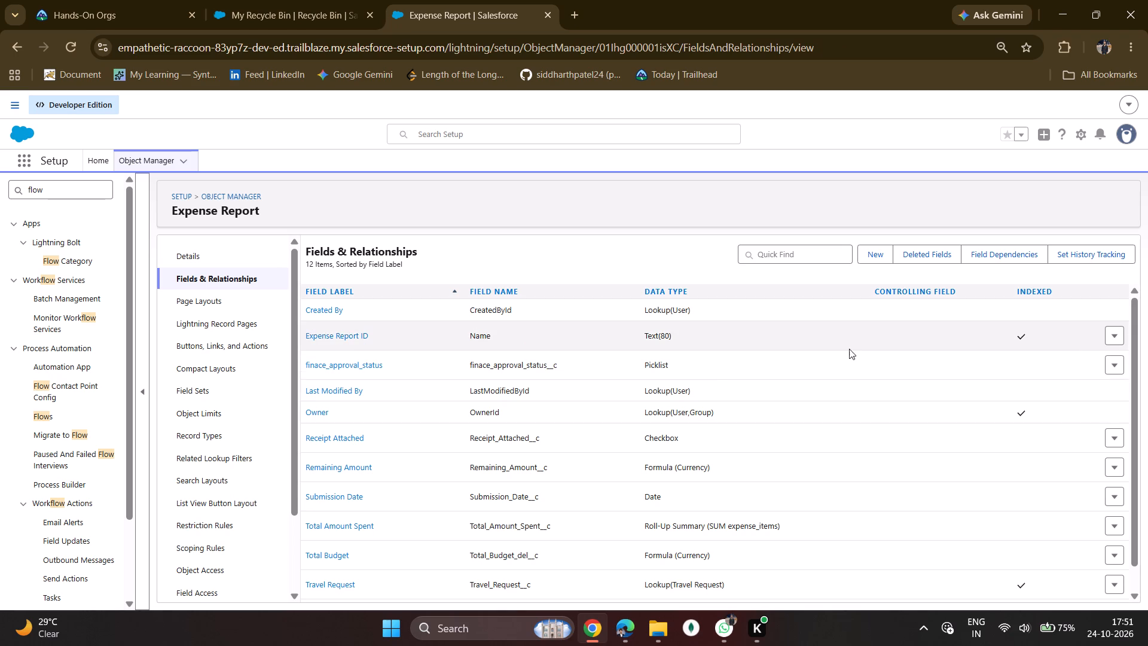
Set the Expense Report ID field's data type back to Auto Number with starting number 1 and save it.
scroll(1013, 442, "down", 5)
scroll(998, 455, "up", 5)
scroll(682, 467, "down", 10)
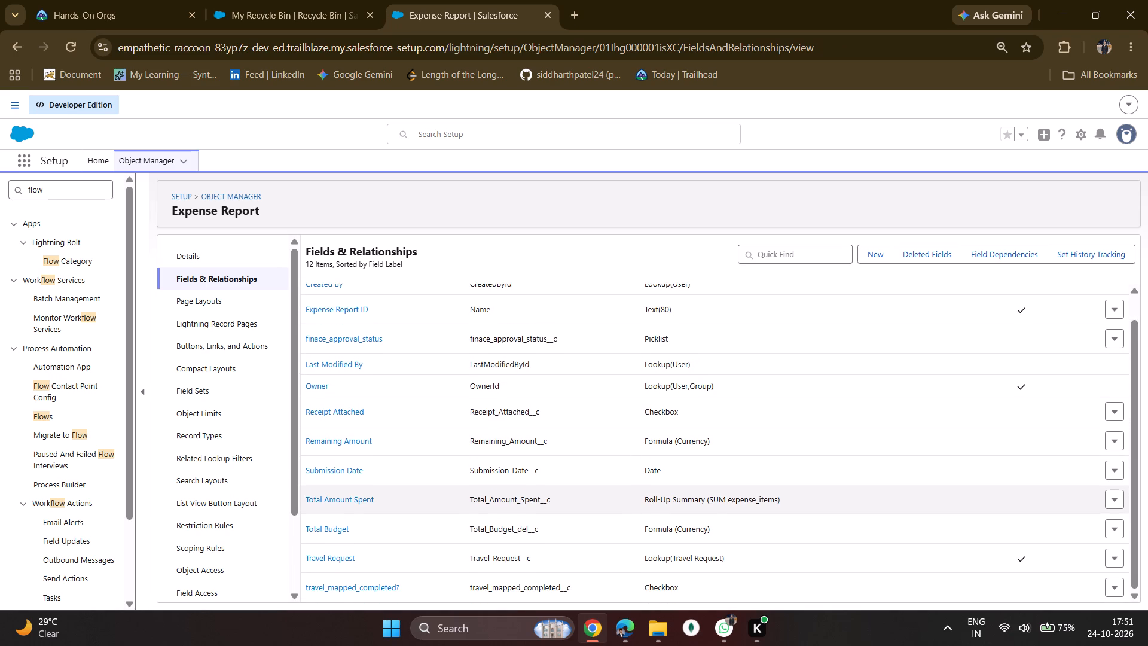
scroll(686, 501, "up", 4)
left_click(1117, 338)
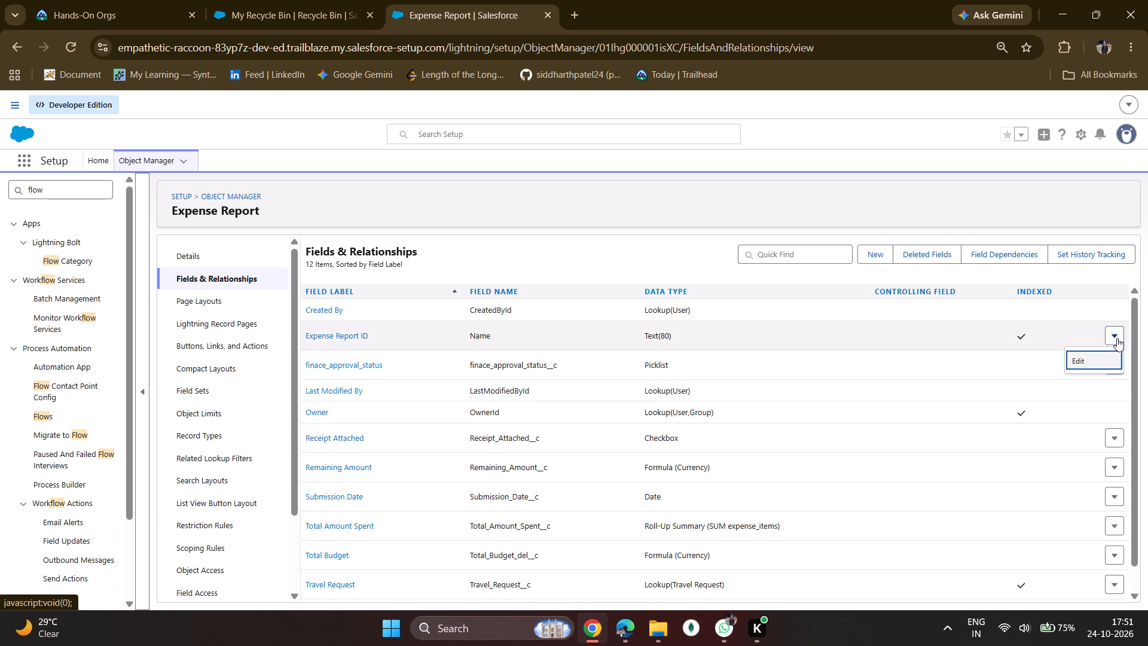
left_click(1081, 365)
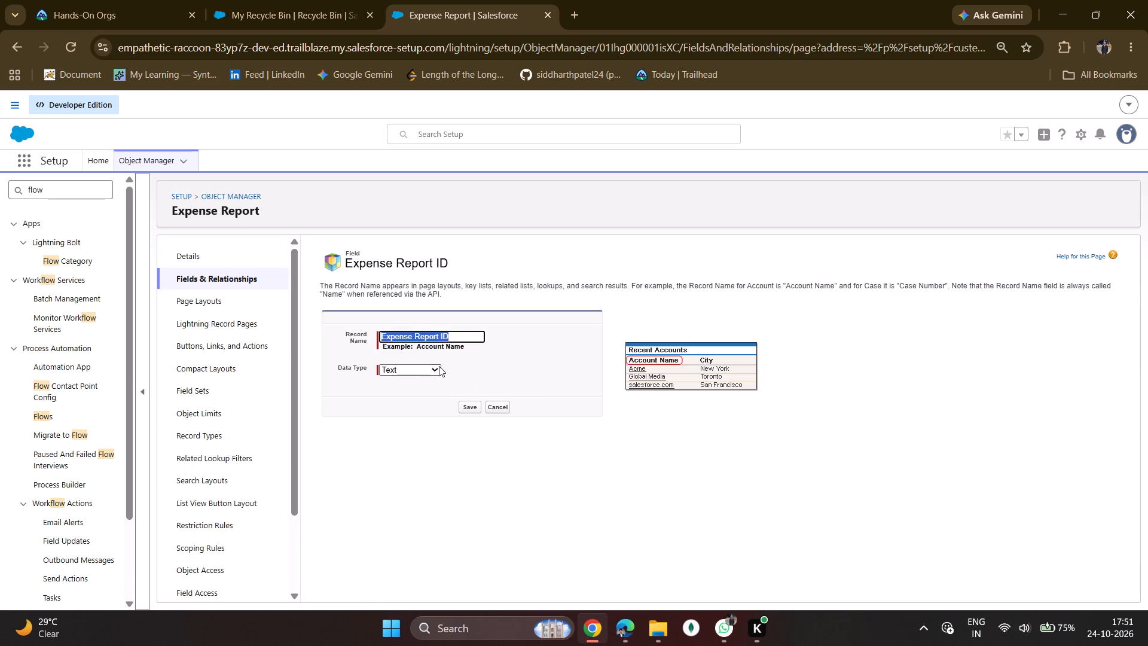
left_click(431, 368)
left_click(419, 404)
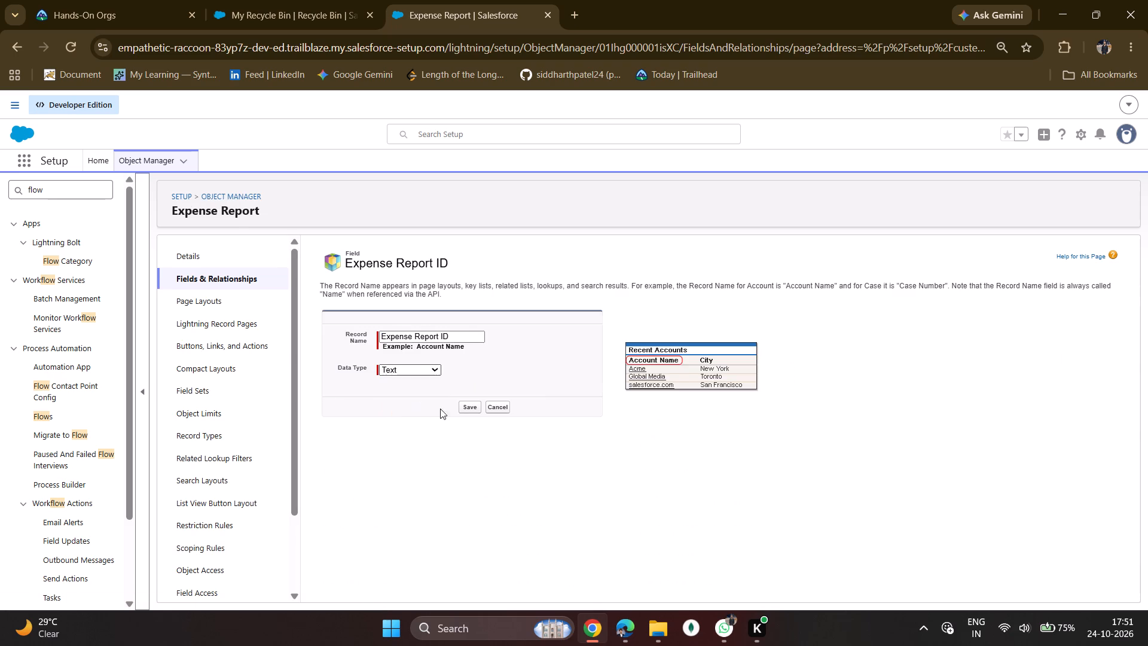
left_click(436, 415)
left_click(462, 446)
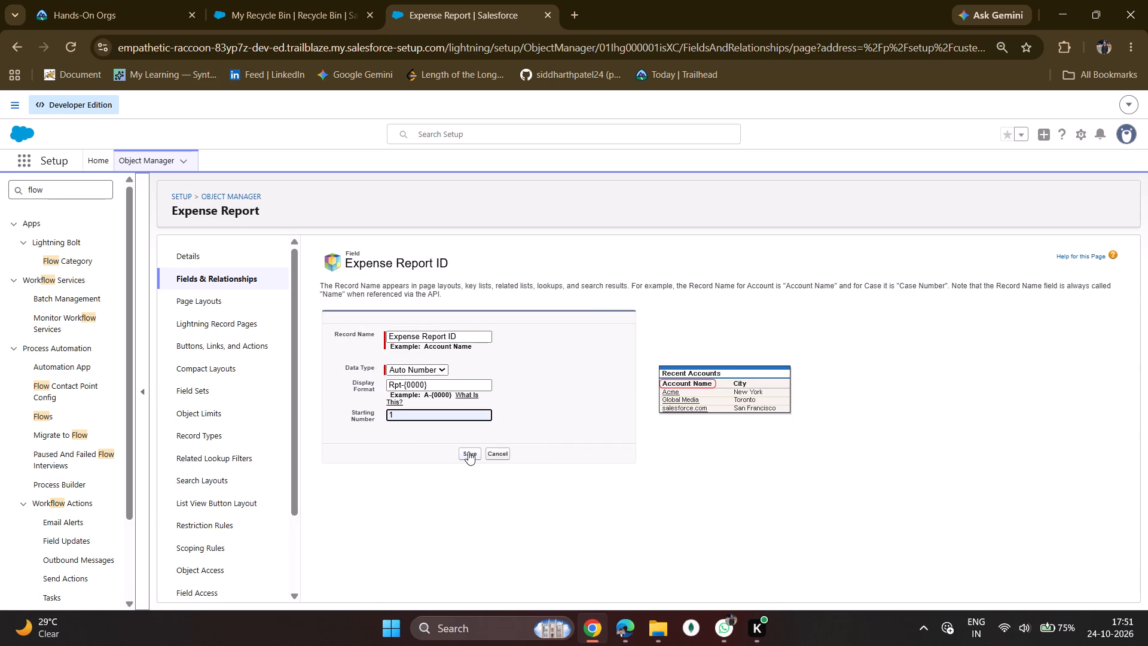
left_click(468, 452)
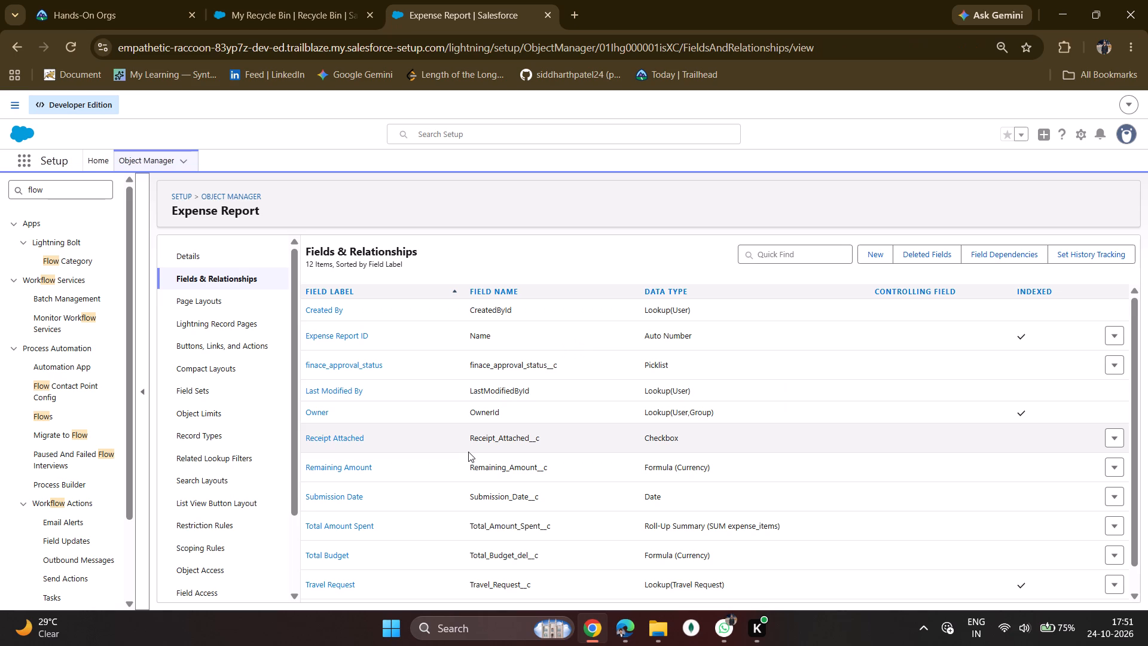
Find the expense_items object by searching the objects for expense and open its fields and relationships.
scroll(468, 452, "up", 1)
left_click(227, 198)
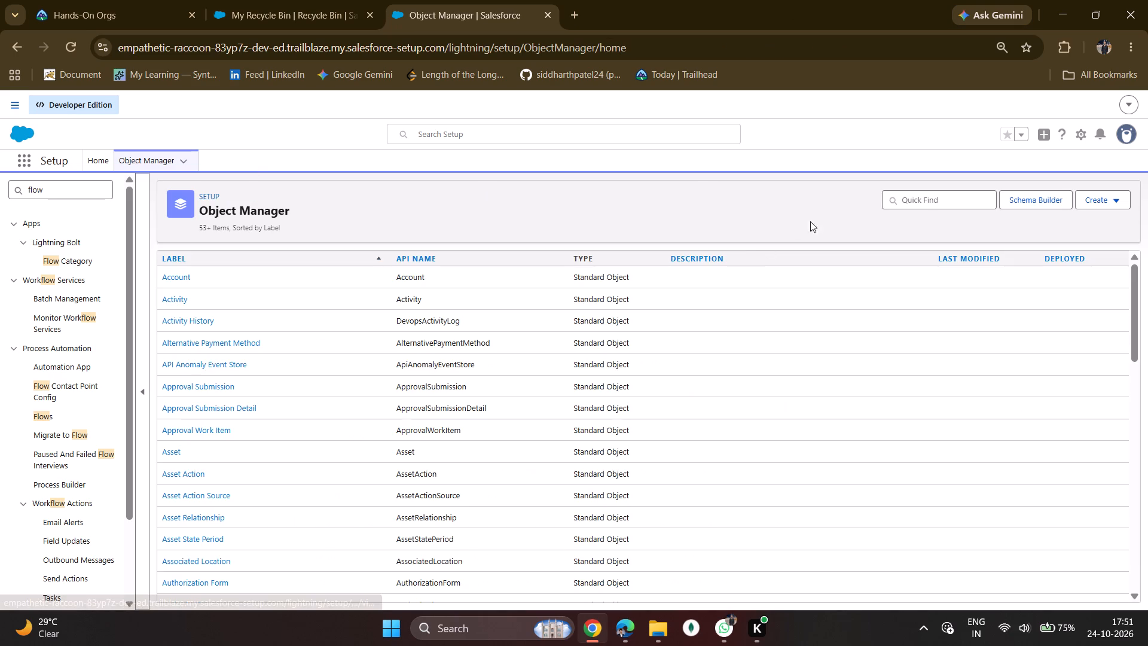
left_click(900, 202)
left_click(927, 240)
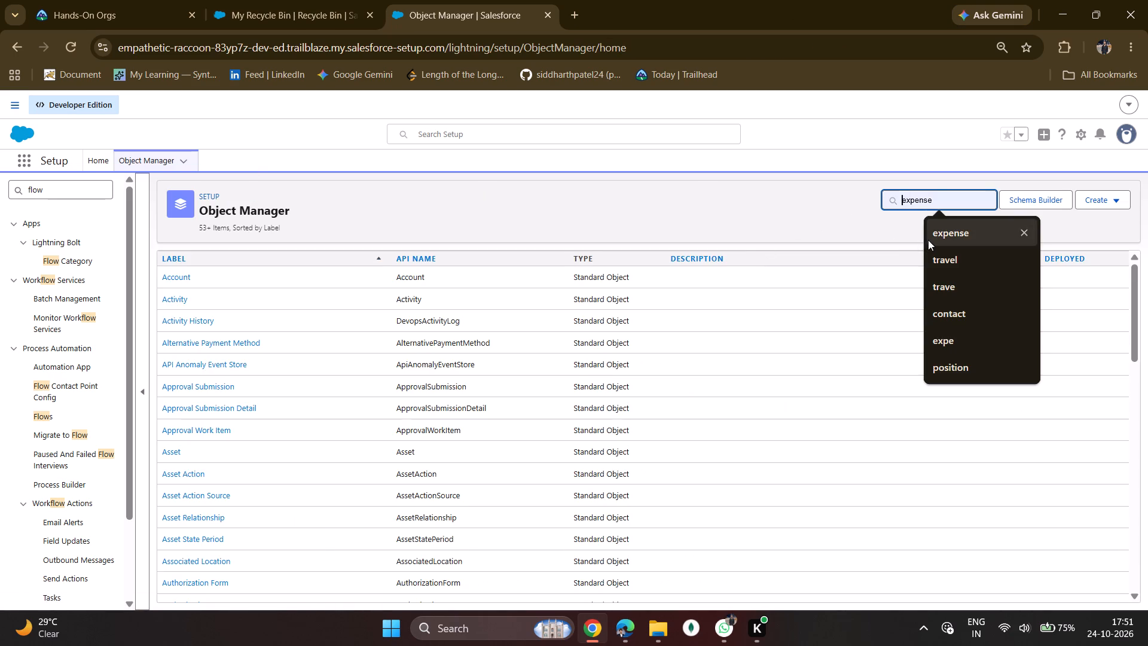
left_click(191, 313)
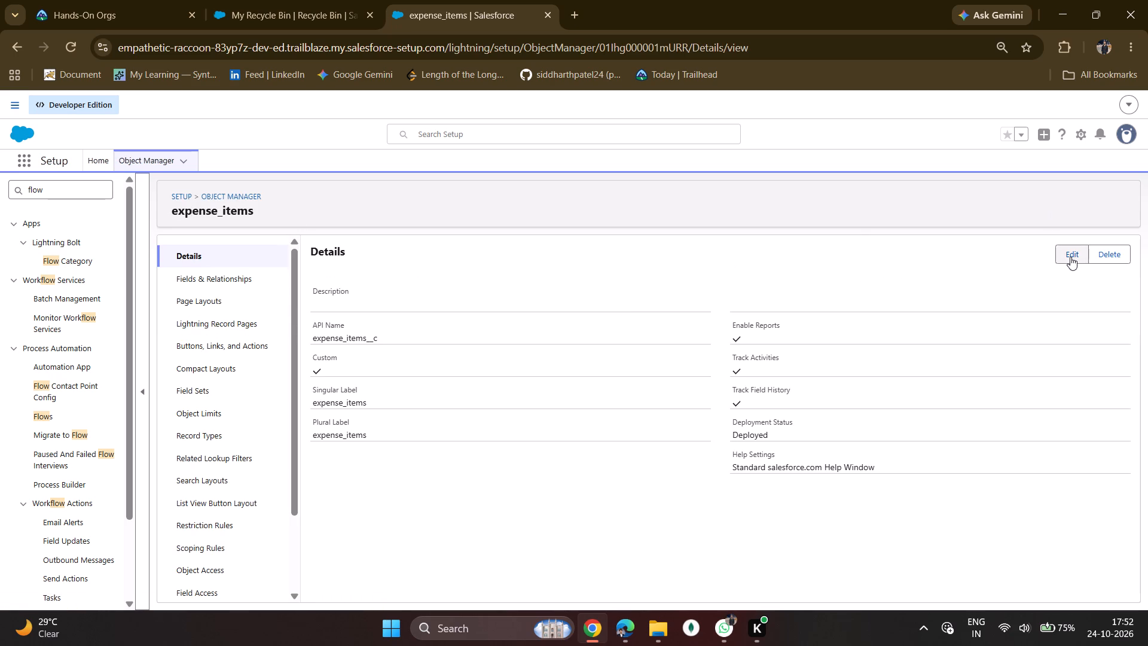
left_click(231, 279)
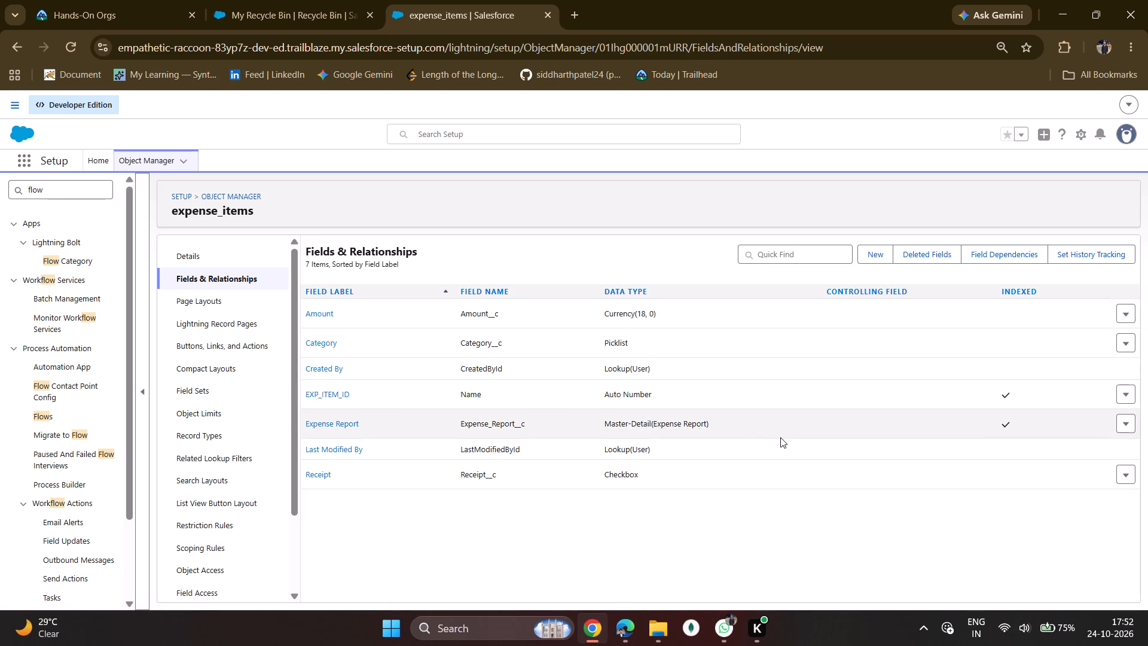
Change the data type of the EXP_ITEM_ID field to Text and save it.
left_click(1126, 396)
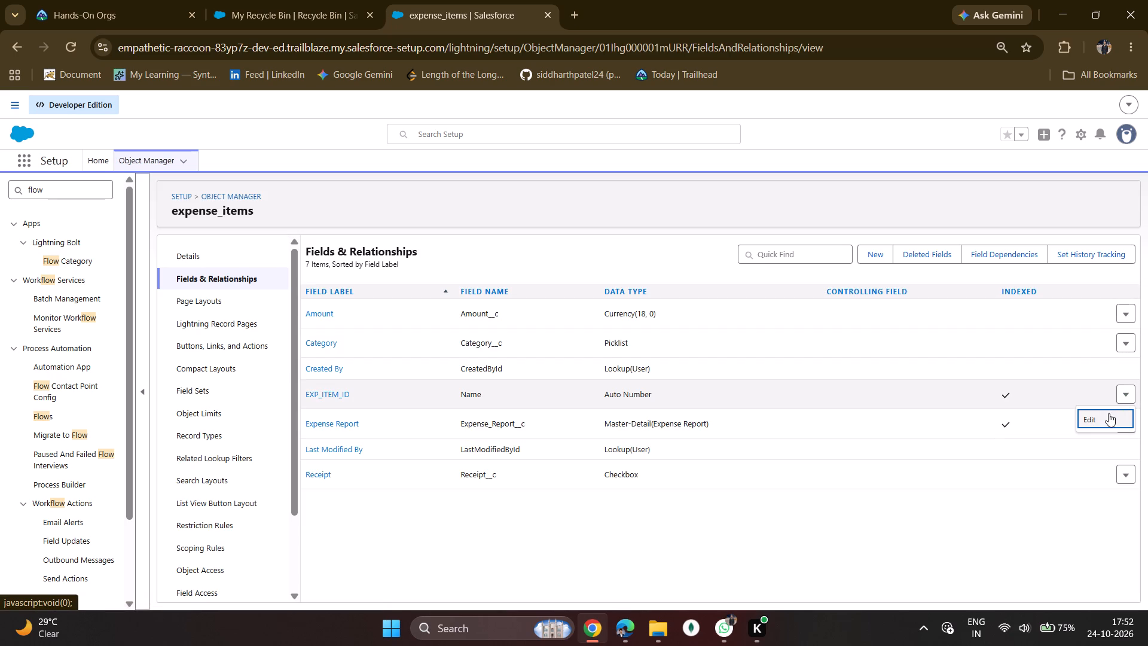
left_click(1109, 413)
left_click(429, 365)
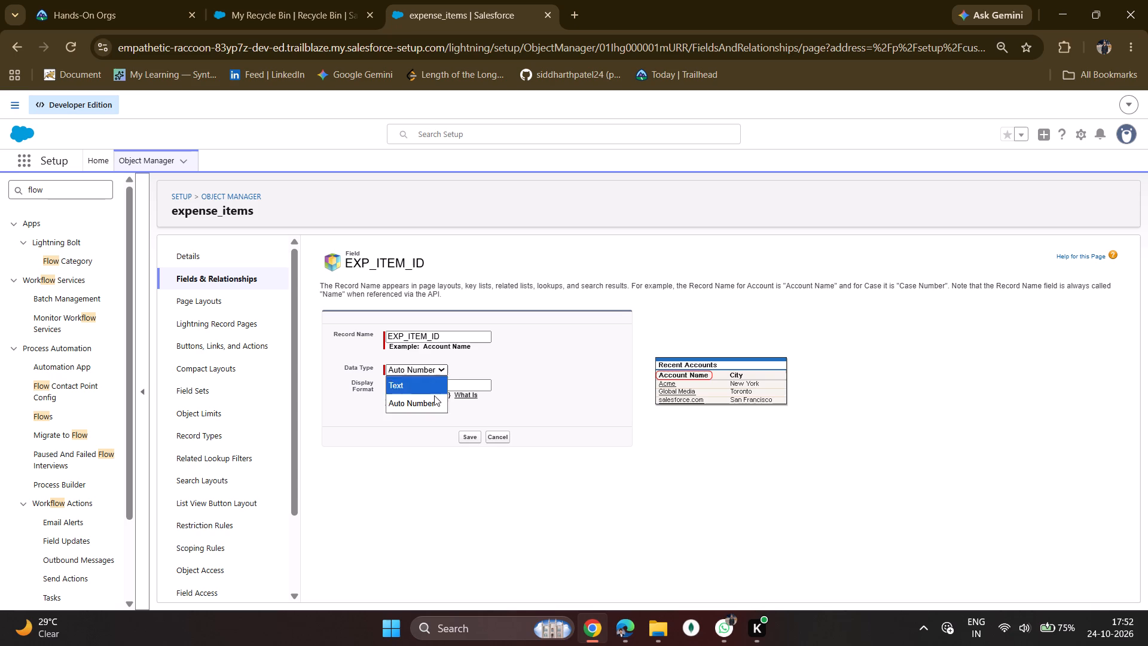
left_click(426, 389)
left_click(471, 400)
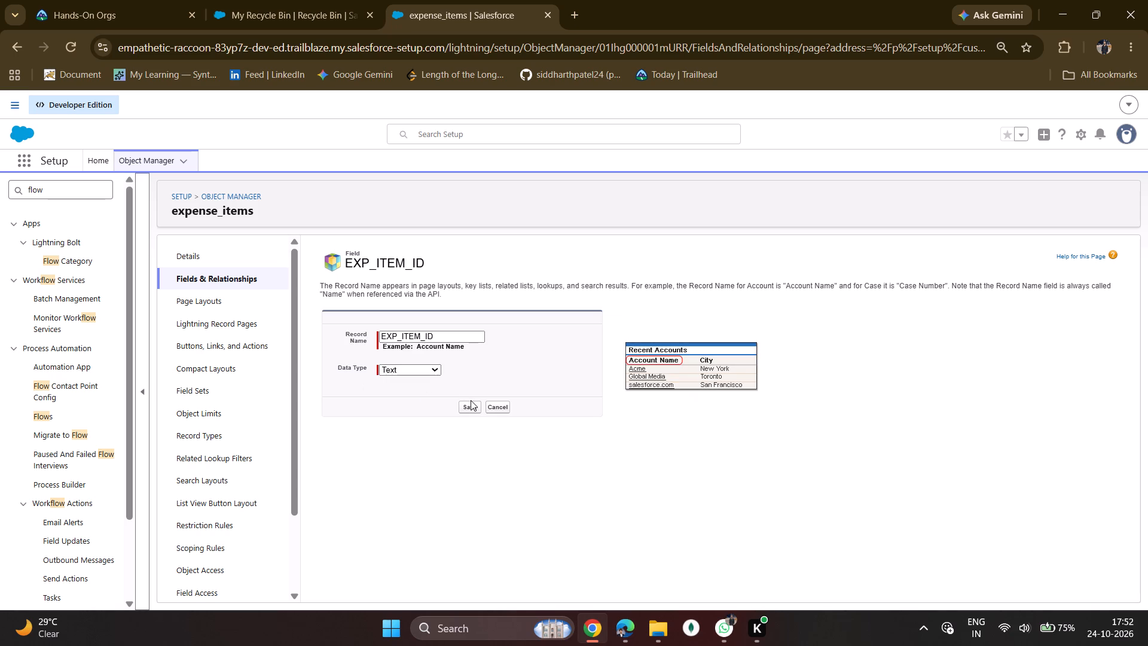
left_click(469, 406)
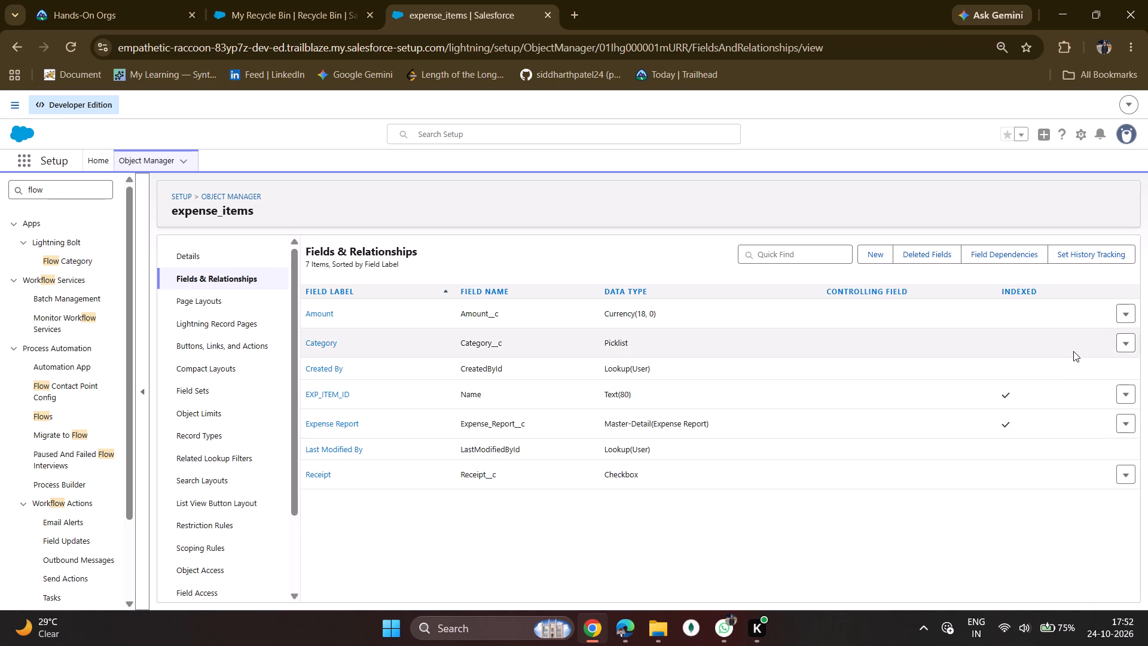
Set the EXP_ITEM_ID field's data type back to Auto Number with a starting number and save it.
left_click(1122, 391)
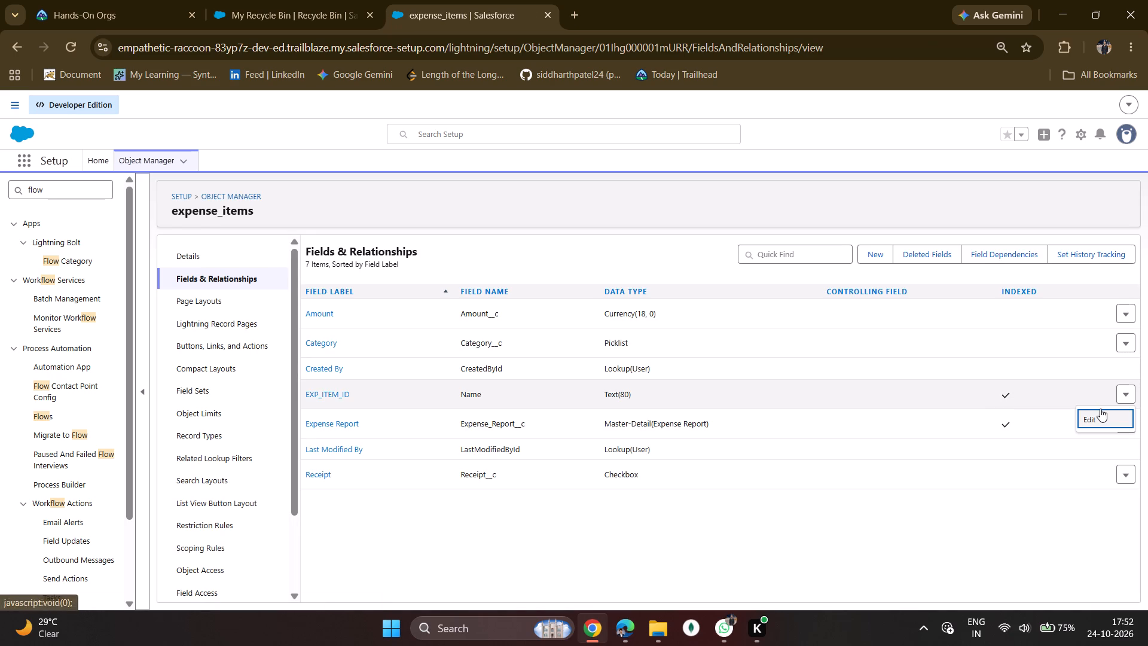
left_click(1100, 409)
left_click(416, 366)
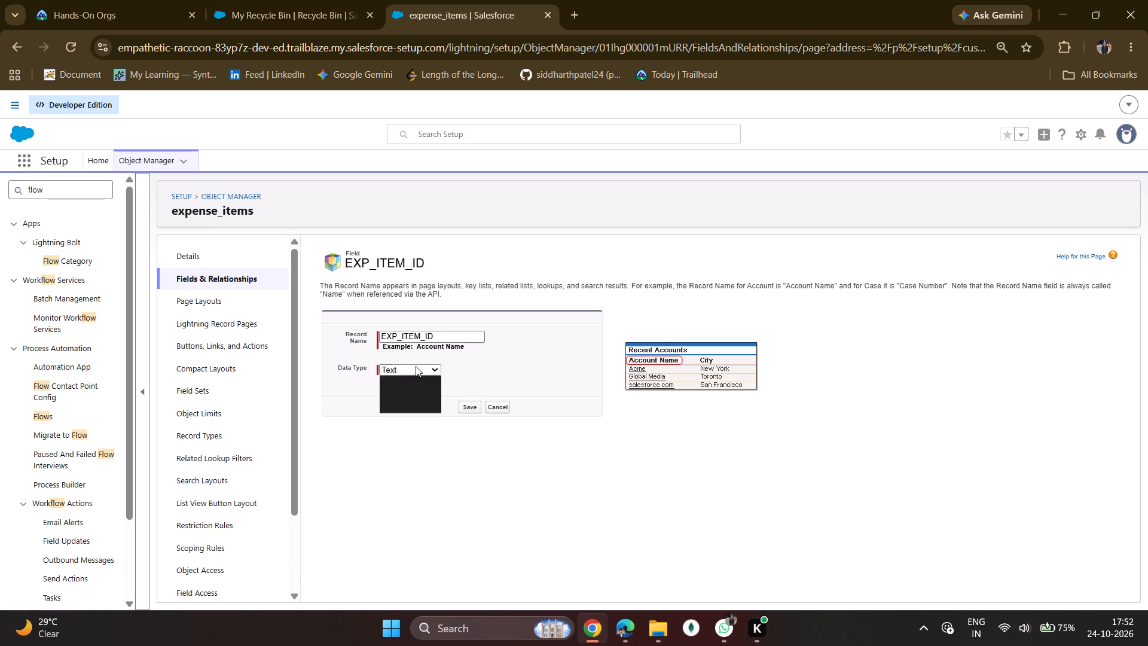
left_click(414, 404)
left_click(439, 421)
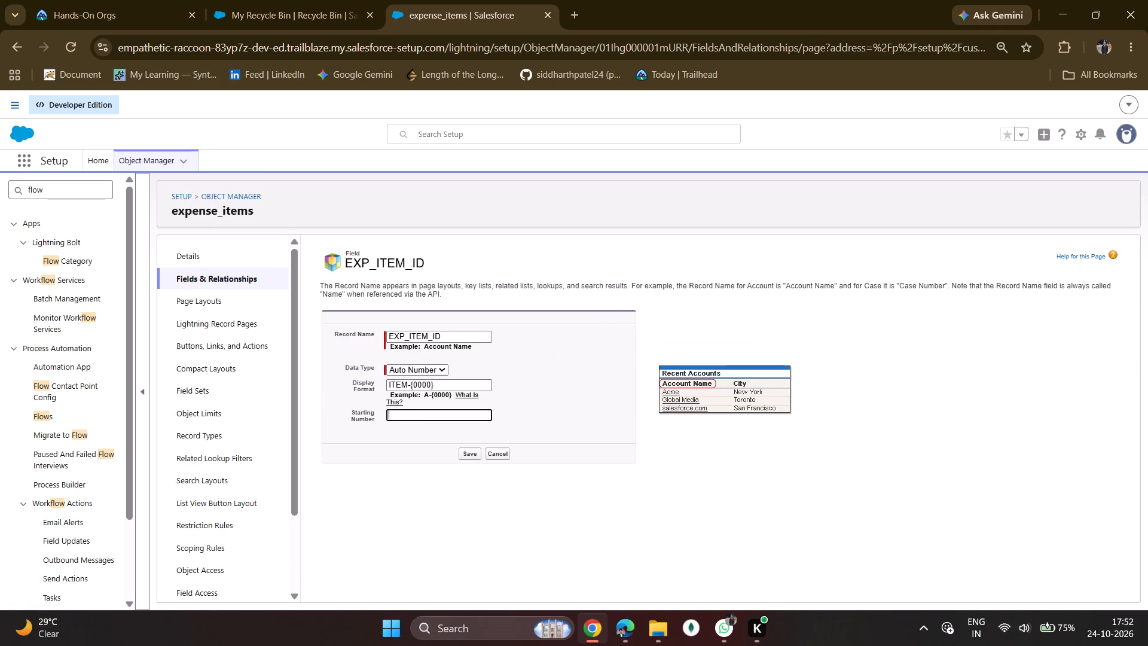
left_click(466, 452)
left_click(476, 453)
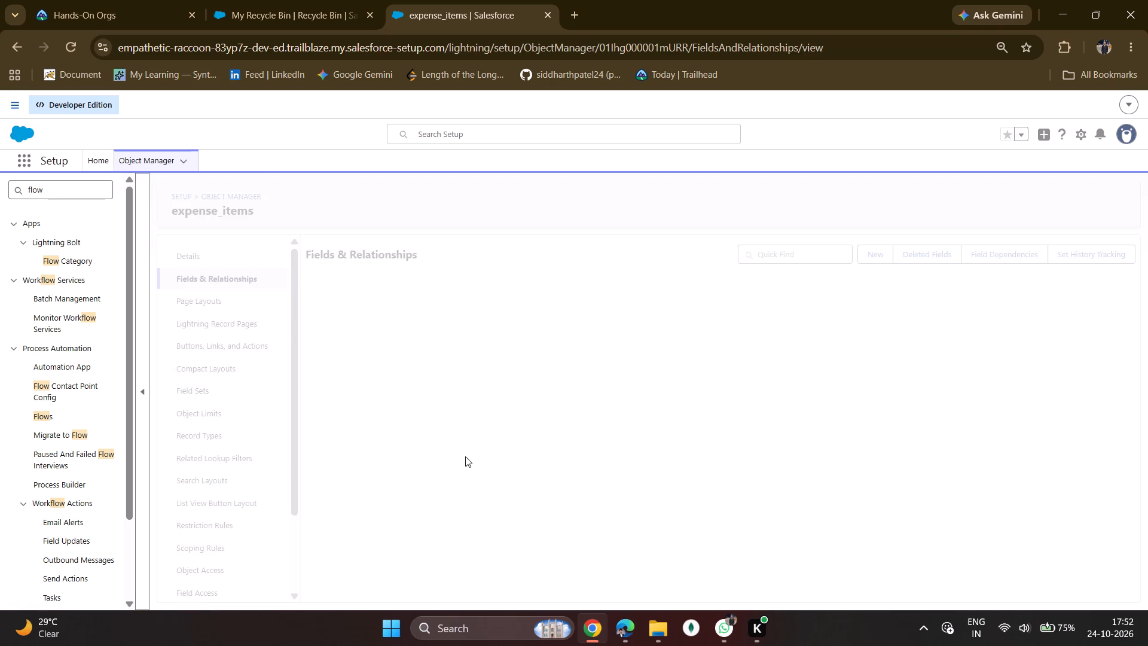
Return to Wander_Roster_prj, close the recycle bin page and check the Travel Requests and Expense Reports lists.
left_click(270, 28)
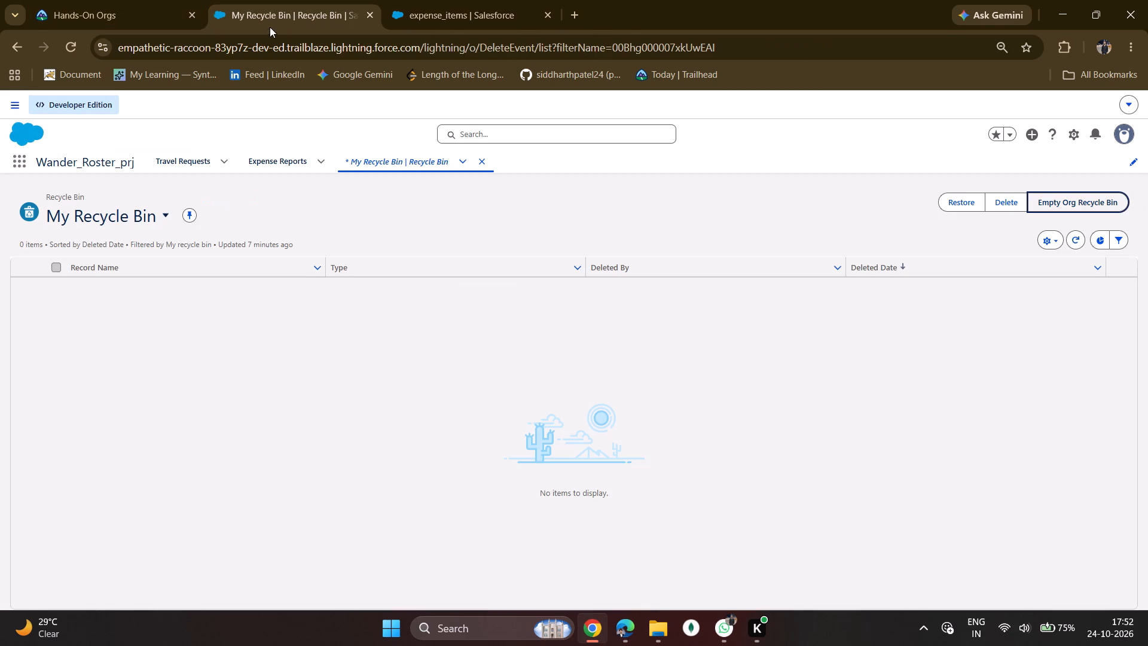
left_click(193, 155)
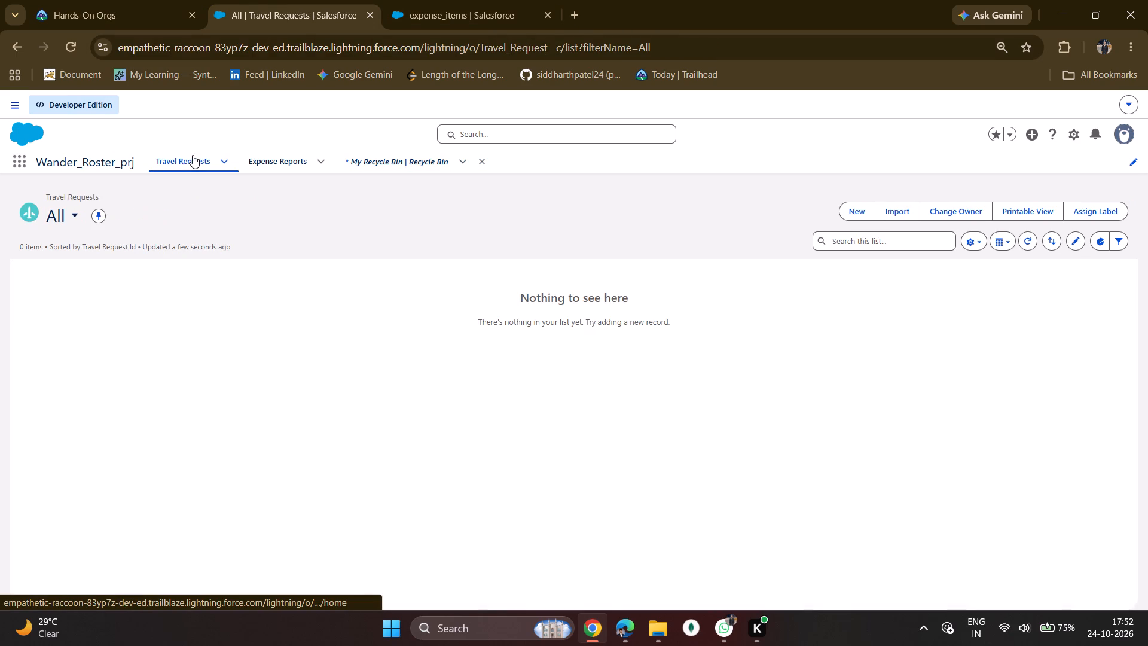
left_click(181, 146)
left_click(200, 174)
left_click(182, 160)
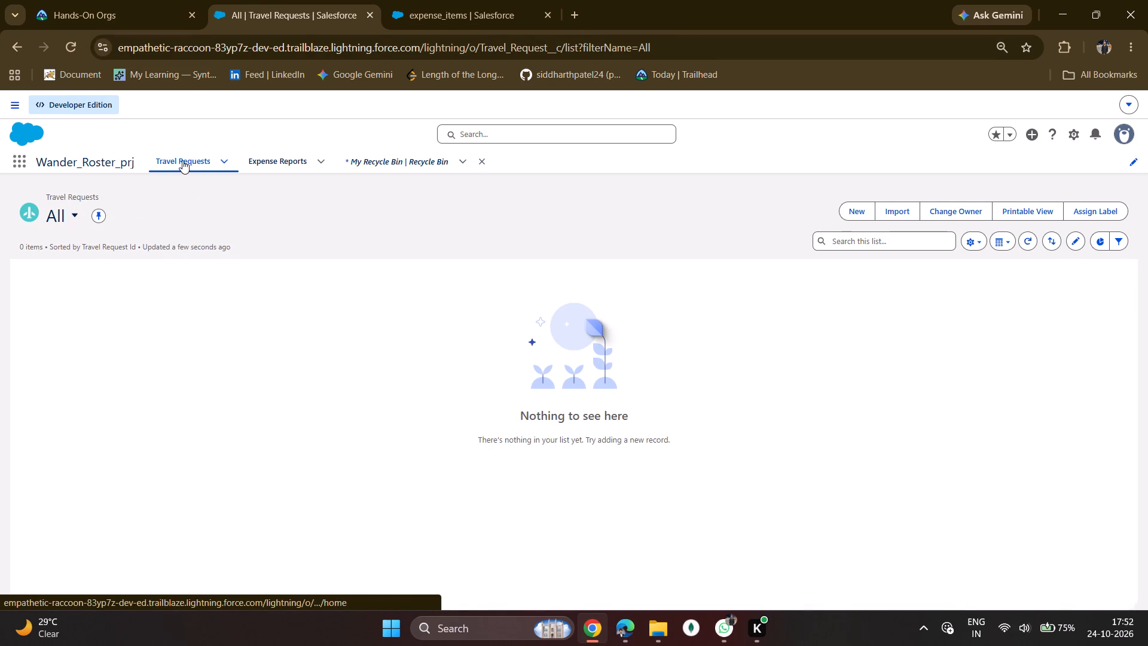
left_click(483, 160)
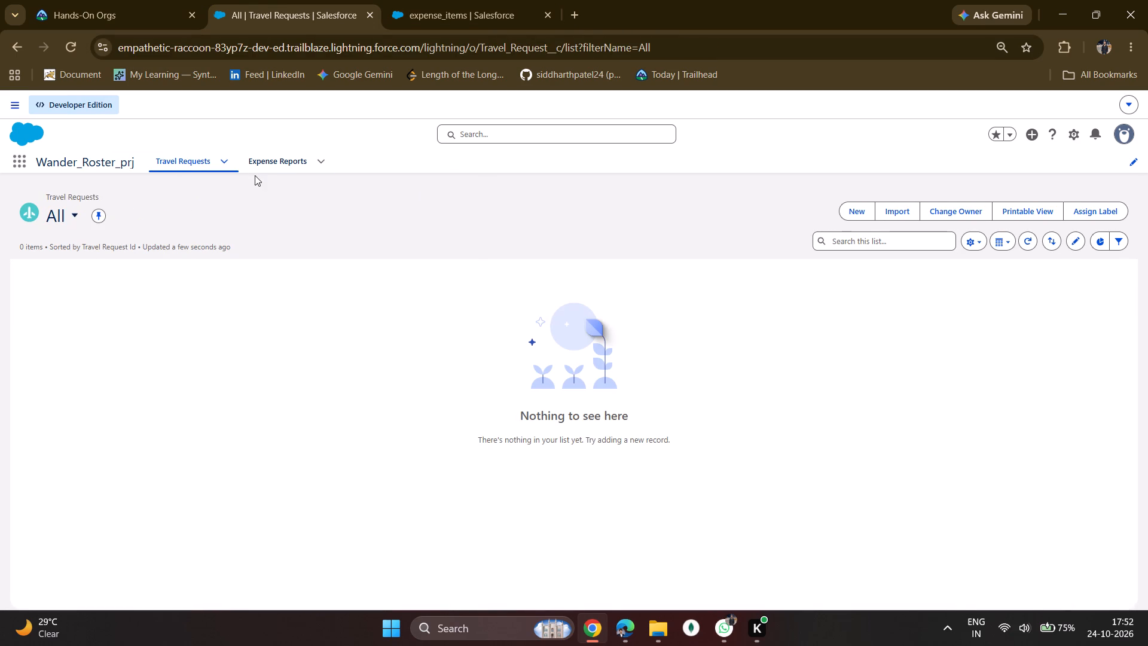
left_click(269, 160)
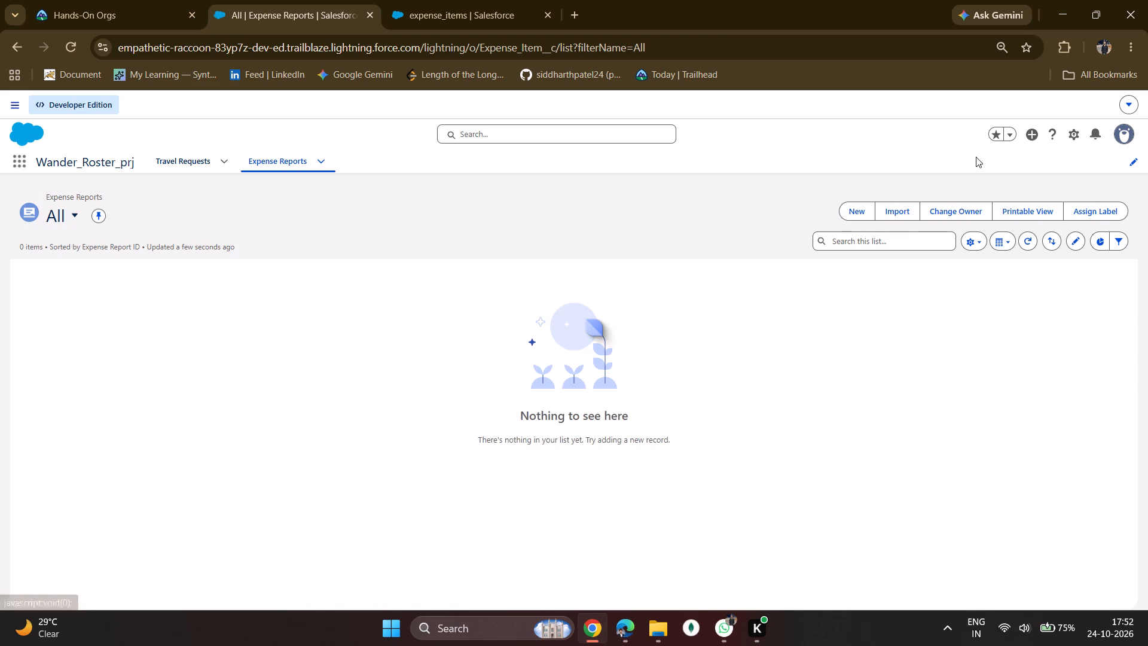
Open the Expense Report object's Expense Item Record Page in Lightning App Builder, examine its components and close it.
left_click(1070, 133)
left_click(1075, 138)
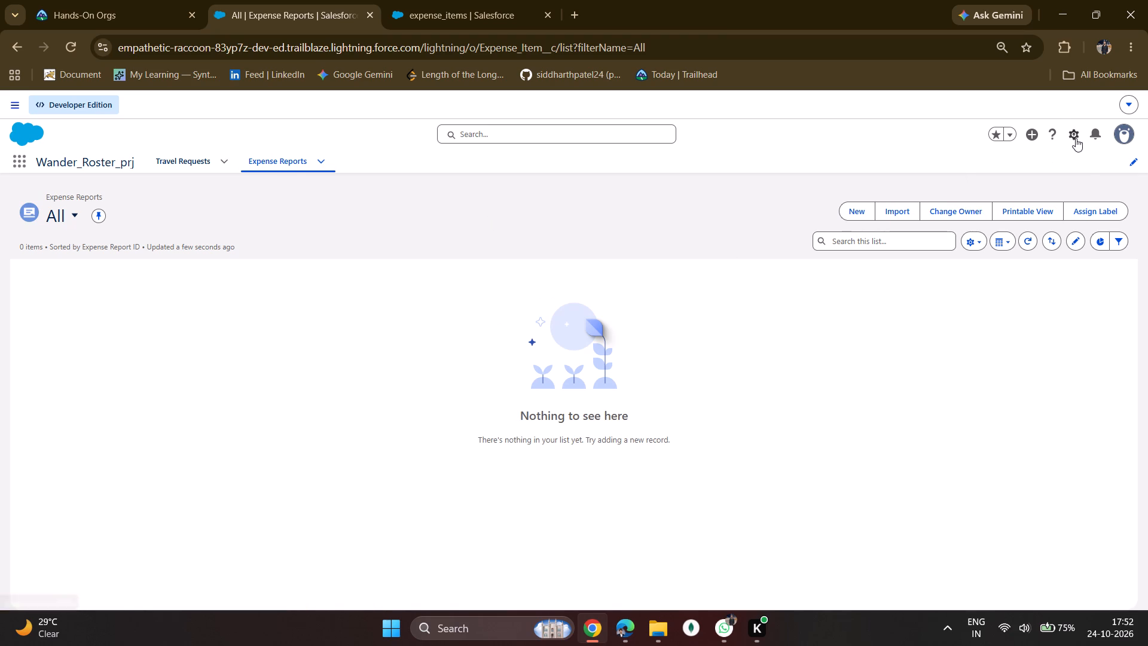
left_click(1013, 270)
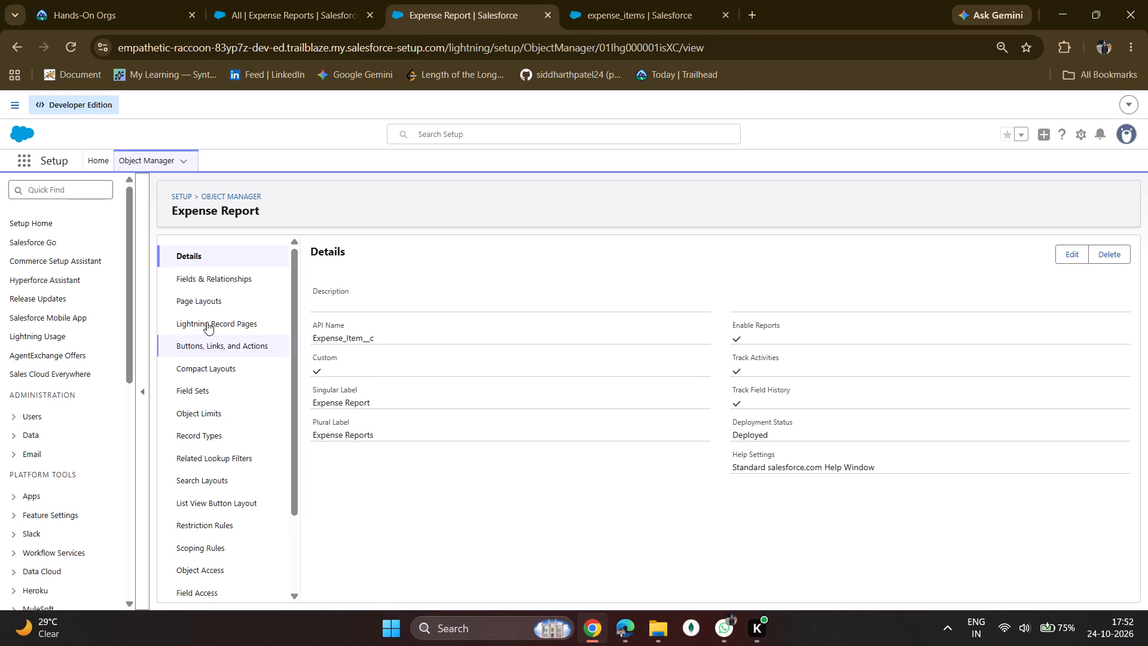
left_click(219, 299)
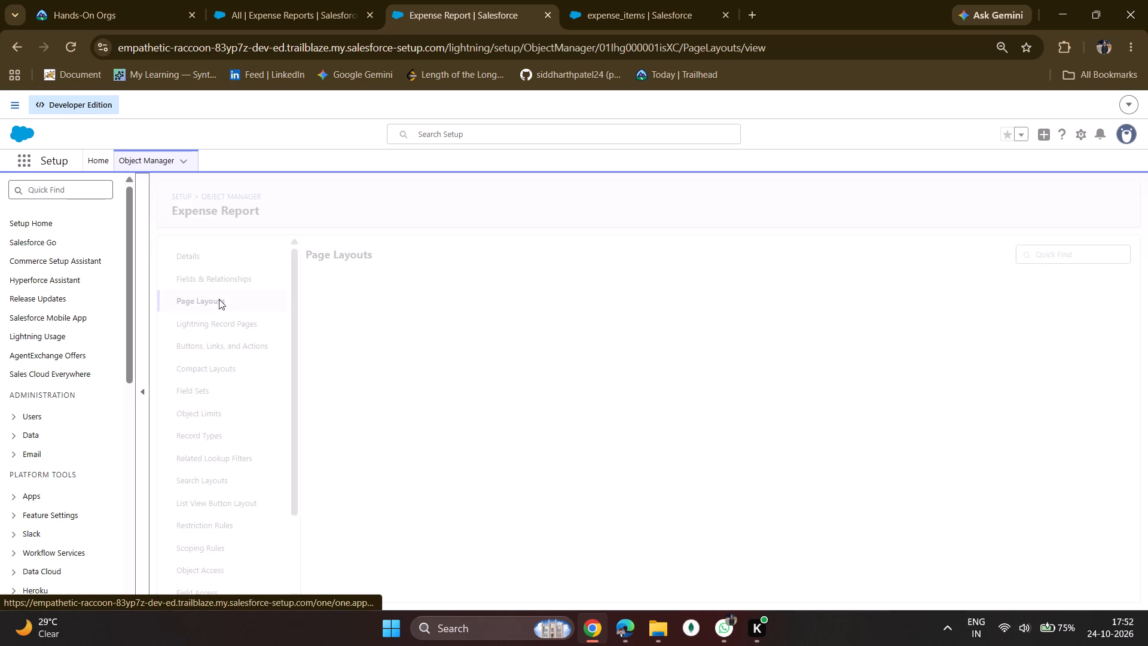
left_click(208, 321)
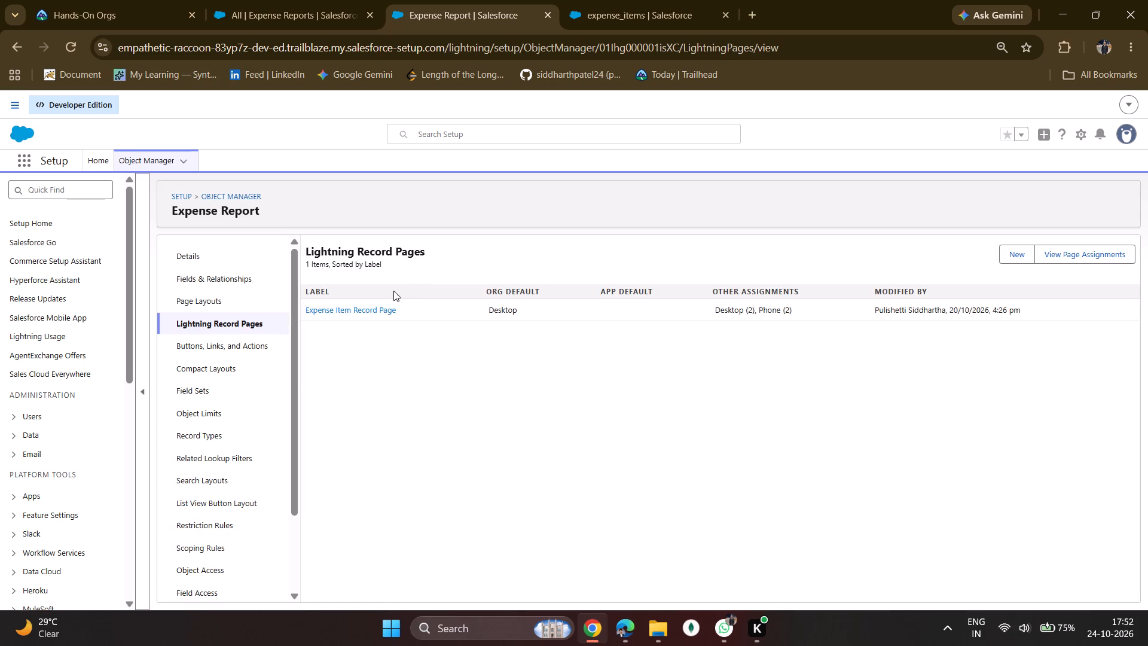
left_click(366, 309)
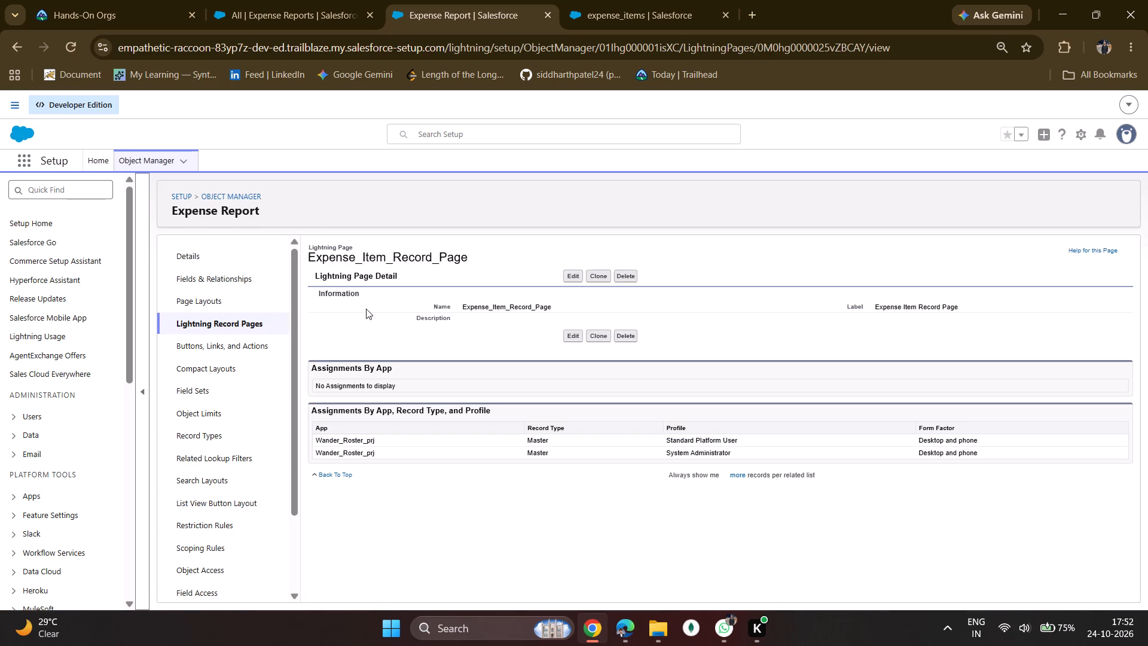
left_click(575, 274)
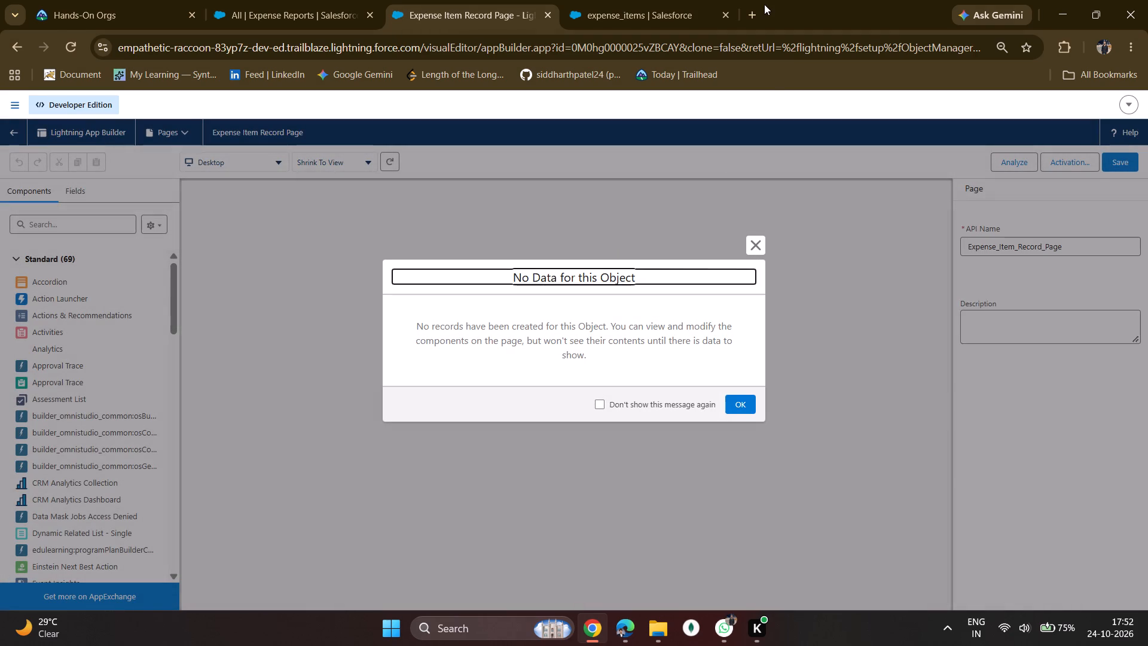
left_click(756, 250)
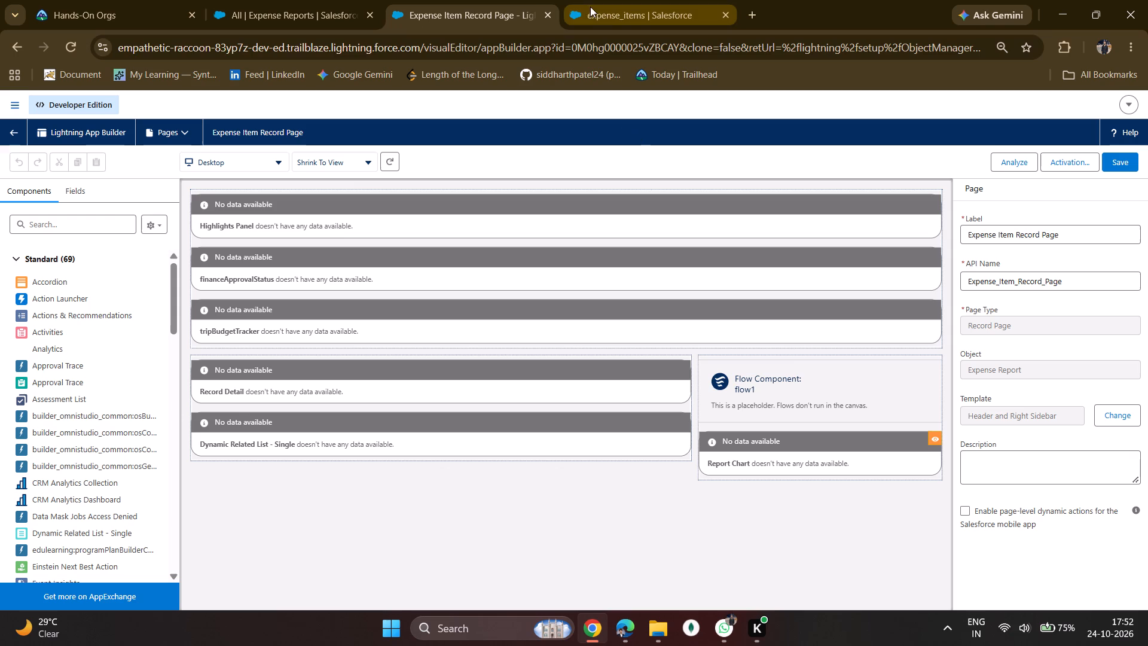
left_click(545, 16)
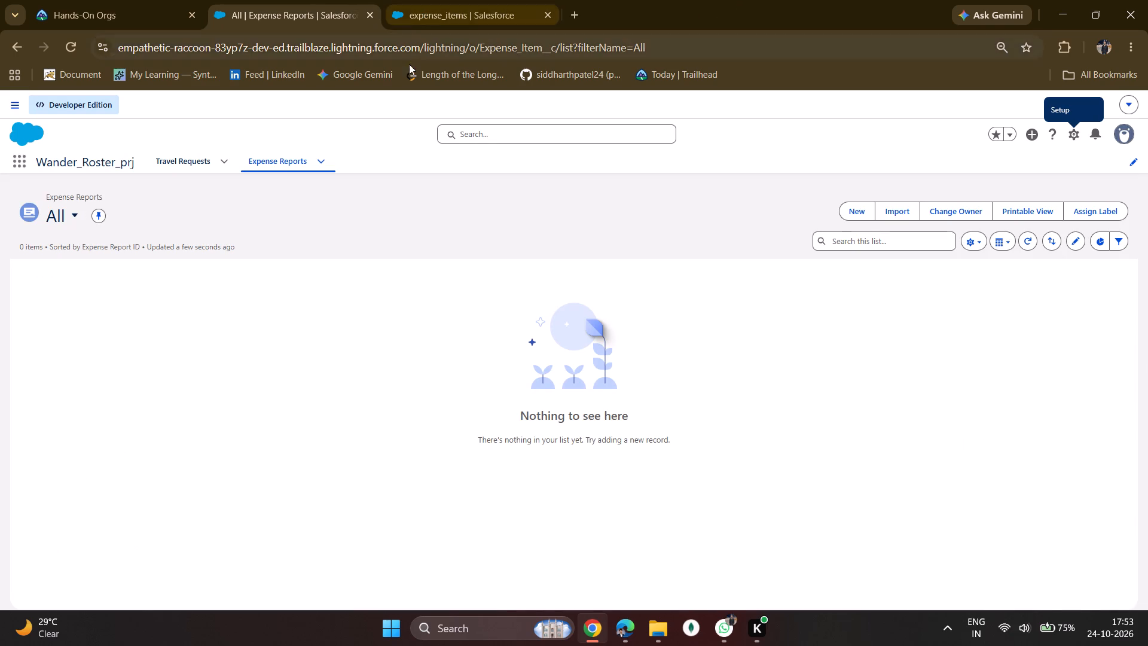
Create a travel request for 25/10/2026 to 27/10/2026, budget 25000, purpose "client meeting", destination "delhi"; save it and start another.
left_click(175, 157)
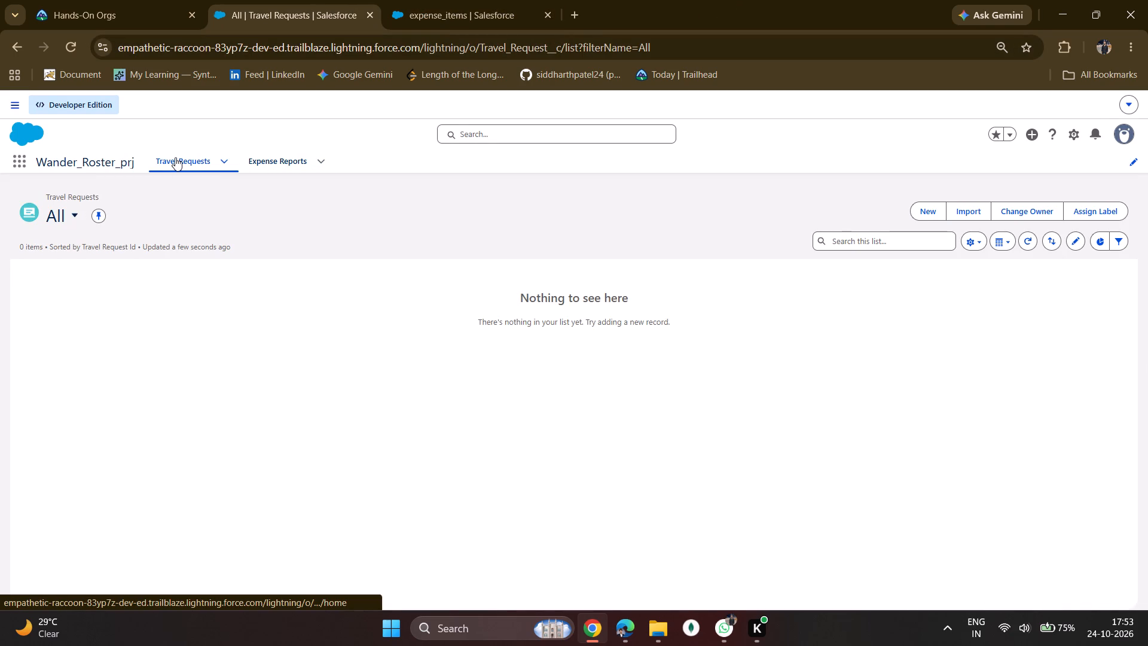
left_click(932, 209)
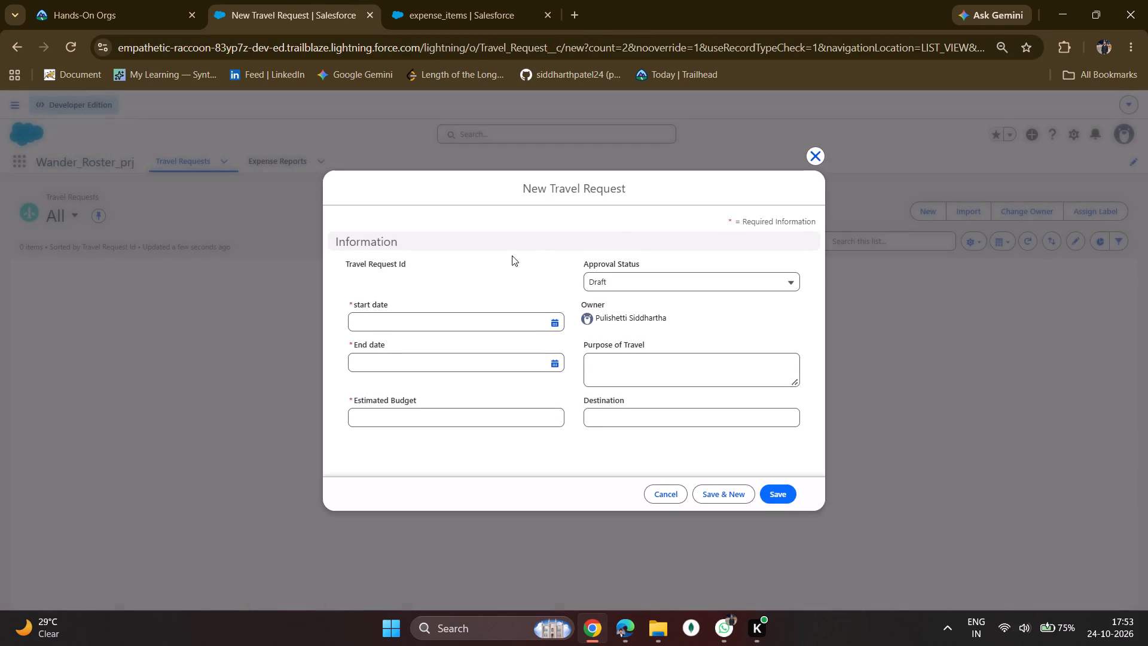
left_click(372, 325)
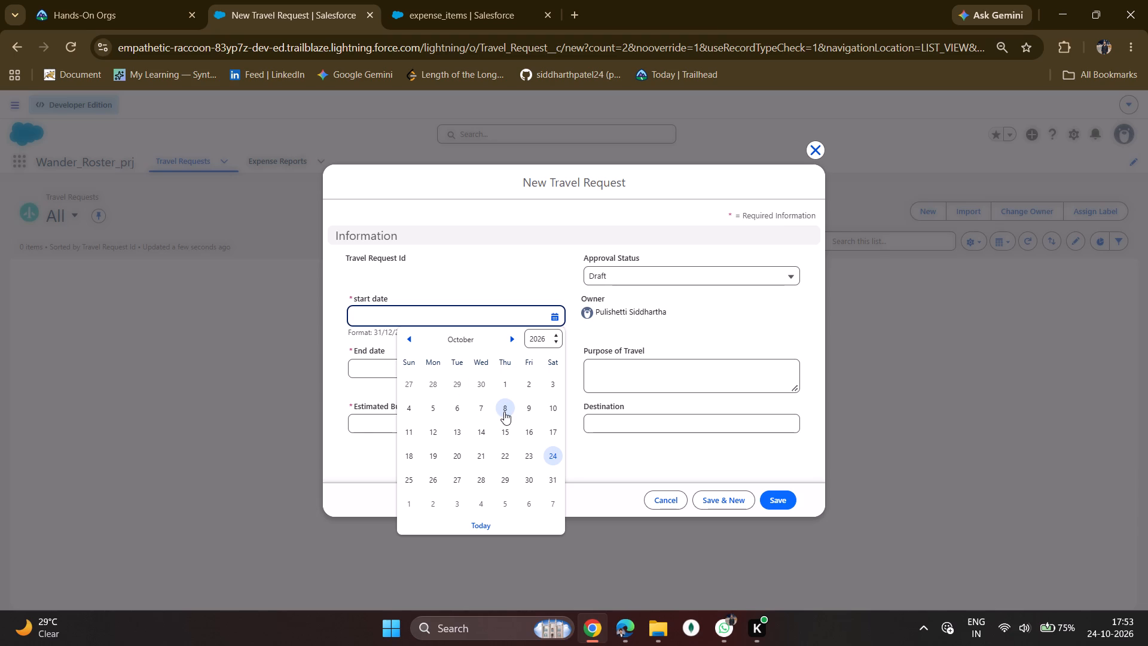
left_click(404, 479)
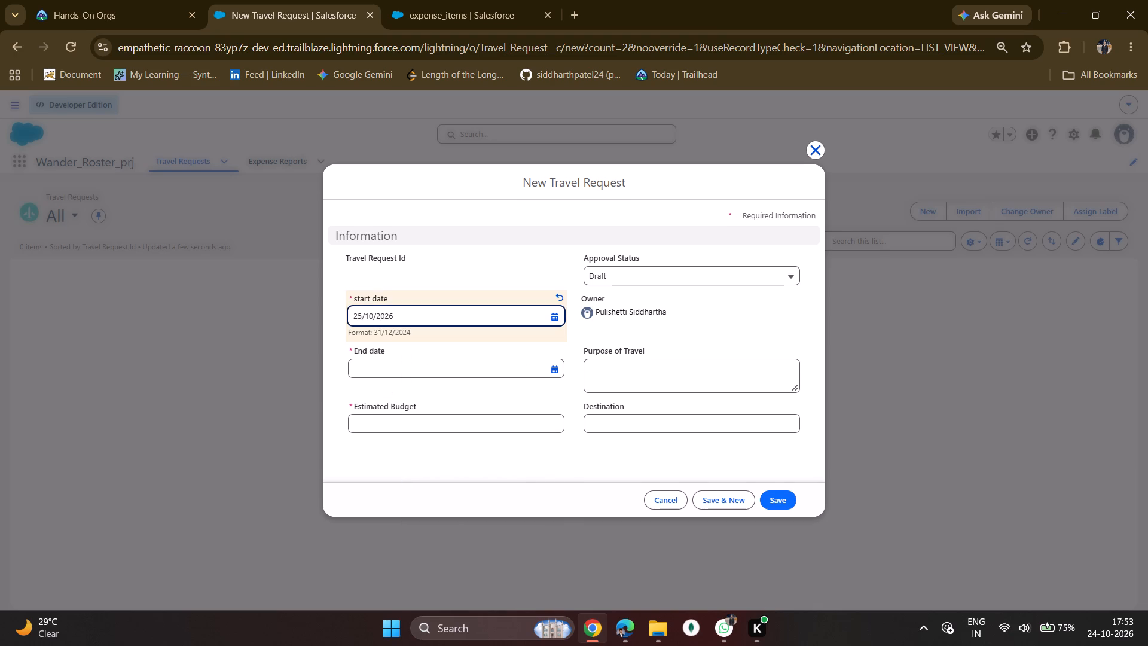
left_click(405, 365)
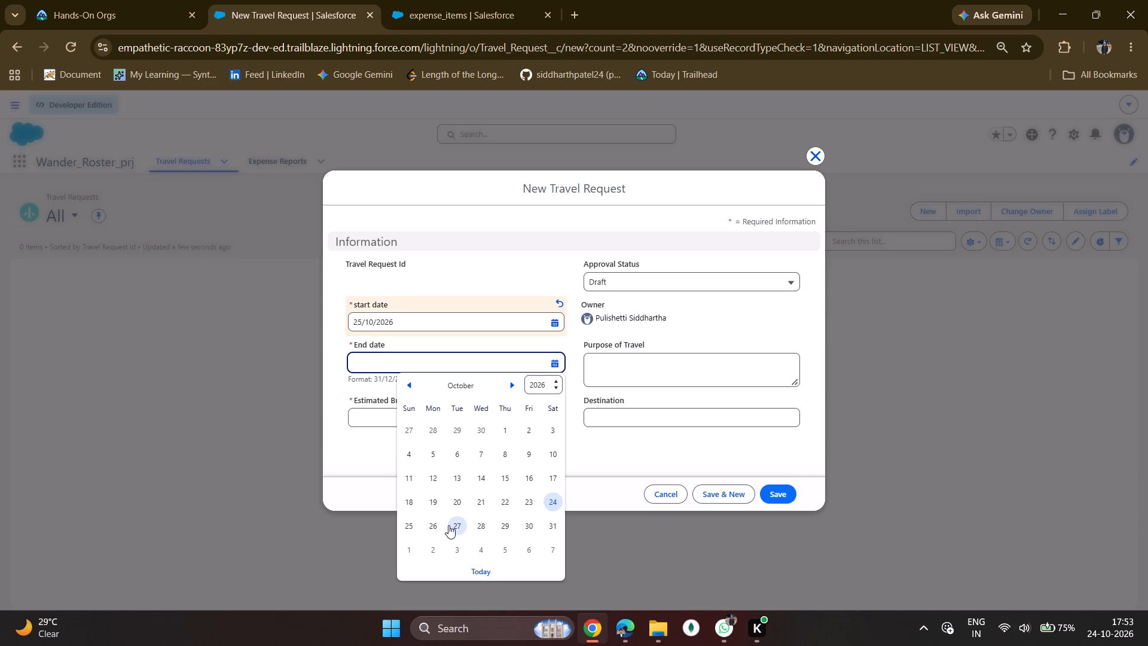
left_click(453, 525)
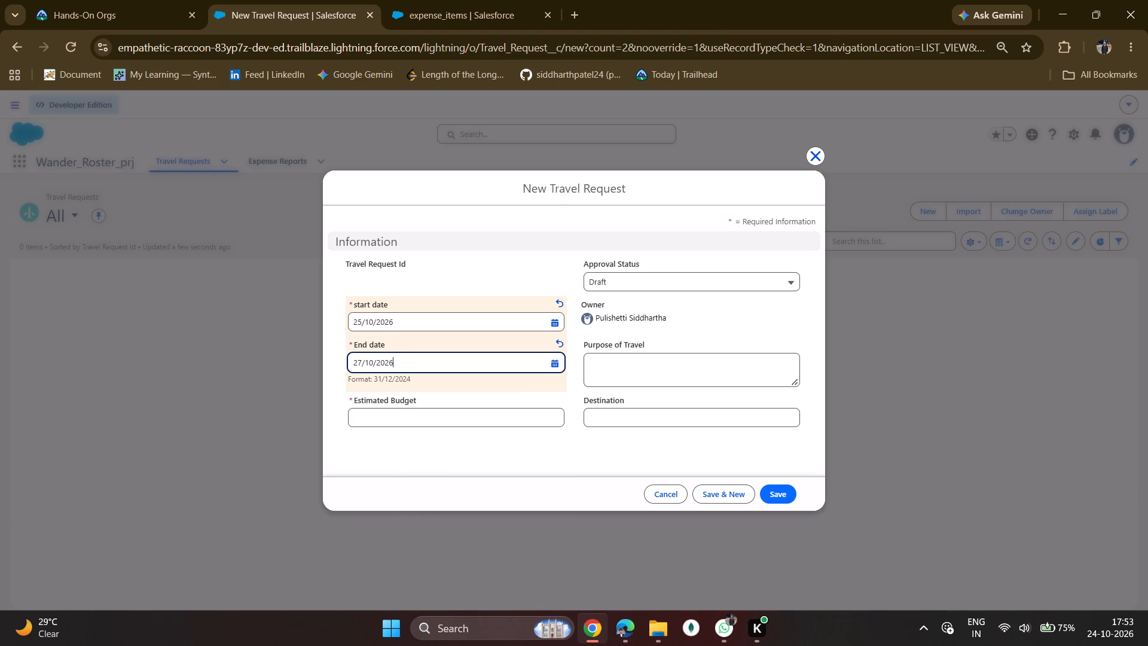
left_click(481, 421)
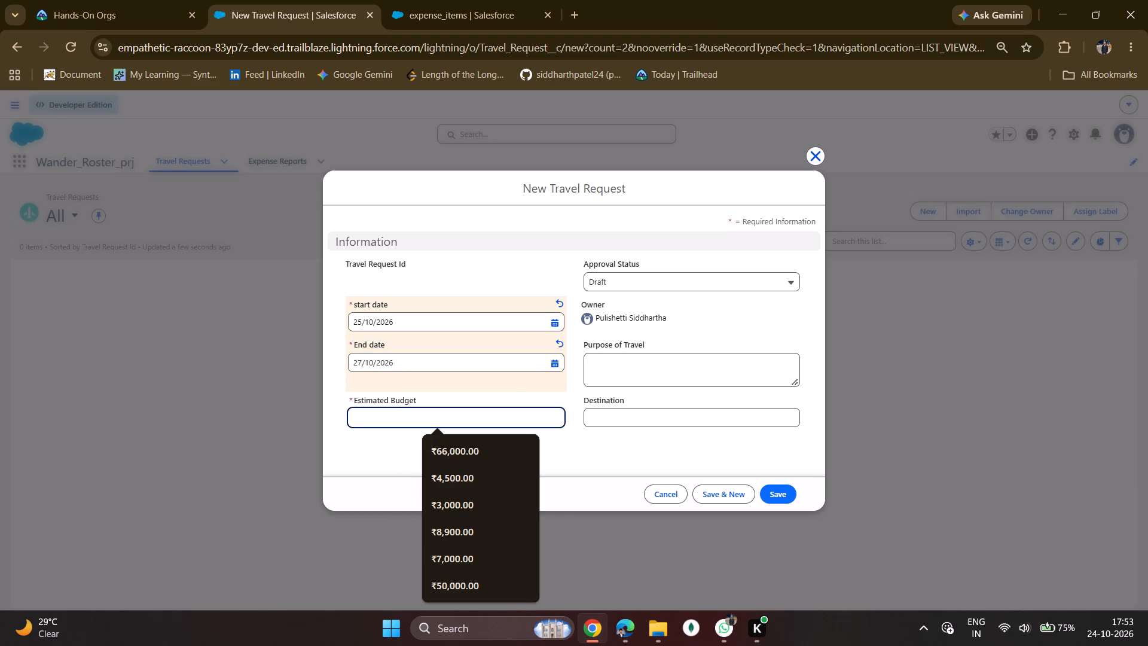
type("25000")
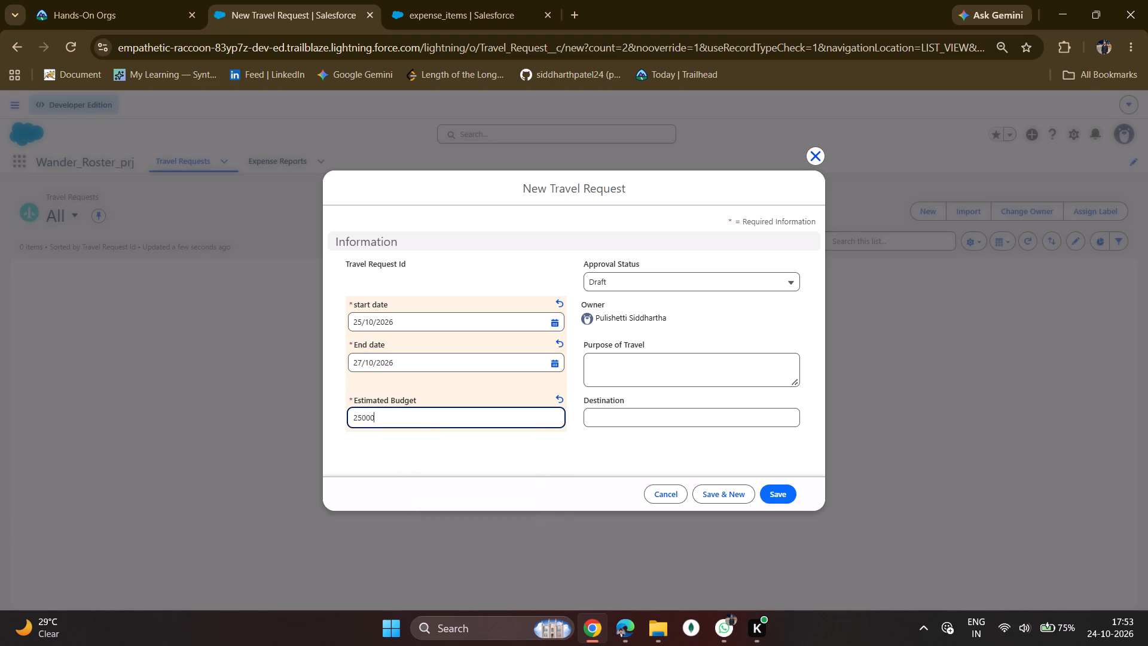
left_click(644, 382)
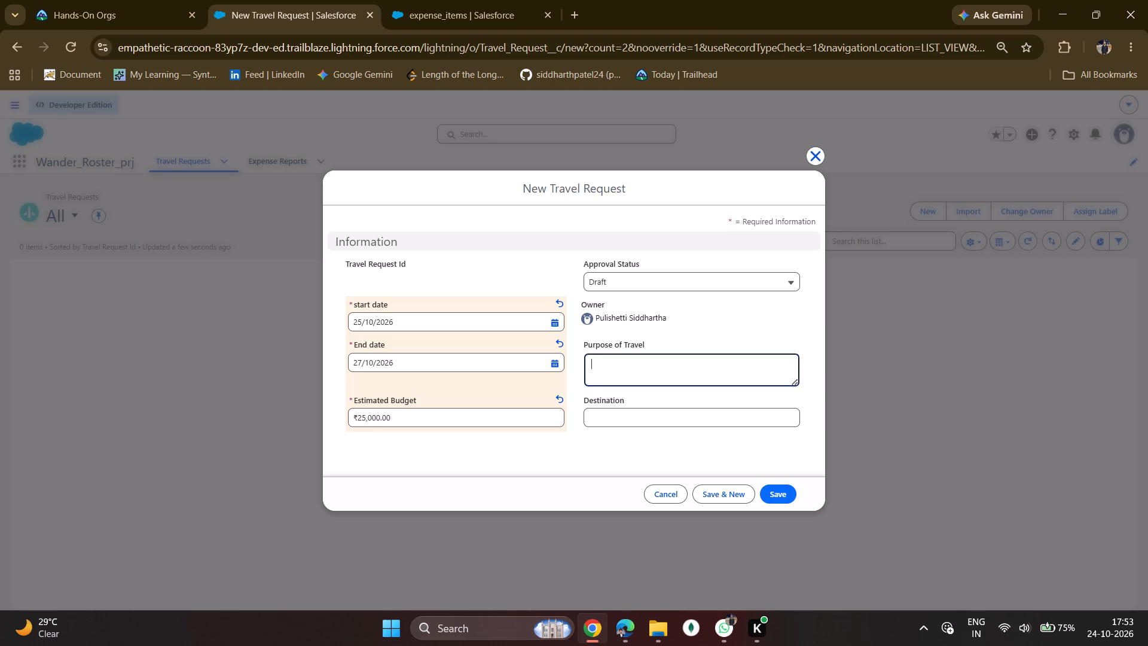
type("client meeting")
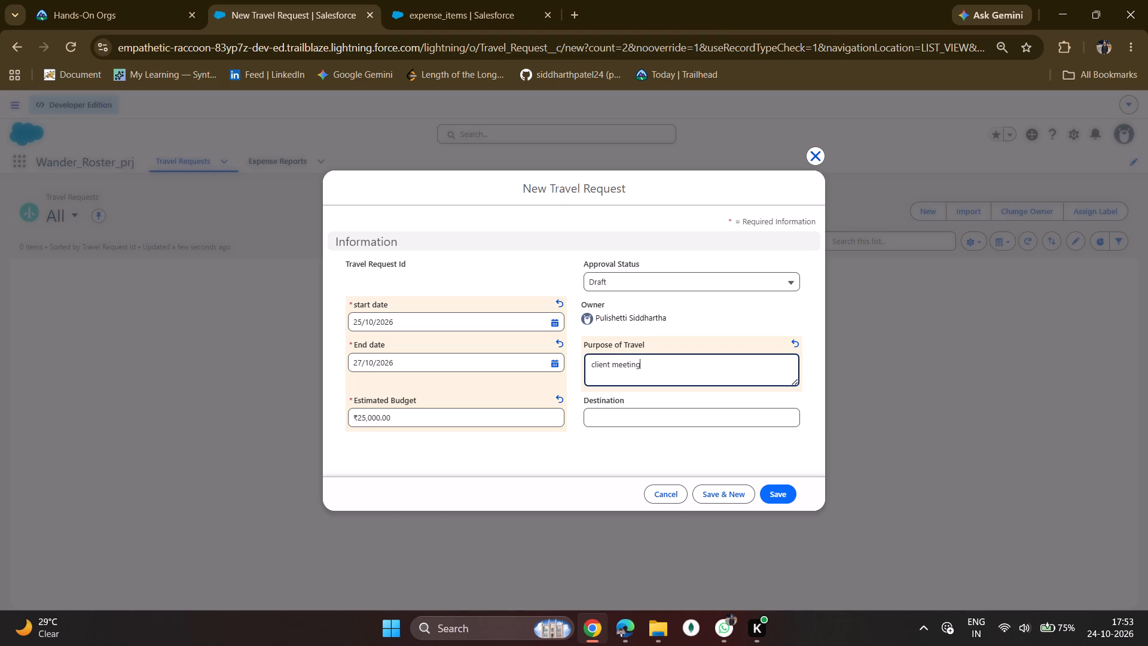
left_click(595, 419)
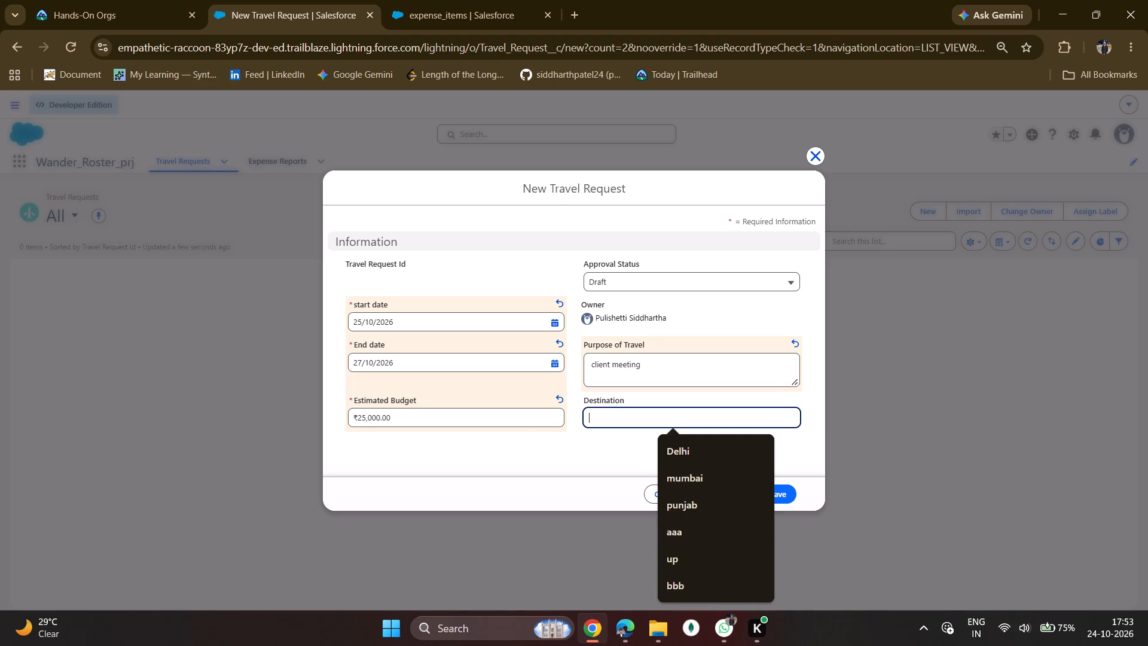
type("delhi")
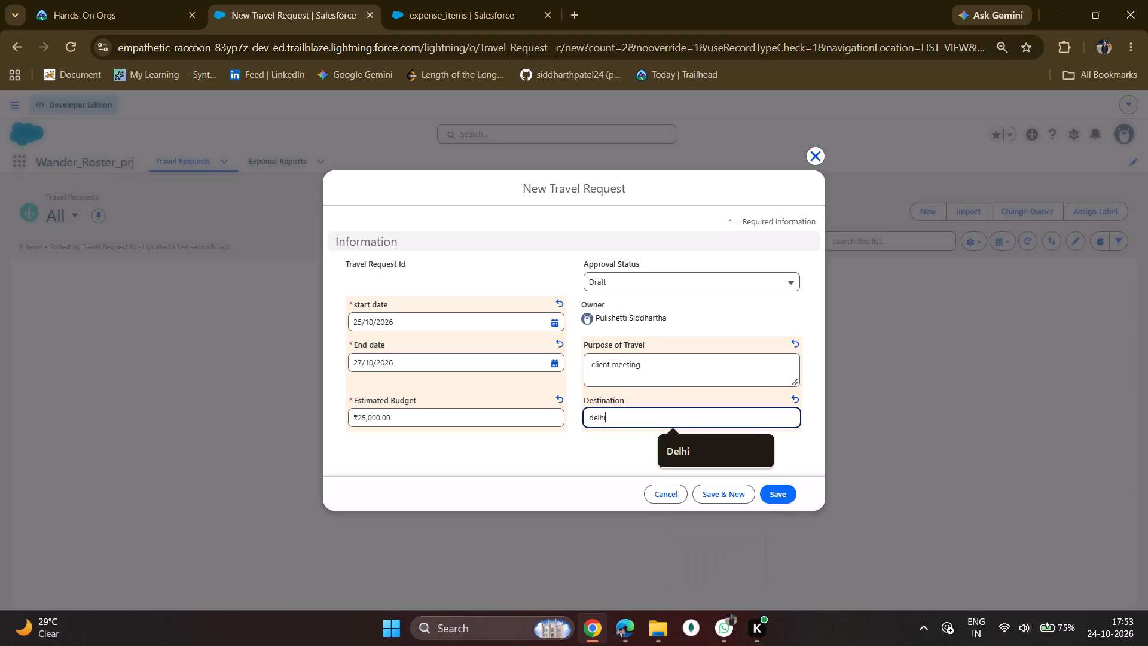
left_click(711, 496)
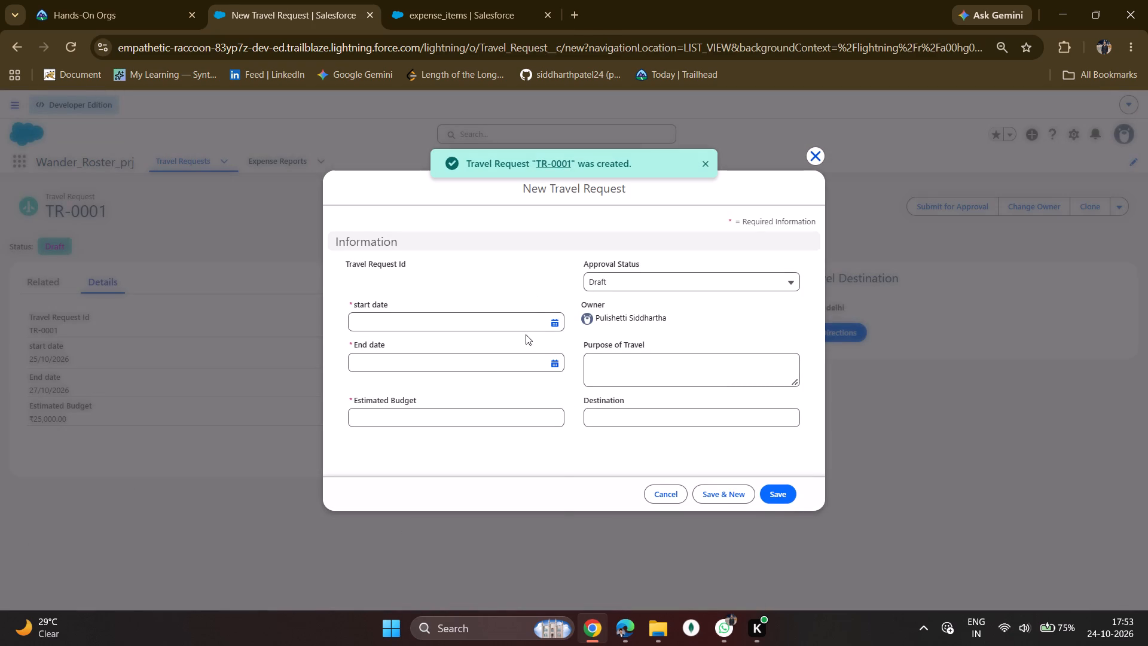
Set the second travel request's start date to 01/11/2026, end date to 03/11/2026 and estimated budget to 50000.
left_click(533, 317)
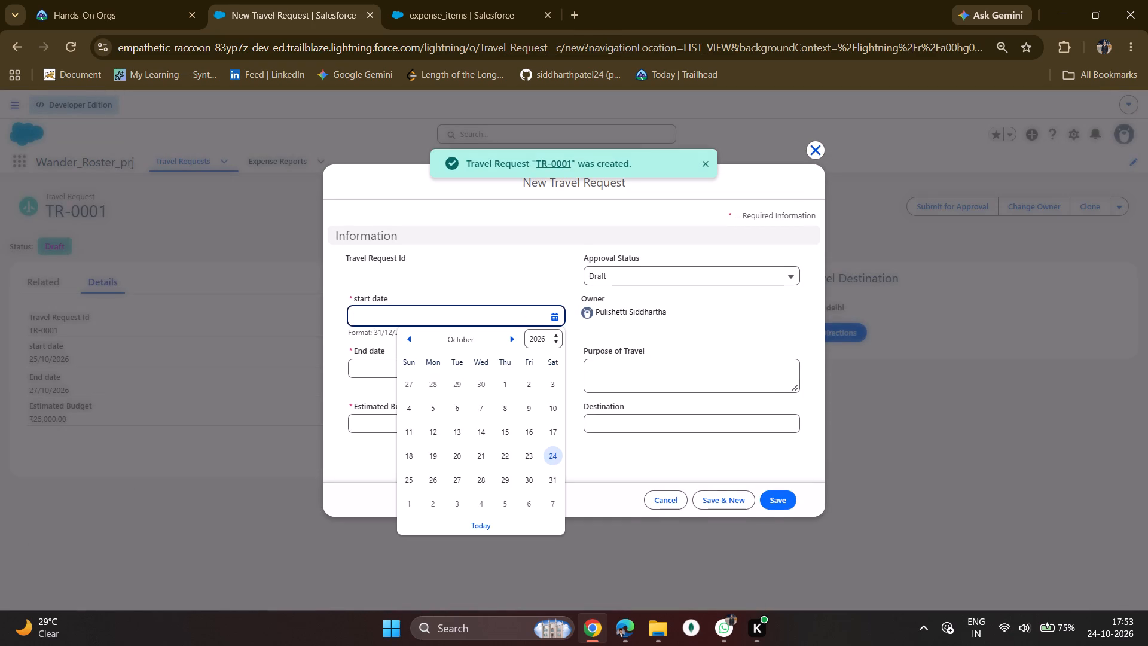
left_click(508, 340)
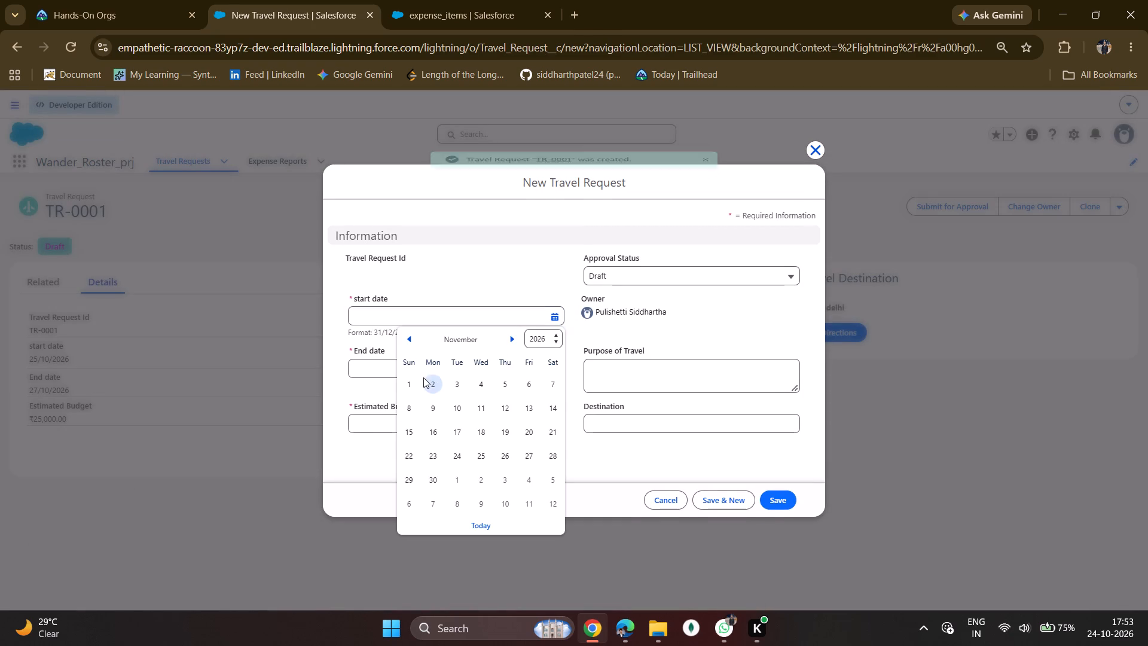
left_click(410, 382)
left_click(484, 354)
left_click(465, 383)
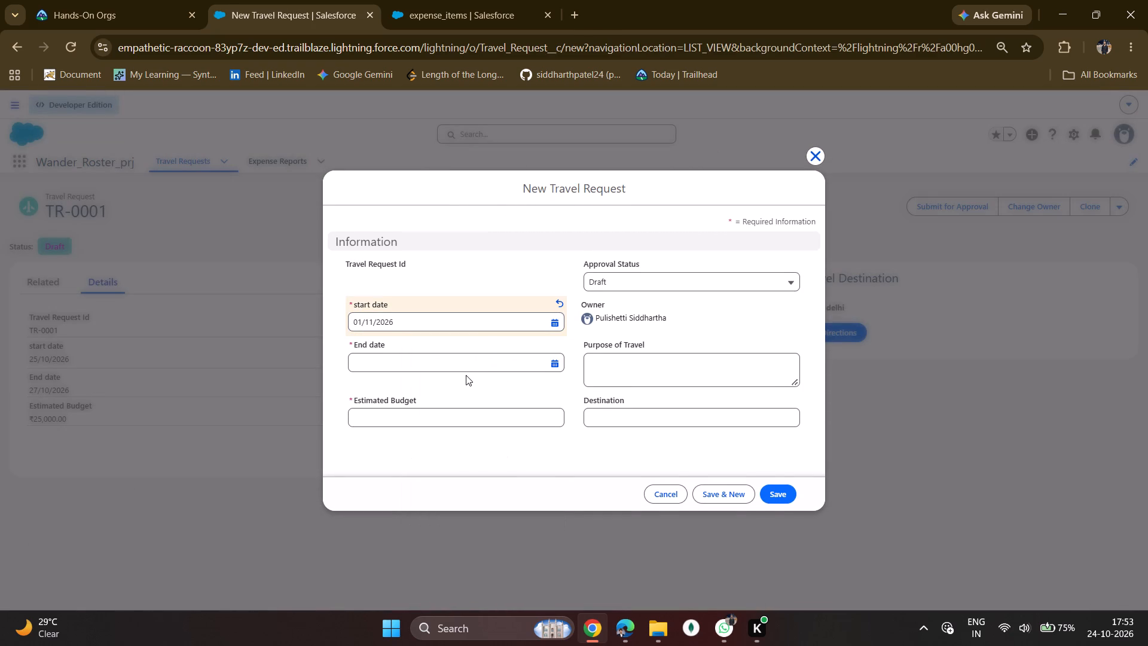
left_click(466, 375)
left_click(486, 370)
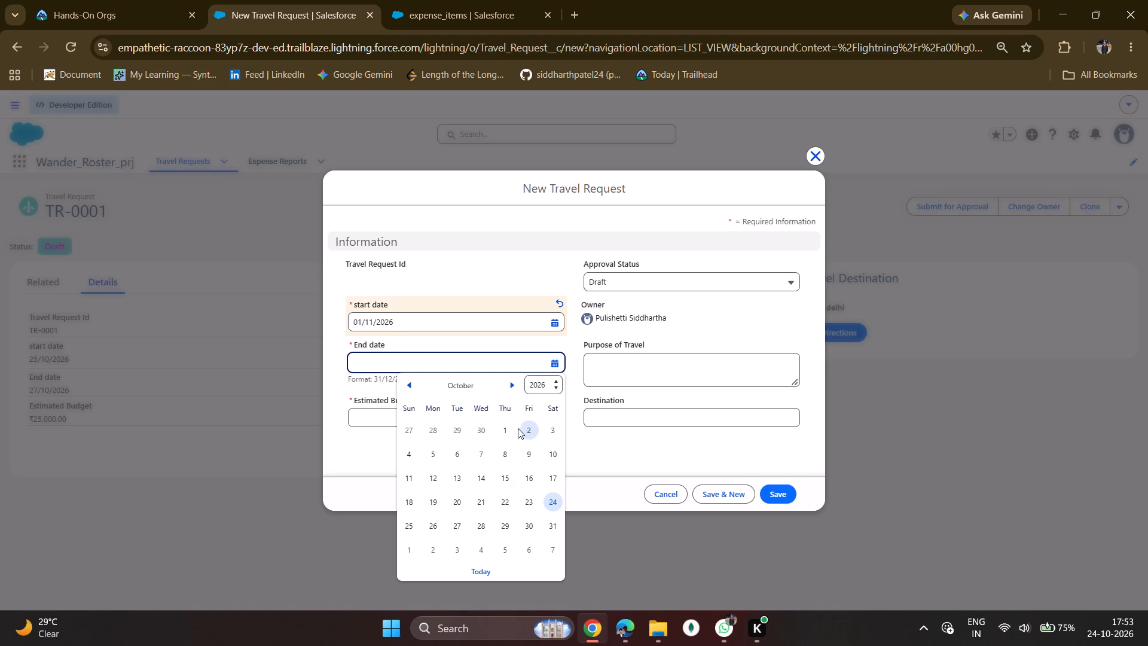
left_click(514, 391)
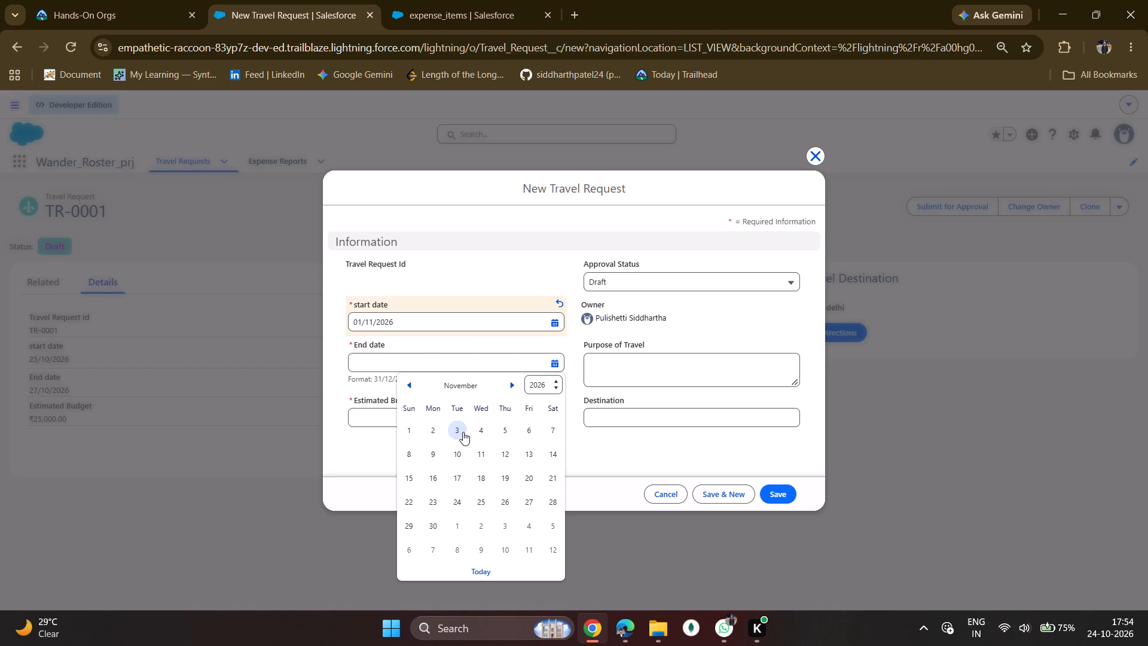
left_click(463, 432)
left_click(454, 416)
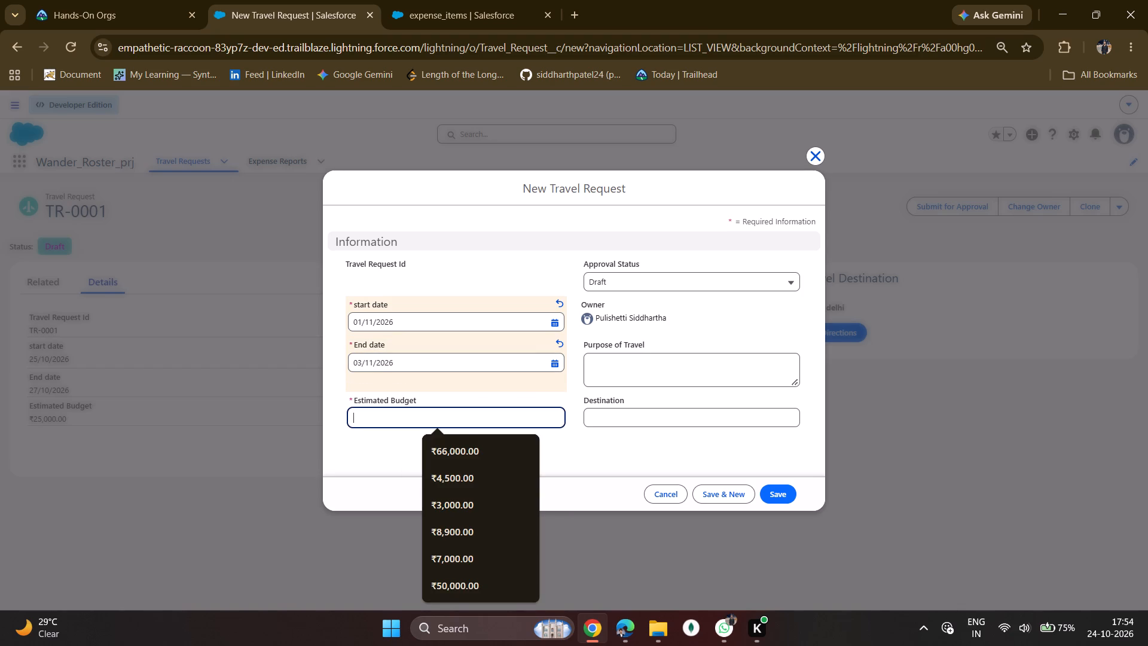
type("50000")
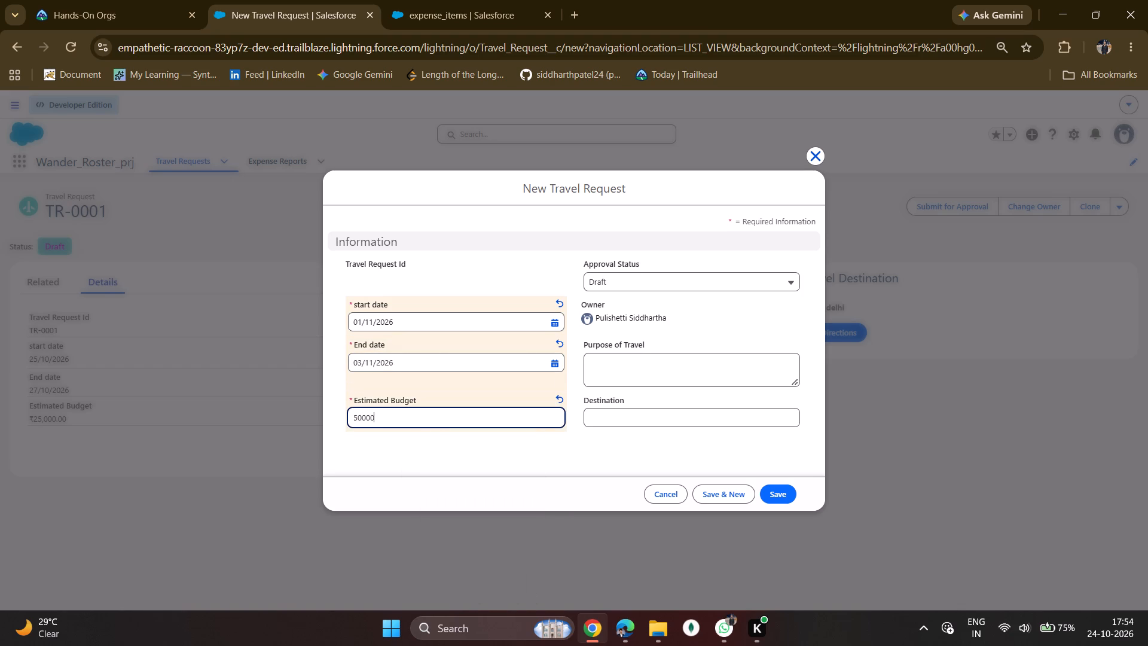
Enter the purpose "site seeing" and destination "mumbai", save the travel request and start another new one.
left_click(619, 361)
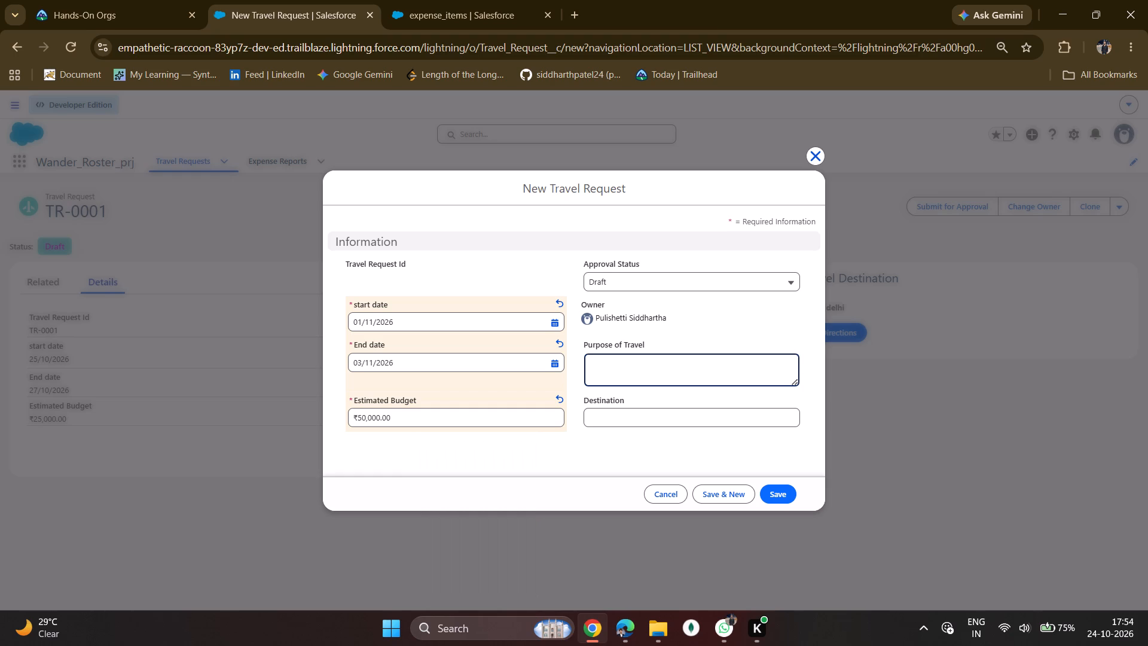
type("site seeting")
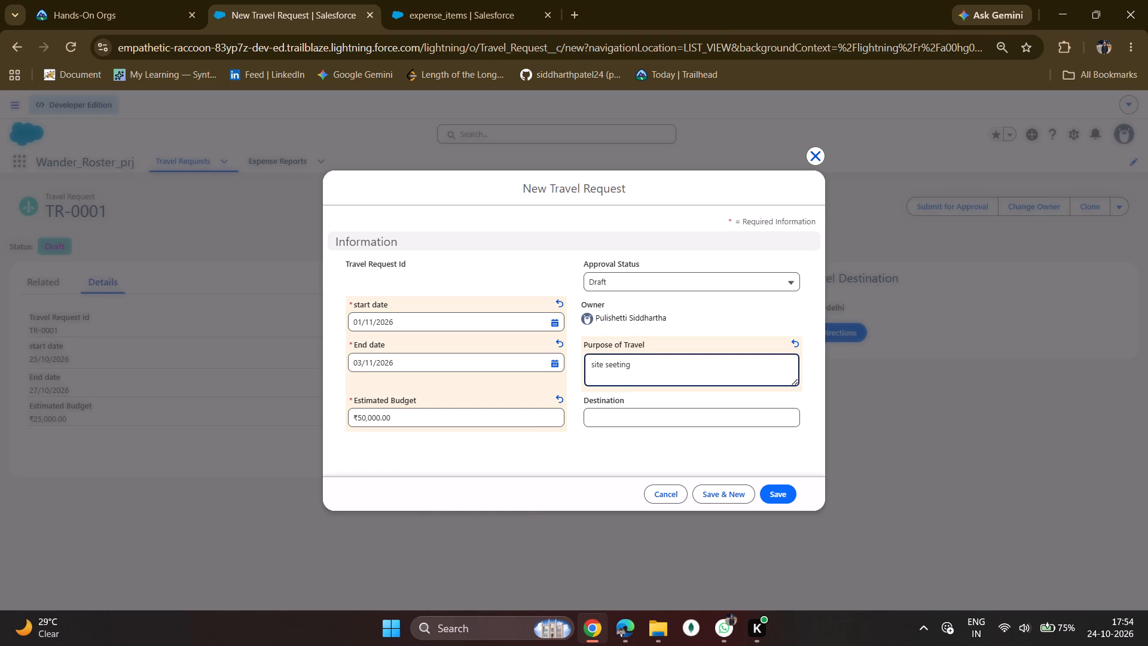
key("BackSpace")
key("BackSpace")
key("BackSpace")
type("ing")
key("BackSpace")
key("BackSpace")
key("BackSpace")
key("BackSpace")
type("ing")
left_click(640, 412)
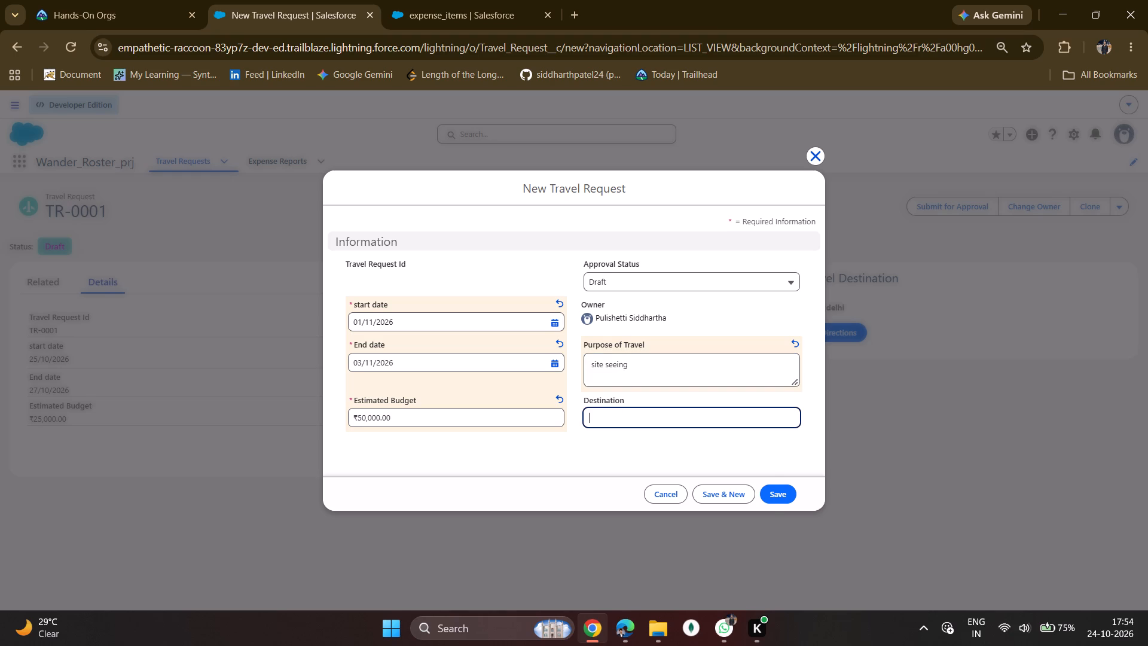
left_click_drag(680, 482, 695, 476)
left_click(729, 495)
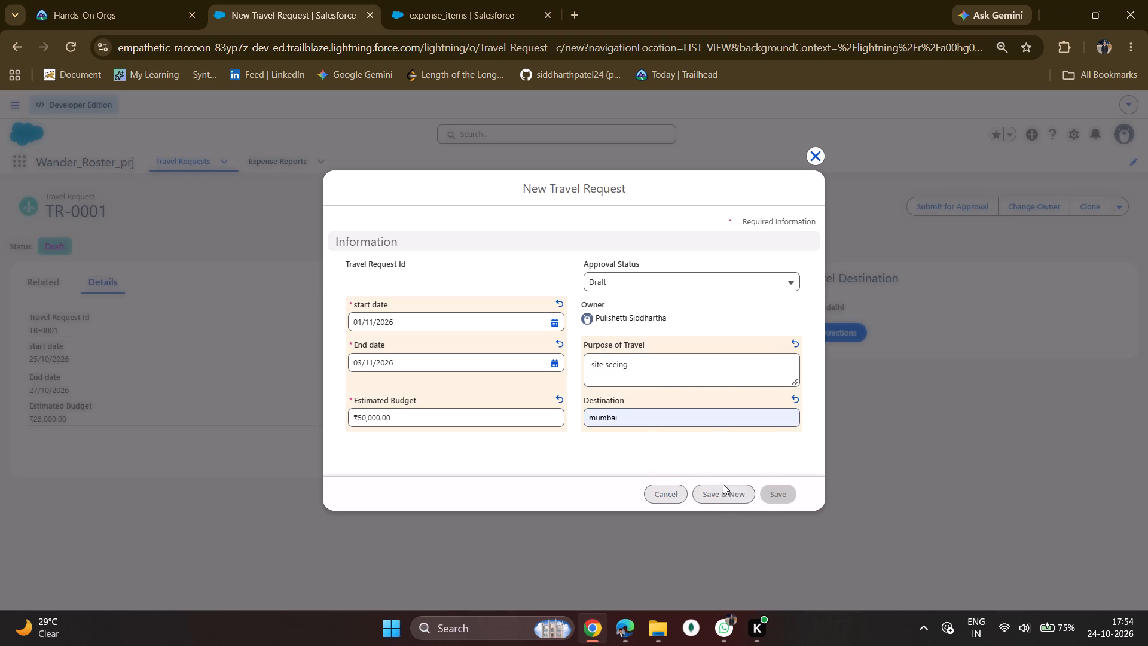
Set the third travel request's start date to 05/11/2026, end date to 08/10/2026 and estimated budget to 75000.
left_click(460, 340)
left_click(466, 322)
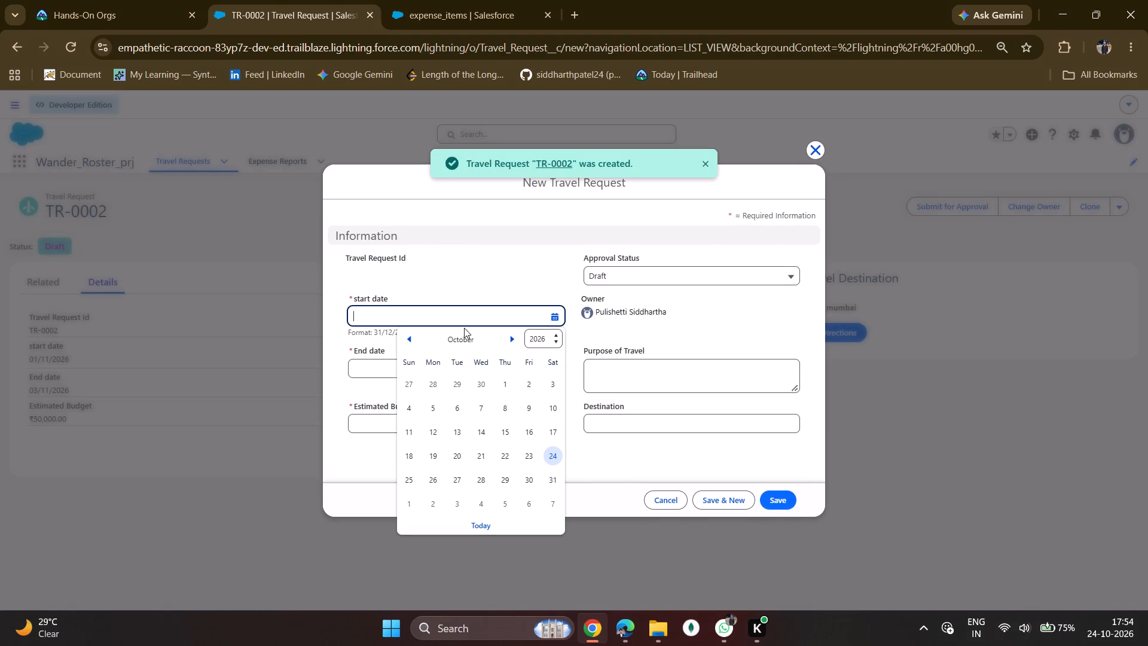
left_click(514, 340)
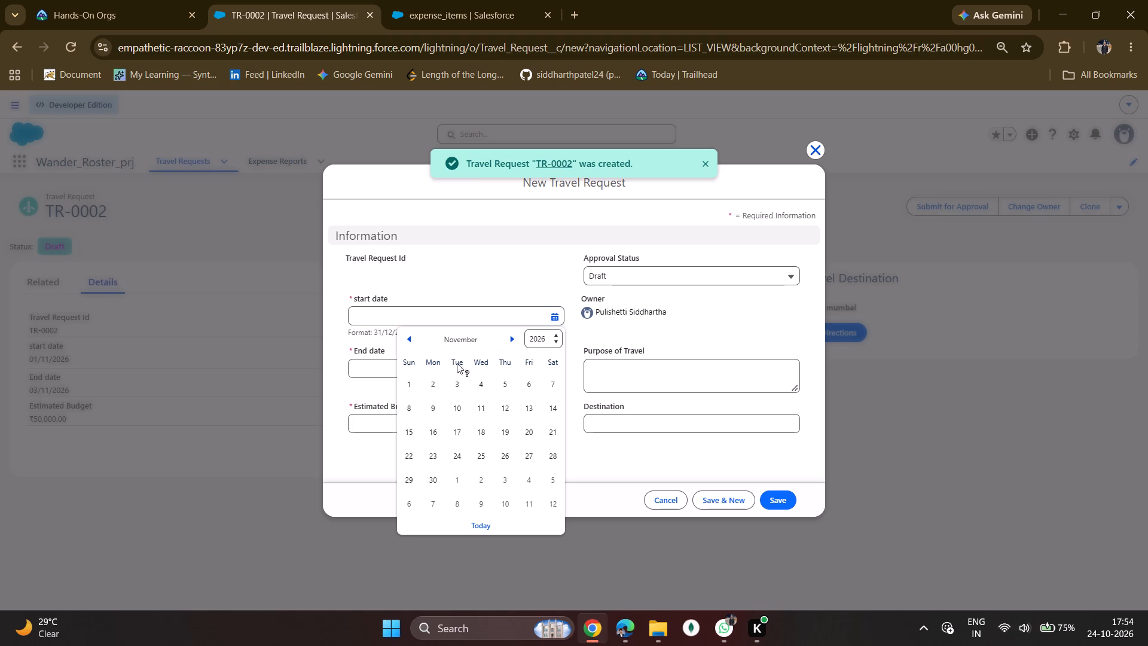
left_click(503, 384)
left_click(504, 370)
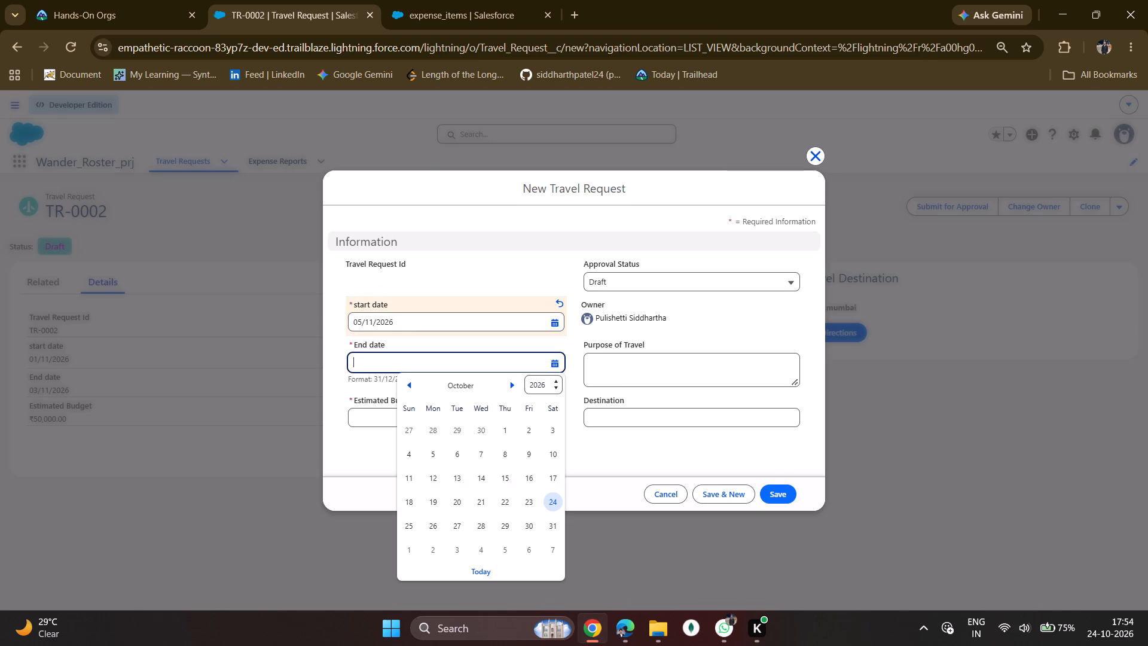
left_click(503, 456)
left_click(480, 420)
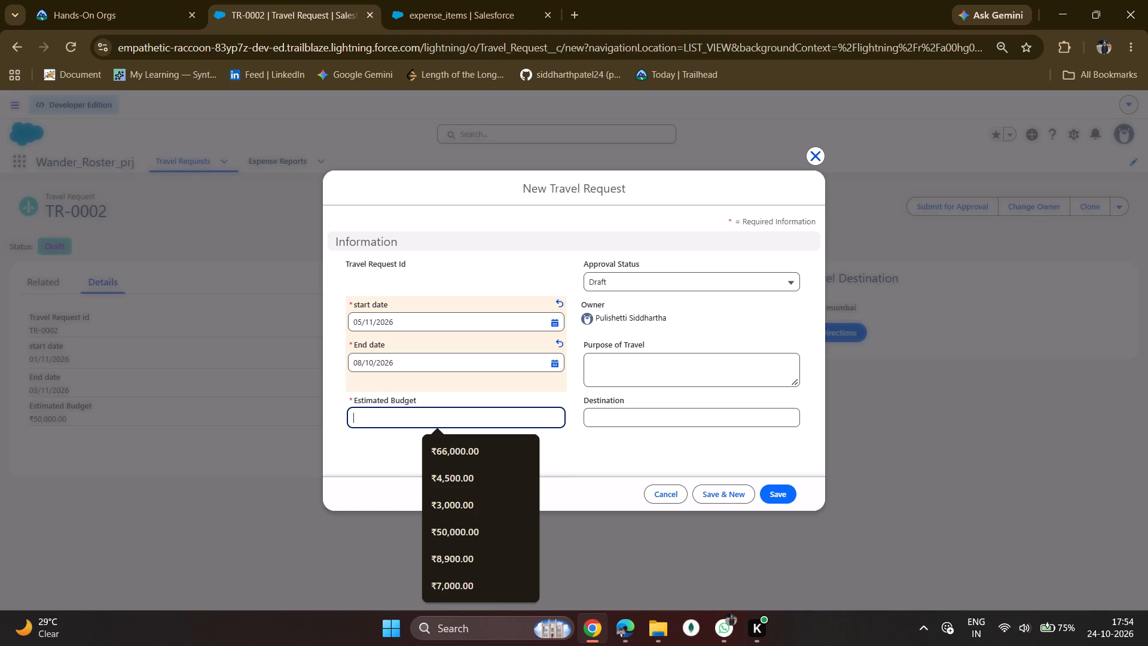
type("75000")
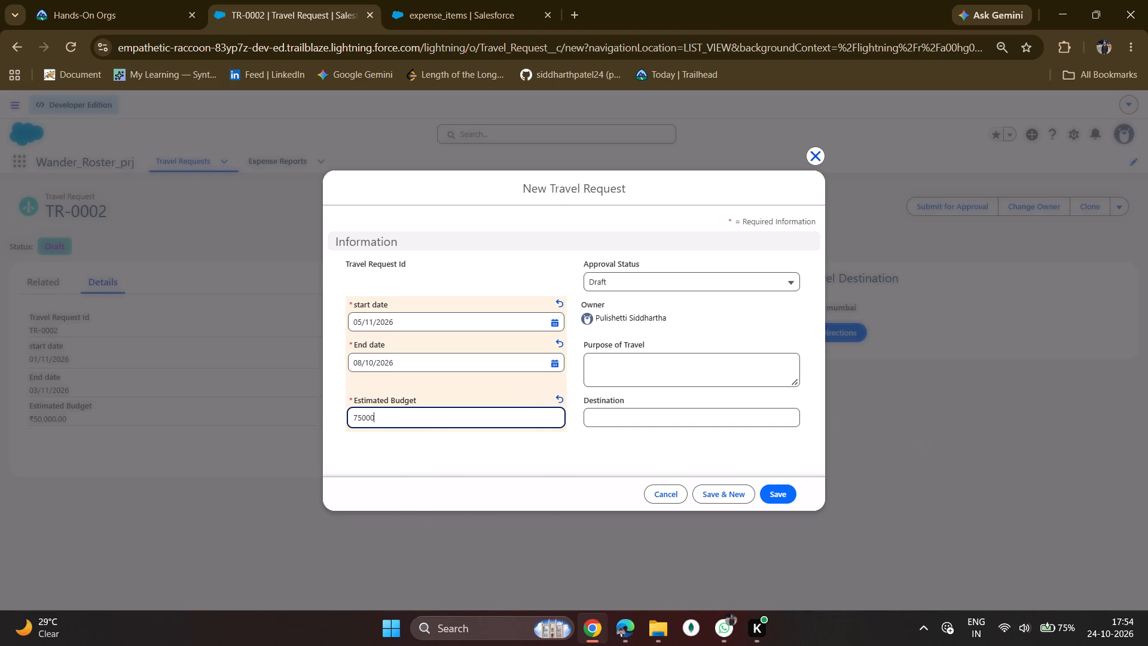
Enter the purpose "product testing" and destination "punjab", and try to save the travel request and start another new one.
left_click(637, 365)
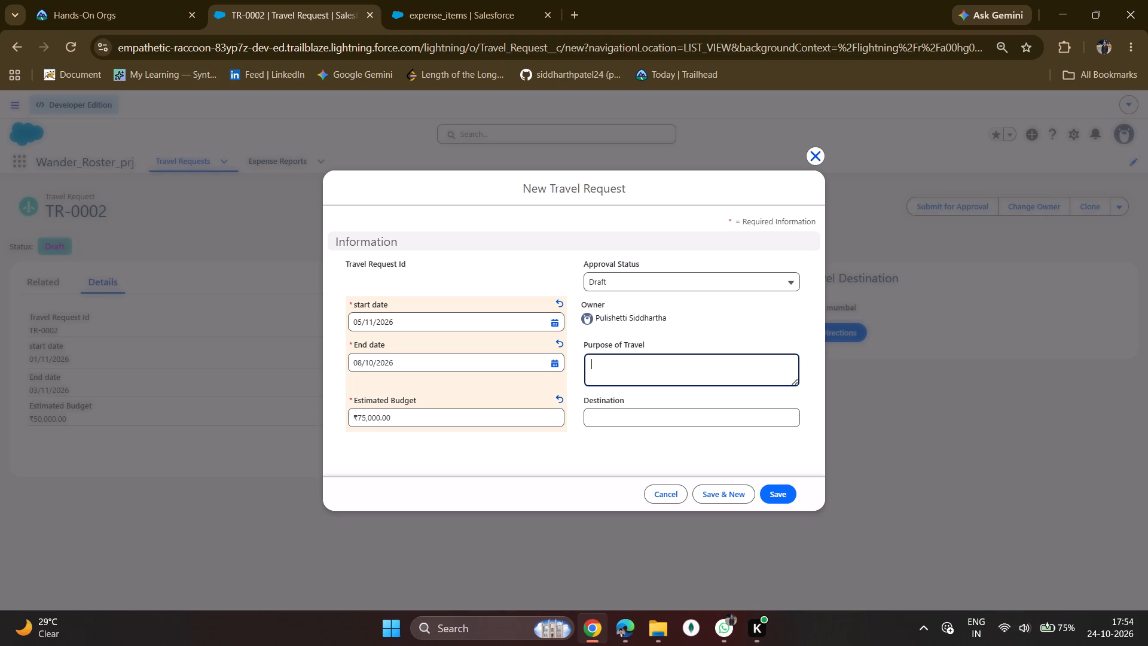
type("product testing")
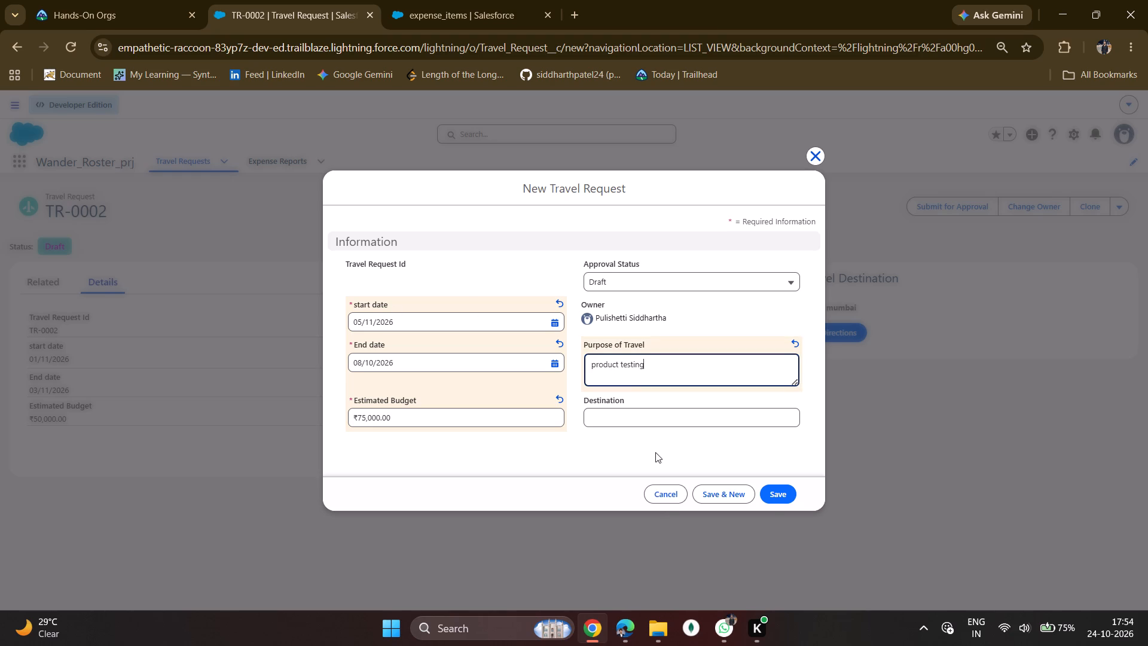
left_click(646, 416)
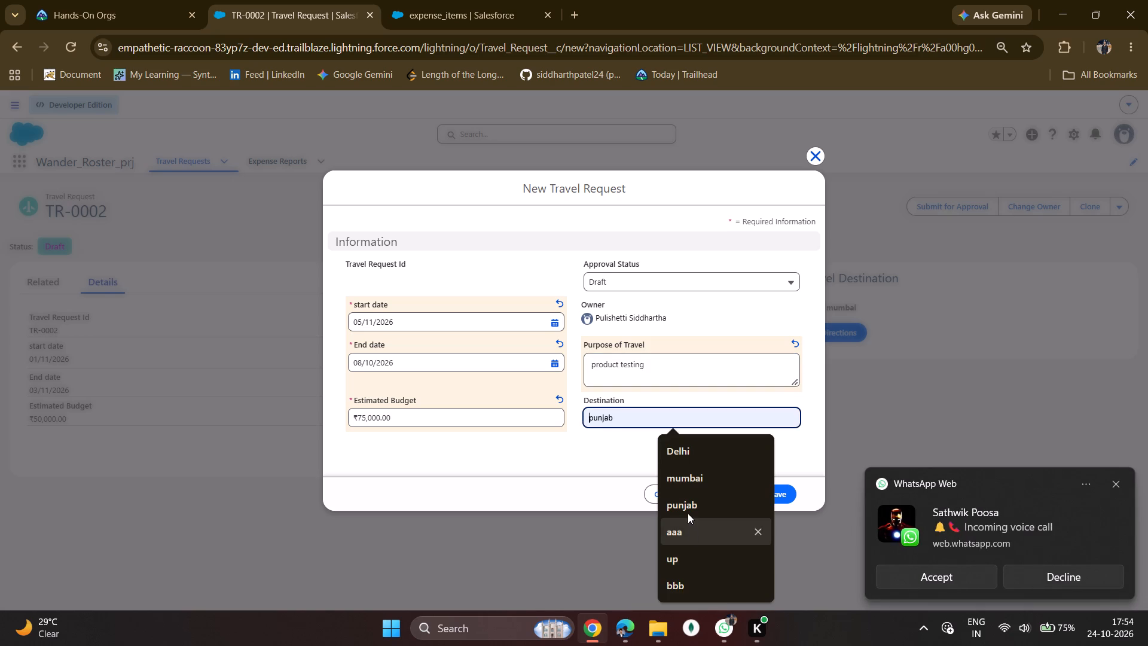
left_click(688, 513)
left_click_drag(729, 492, 739, 490)
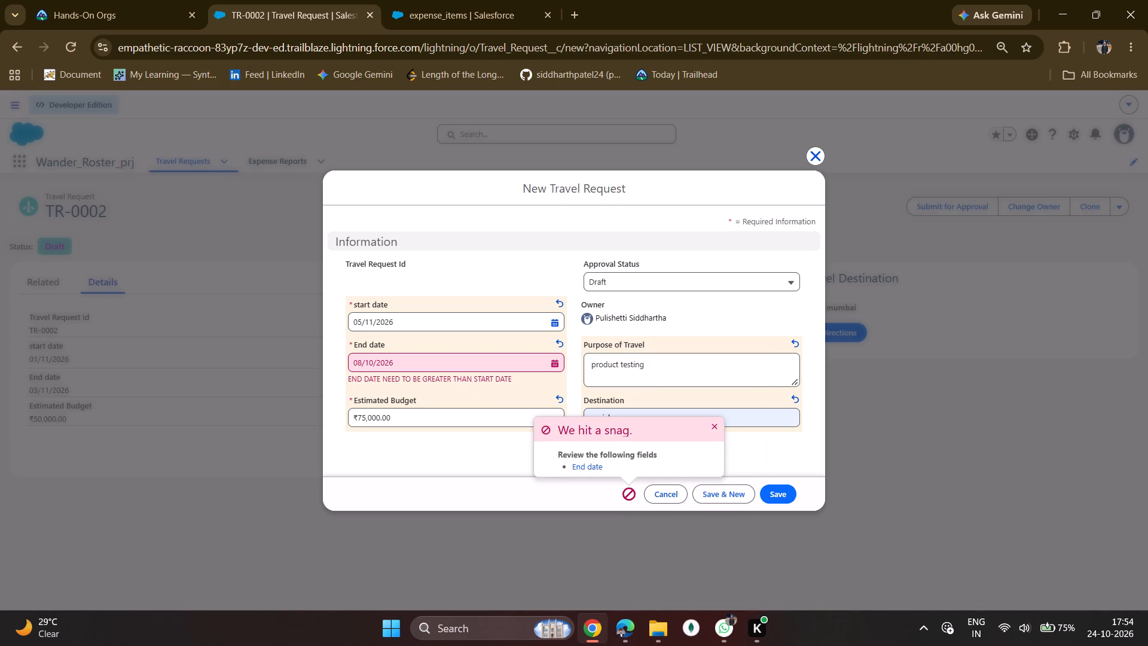
Correct the third travel request's end date to 8 November 2026.
left_click(422, 365)
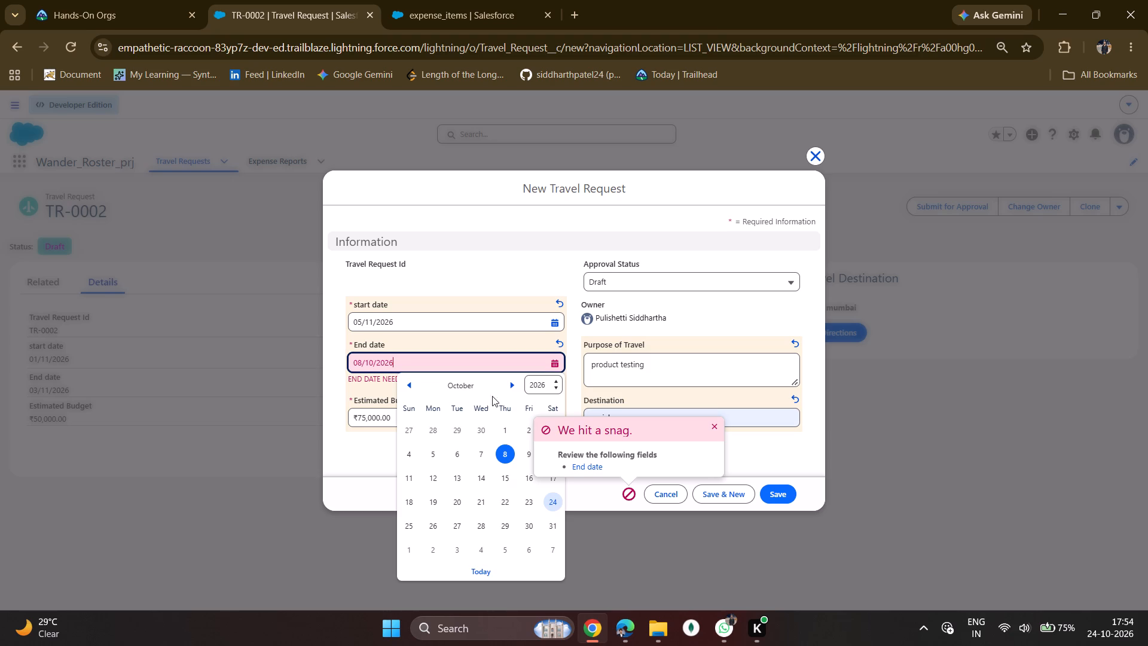
left_click(514, 387)
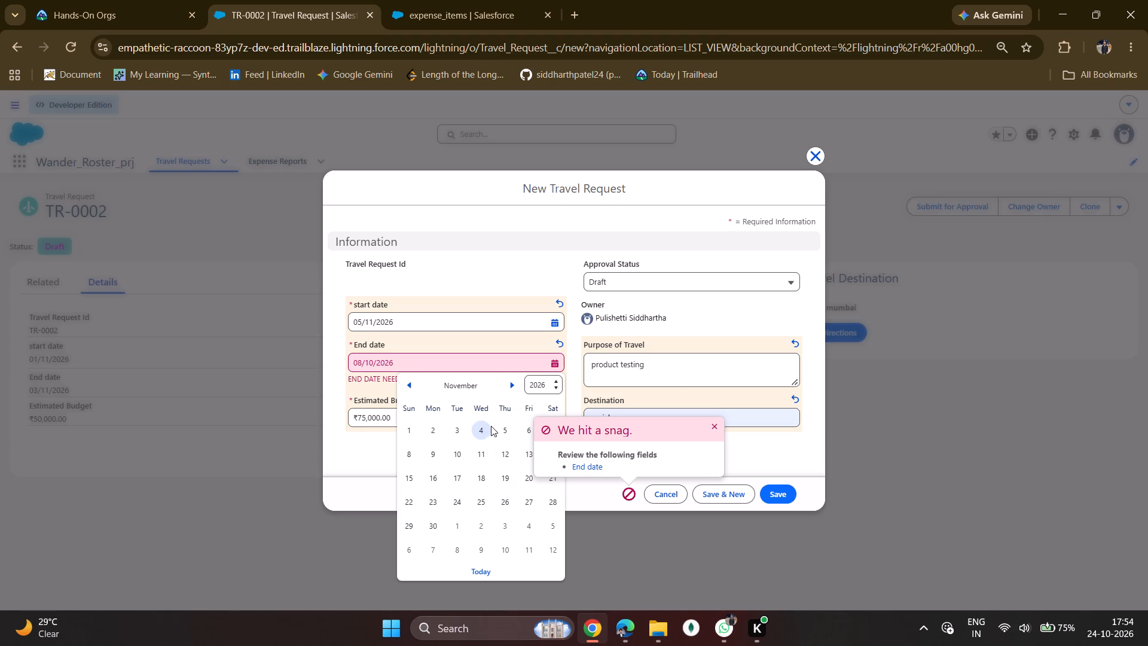
left_click(713, 427)
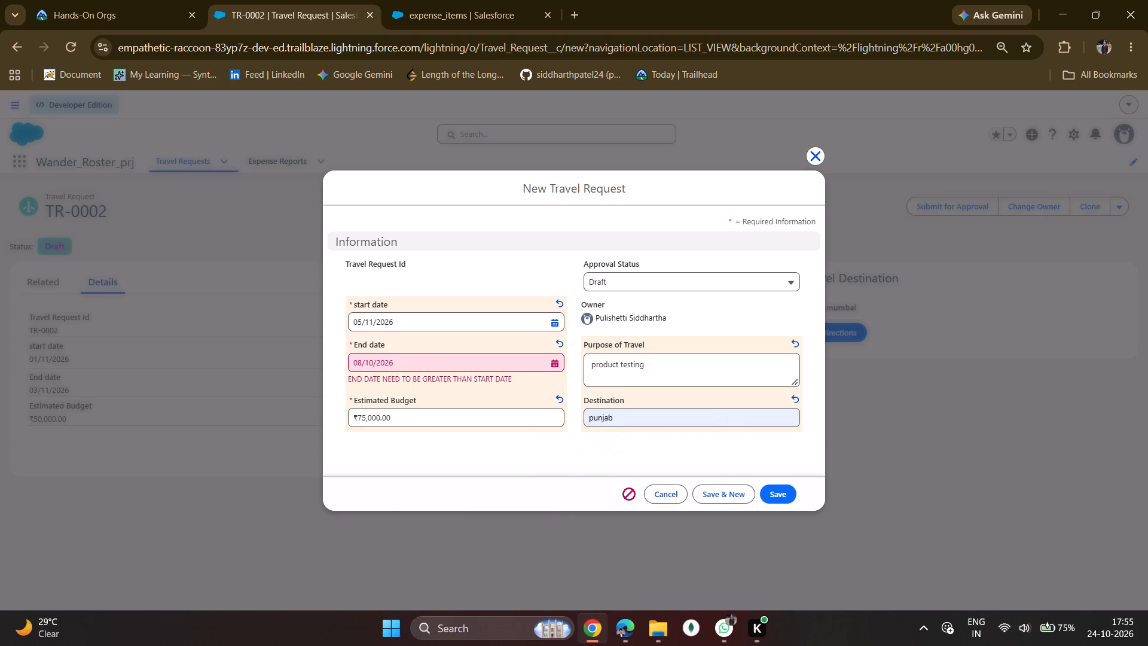
left_click(561, 361)
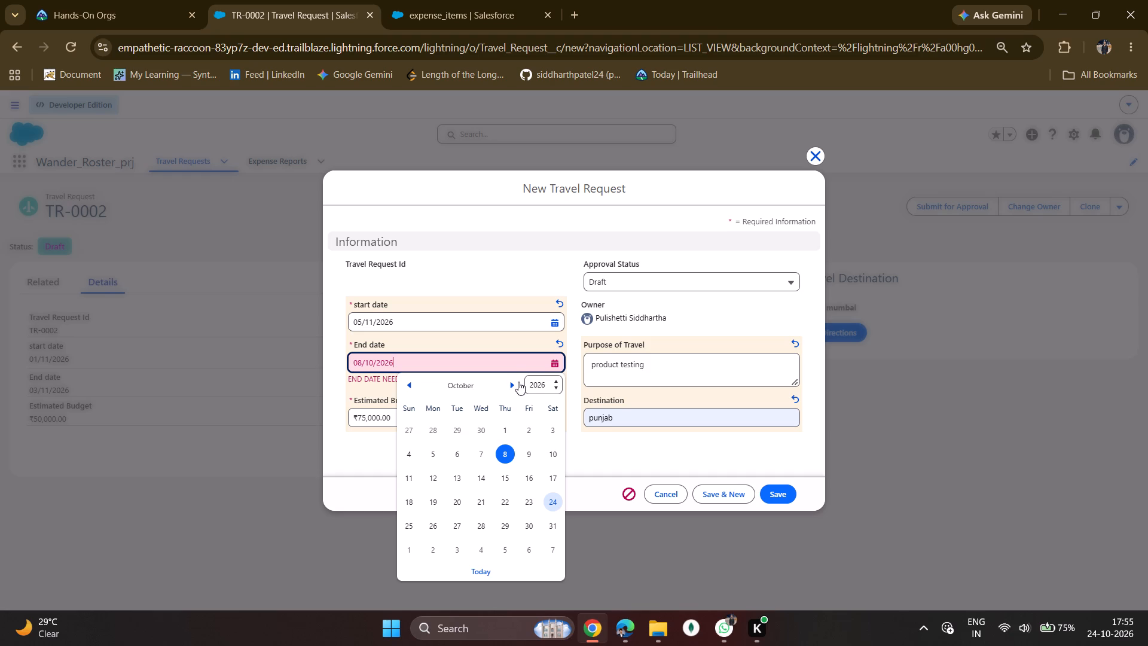
left_click(511, 382)
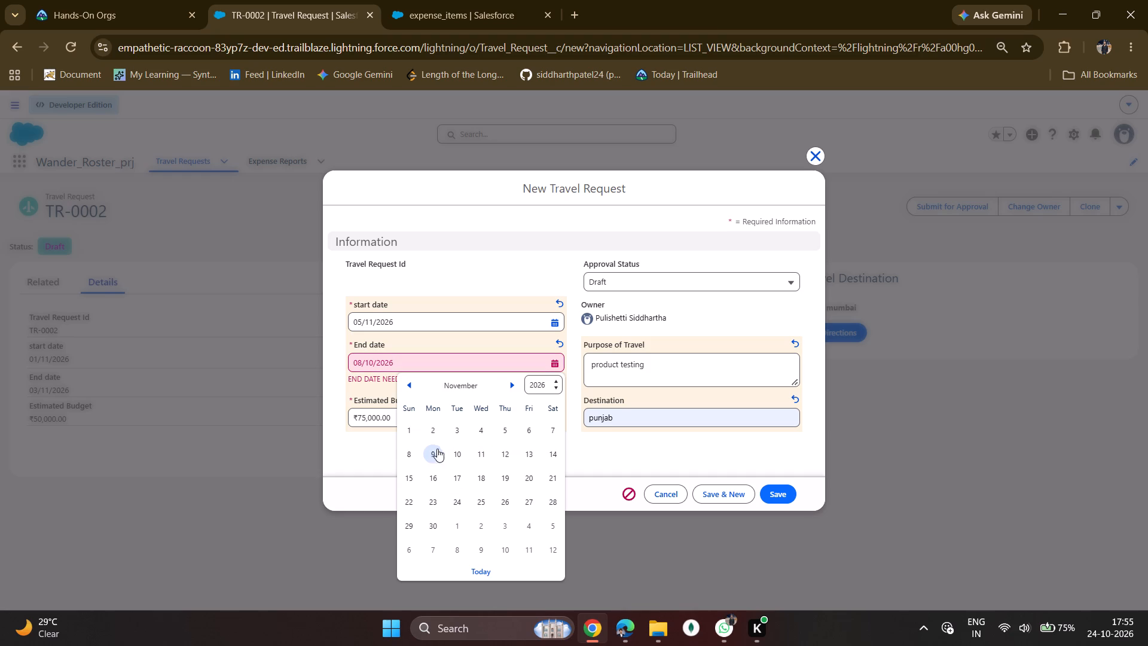
left_click(418, 446)
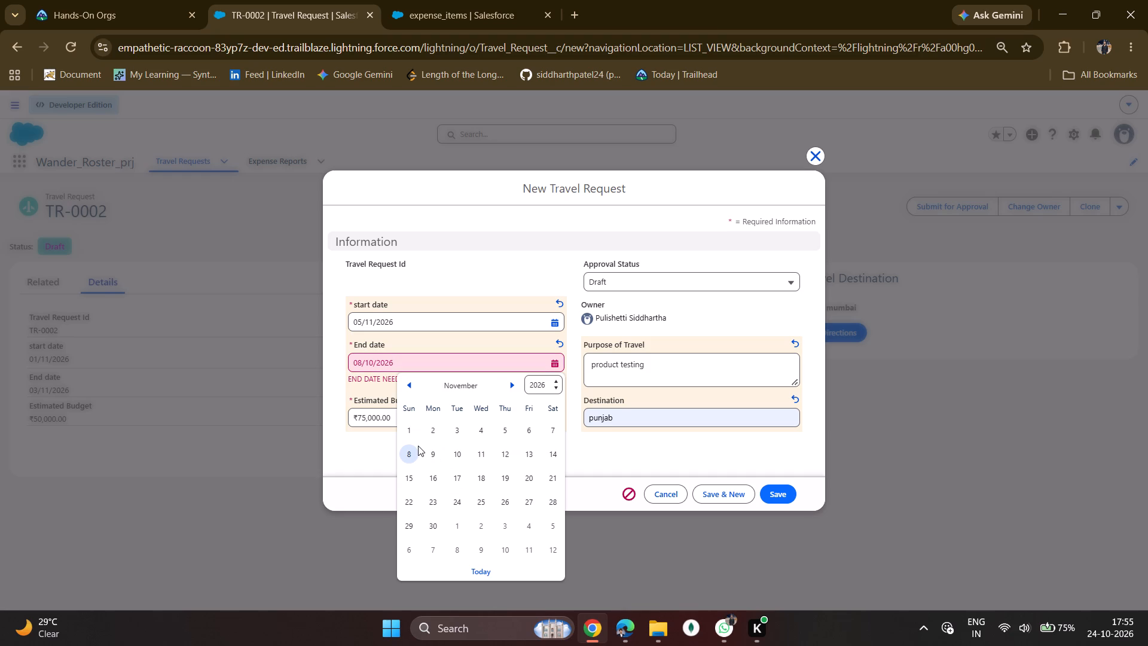
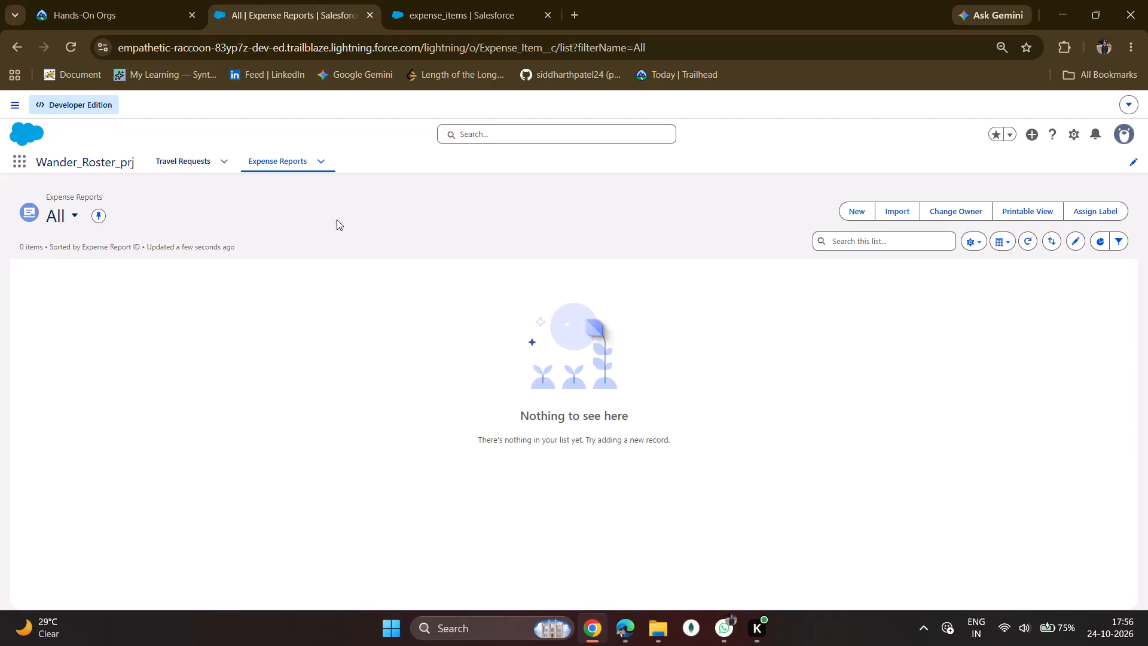
Open the Travel Requests list to check the newly created travel requests.
left_click(196, 151)
left_click(190, 157)
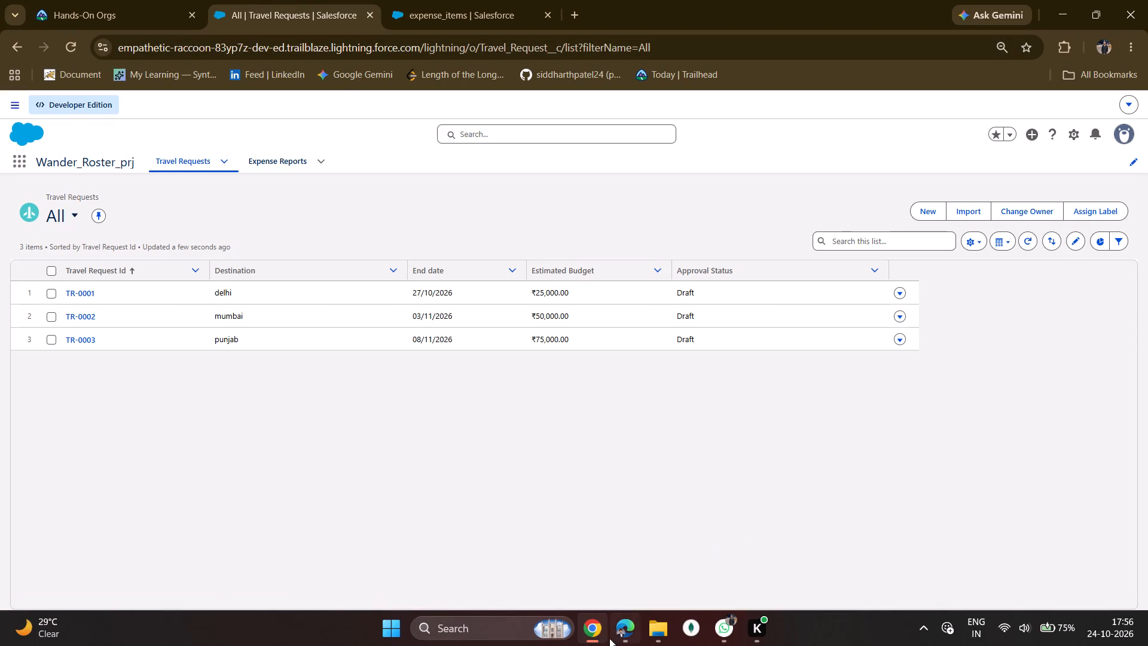
Switch to the Microsoft Edge window with the expense report approval and close its "salesforce login" search page.
left_click(617, 563)
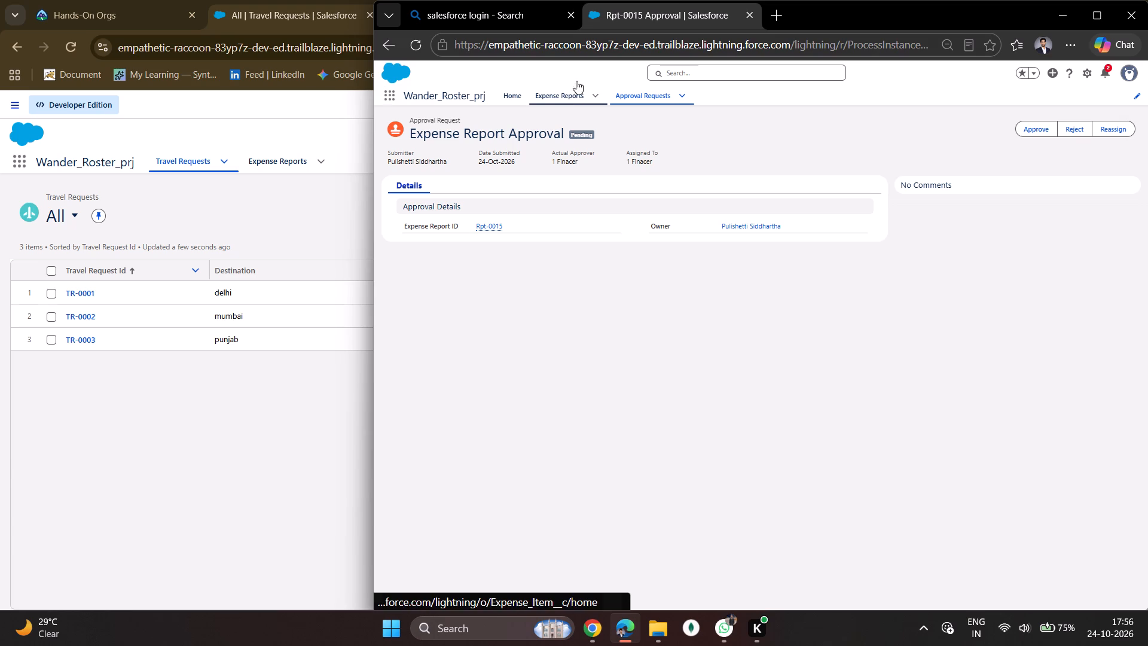
left_click(569, 14)
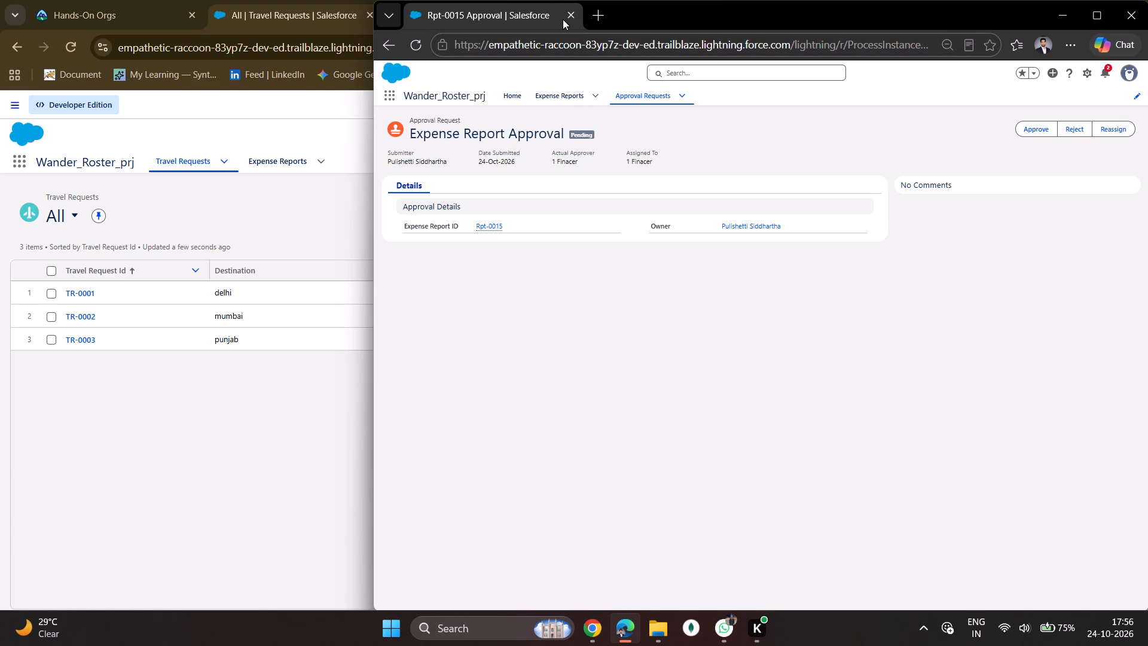
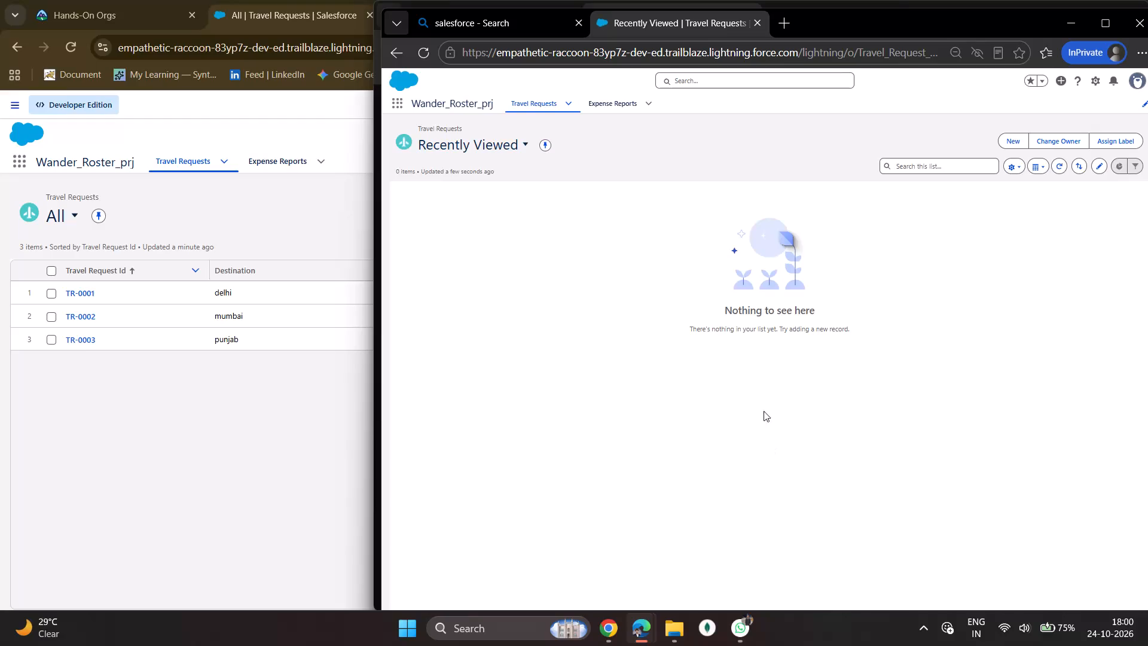
Open travel request TR-0001 from the All list view of Travel Requests and maximize the InPrivate window.
left_click(534, 78)
left_click(532, 109)
left_click(521, 141)
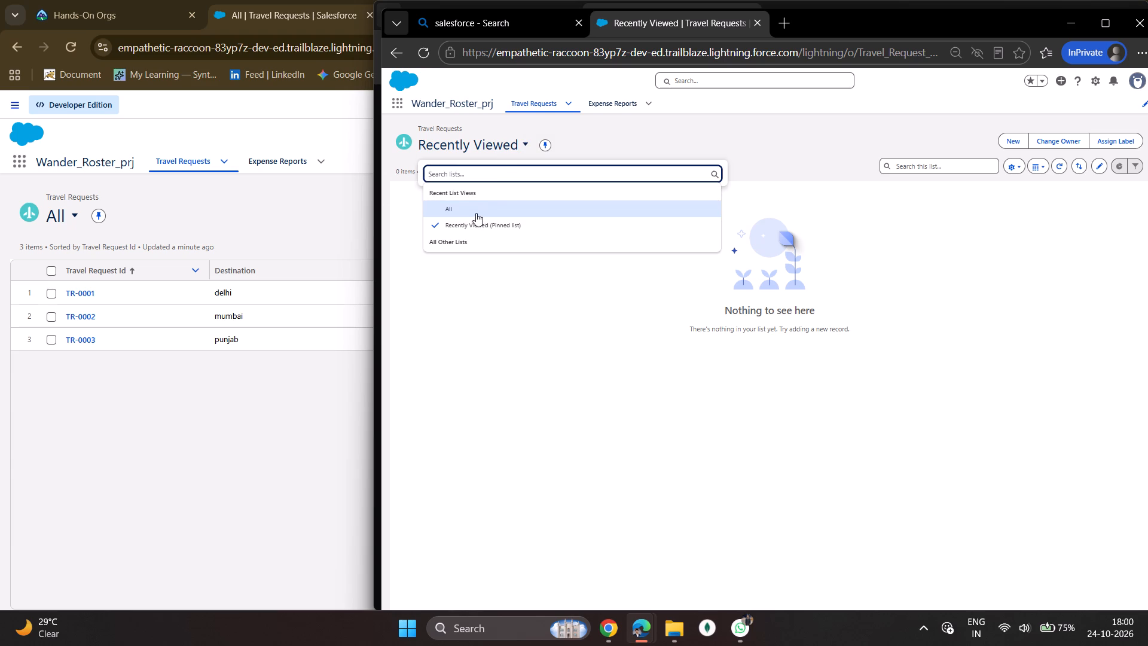
left_click(469, 203)
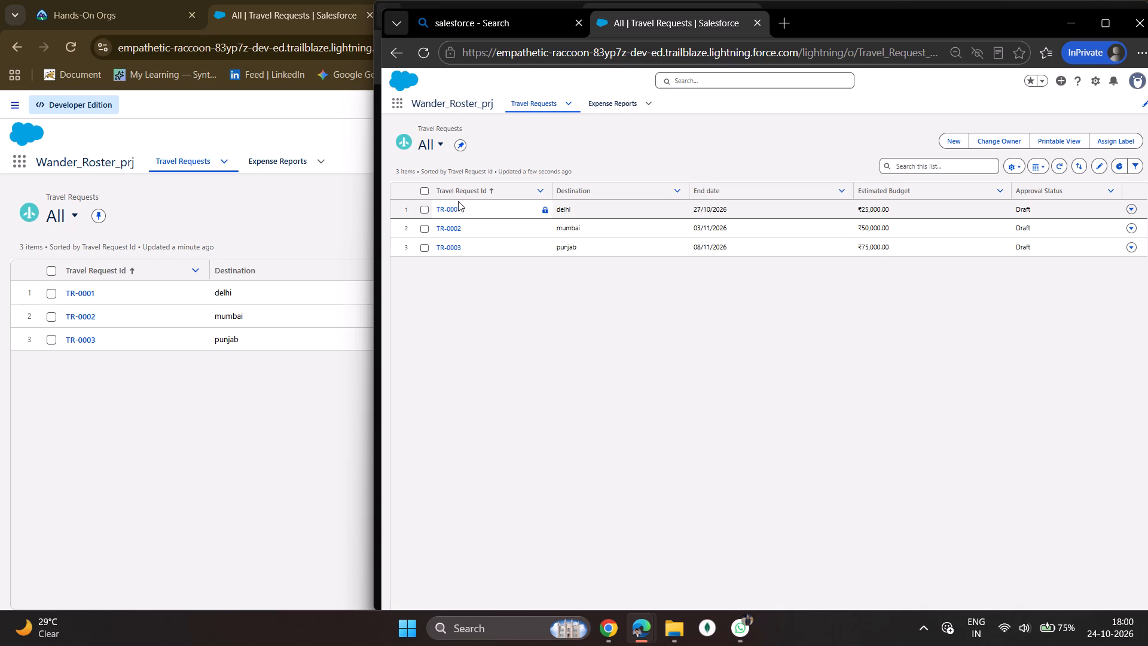
left_click(445, 207)
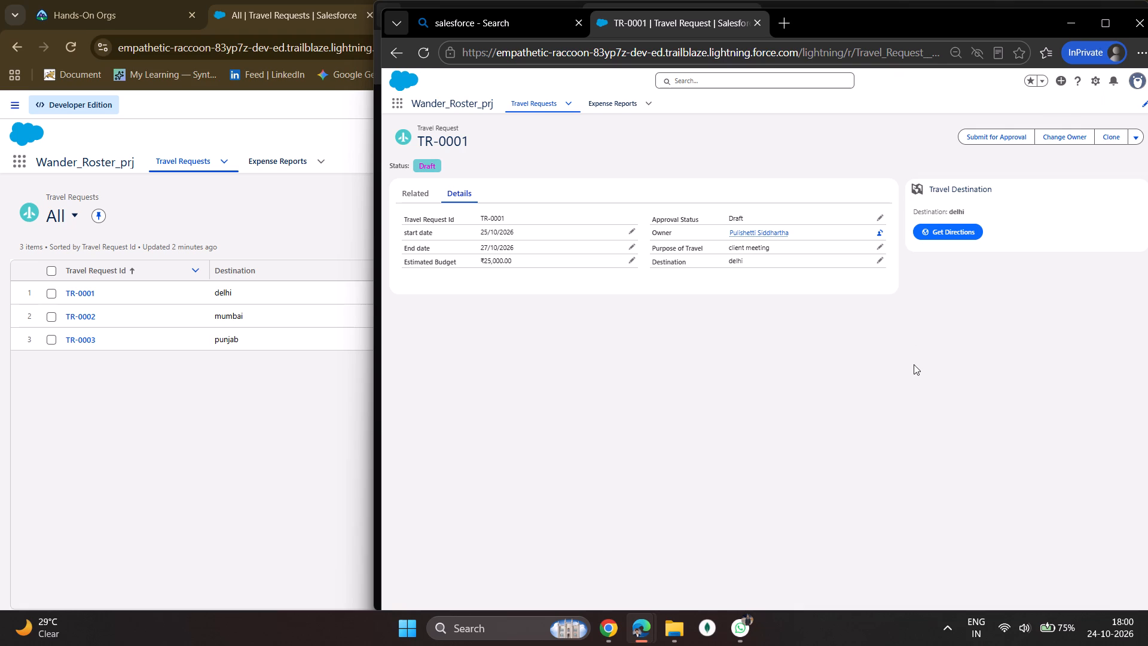
left_click(1098, 25)
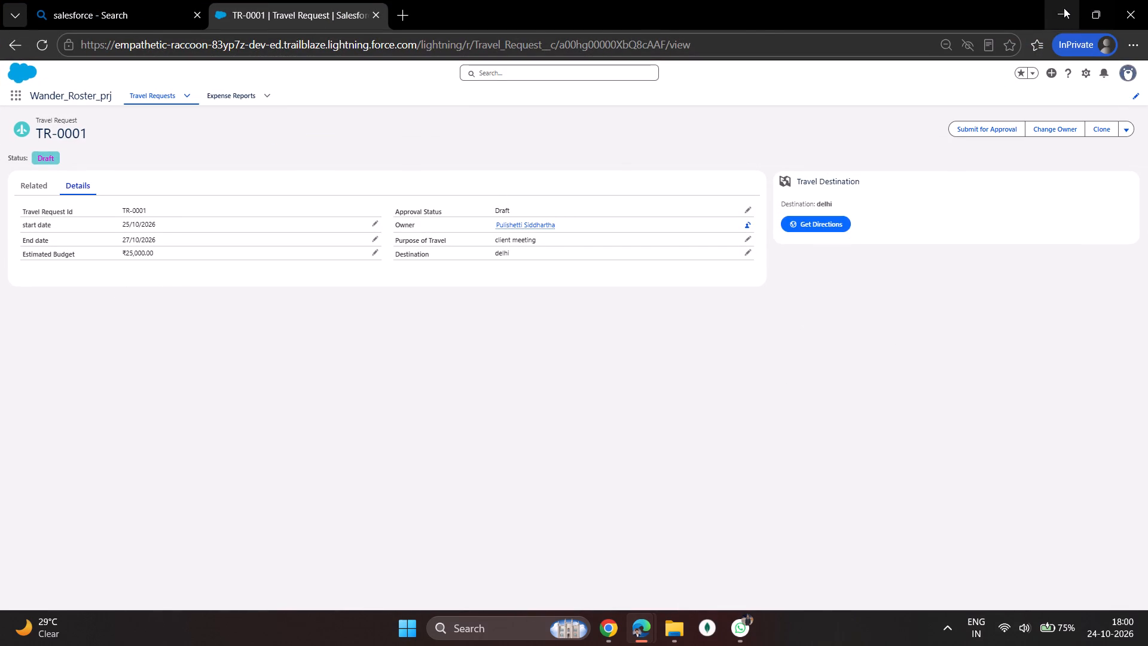
Minimize the open Edge and Chrome windows and launch Firefox.
left_click(1061, 8)
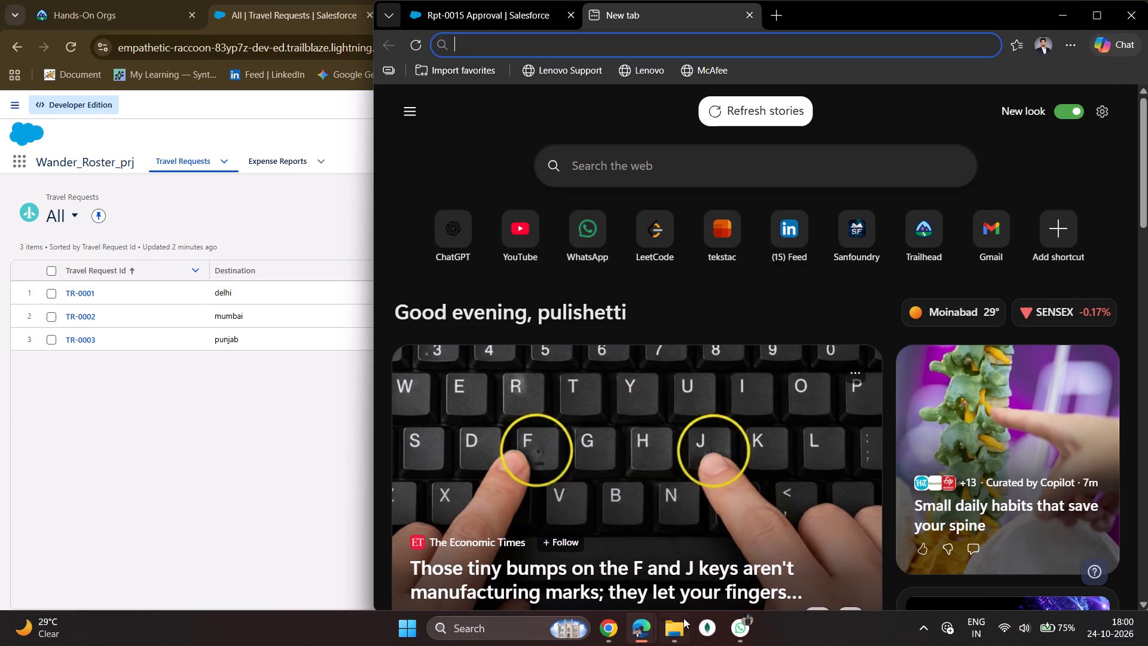
left_click(1055, 7)
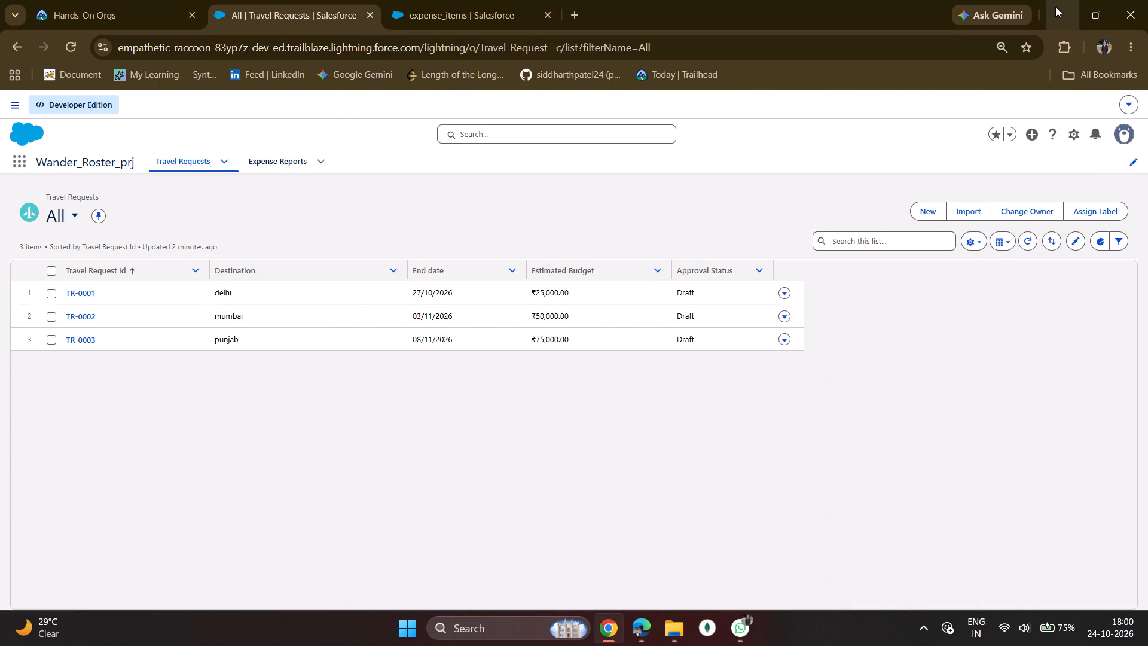
left_click(1055, 7)
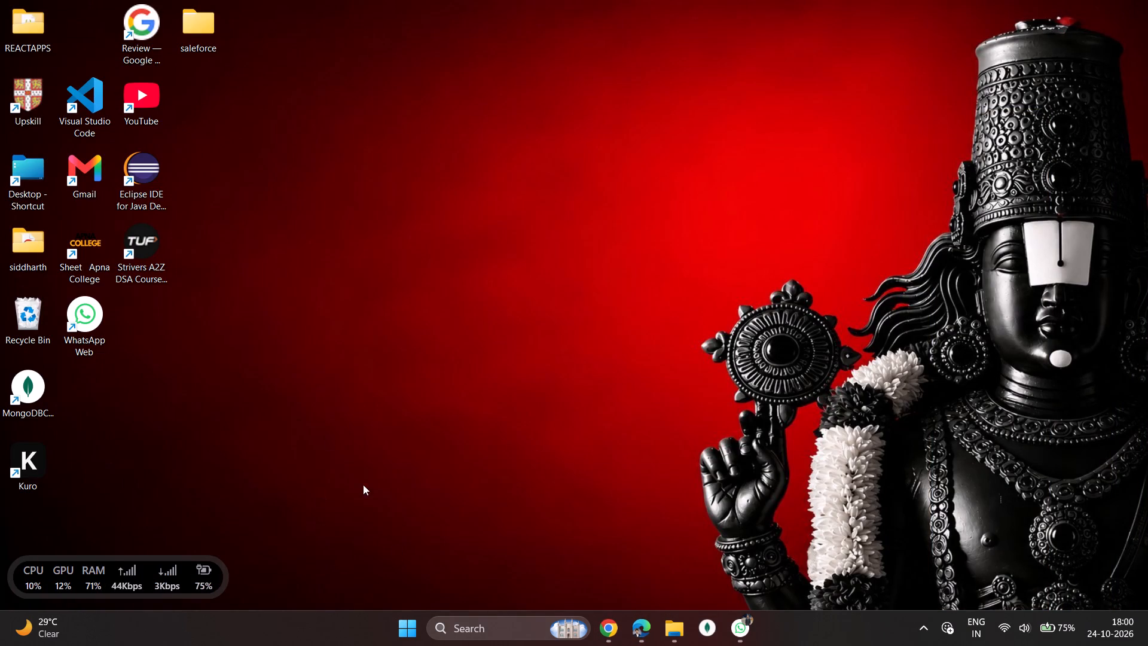
left_click(457, 622)
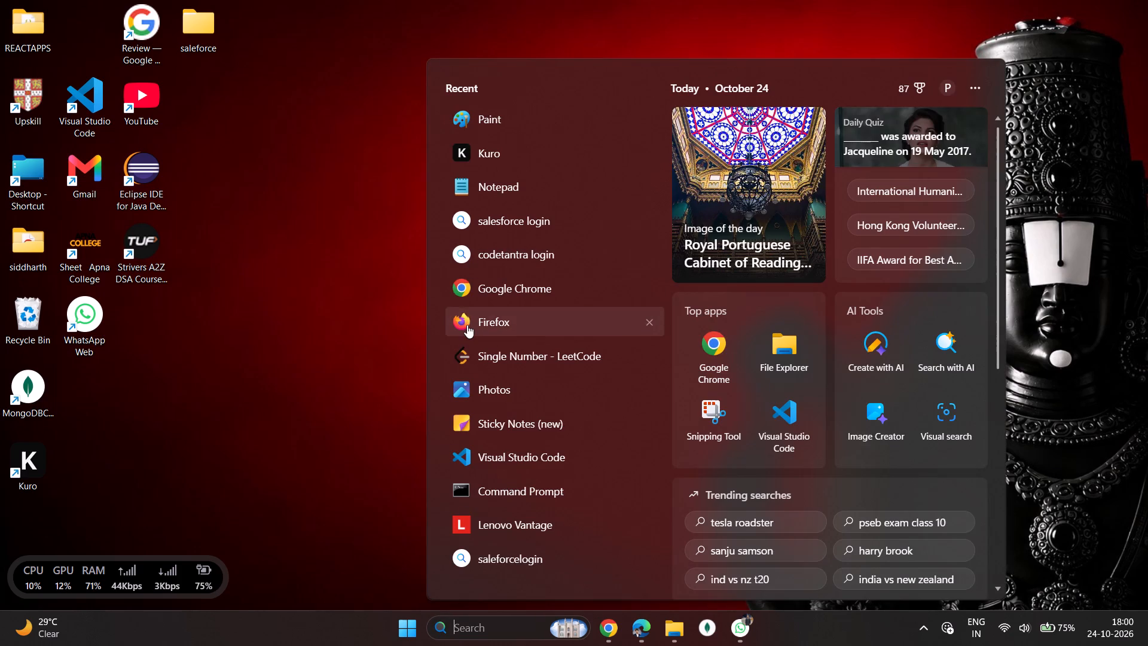
left_click(467, 325)
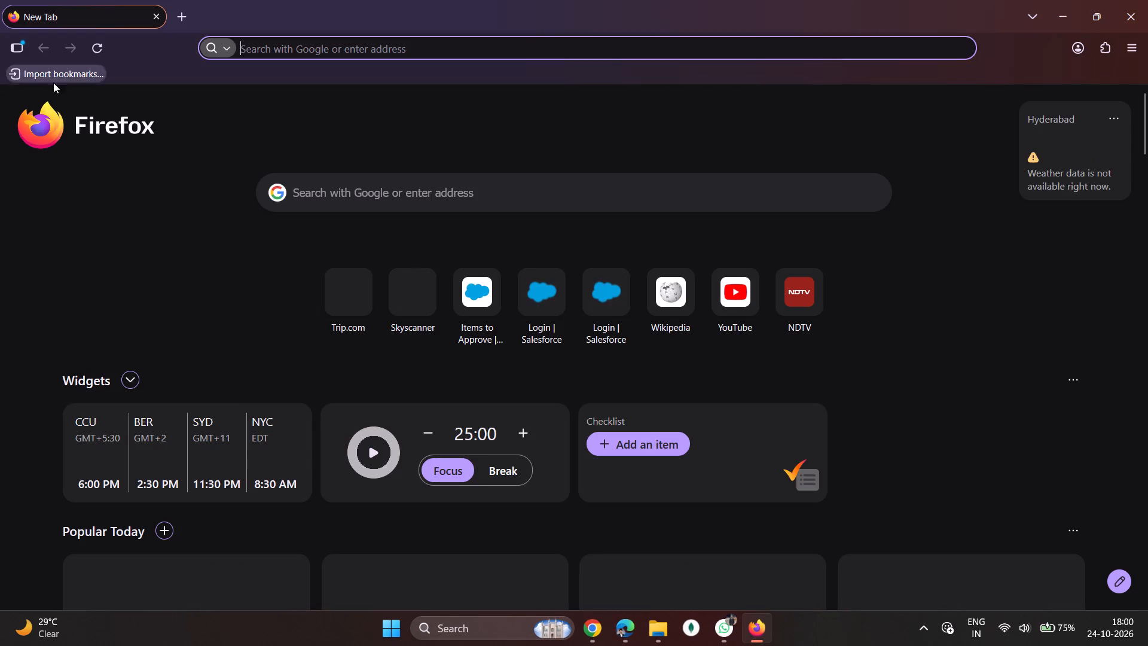
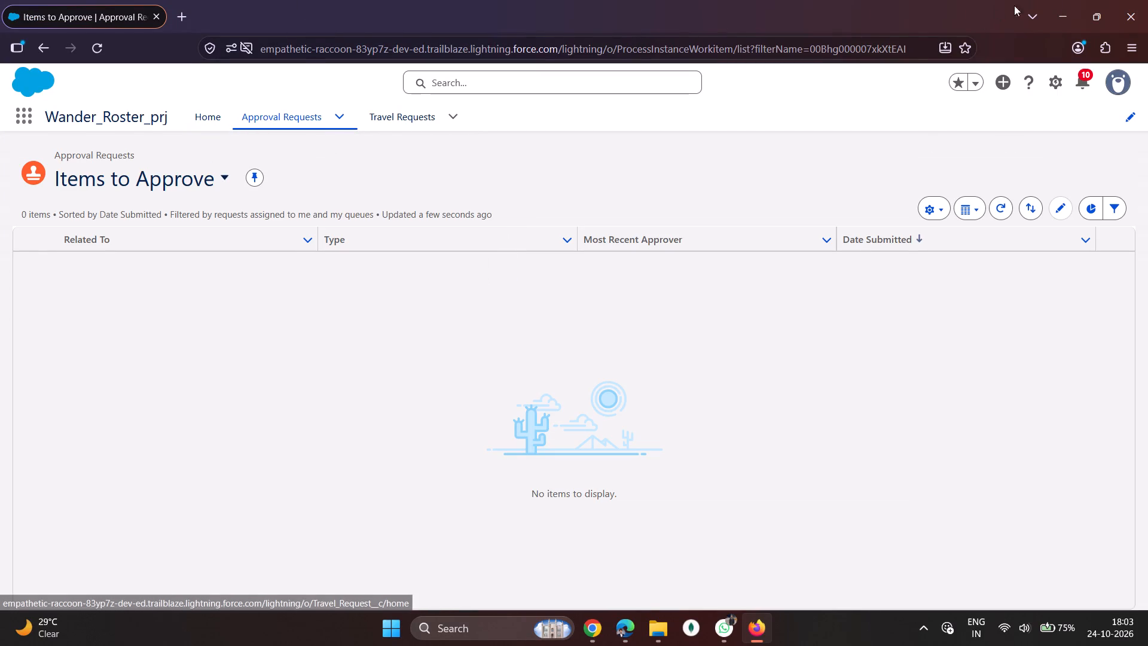
Check which user is logged in to the Firefox session, and view that user's approval notifications.
left_click(1119, 90)
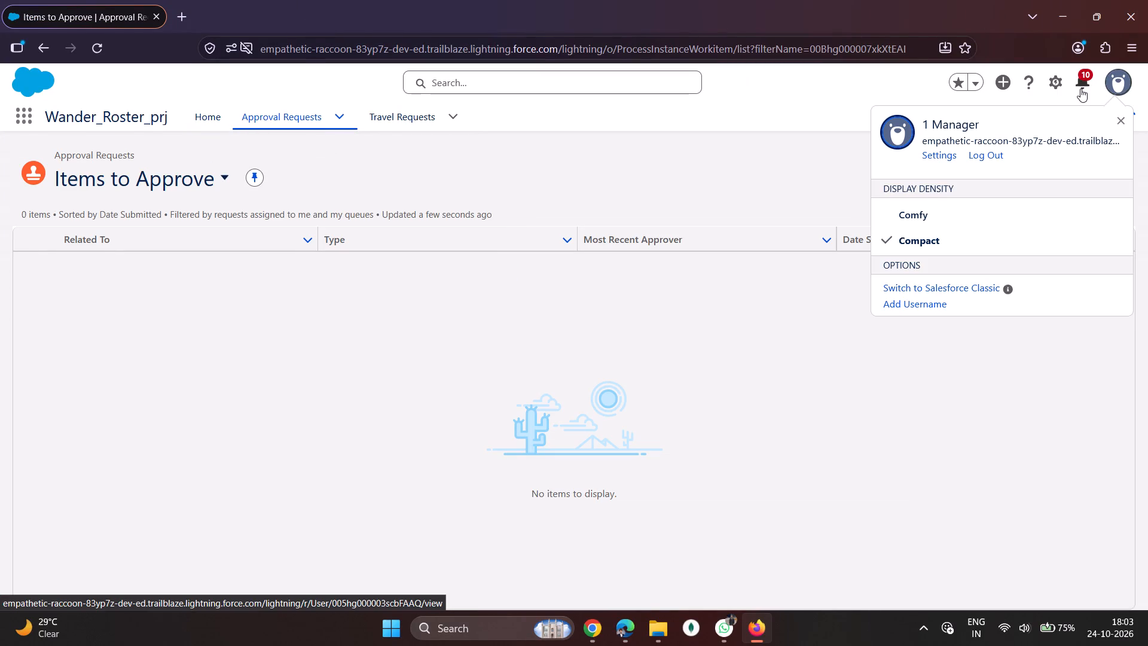
left_click(1076, 77)
left_click(1085, 113)
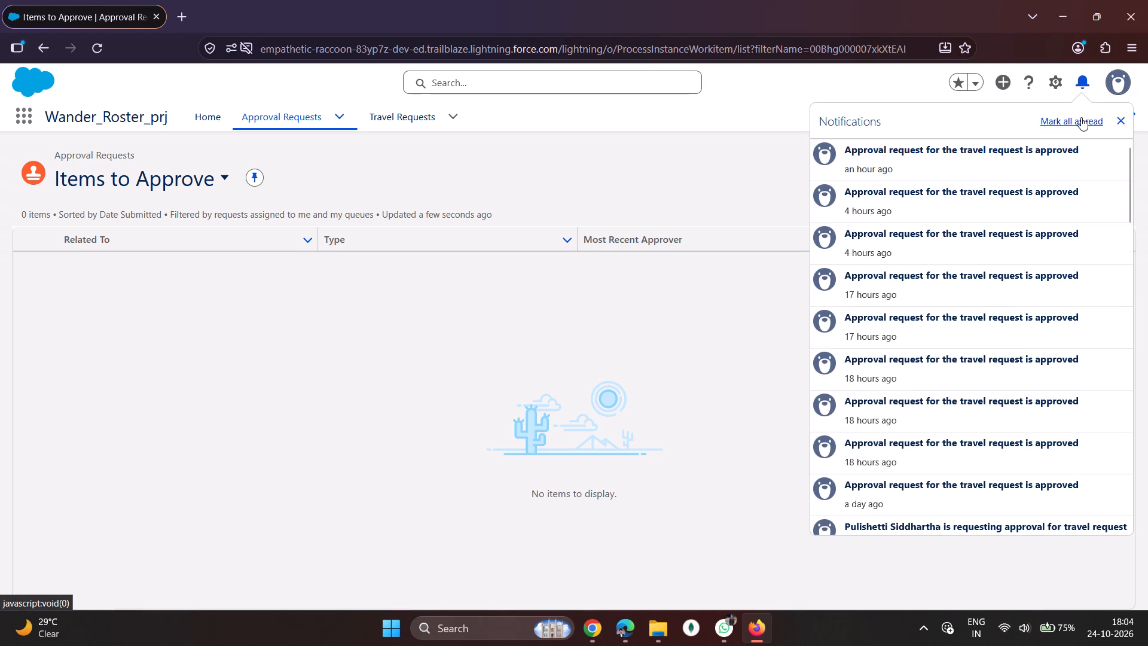
left_click(1120, 122)
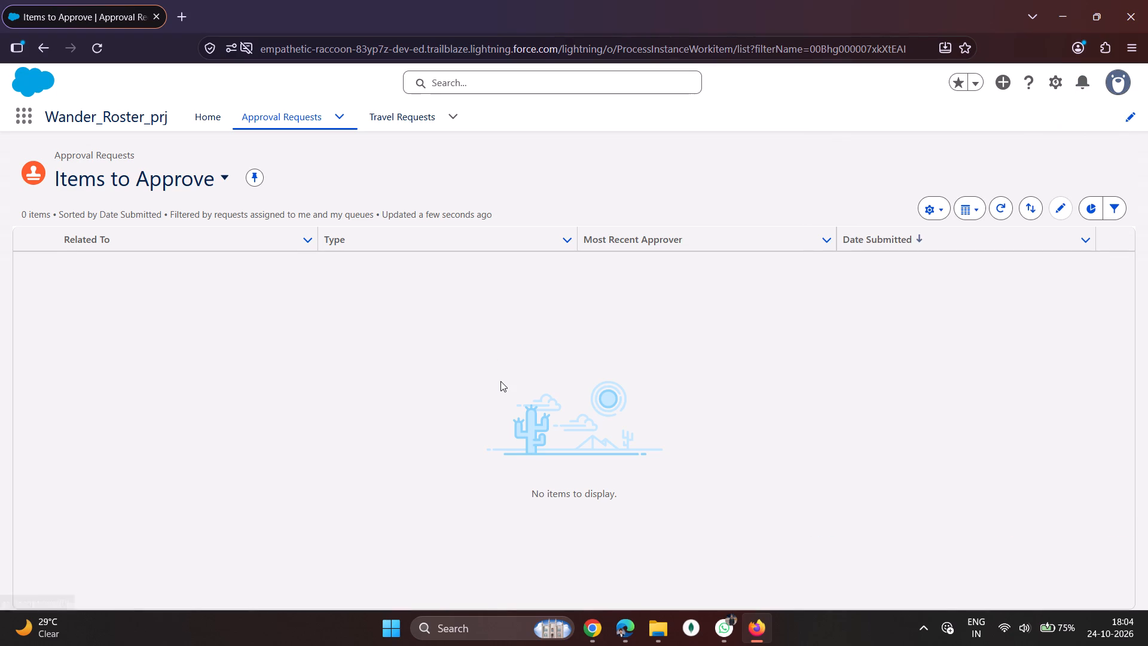
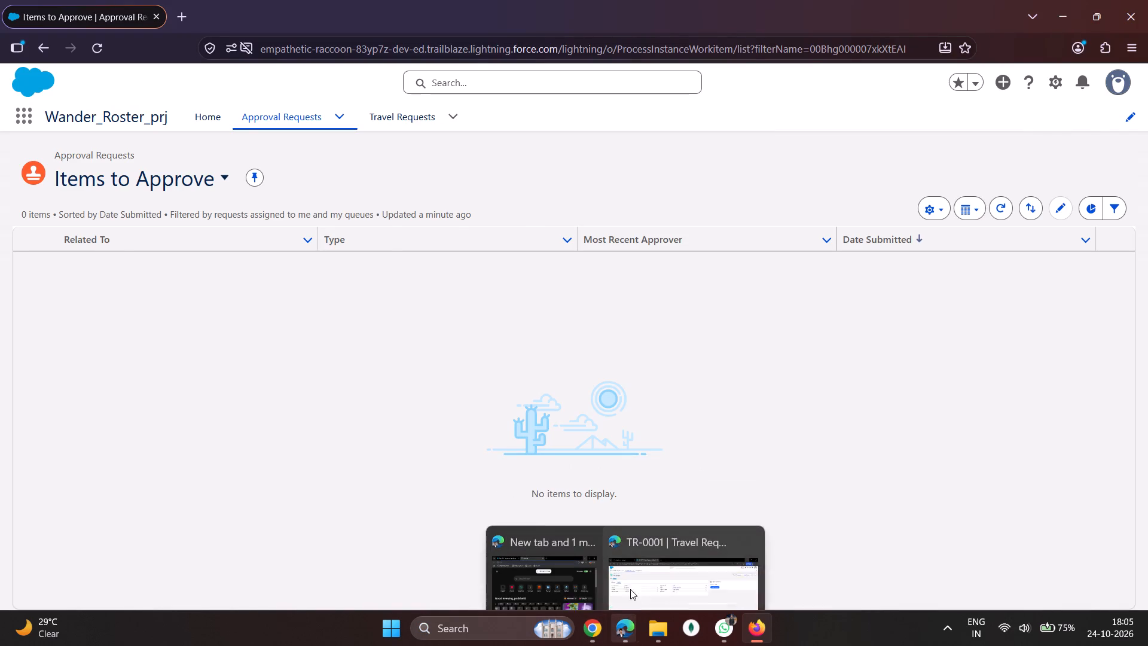
Switch to the Edge session, show its Travel Requests list, and check which user is logged in.
left_click(630, 577)
left_click(159, 97)
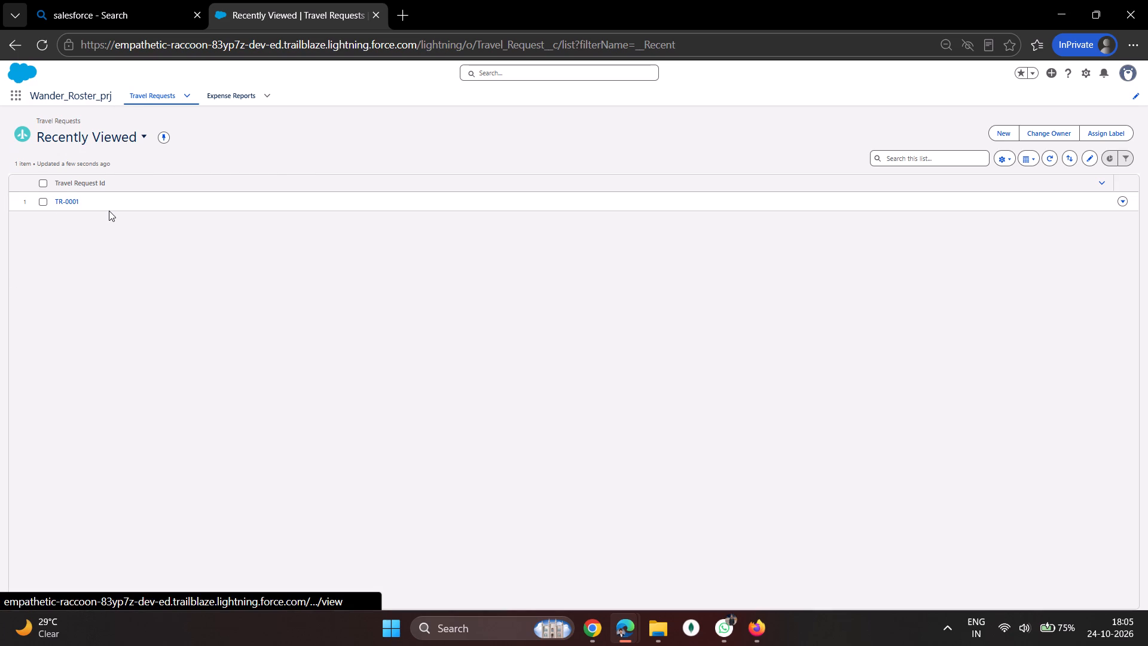
left_click(162, 89)
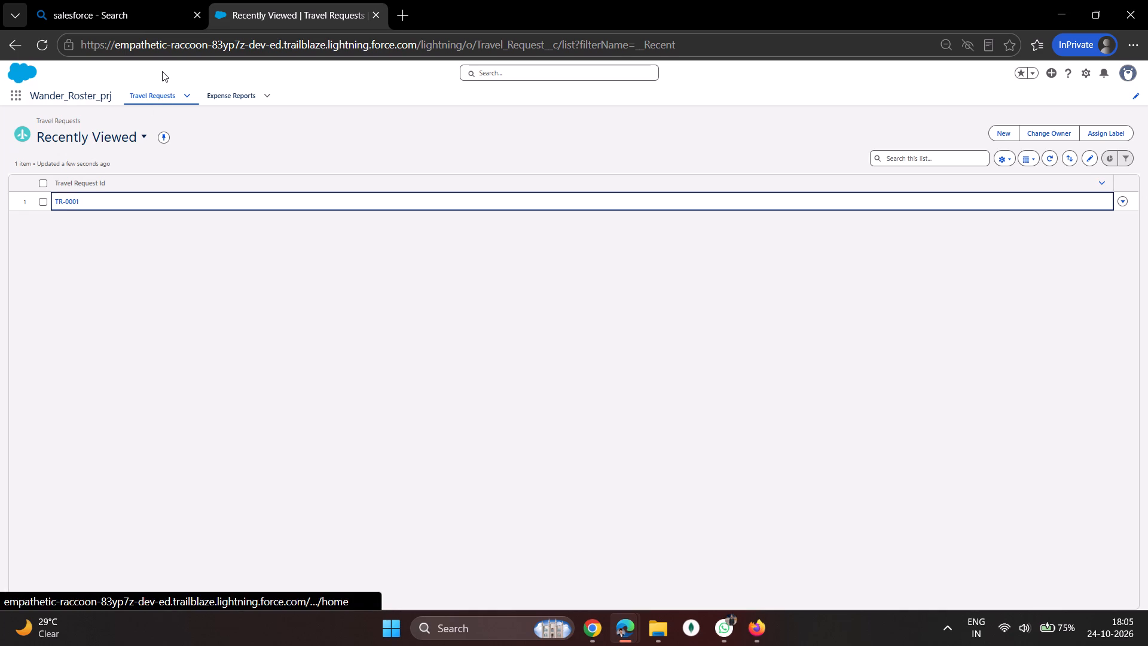
left_click_drag(1140, 77, 1135, 77)
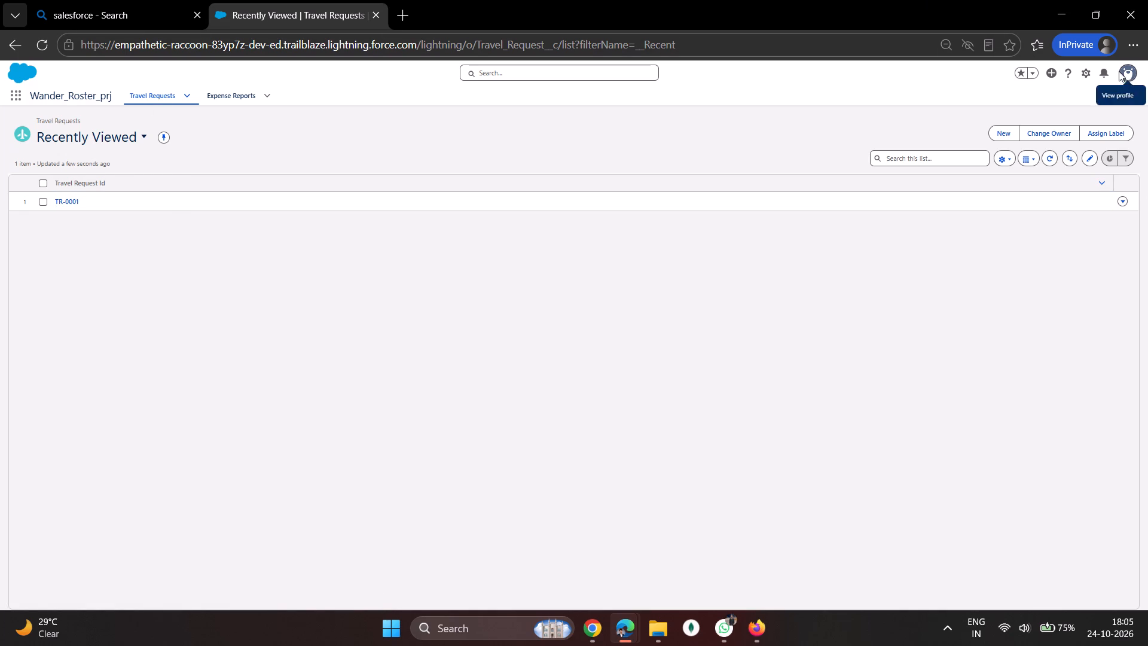
left_click(1119, 70)
left_click(1132, 75)
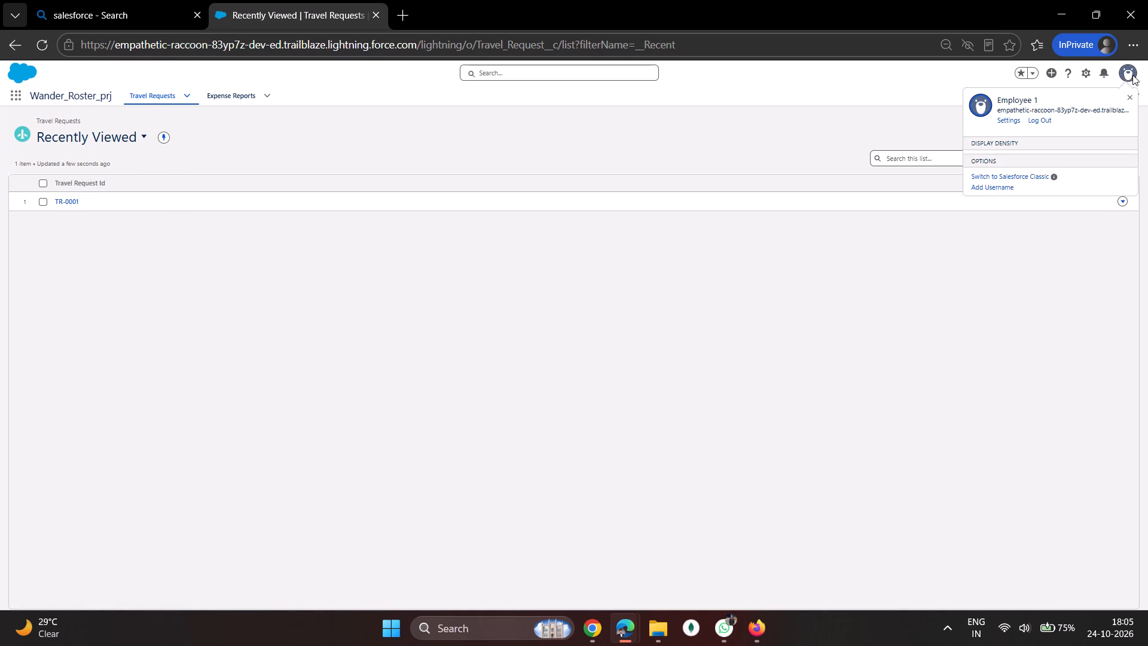
left_click_drag(362, 221, 364, 239)
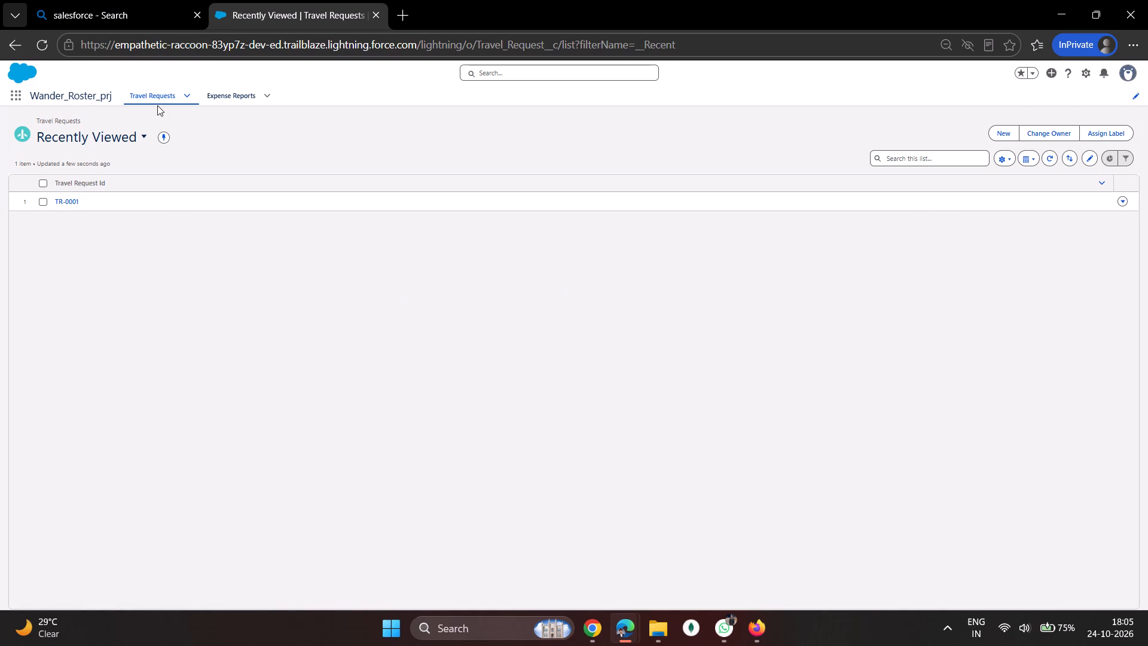
Open TR-0001 from the All travel requests list and submit it for approval with no comments.
left_click(157, 105)
left_click(108, 141)
left_click(103, 204)
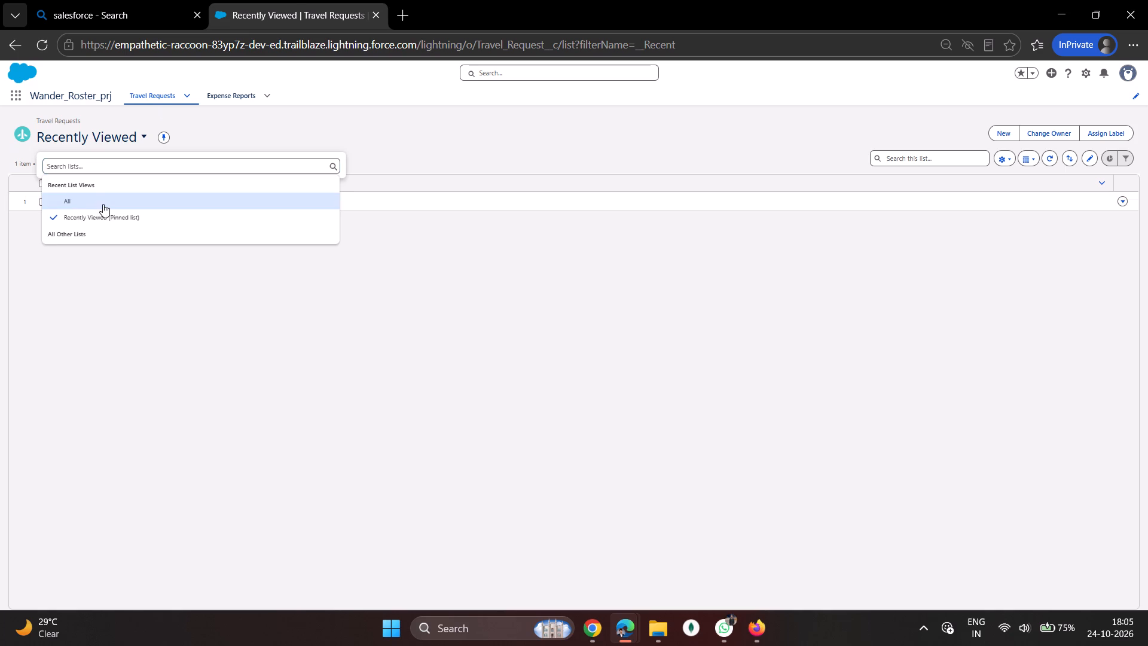
left_click(435, 365)
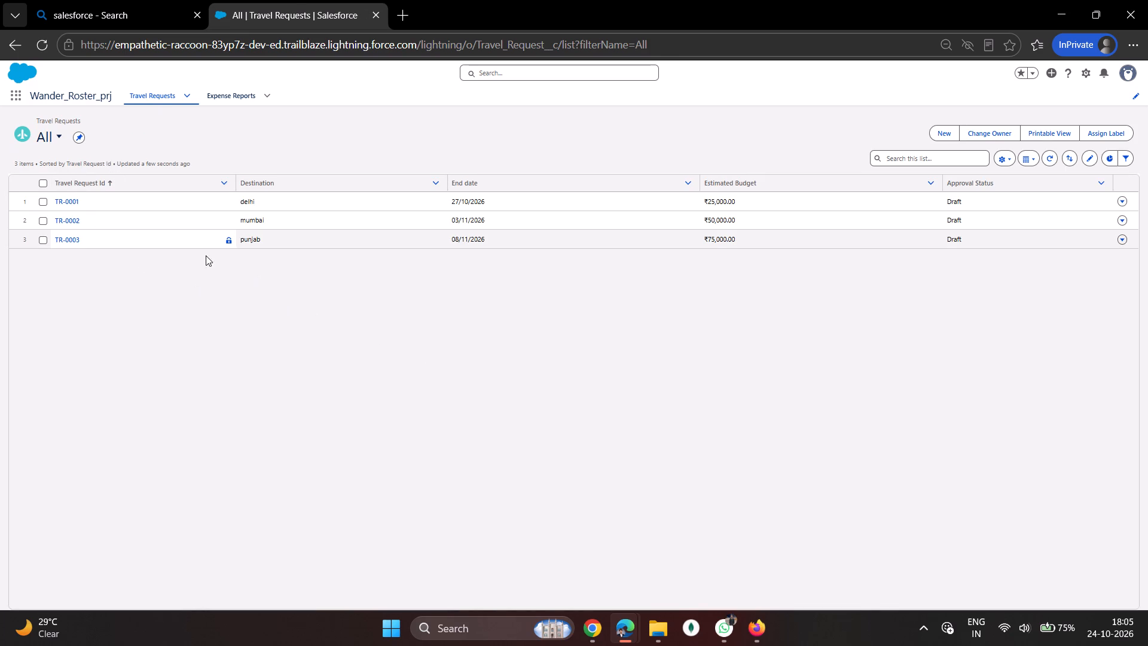
left_click(62, 195)
left_click(57, 202)
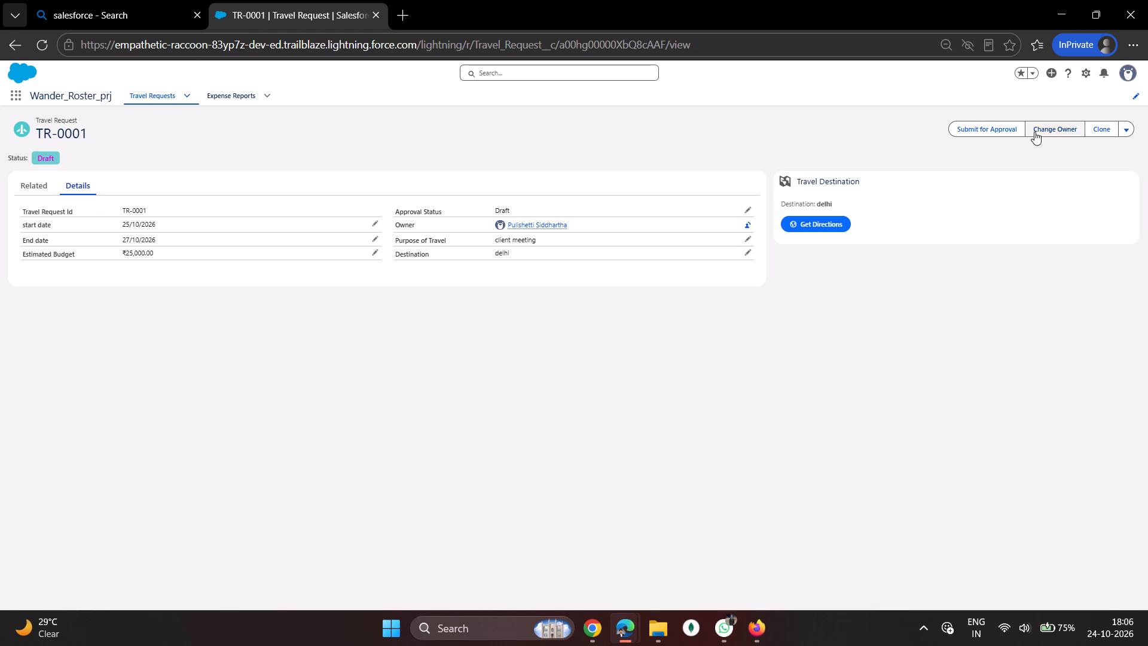
left_click(994, 129)
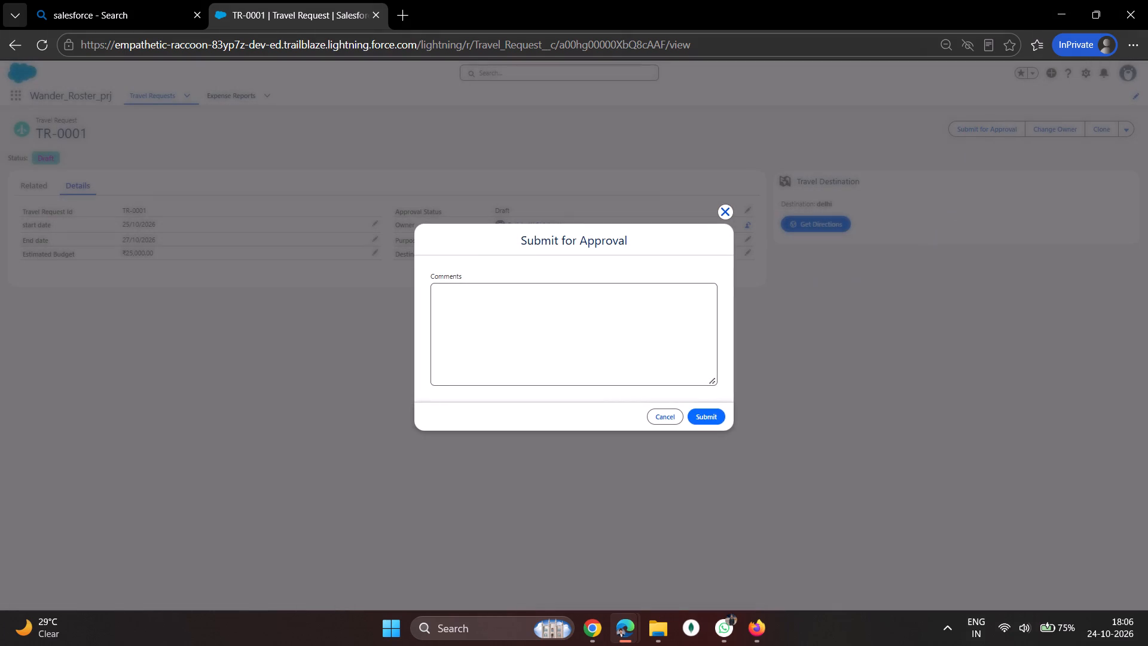
left_click(714, 417)
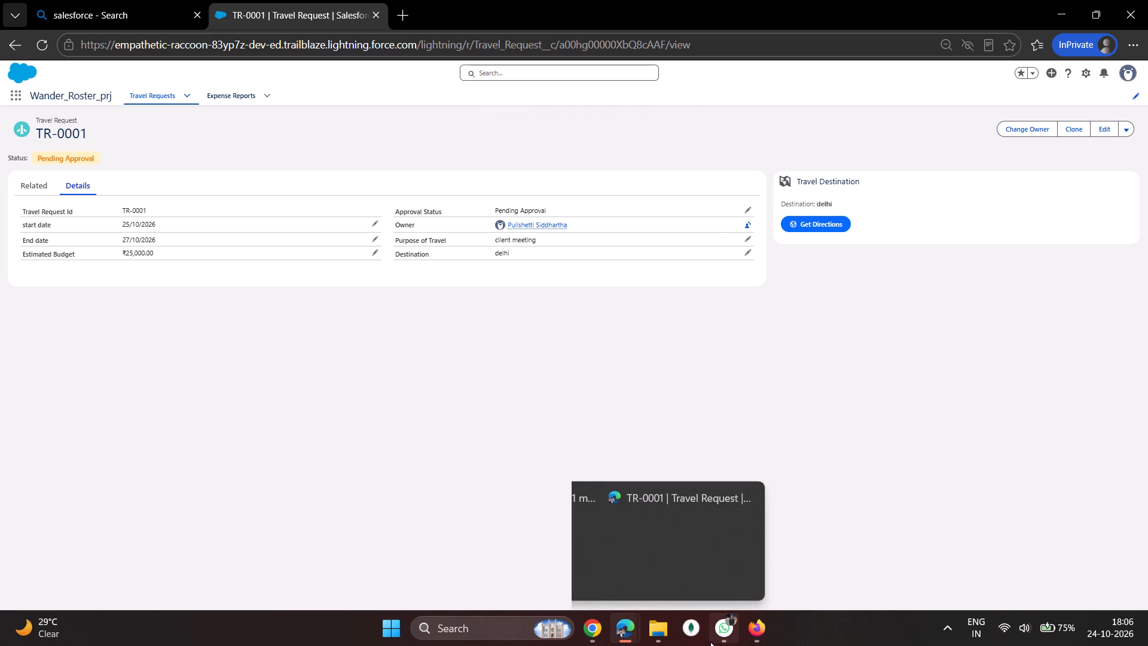
Switch to the manager's Firefox session, open the TR-0001 approval request from Items to Approve, and approve it without comments.
left_click(755, 627)
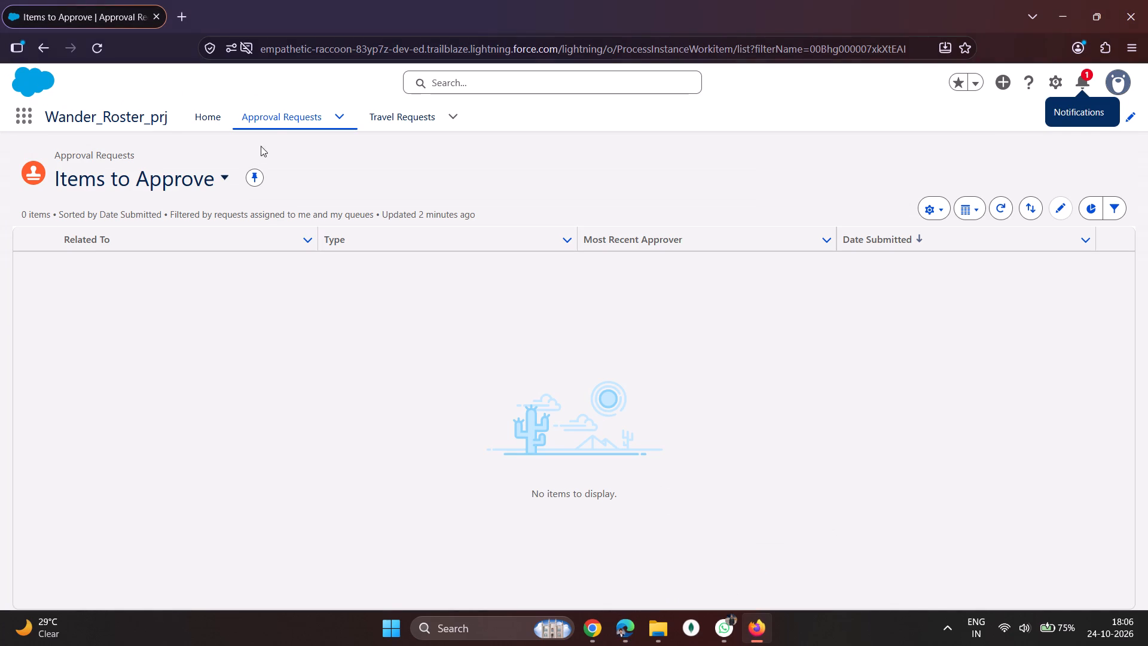
left_click(276, 118)
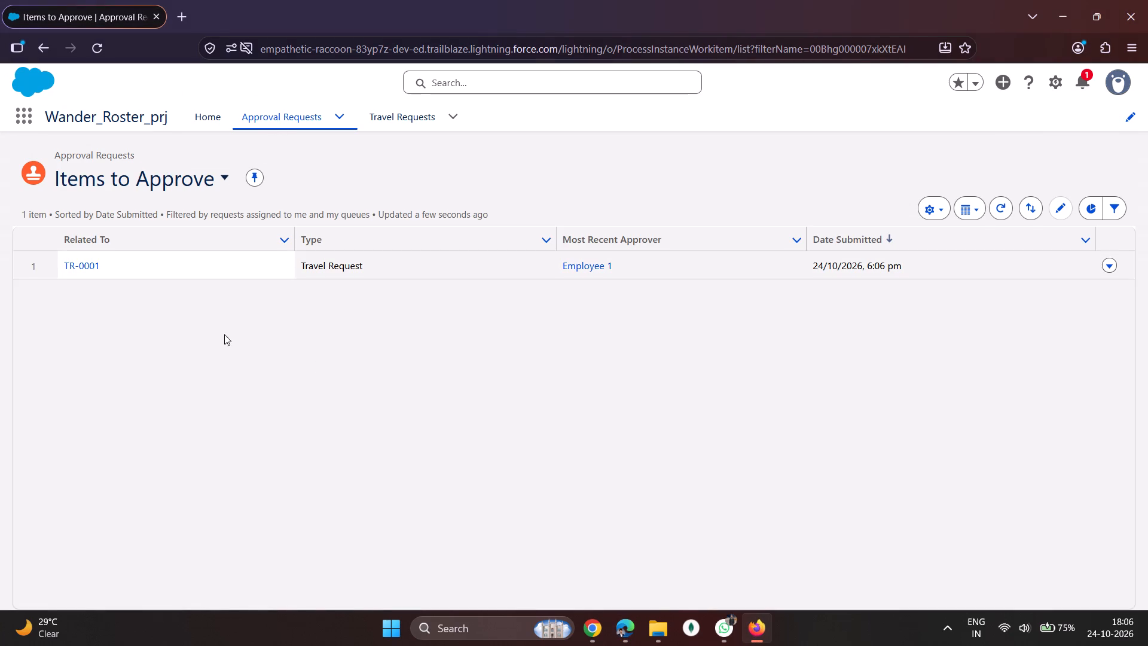
left_click(1109, 268)
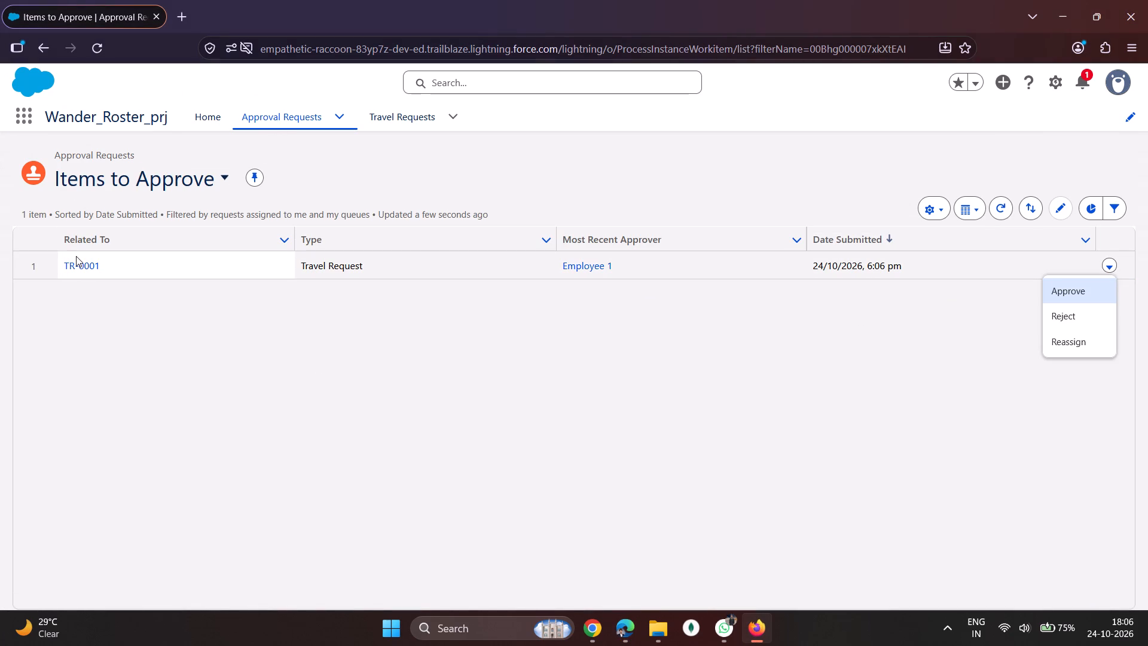
left_click(91, 269)
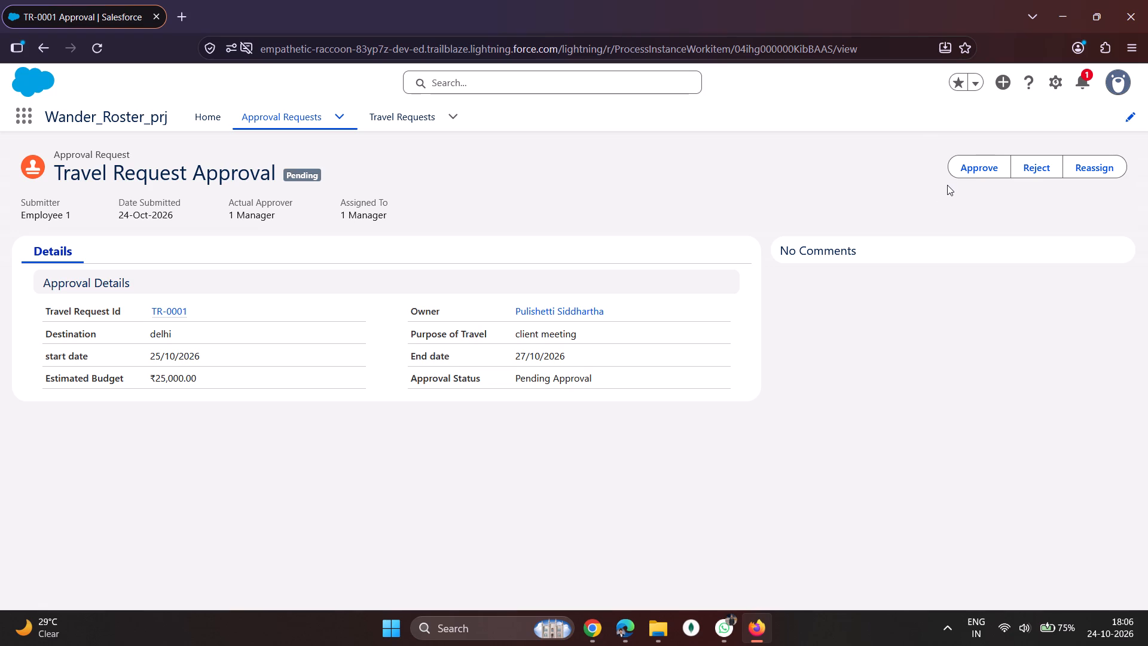
left_click(982, 168)
left_click(766, 446)
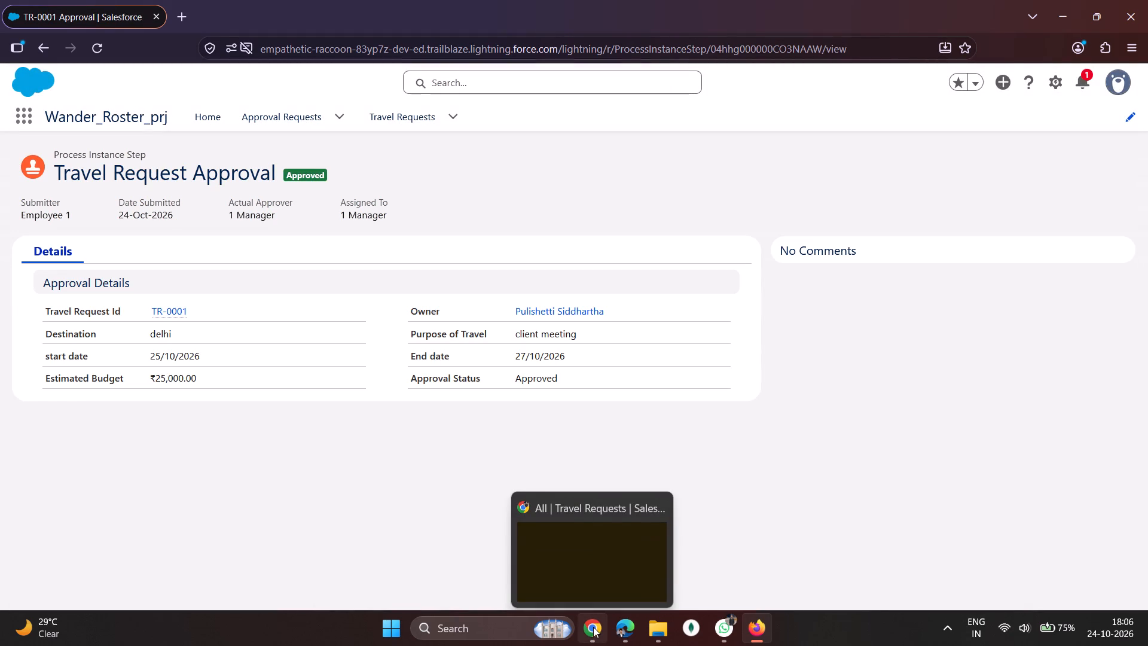
Switch to the Chrome session and open expense report Rpt-0001 to review its budget tracker and transaction details.
left_click(600, 571)
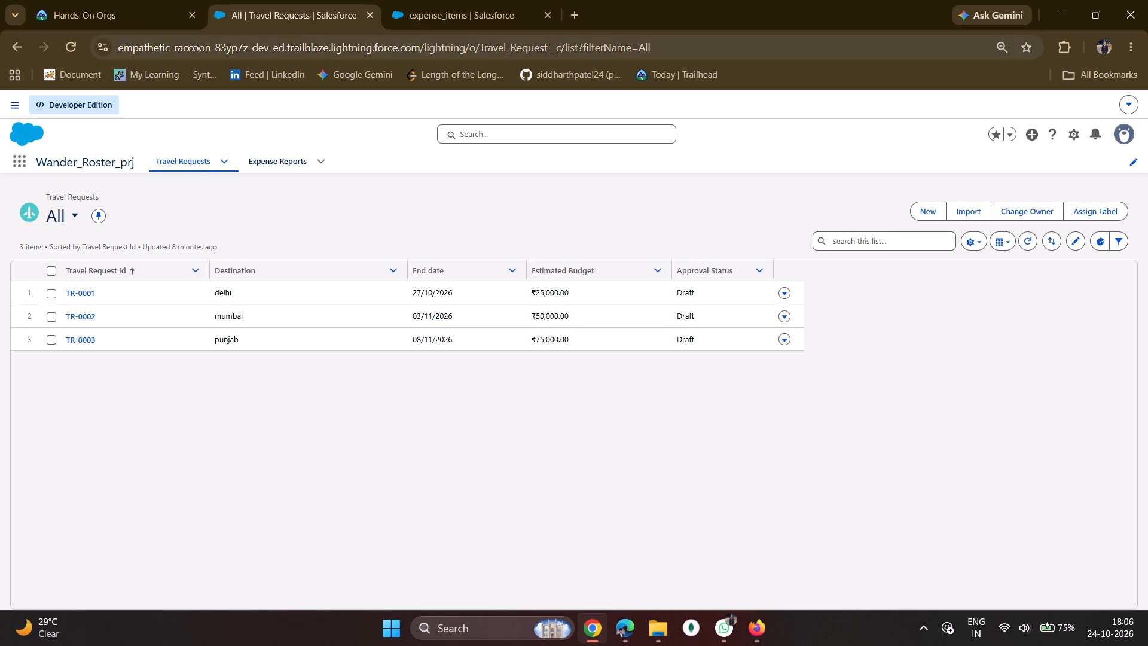
left_click(319, 17)
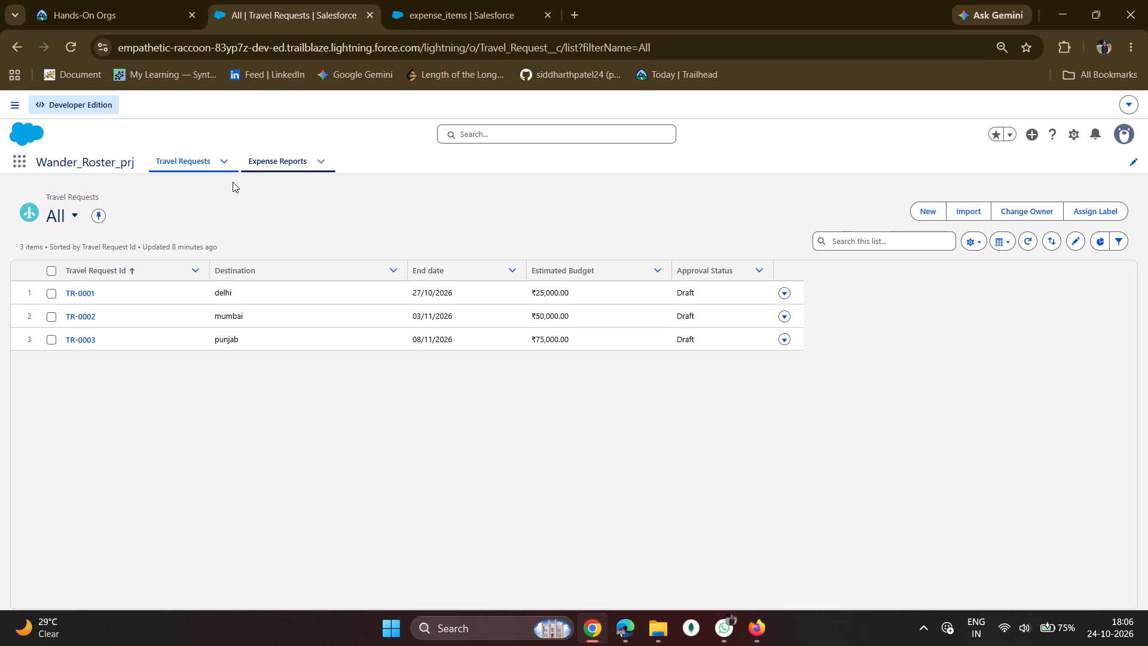
left_click(264, 157)
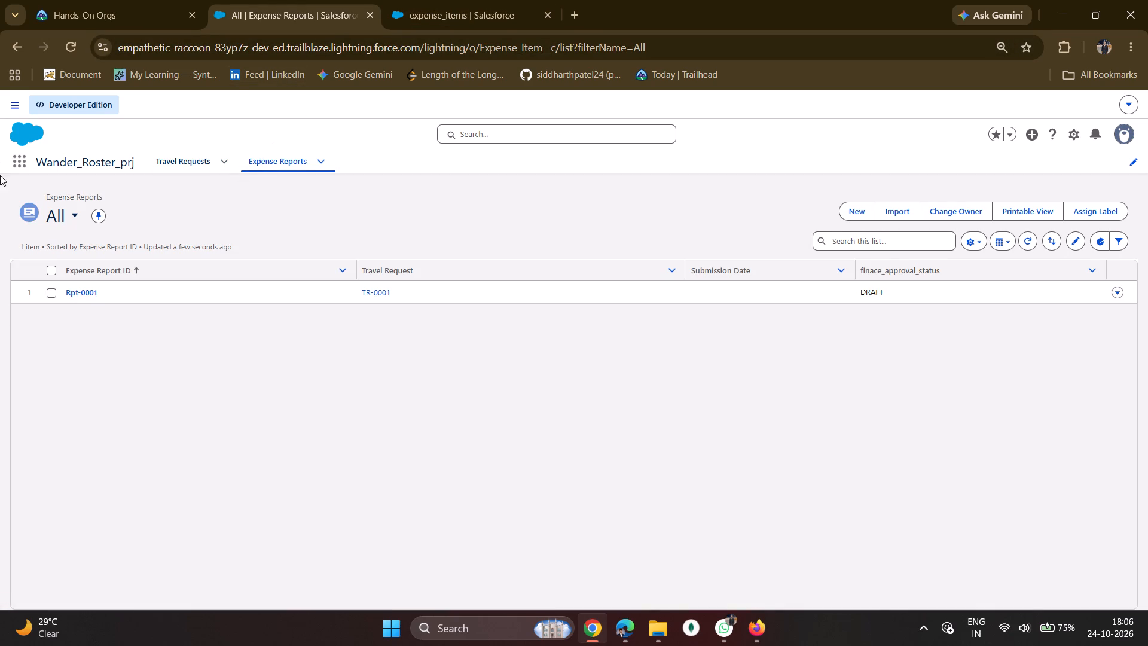
left_click(87, 291)
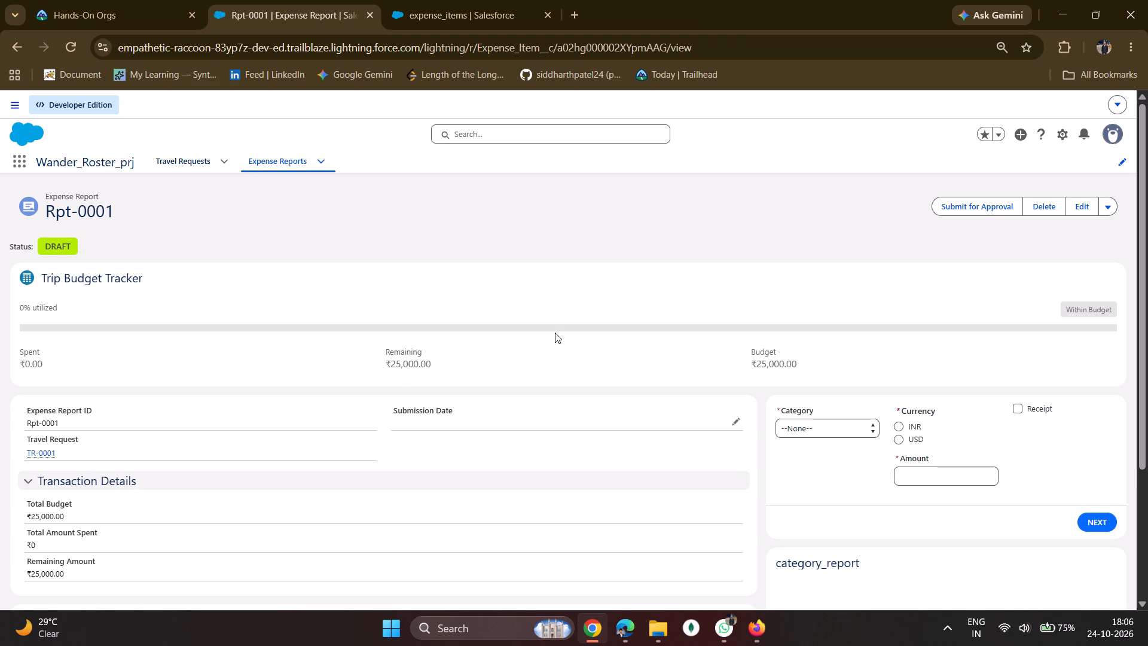
scroll(555, 333, "down", 2)
scroll(527, 332, "up", 3)
scroll(527, 332, "down", 1)
scroll(527, 332, "up", 1)
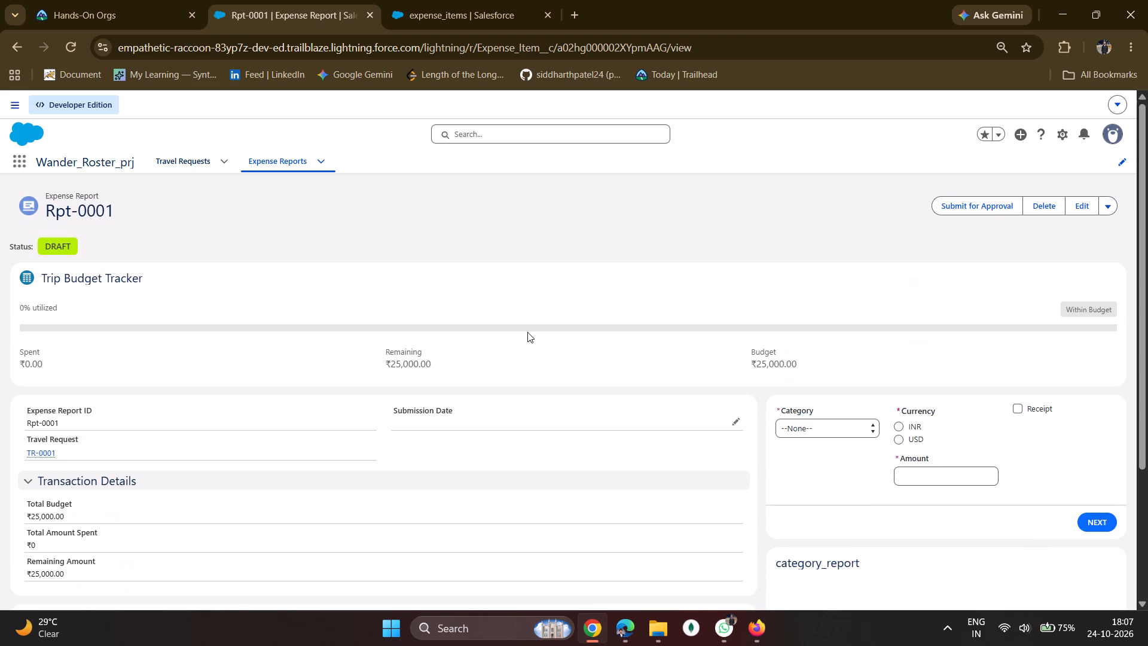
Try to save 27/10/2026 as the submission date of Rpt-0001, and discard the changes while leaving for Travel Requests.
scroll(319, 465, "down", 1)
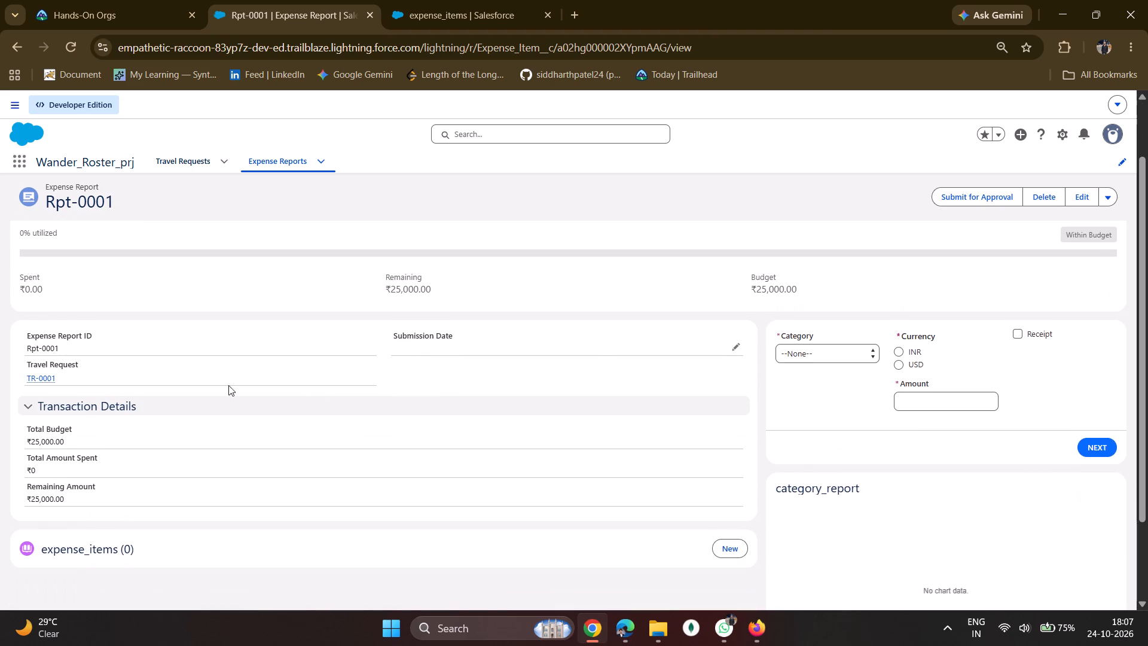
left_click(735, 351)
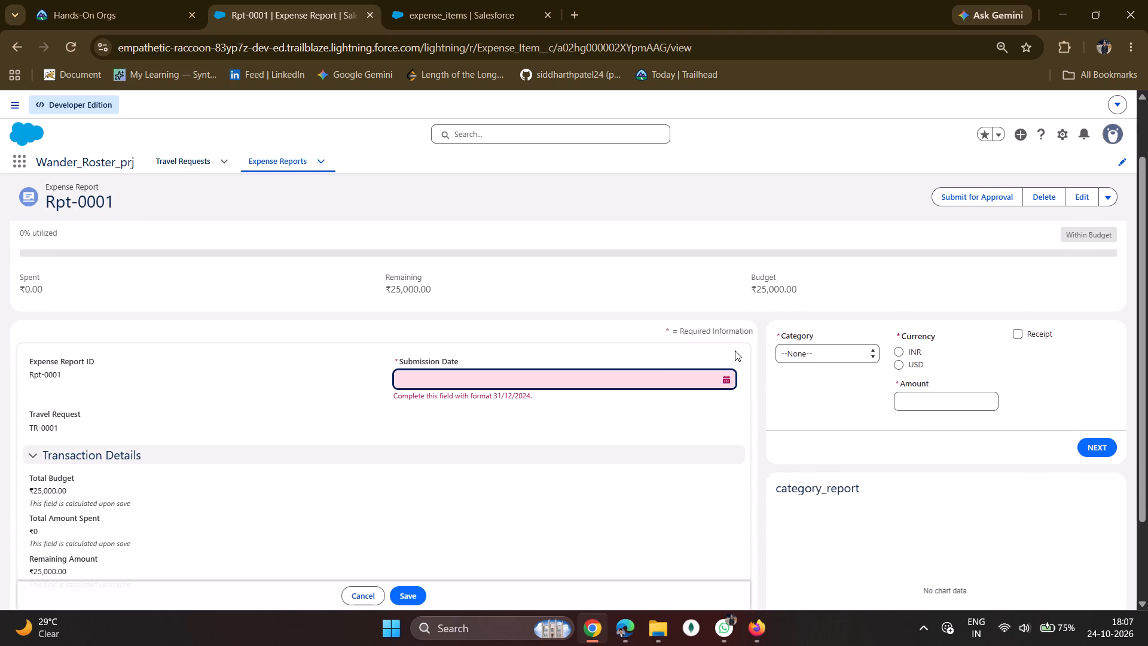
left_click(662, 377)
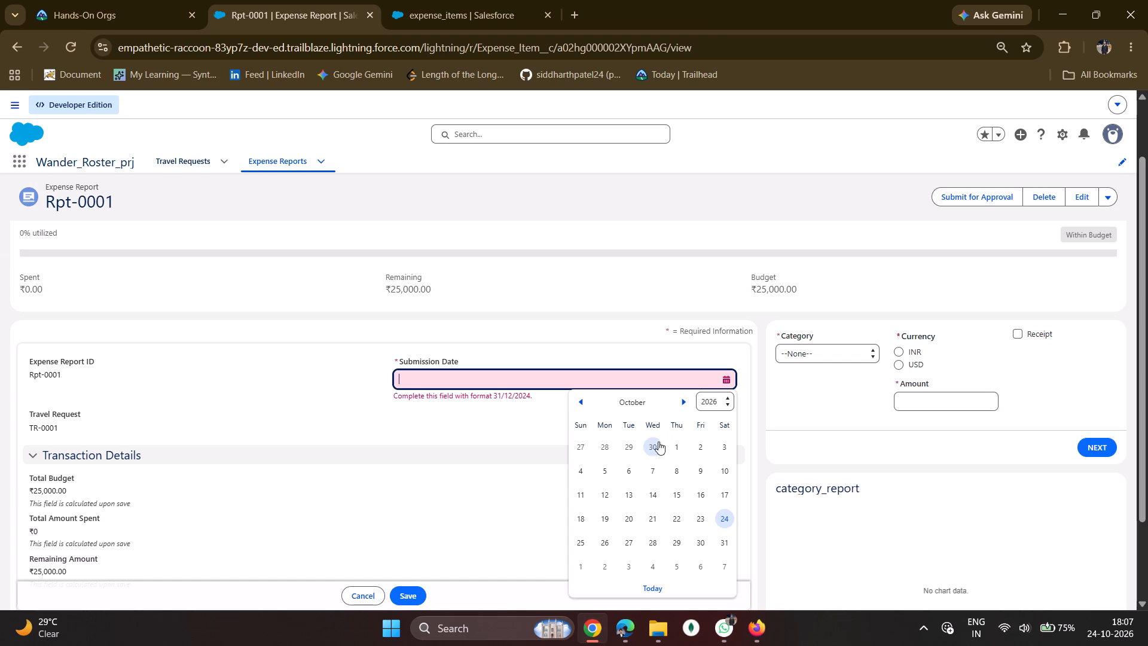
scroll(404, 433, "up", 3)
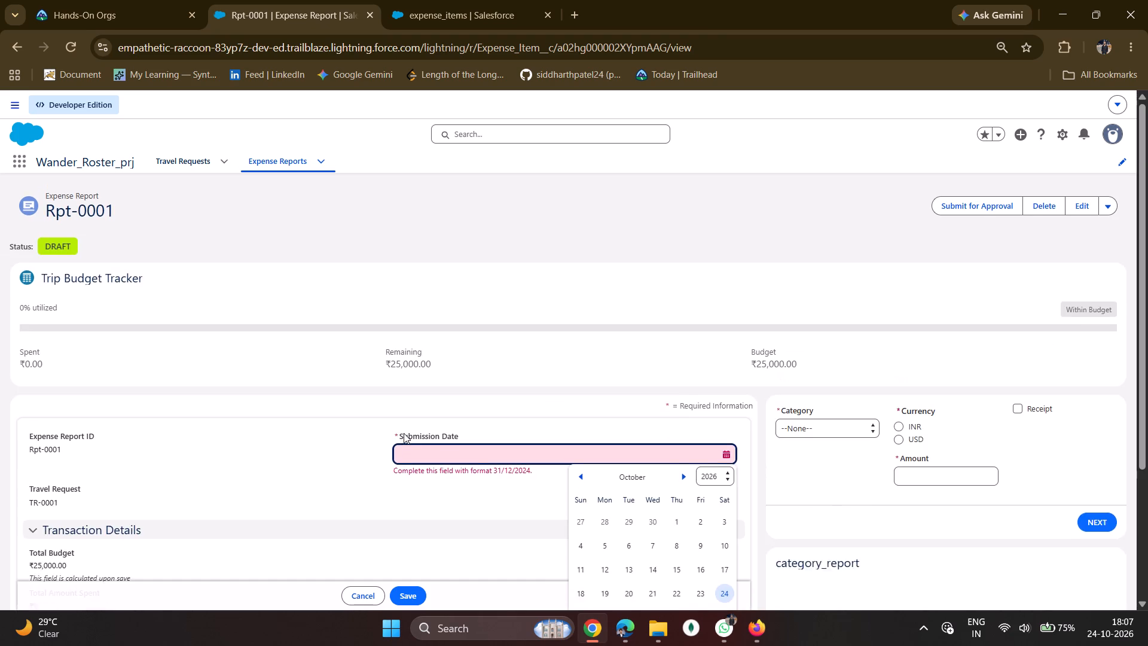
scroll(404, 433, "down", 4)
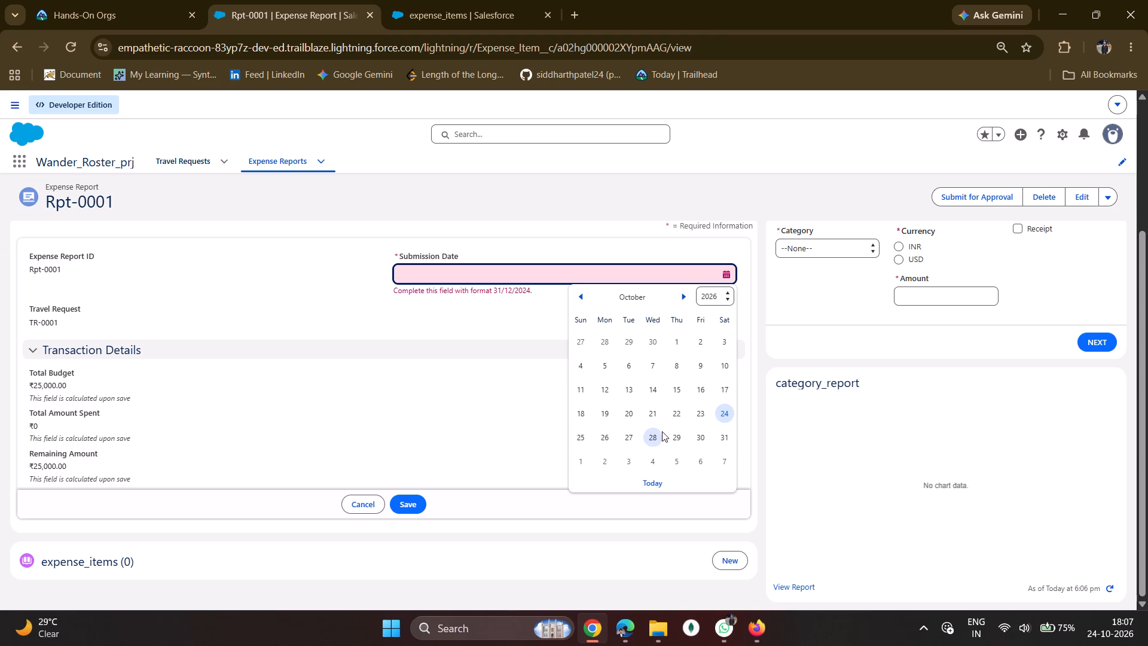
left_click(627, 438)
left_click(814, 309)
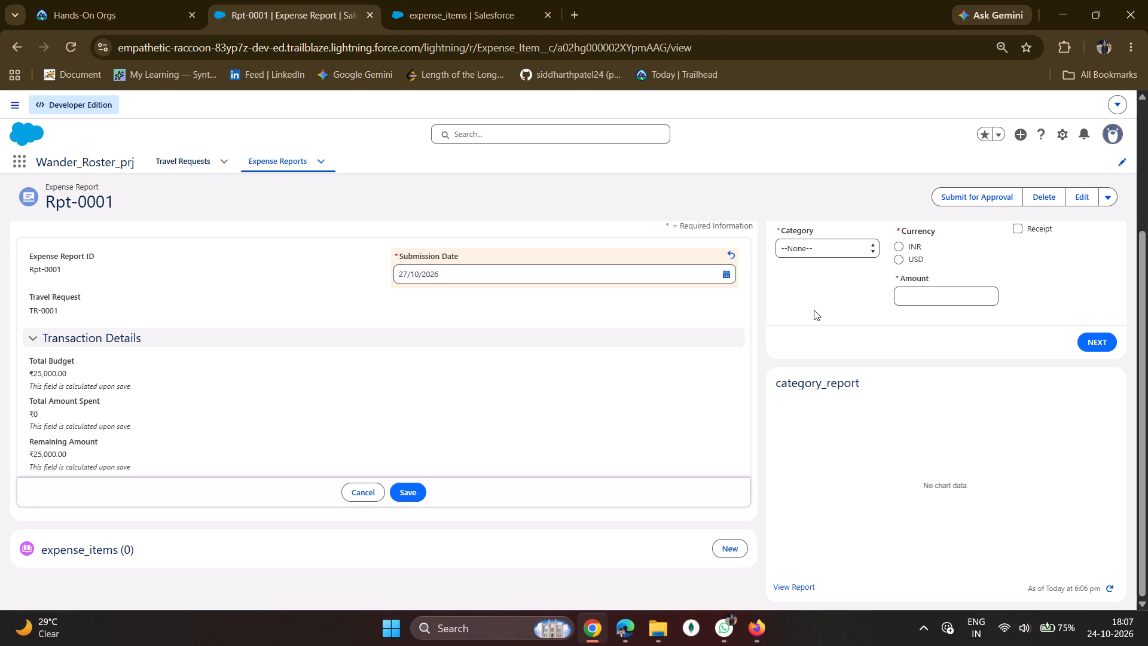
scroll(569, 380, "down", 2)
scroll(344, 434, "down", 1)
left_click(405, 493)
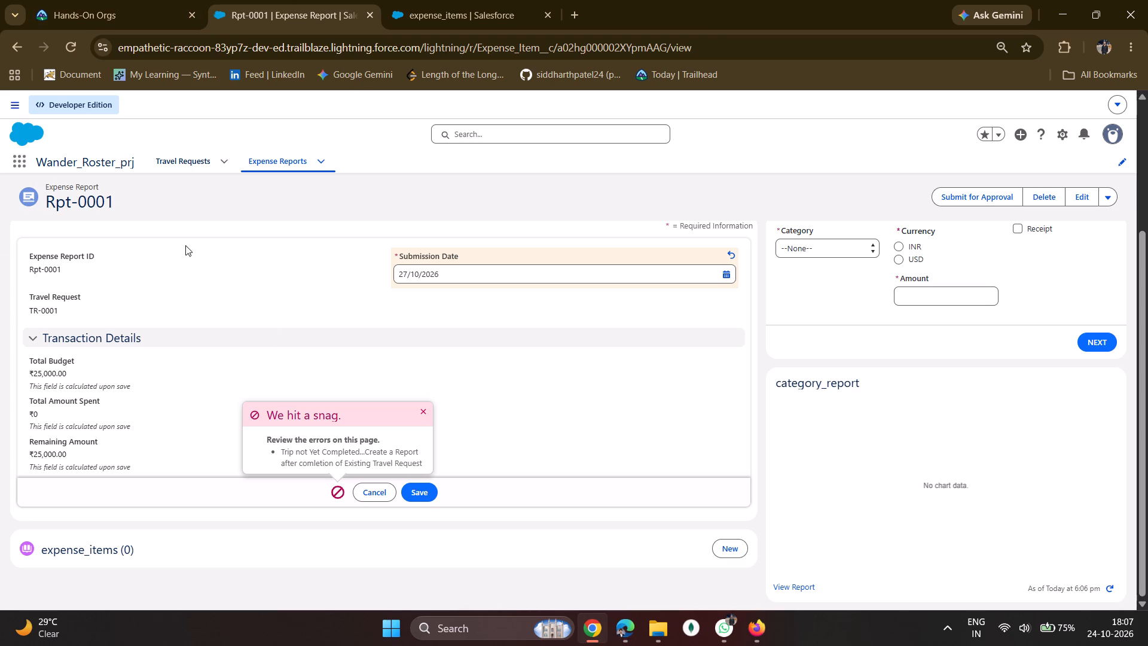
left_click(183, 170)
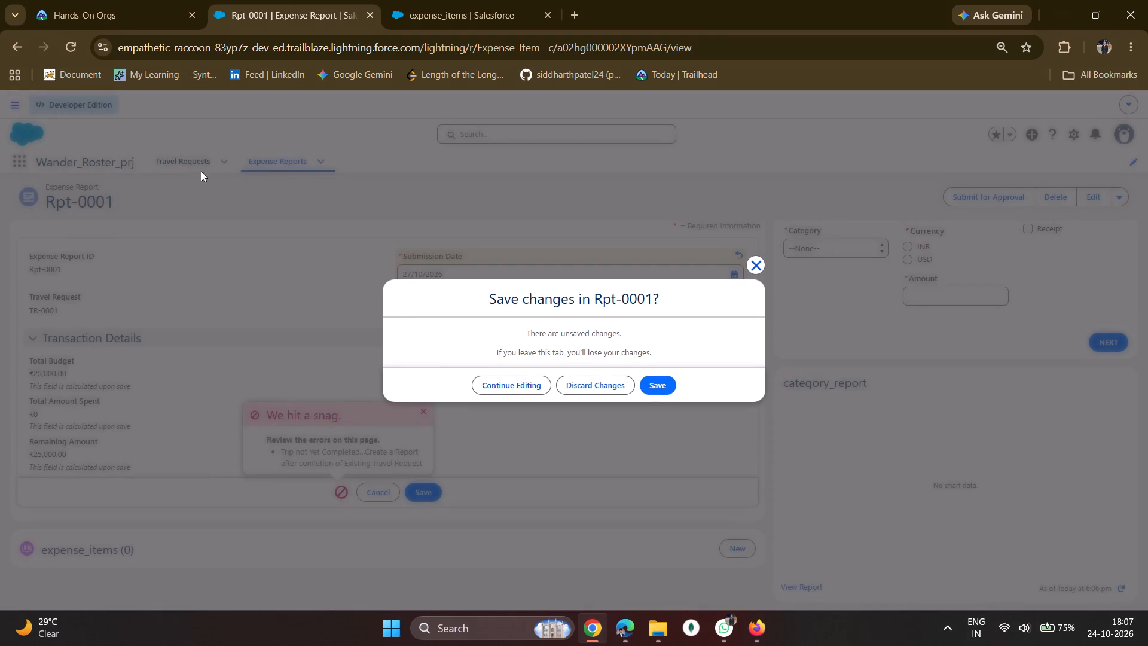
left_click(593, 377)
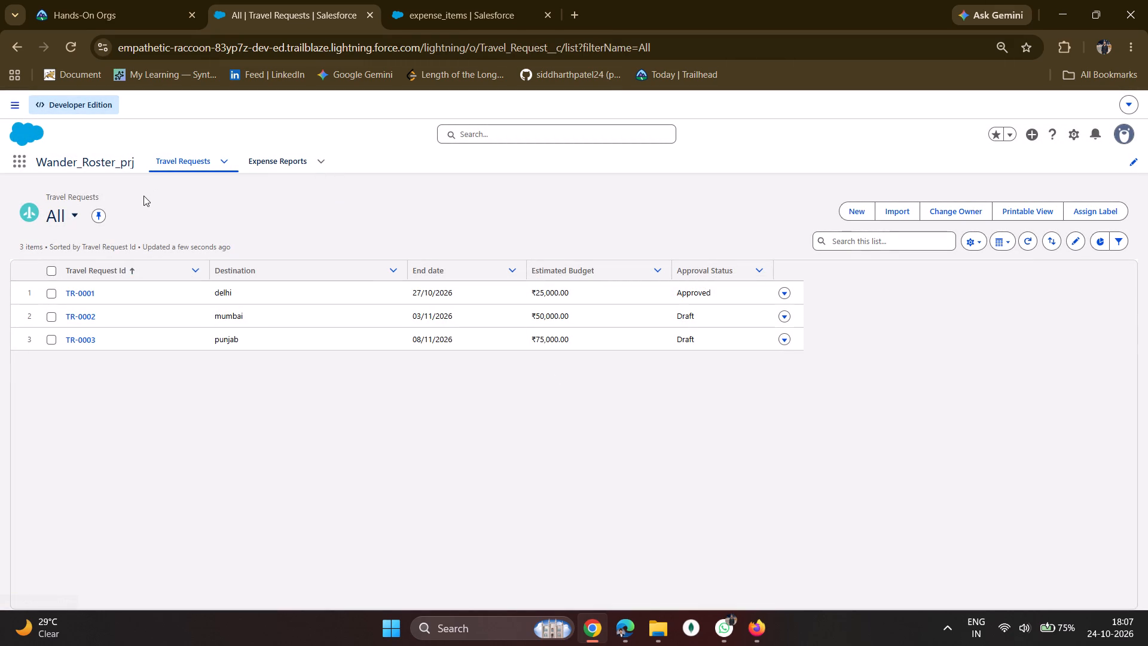
Reopen expense report Rpt-0001, set its submission date to 28/10/2026, and save it.
left_click(285, 161)
left_click(85, 298)
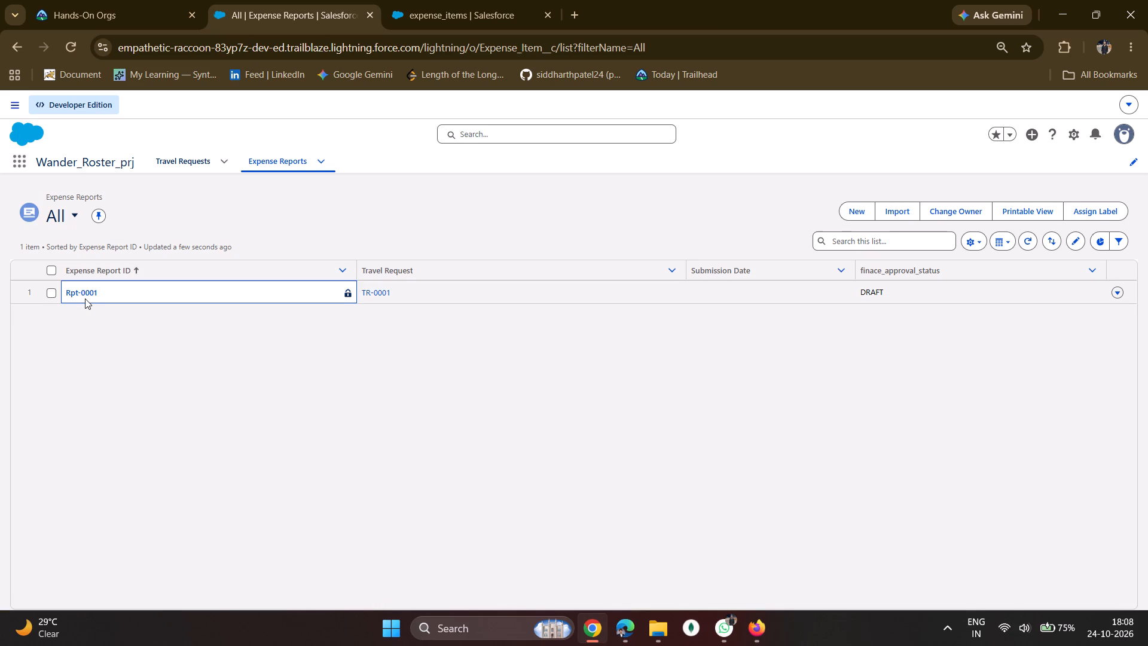
left_click(90, 291)
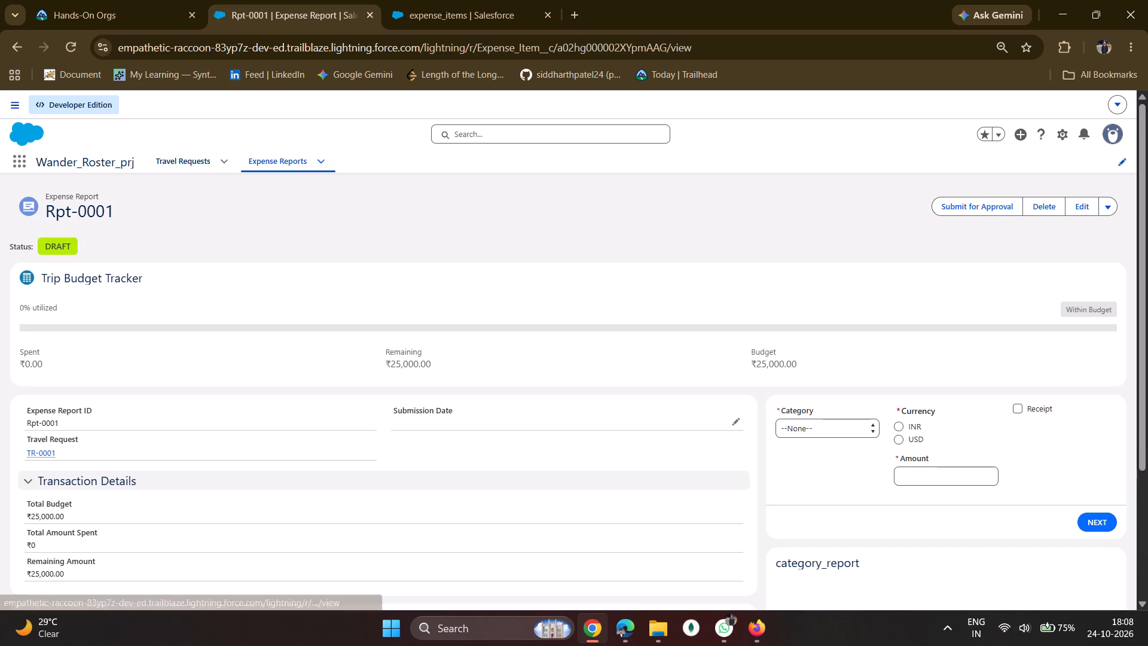
left_click(738, 422)
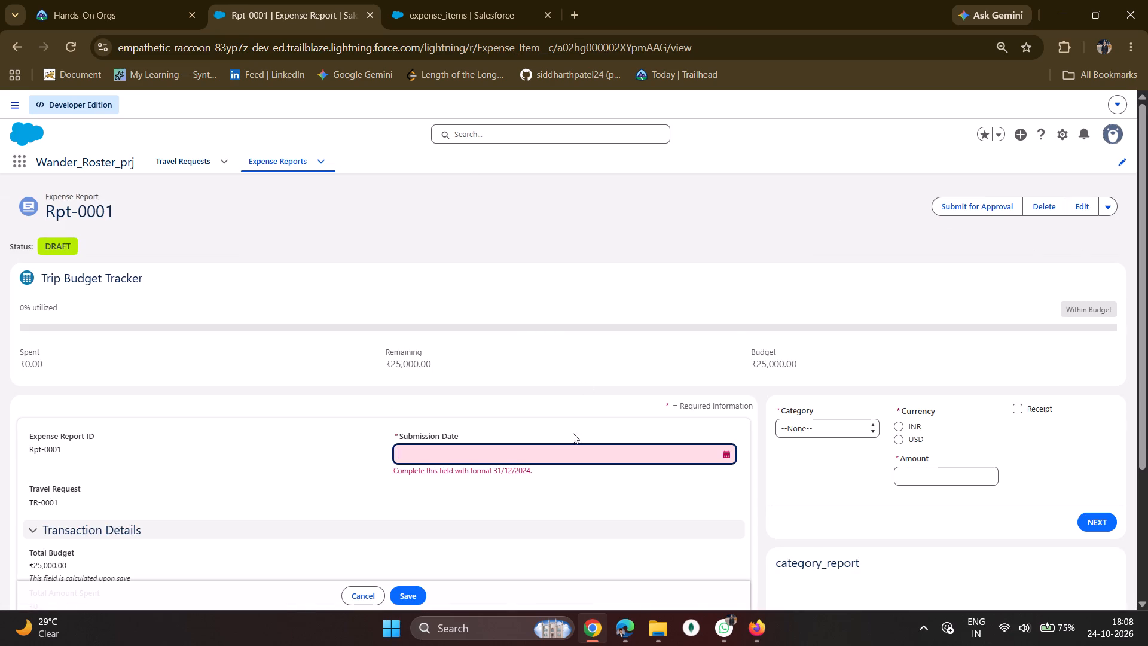
left_click(561, 449)
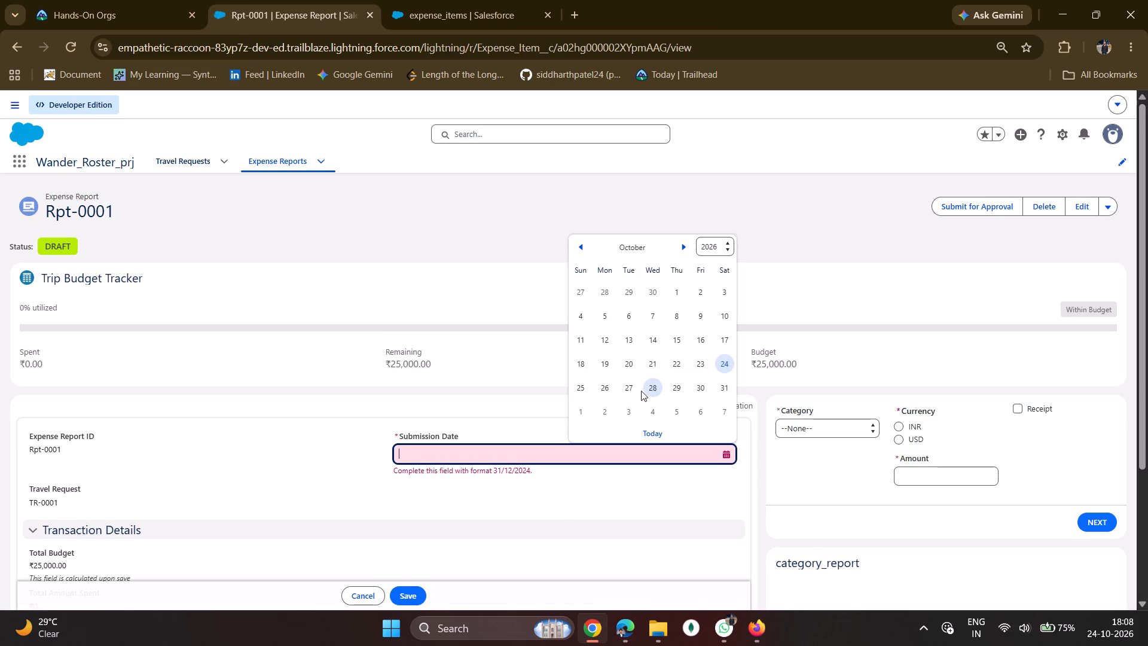
left_click(641, 391)
left_click(650, 394)
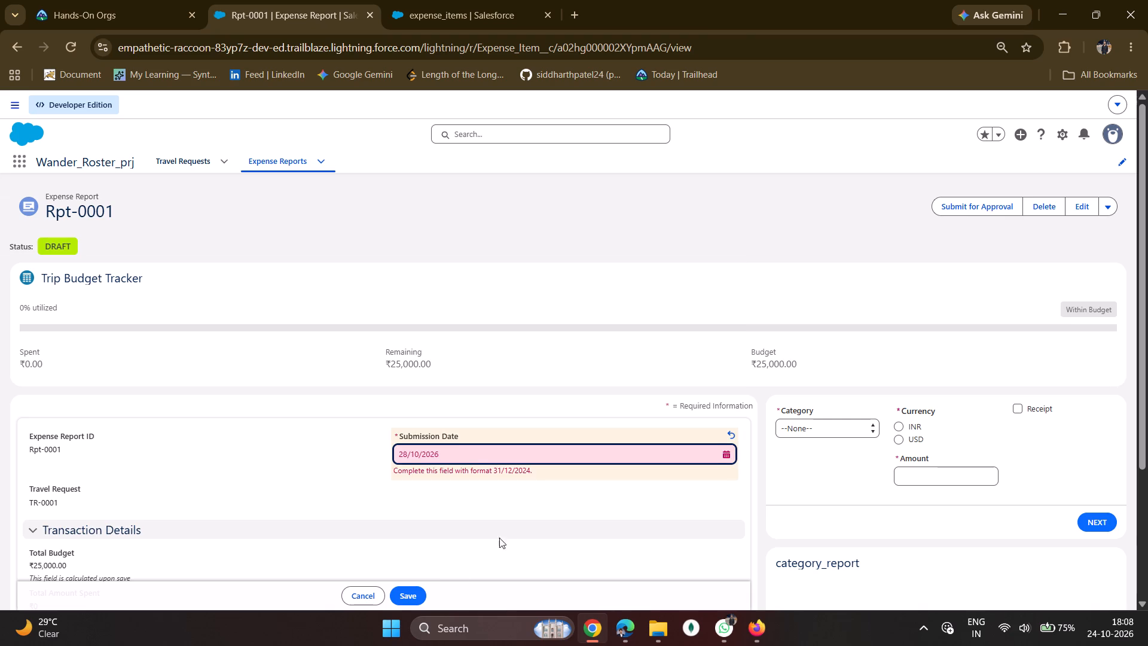
scroll(511, 532, "down", 2)
left_click(413, 537)
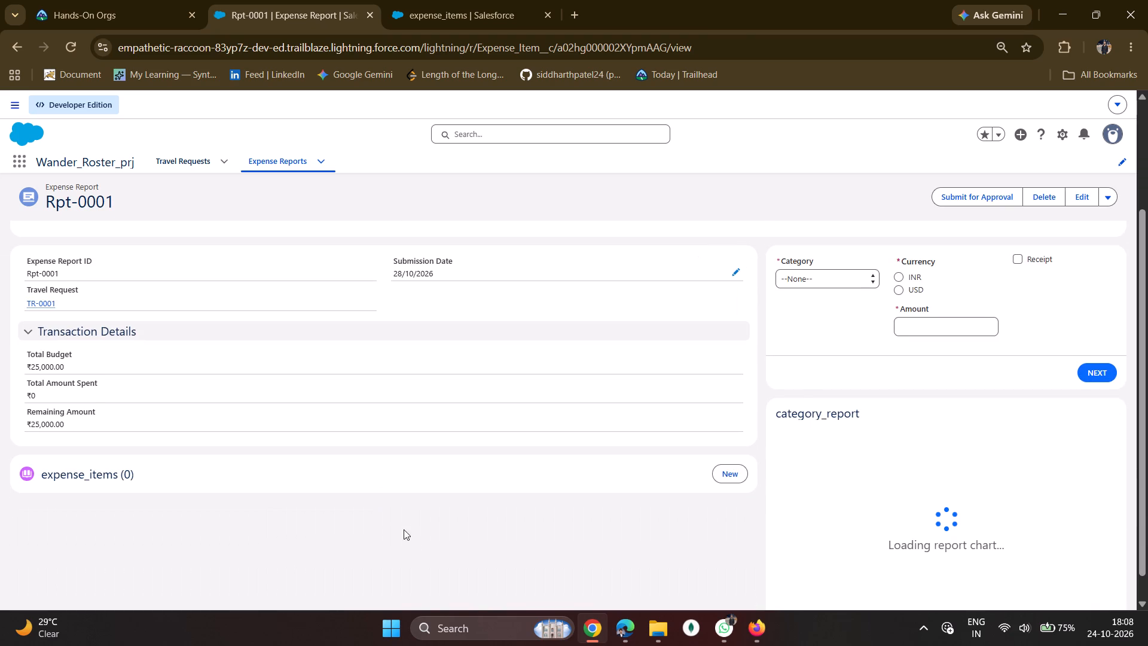
Start an expense entry on Rpt-0001 with category Flight and currency INR, and open its amount for entry.
scroll(335, 510, "down", 1)
left_click(826, 248)
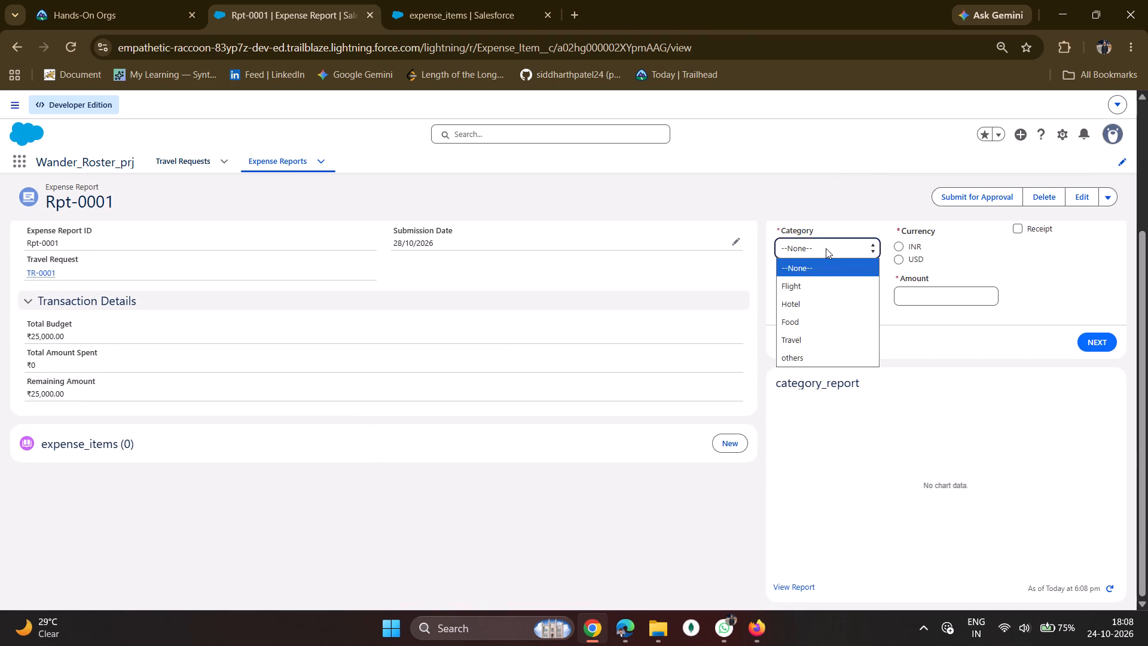
left_click(829, 282)
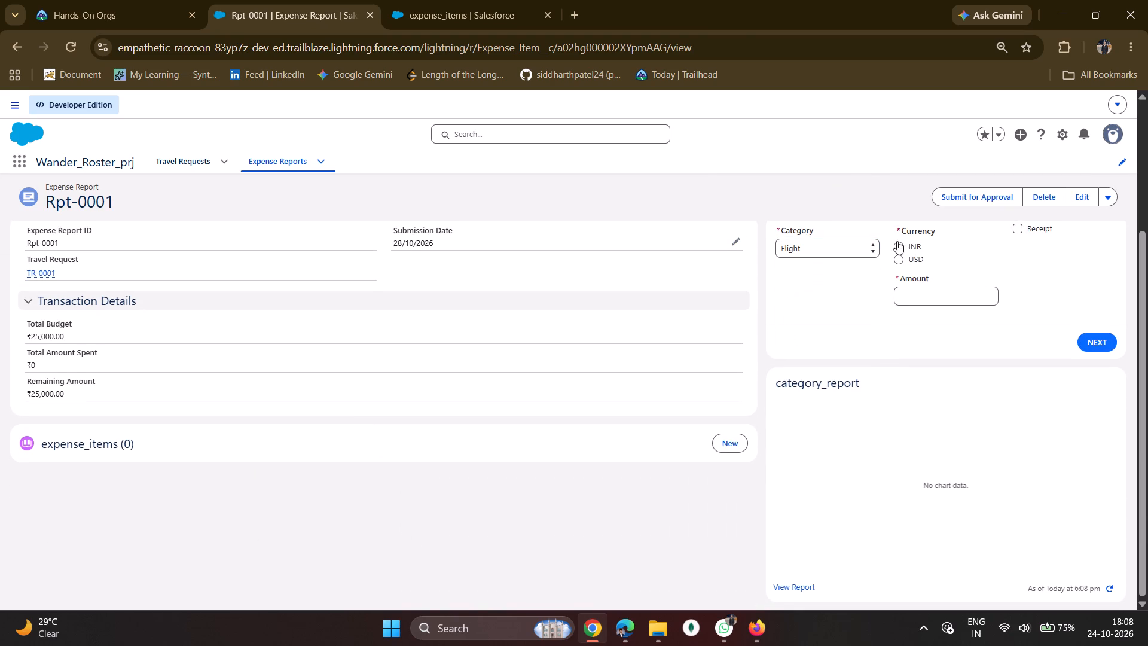
left_click(897, 241)
left_click(924, 294)
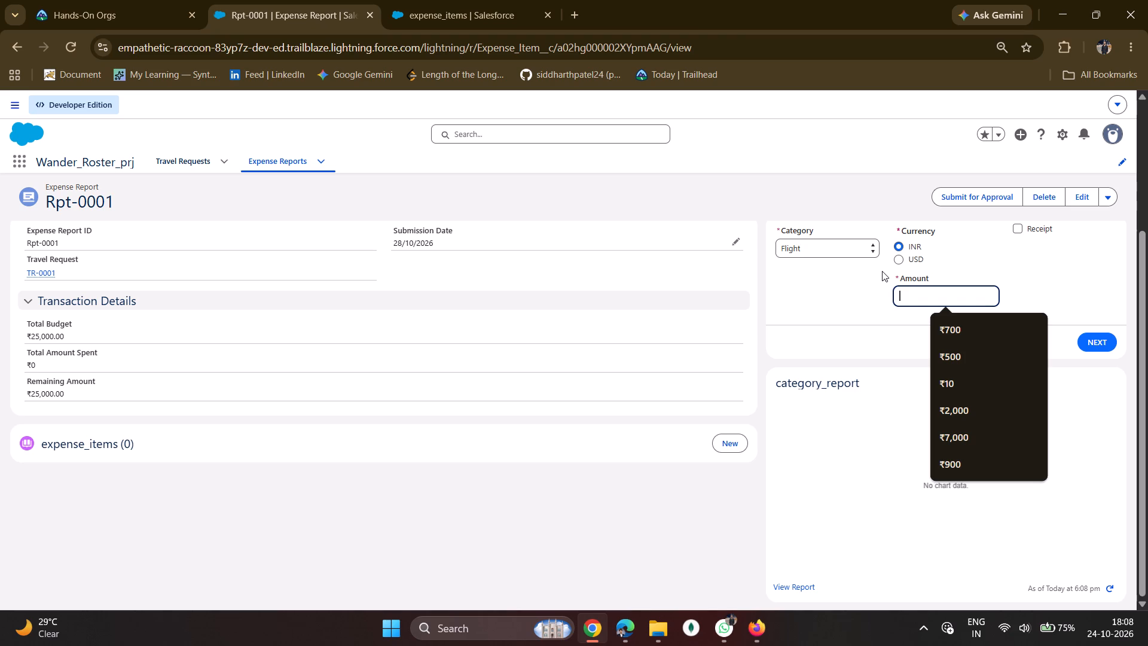
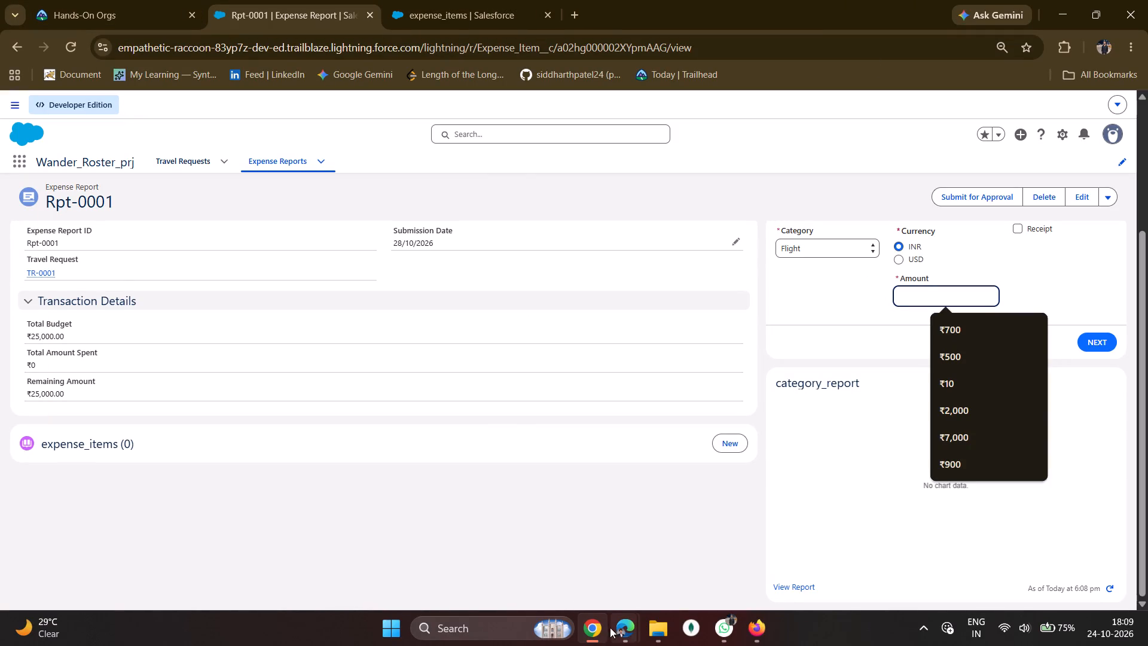
Search the app launcher for report, open category_report from the recent reports, and enable field editing to inspect its contents.
left_click_drag(561, 569, 579, 576)
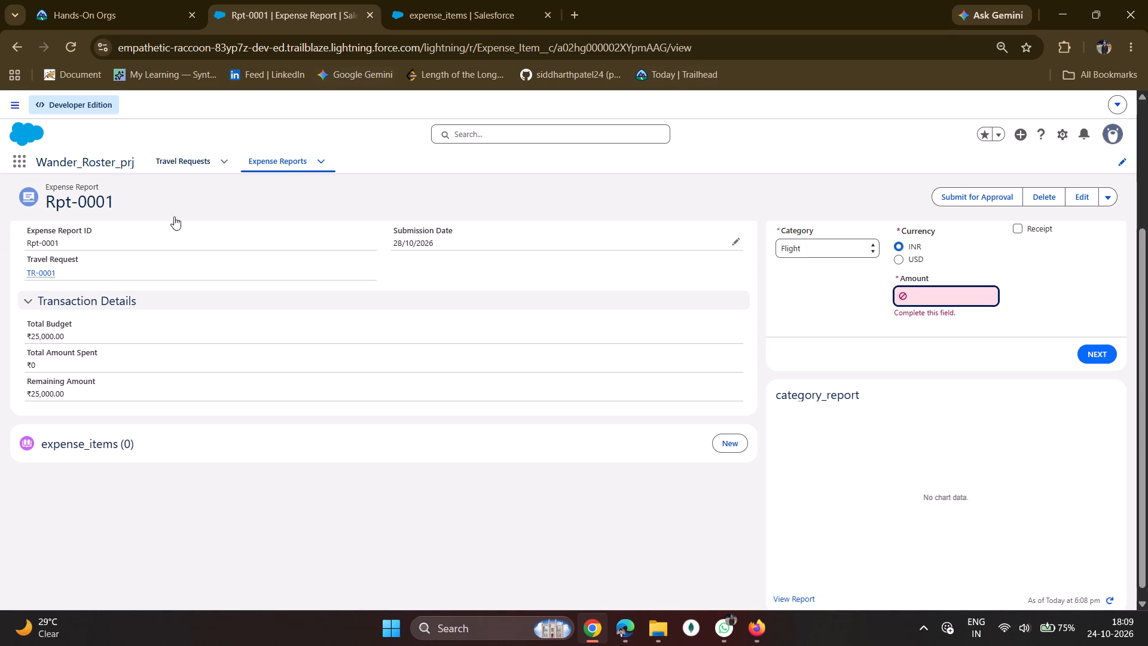
left_click(26, 158)
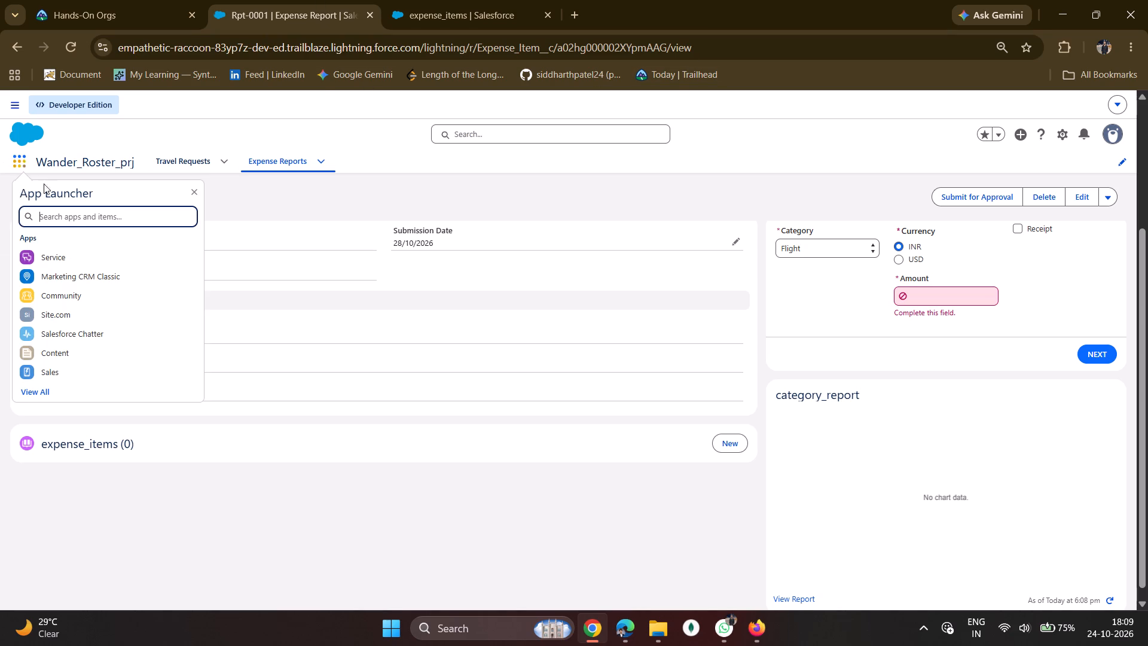
type("report")
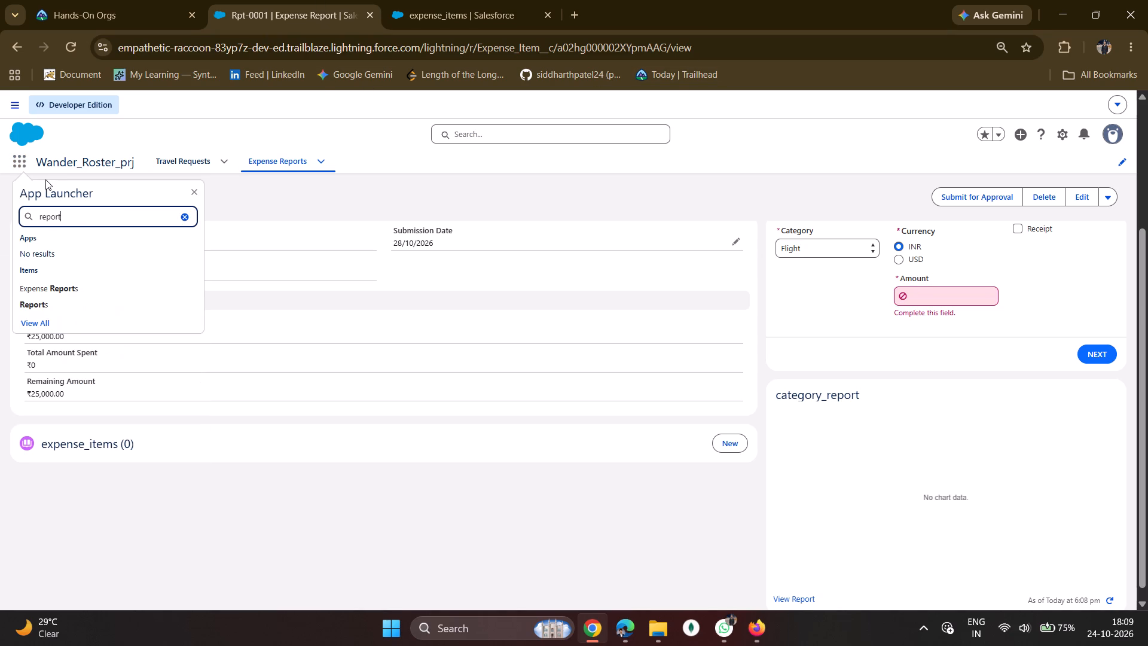
left_click(33, 297)
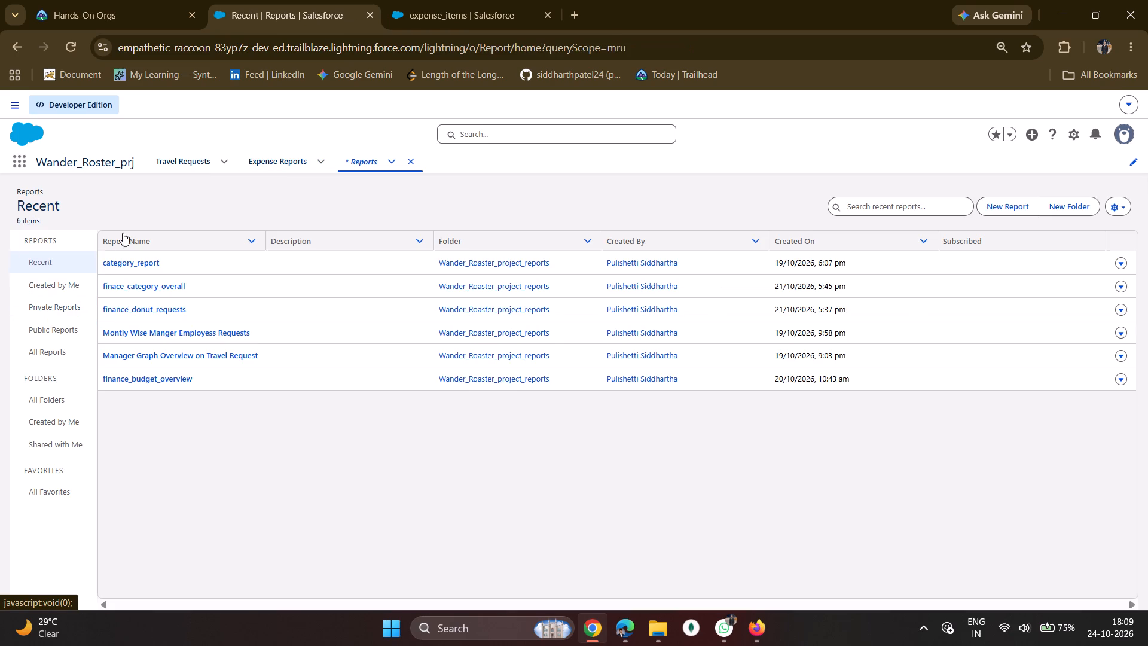
left_click(140, 263)
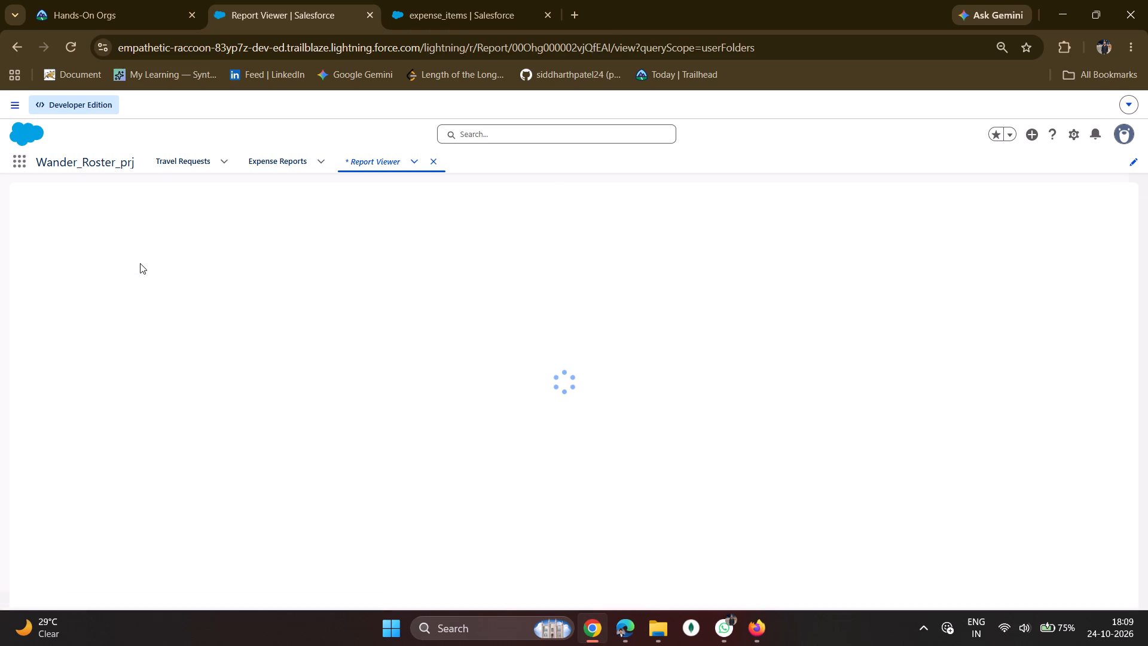
scroll(421, 276, "down", 3)
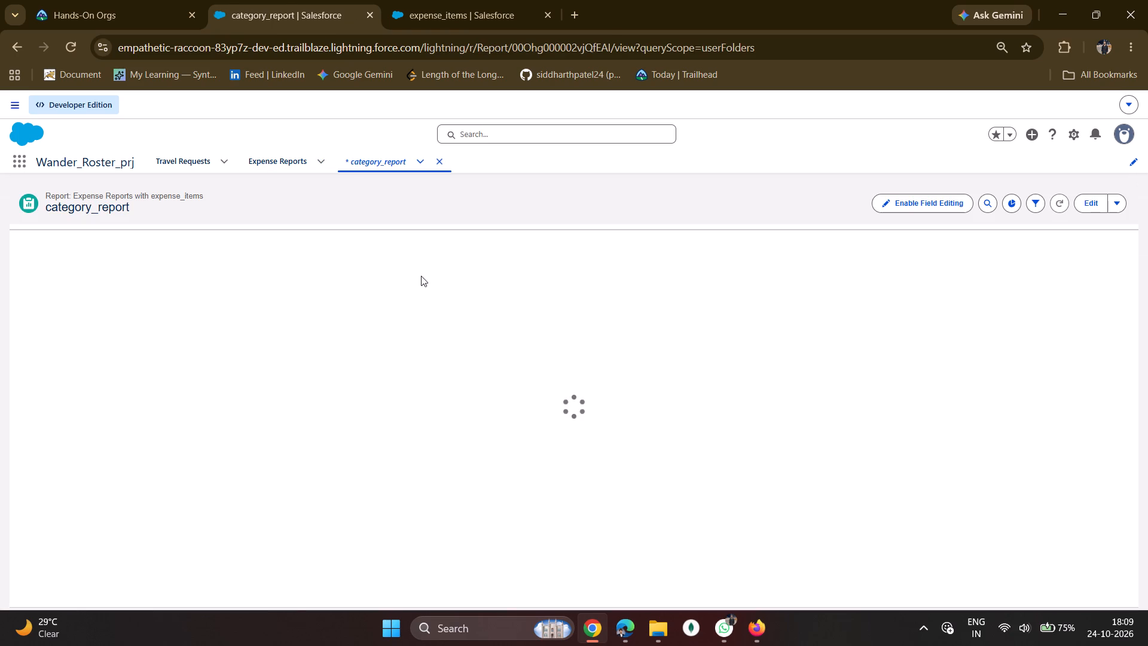
left_click(926, 203)
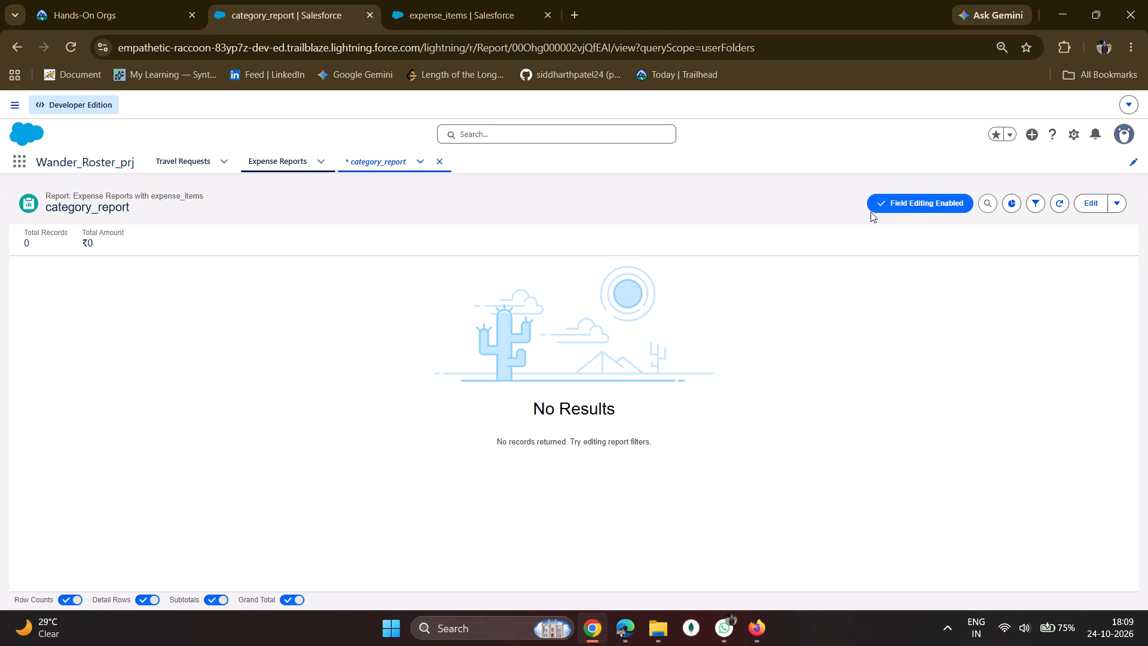
left_click(932, 199)
Check the Travel Requests list and the expense_items fields in Setup, and open travel request TR-0001 to review its details.
left_click(184, 161)
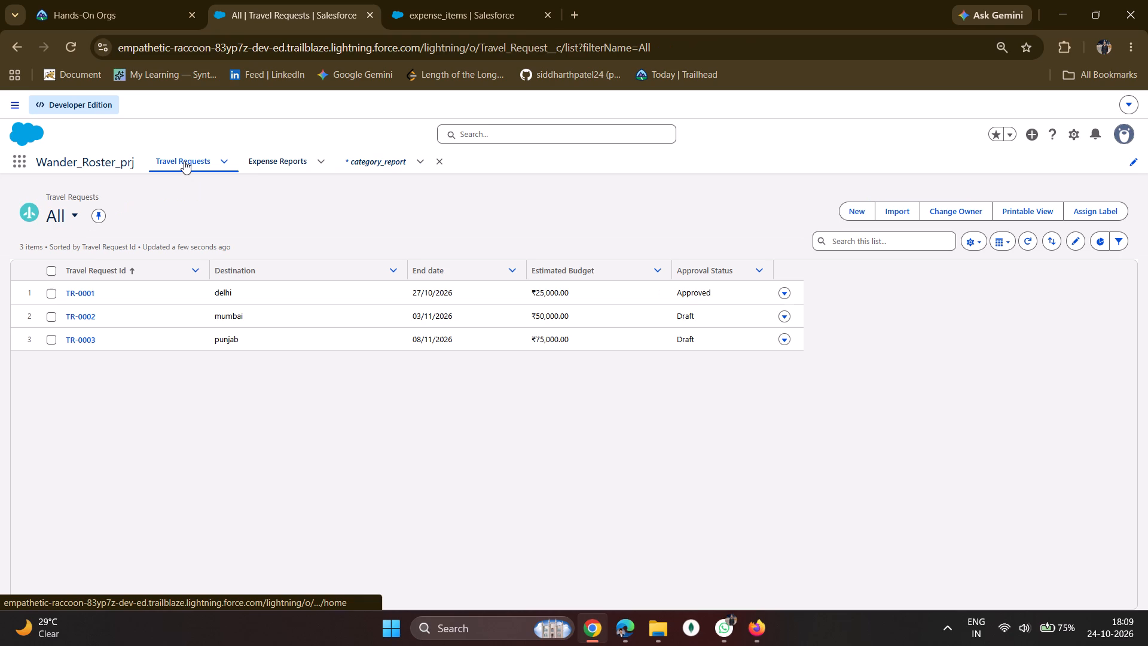
left_click(434, 0)
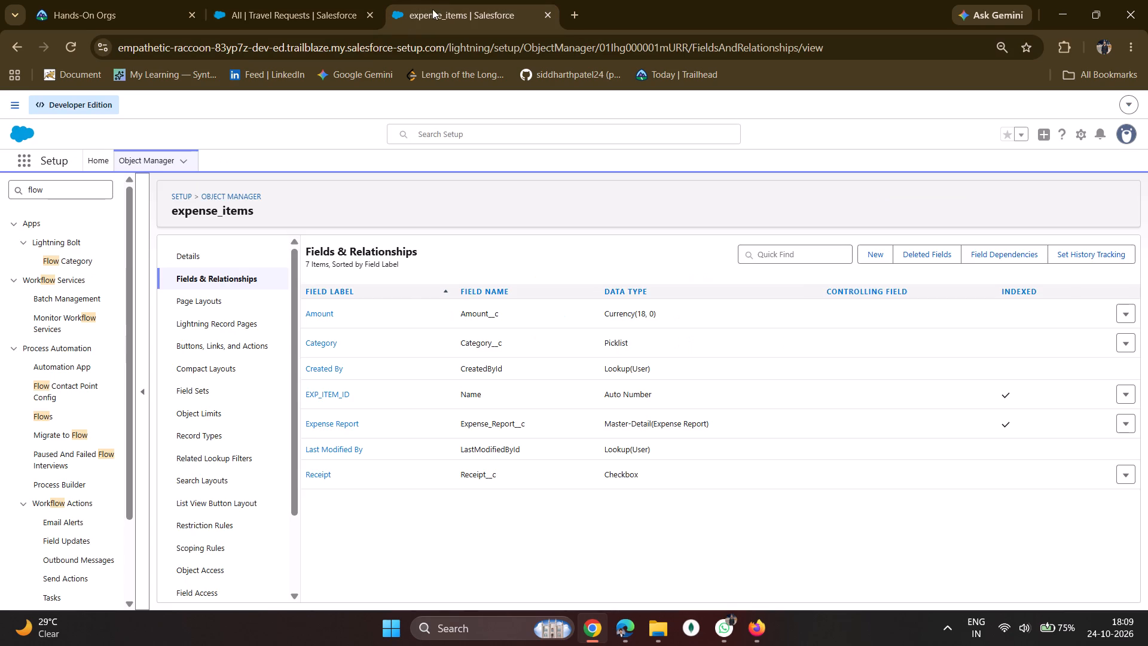
left_click(292, 2)
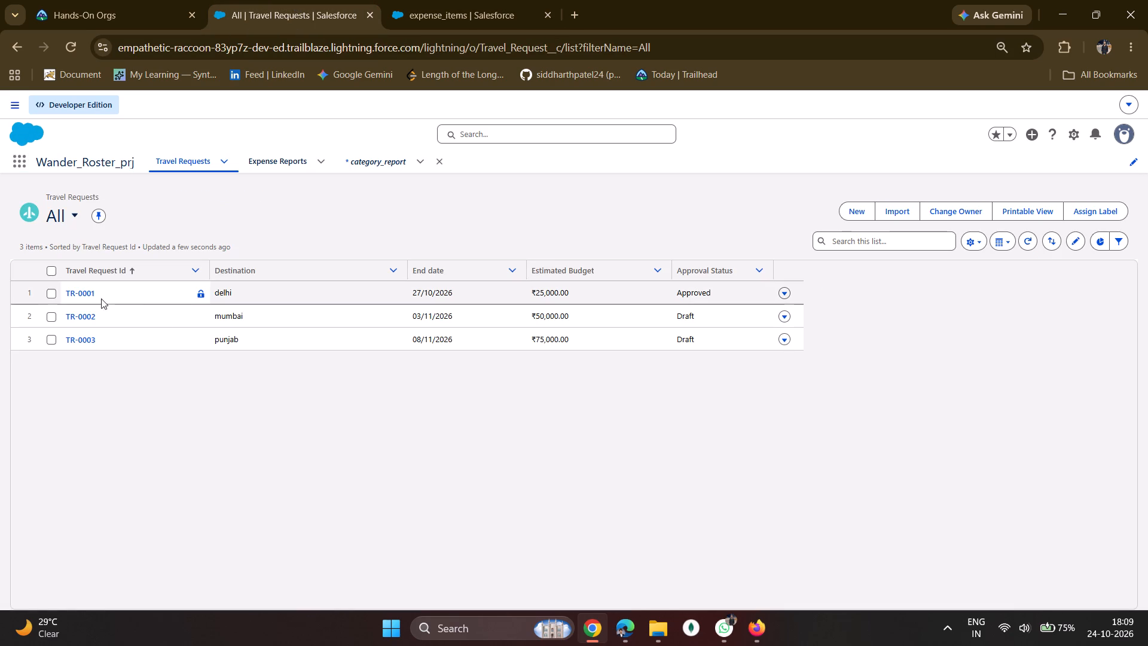
left_click(86, 288)
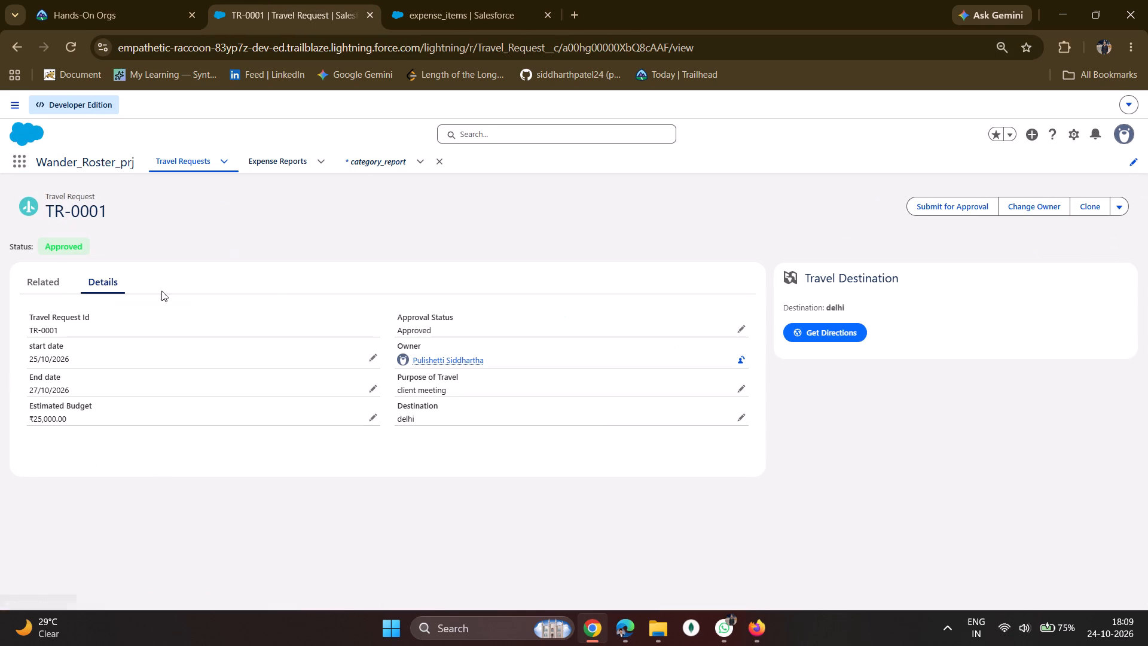
Reopen category_report in the report builder and examine its filters and the Expense Reports with expense_items cross filter, leaving them unmodified.
left_click(361, 157)
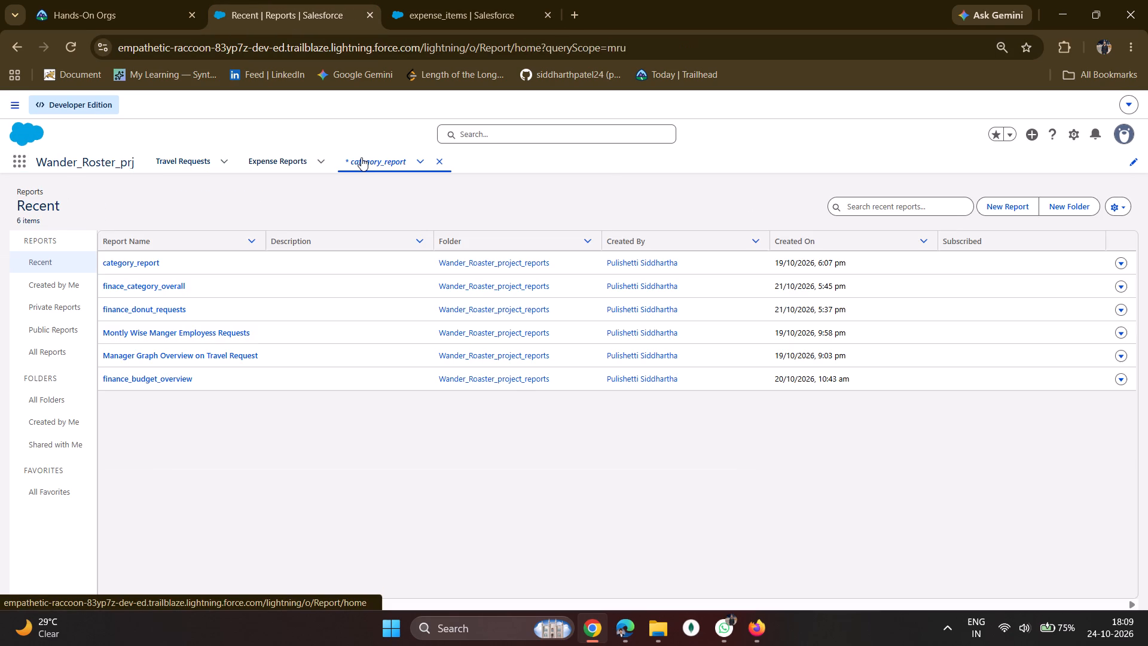
left_click(148, 266)
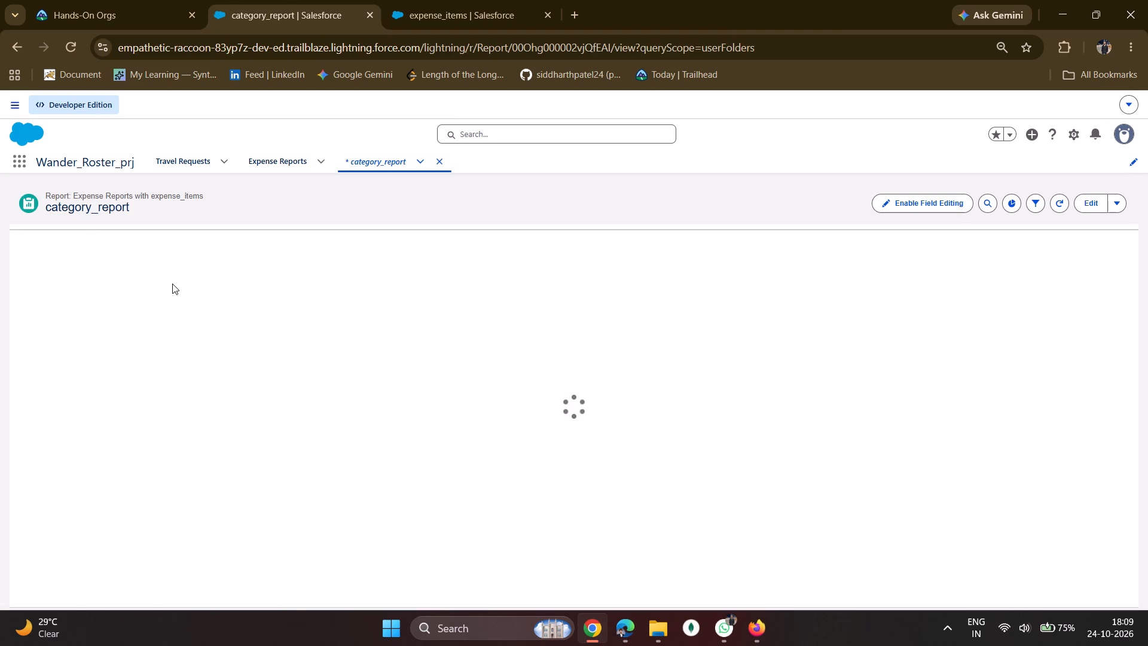
scroll(211, 297, "down", 4)
scroll(211, 297, "up", 3)
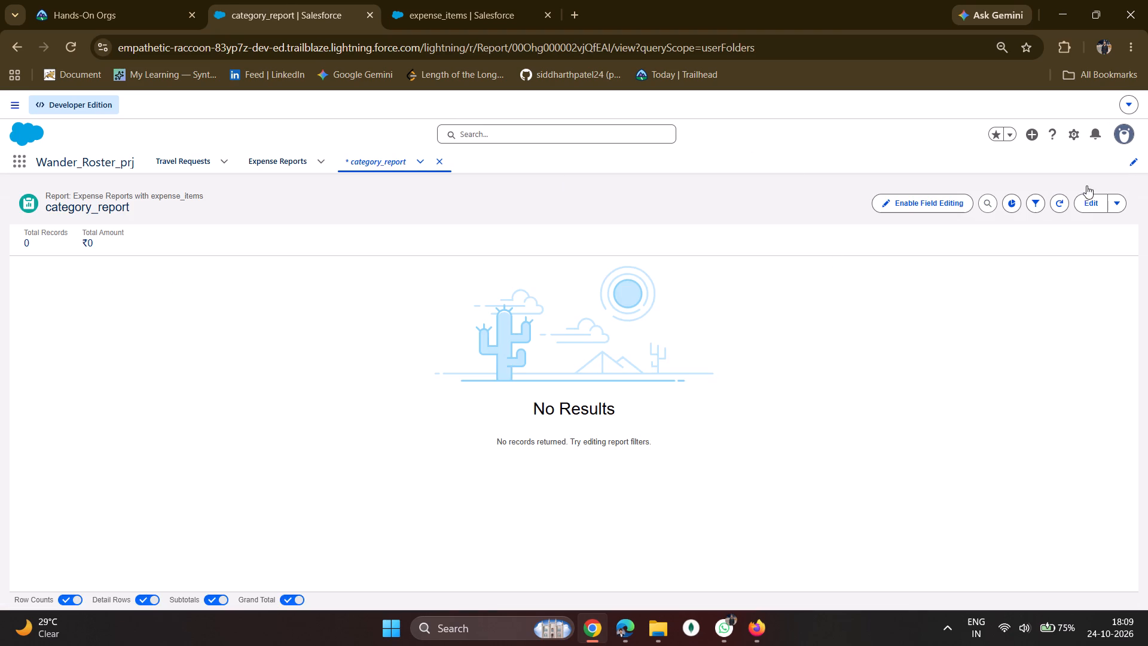
left_click_drag(1092, 205, 1103, 203)
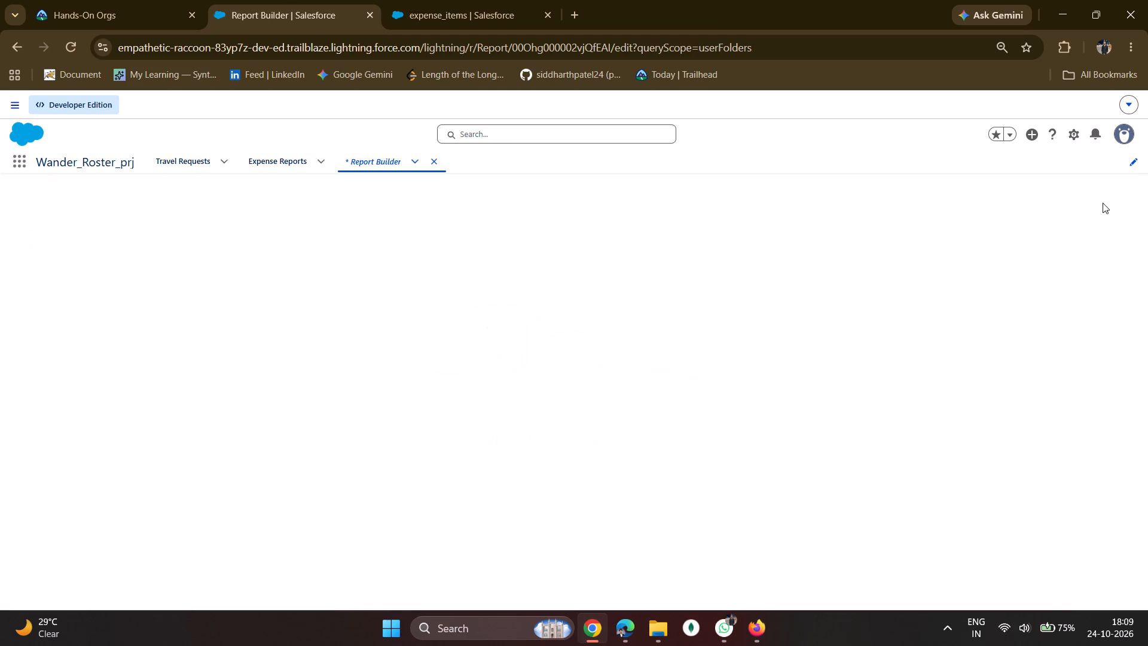
scroll(380, 472, "down", 4)
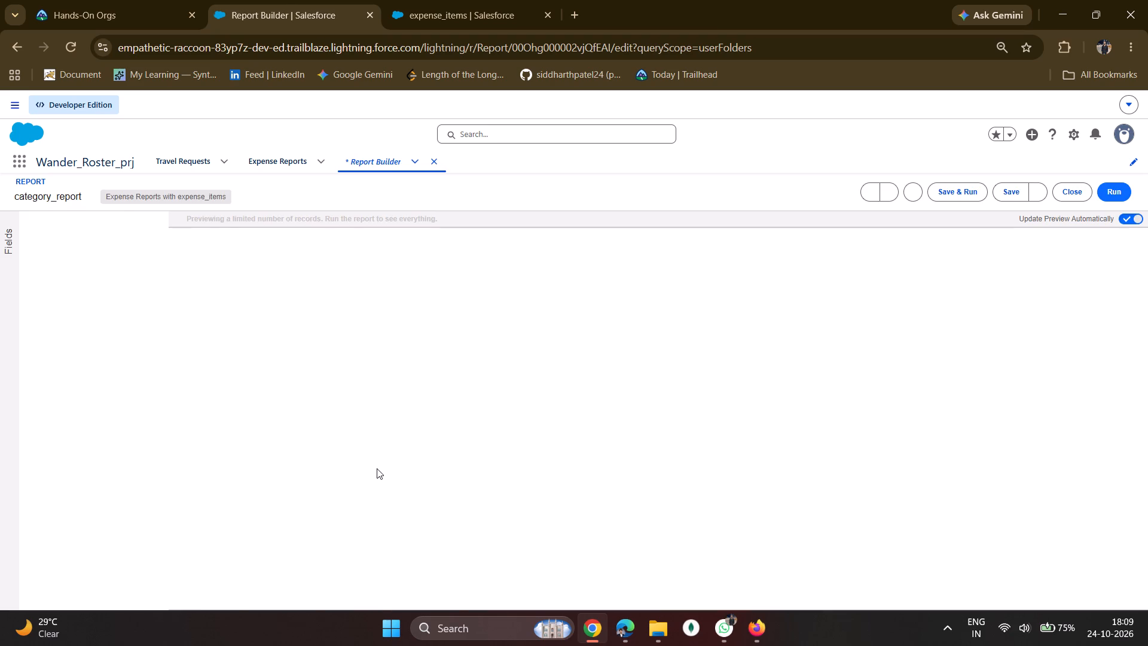
scroll(370, 468, "down", 1)
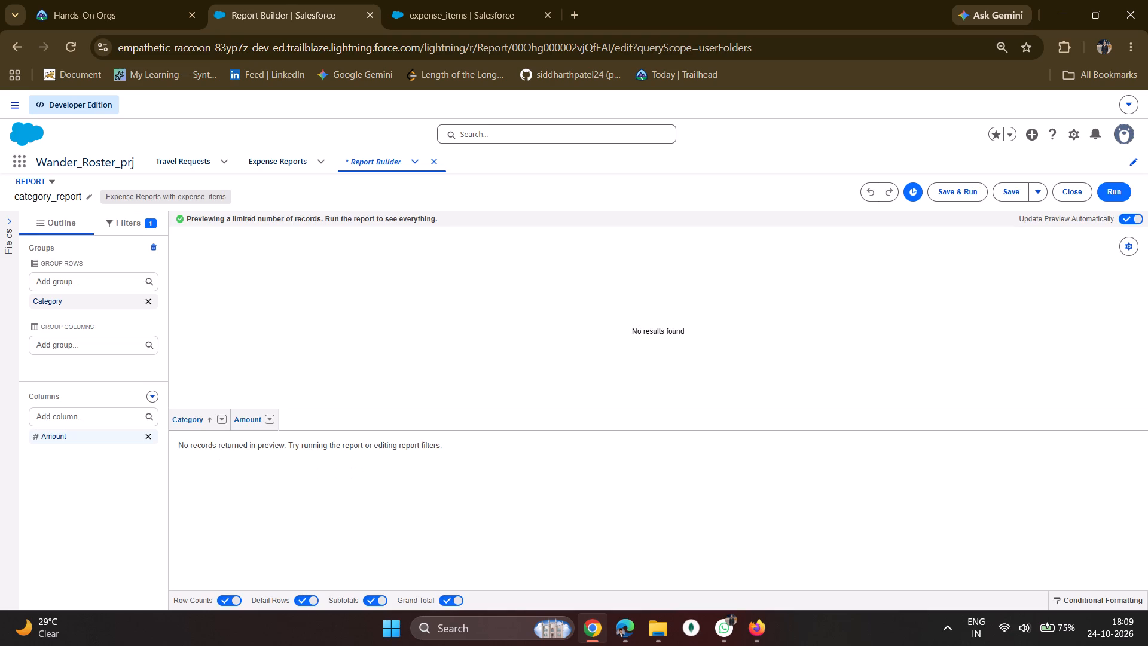
left_click(118, 226)
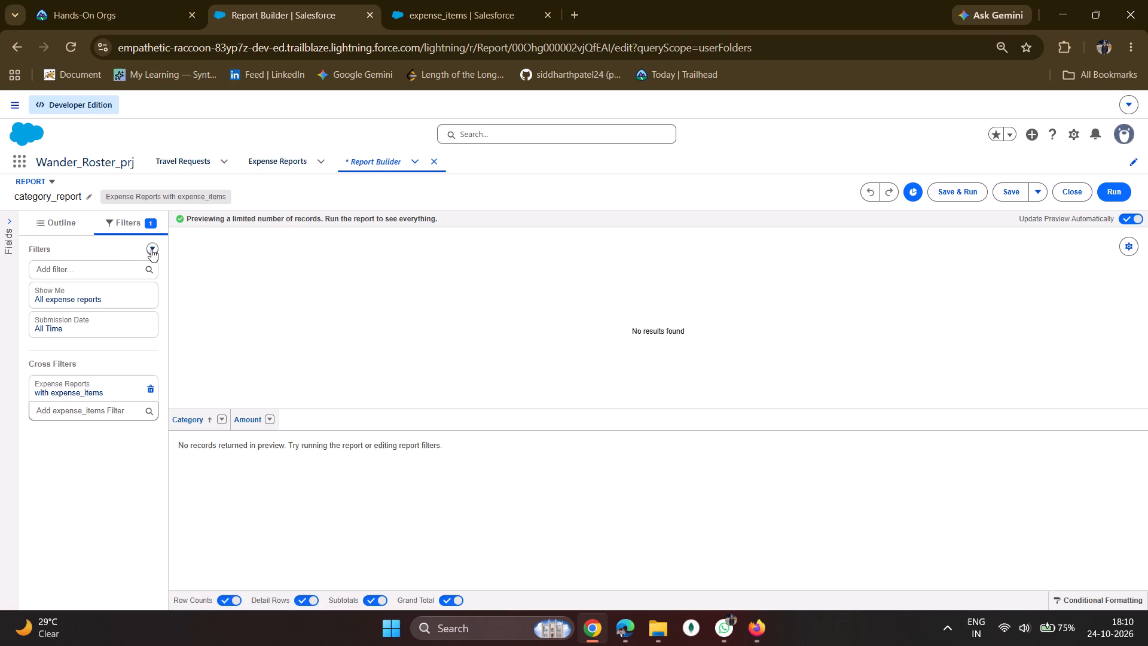
left_click(96, 388)
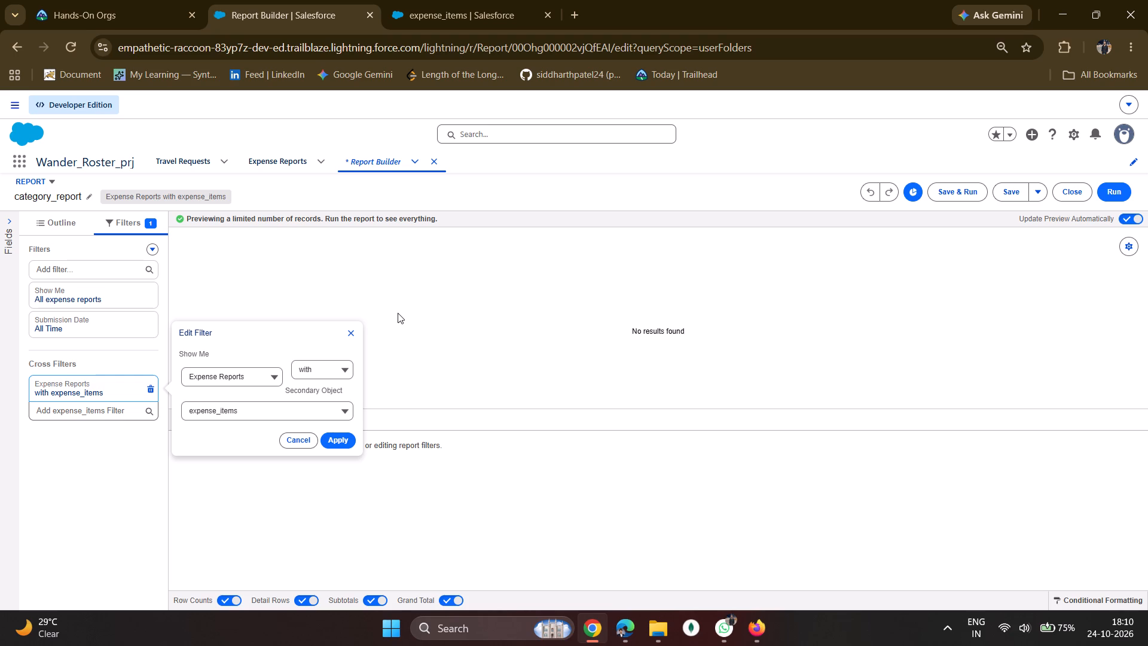
left_click(313, 439)
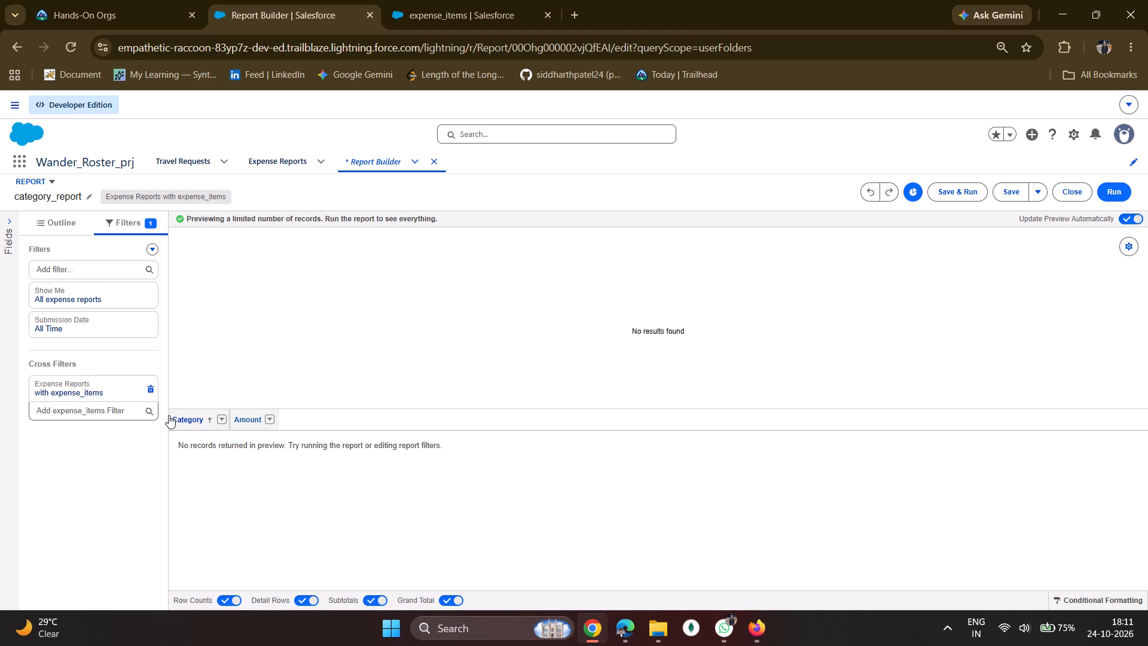
left_click(124, 388)
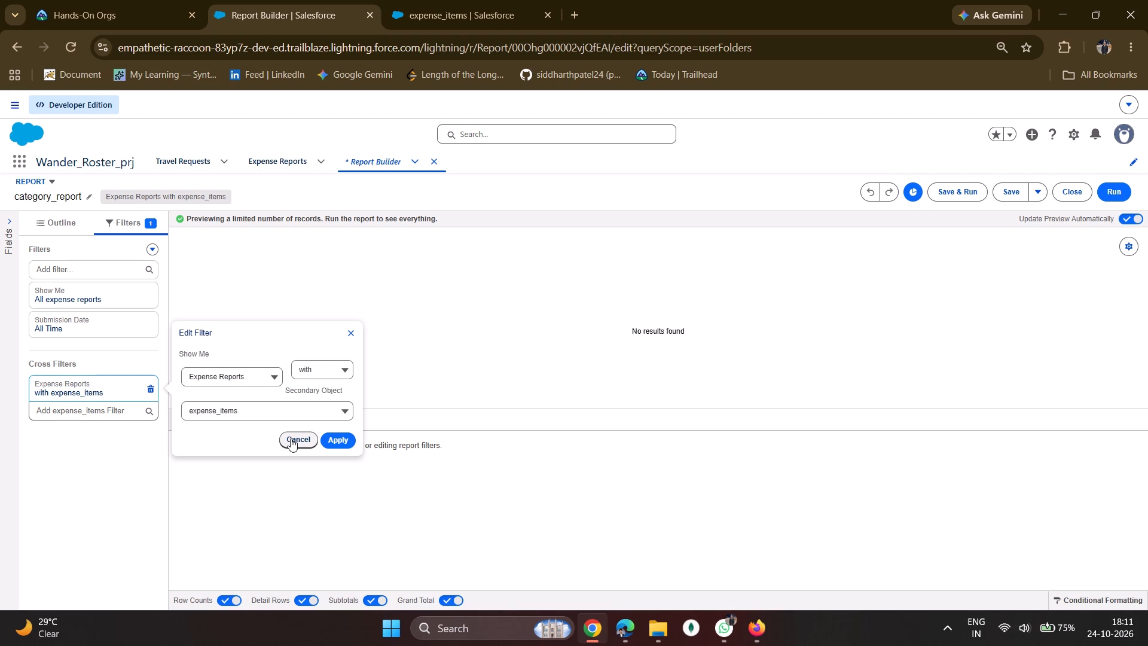
left_click(288, 438)
Switch to Microsoft Edge and check travel request TR-0001, the Rpt-0015 Expense Report Approval request, and which account is signed in there.
left_click(453, 1)
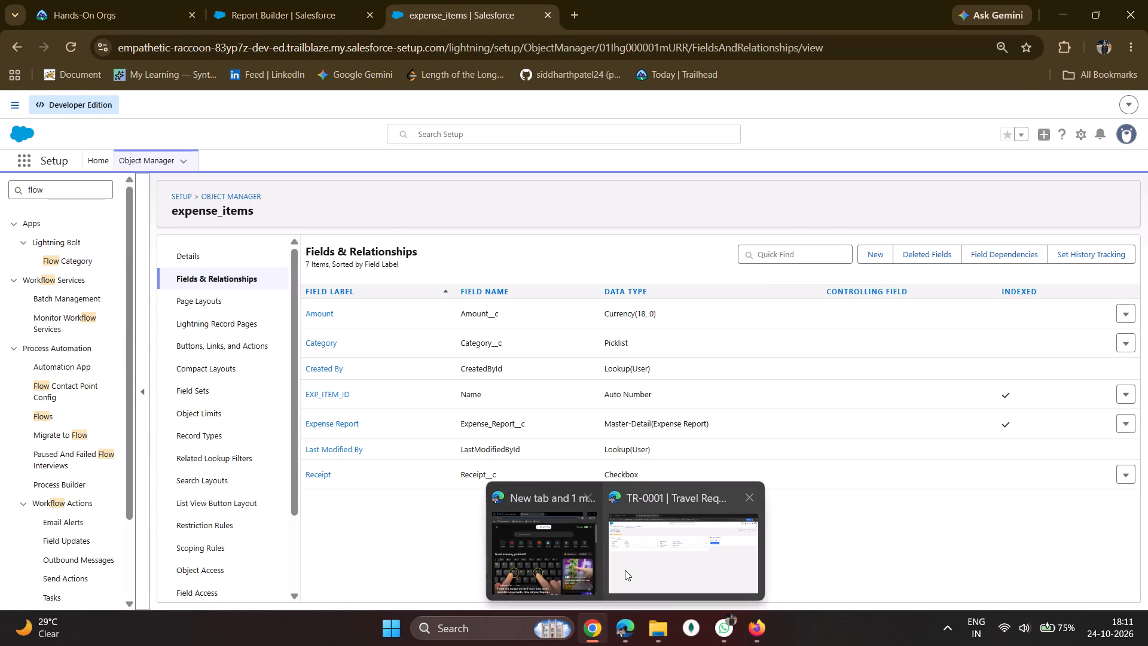
left_click(626, 569)
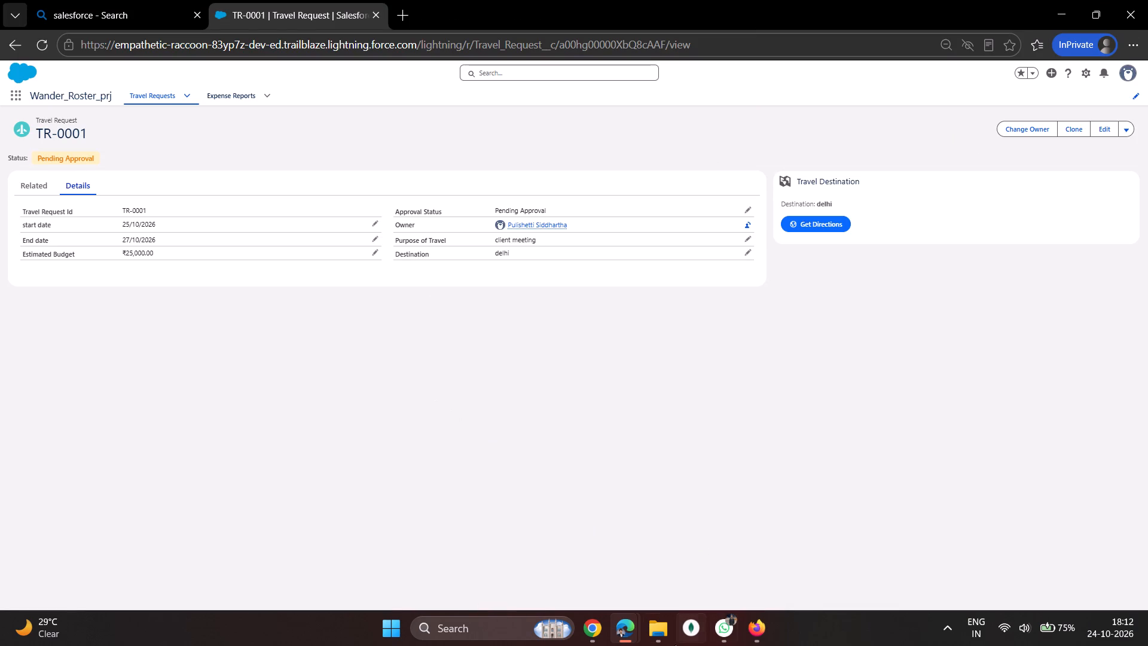
left_click_drag(666, 528, 697, 499)
left_click_drag(524, 541, 530, 540)
left_click(486, 13)
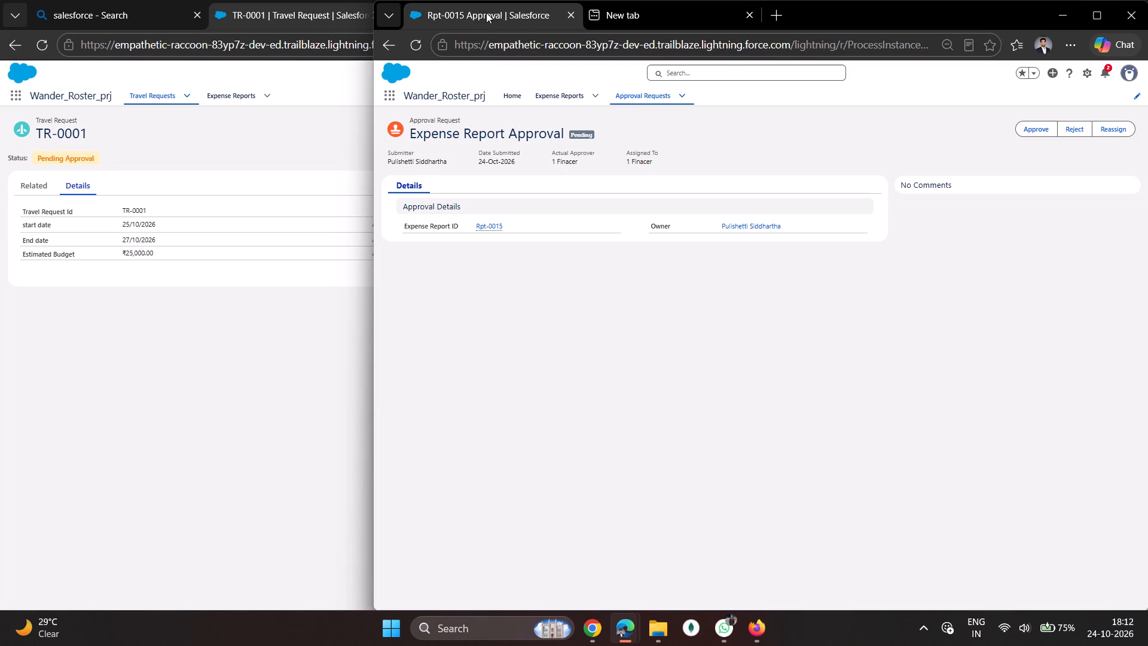
left_click_drag(119, 458, 127, 456)
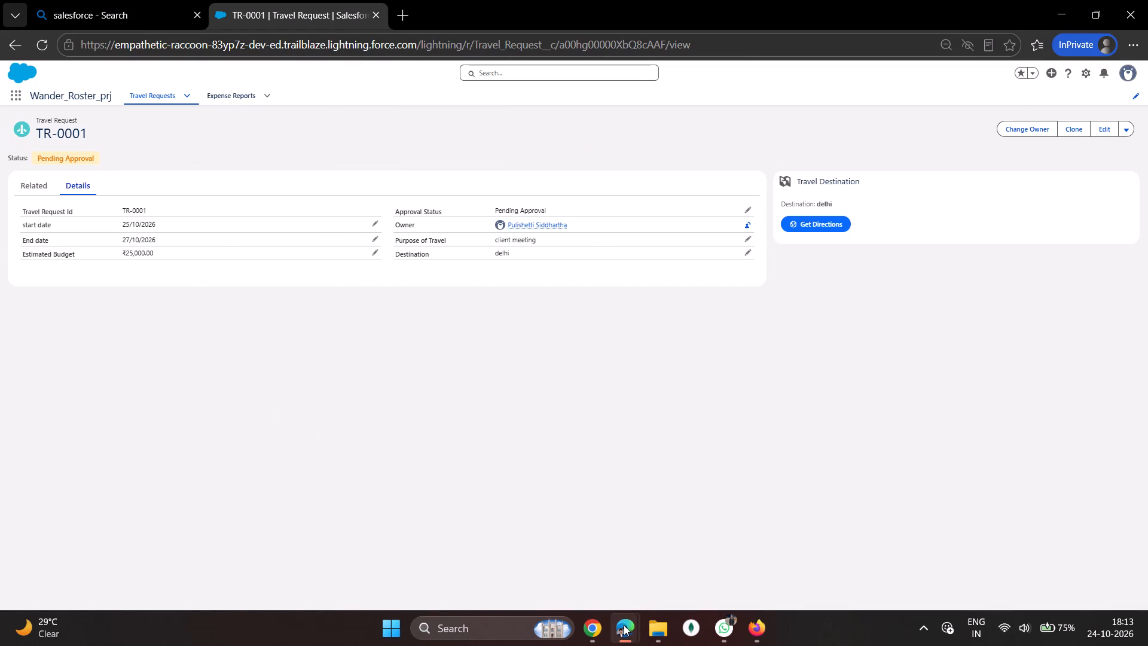
left_click(566, 550)
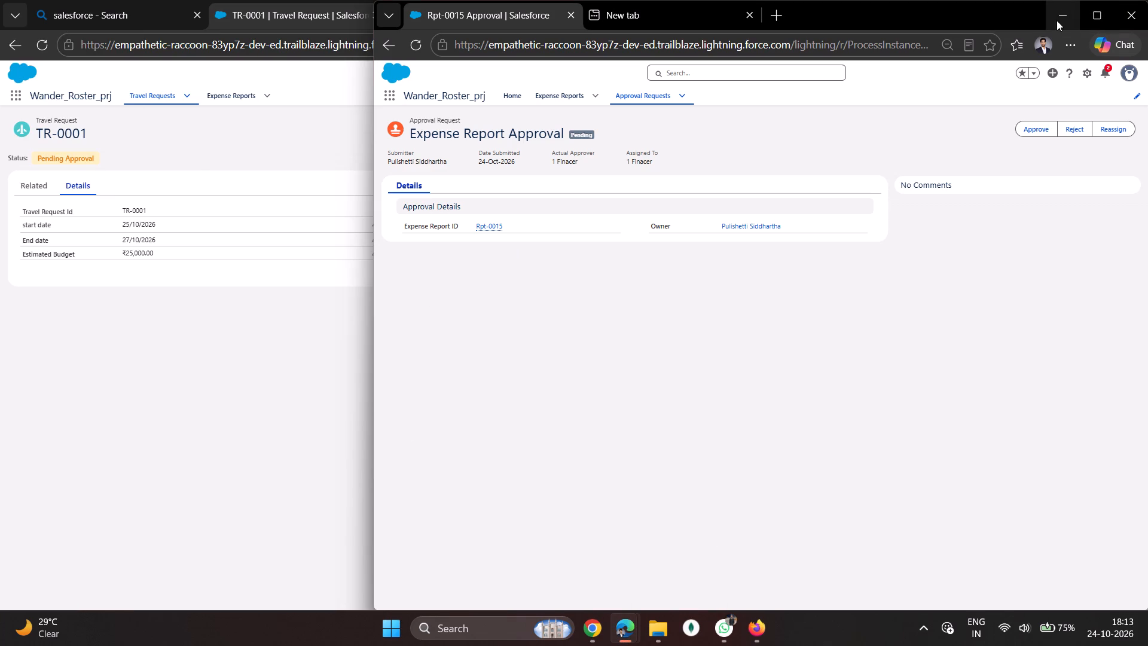
left_click(1129, 77)
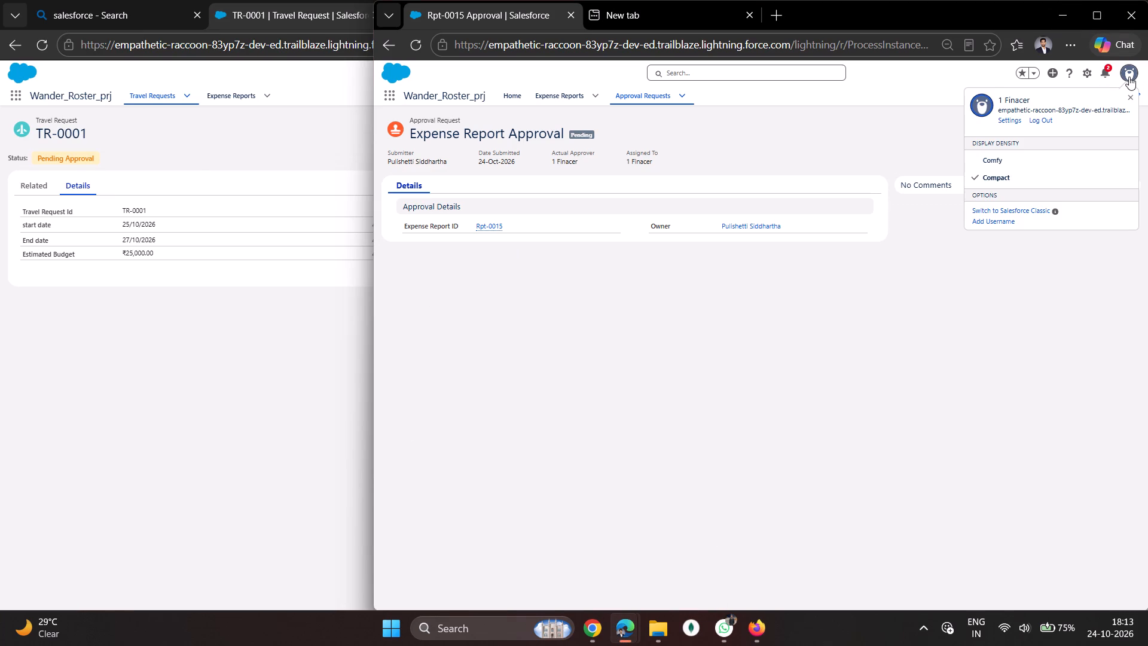
left_click(1129, 77)
left_click(1043, 11)
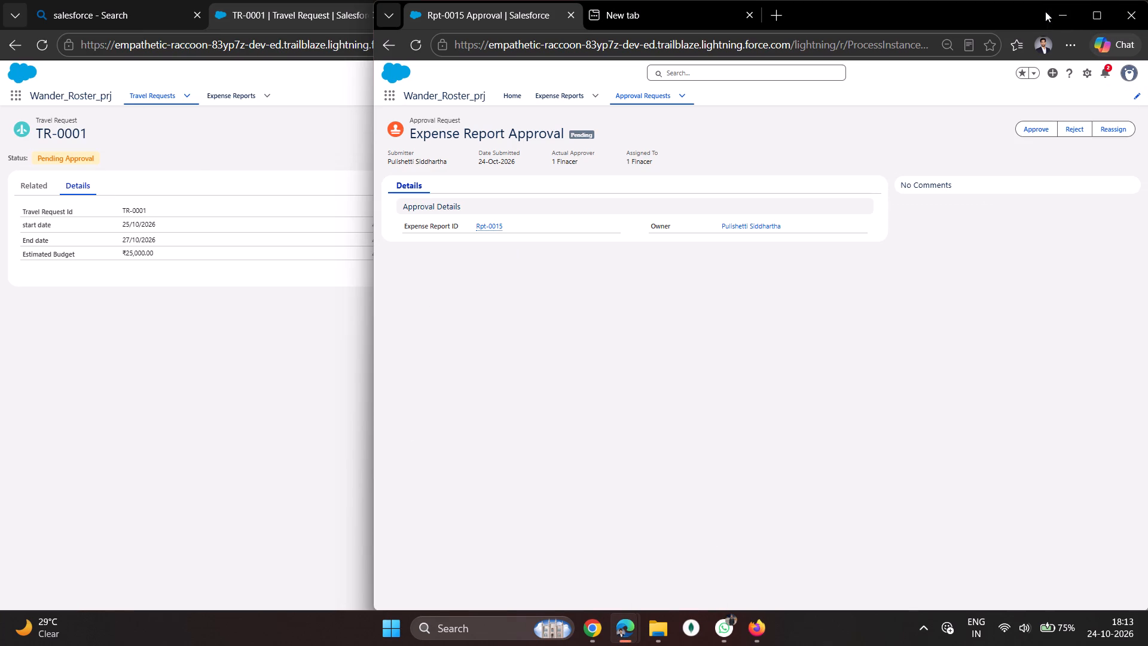
left_click_drag(1054, 11, 1060, 10)
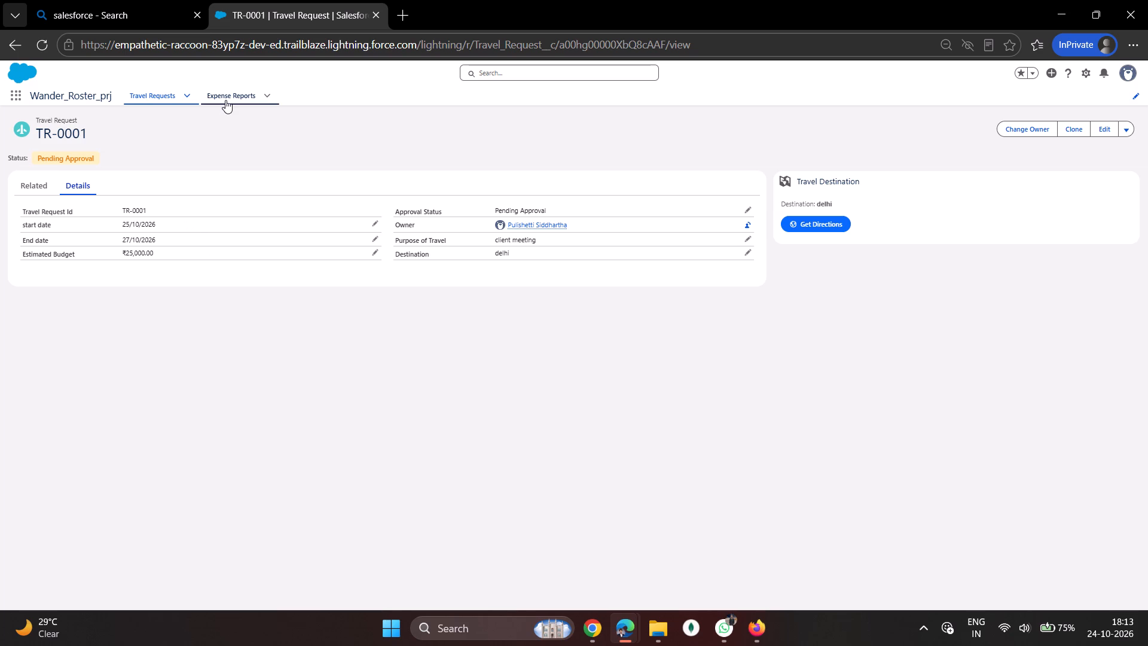
Show the All list of Expense Reports in the InPrivate session and open expense report Rpt-0001.
left_click(225, 100)
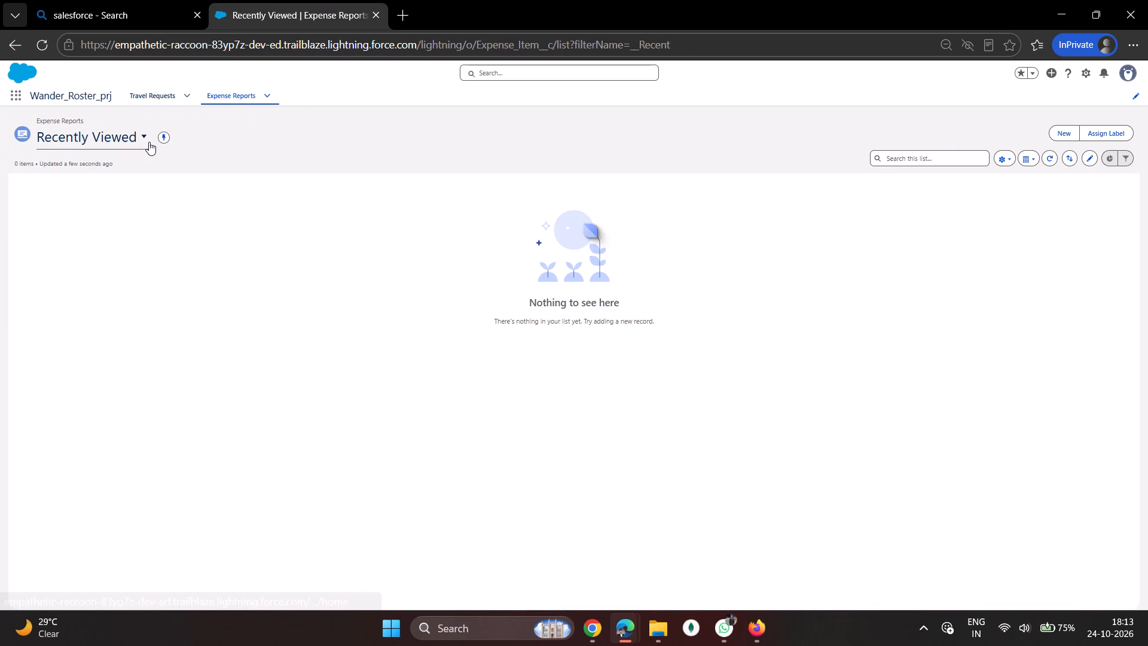
left_click(148, 142)
left_click(60, 197)
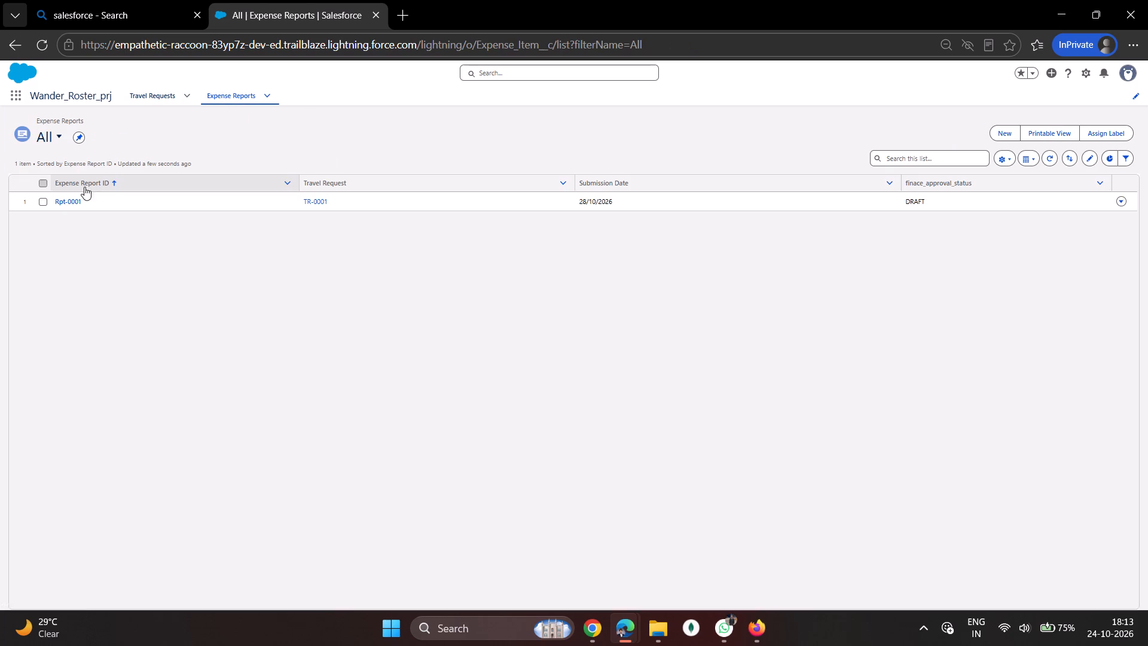
left_click(78, 205)
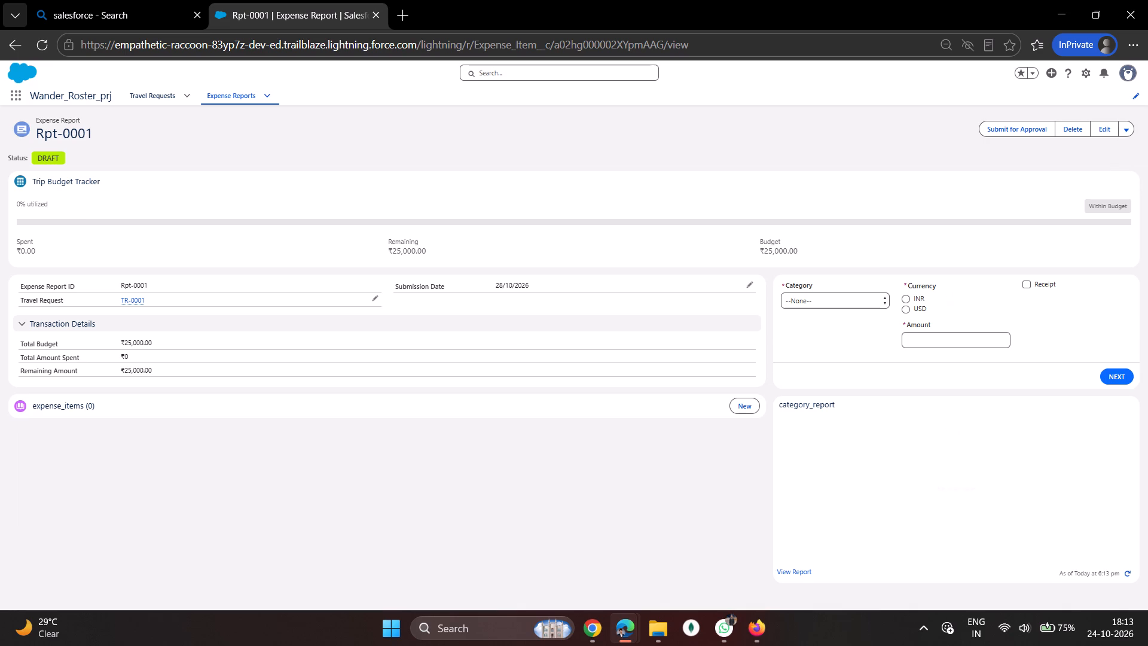
Enter a Flight expense of 2000 INR for Rpt-0001, mark it as having a receipt, and proceed to the file upload.
left_click(829, 306)
left_click(822, 340)
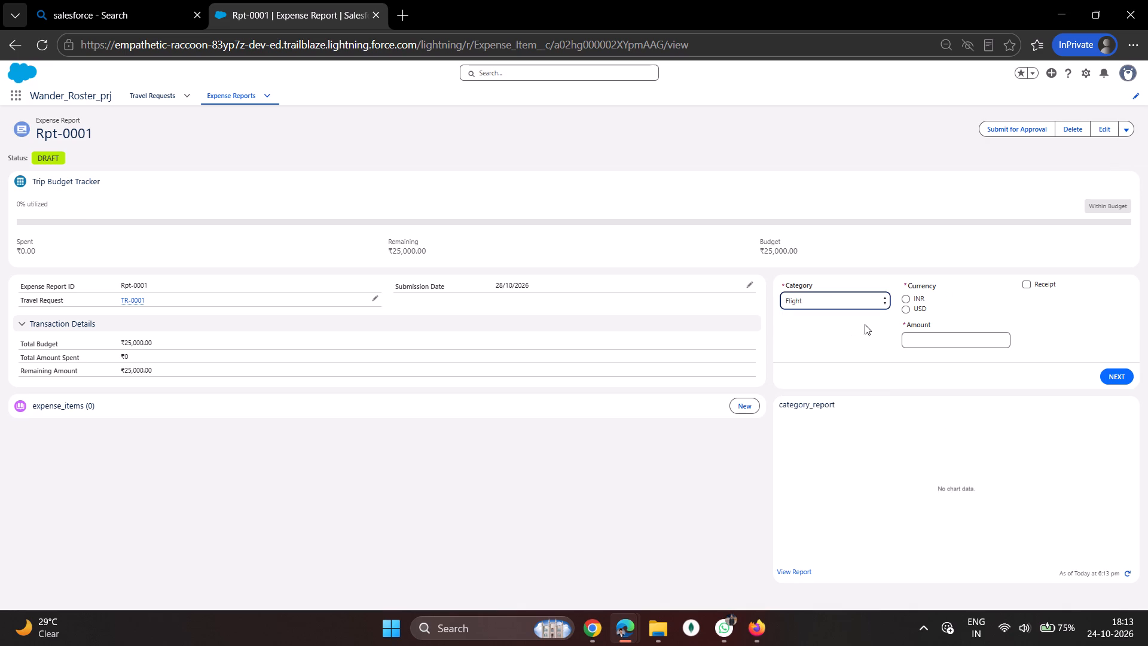
left_click(904, 301)
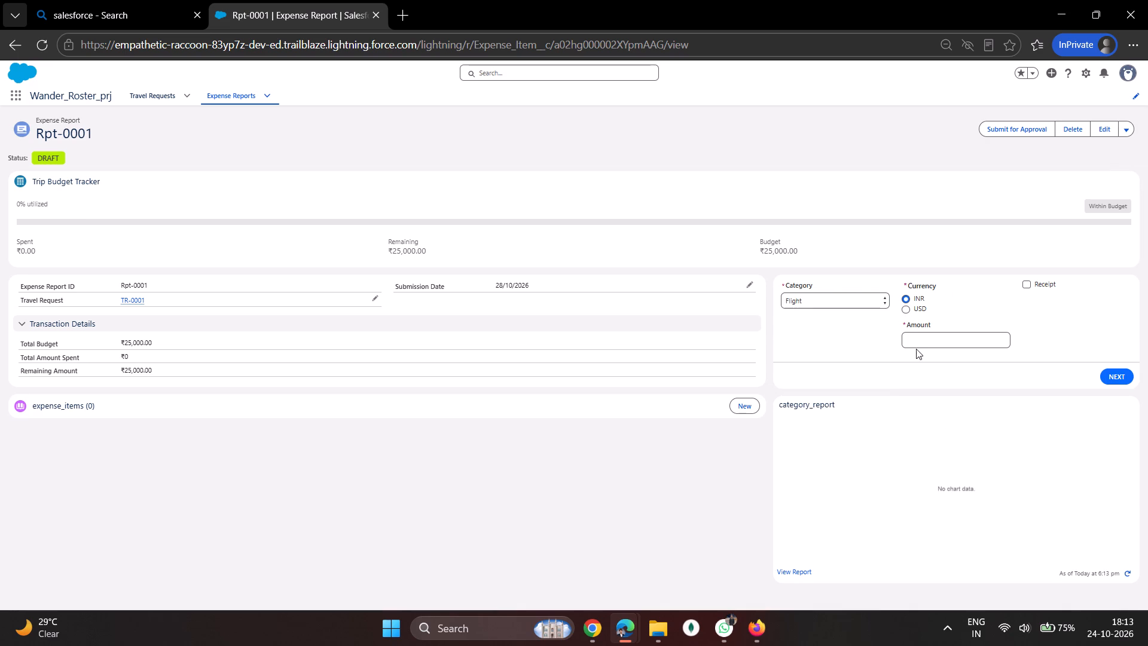
left_click(915, 342)
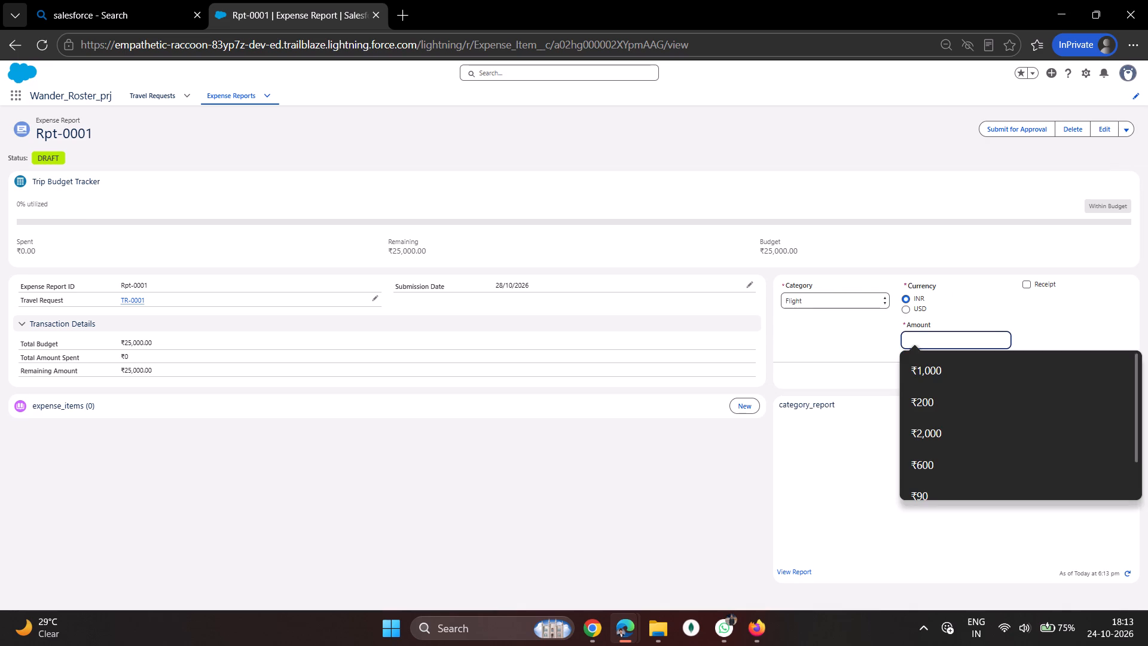
type("2000")
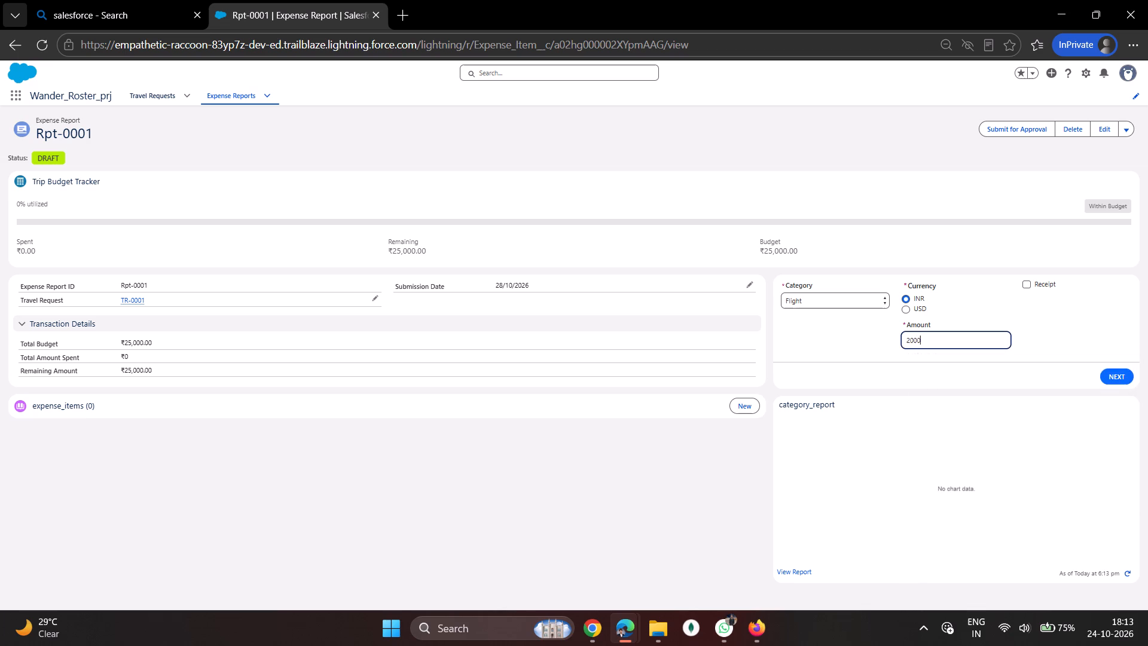
left_click(1029, 282)
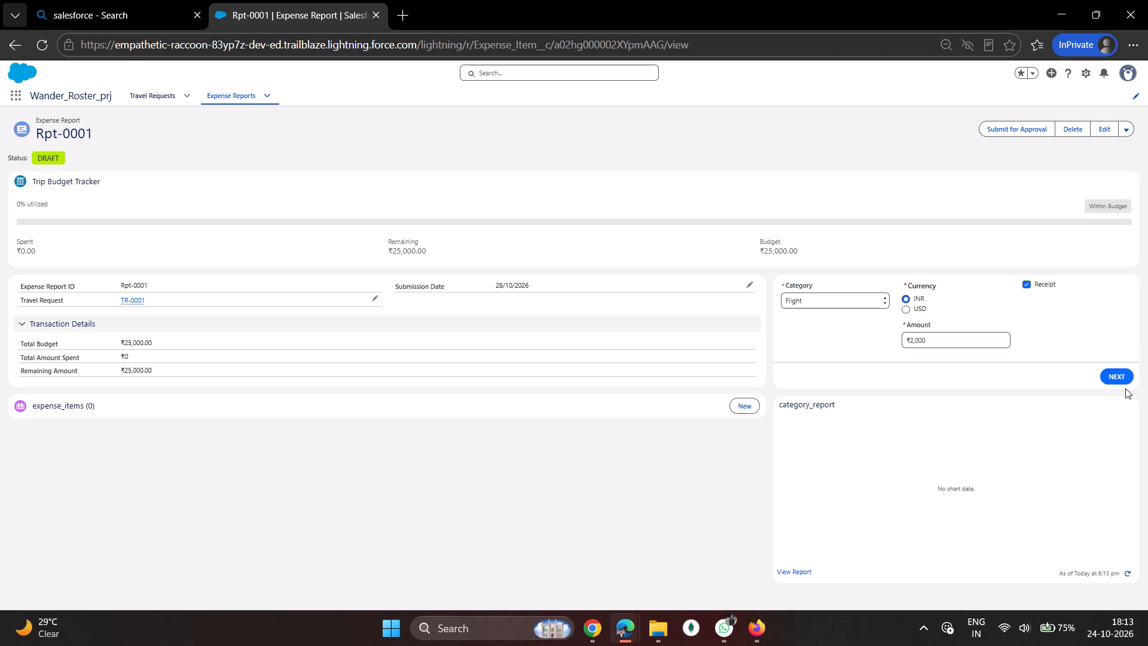
left_click(1114, 380)
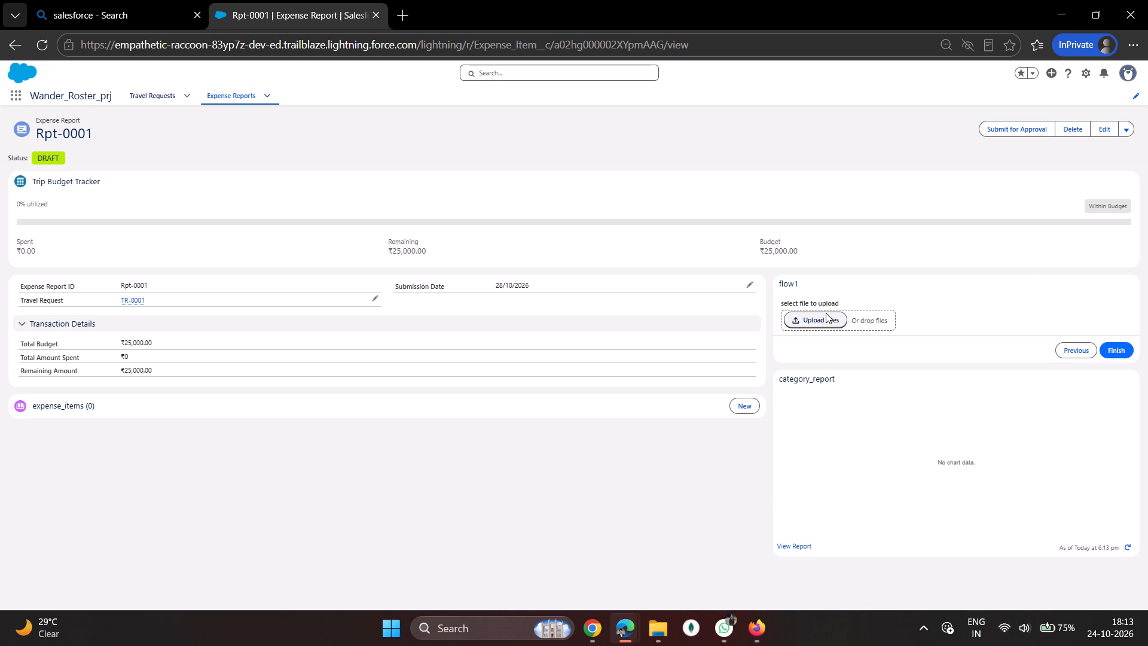
Upload the plane-ticket-png-sticker AVIF file from Downloads as the flight receipt and finish adding the expense.
left_click(826, 313)
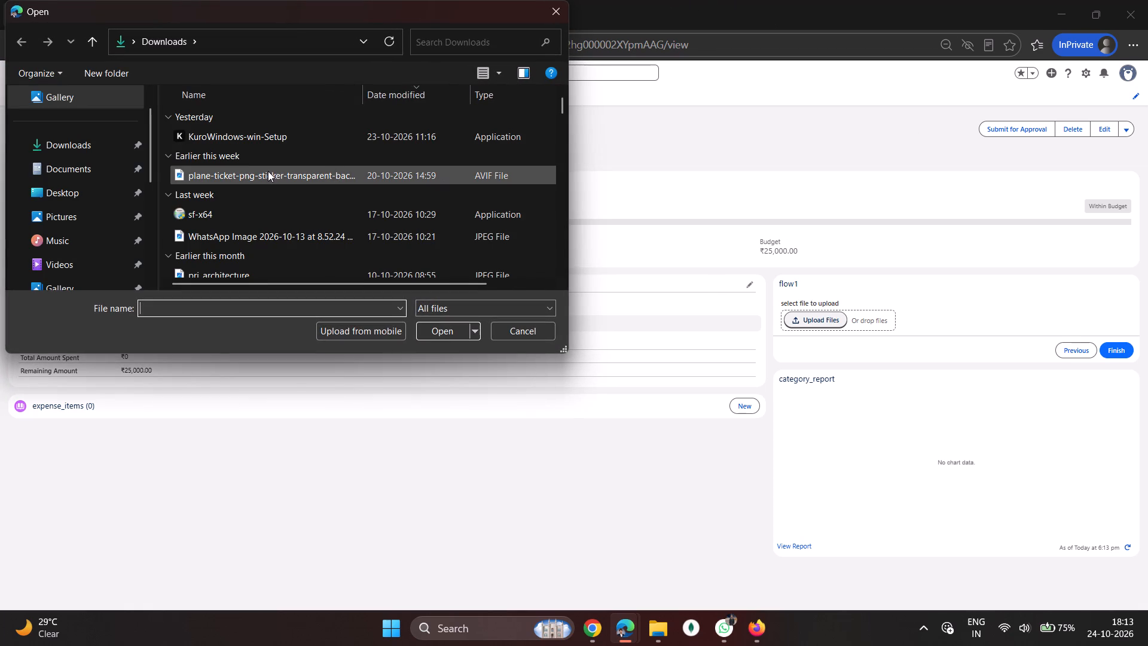
left_click(244, 167)
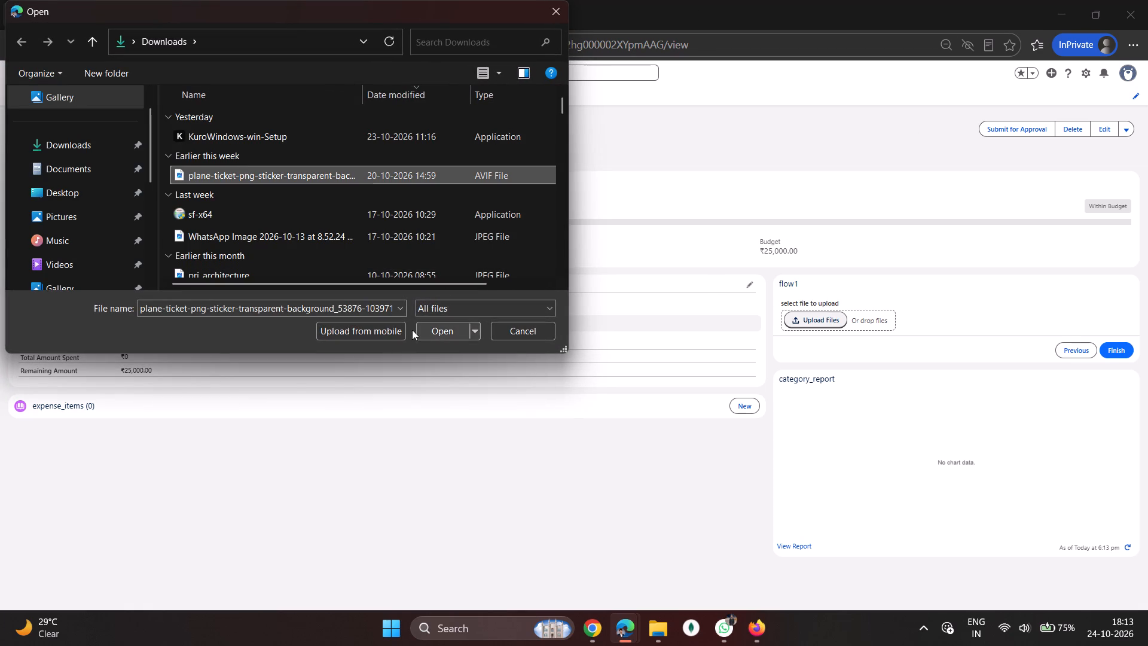
left_click(430, 328)
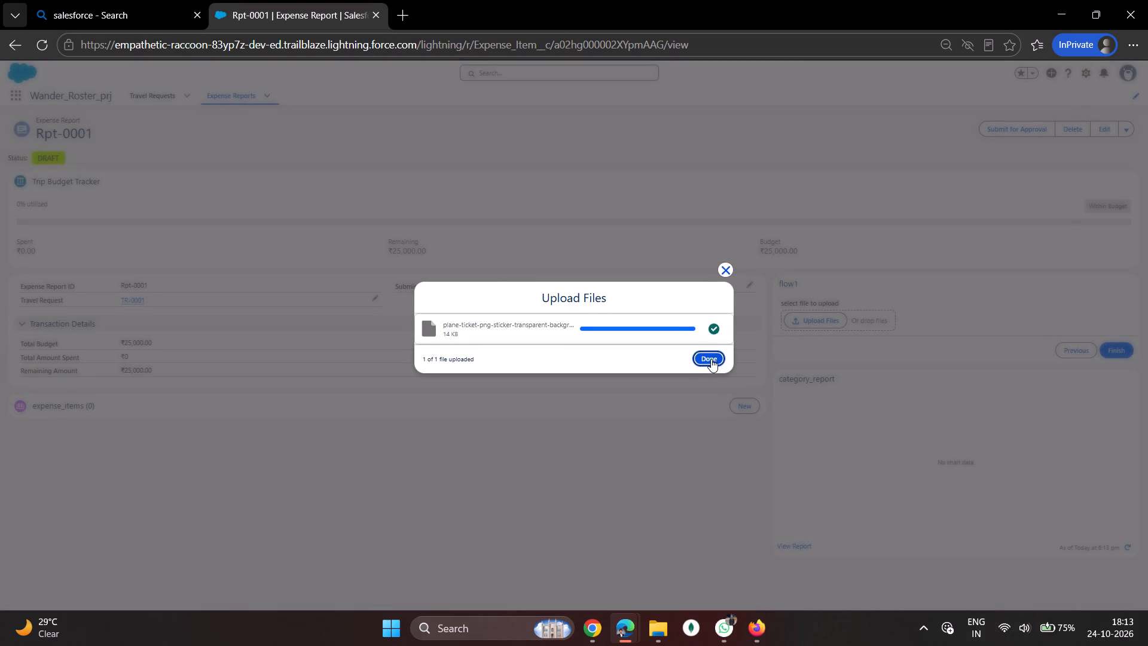
left_click(711, 359)
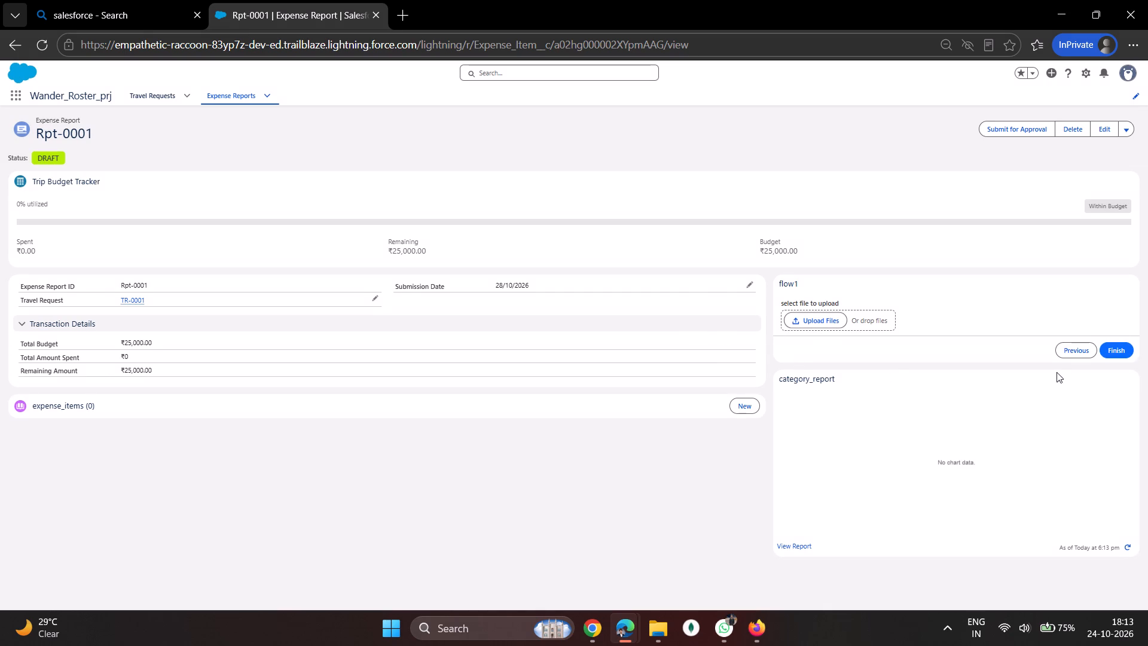
left_click(1127, 345)
Add a Hotel expense of 900 INR without a receipt to Rpt-0001.
left_click(851, 299)
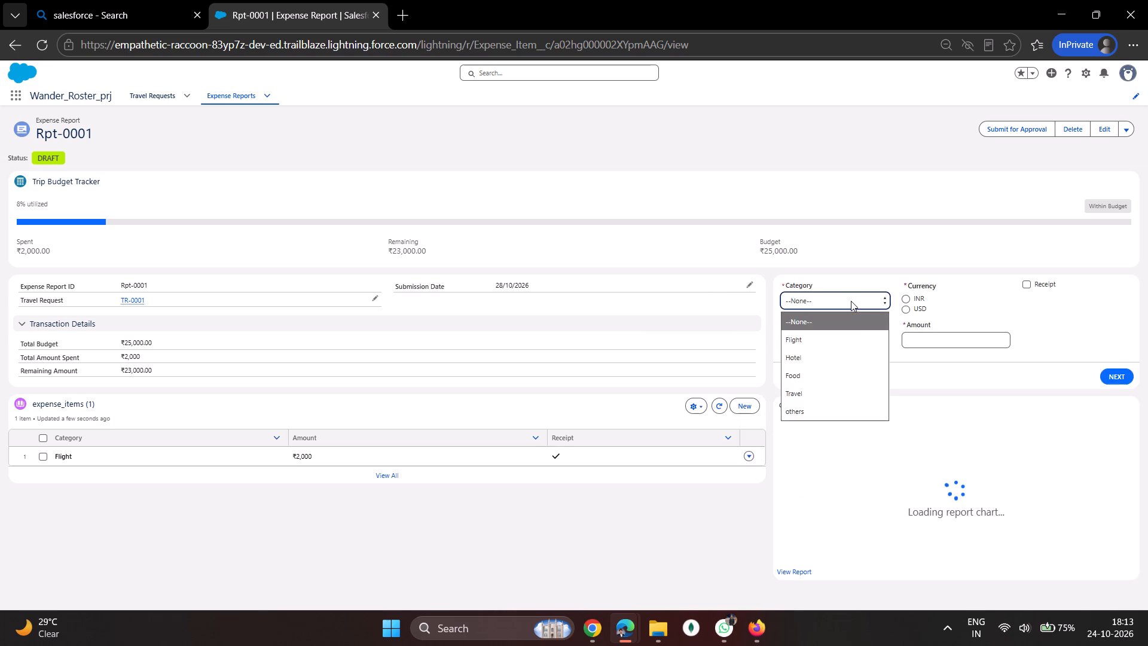
left_click(829, 351)
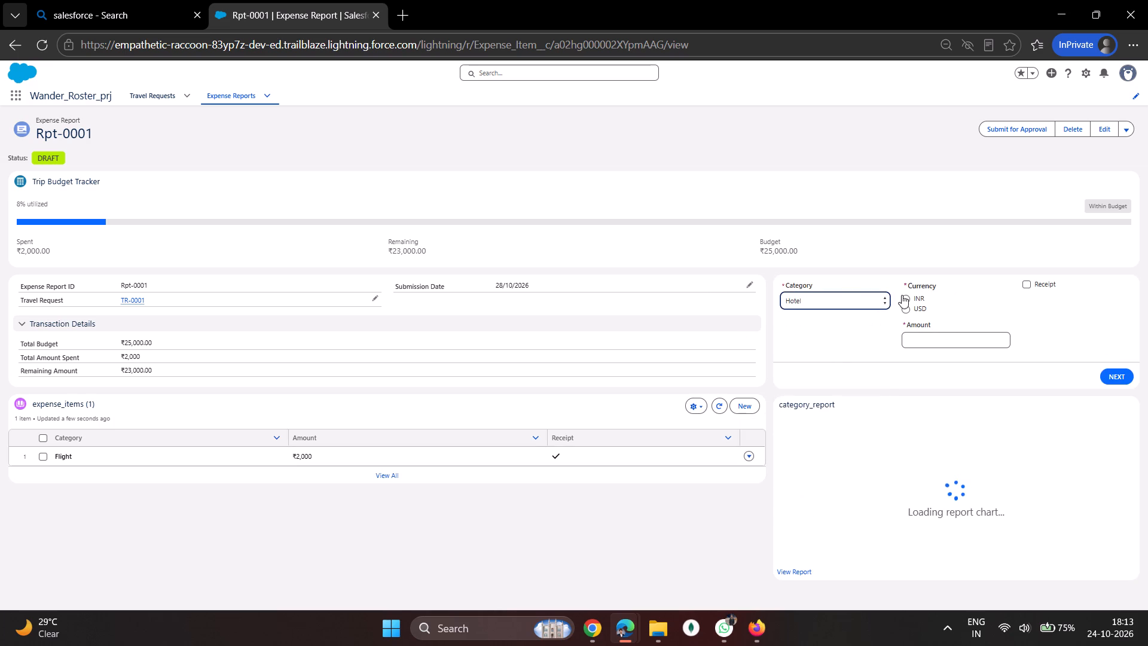
left_click(906, 295)
left_click(930, 321)
left_click(933, 341)
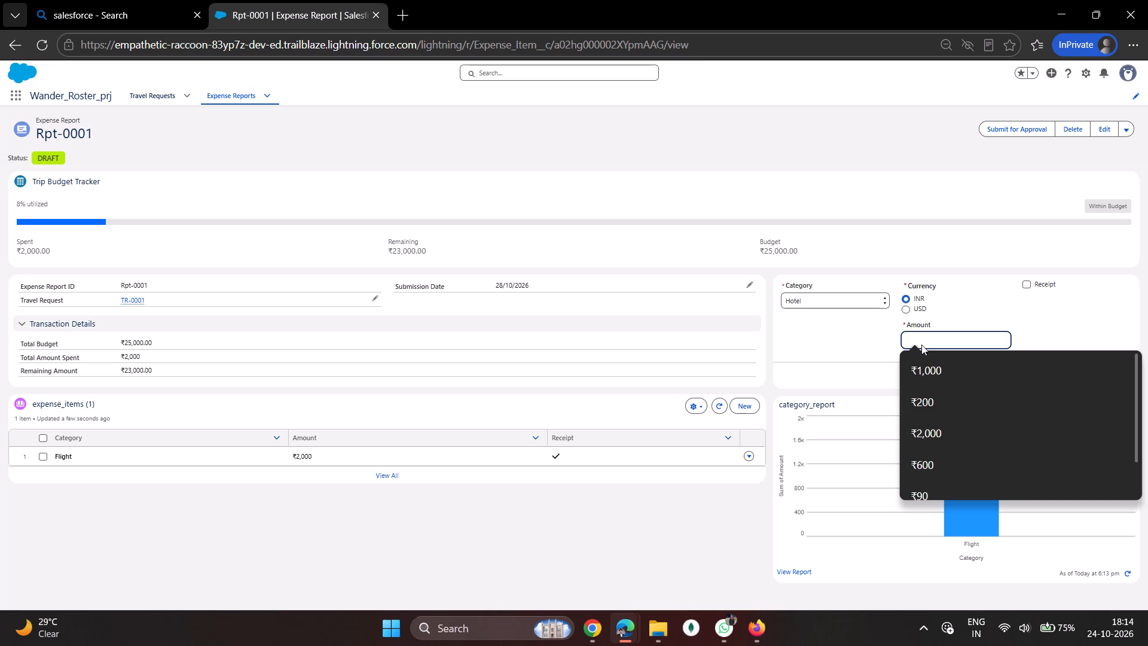
type("900")
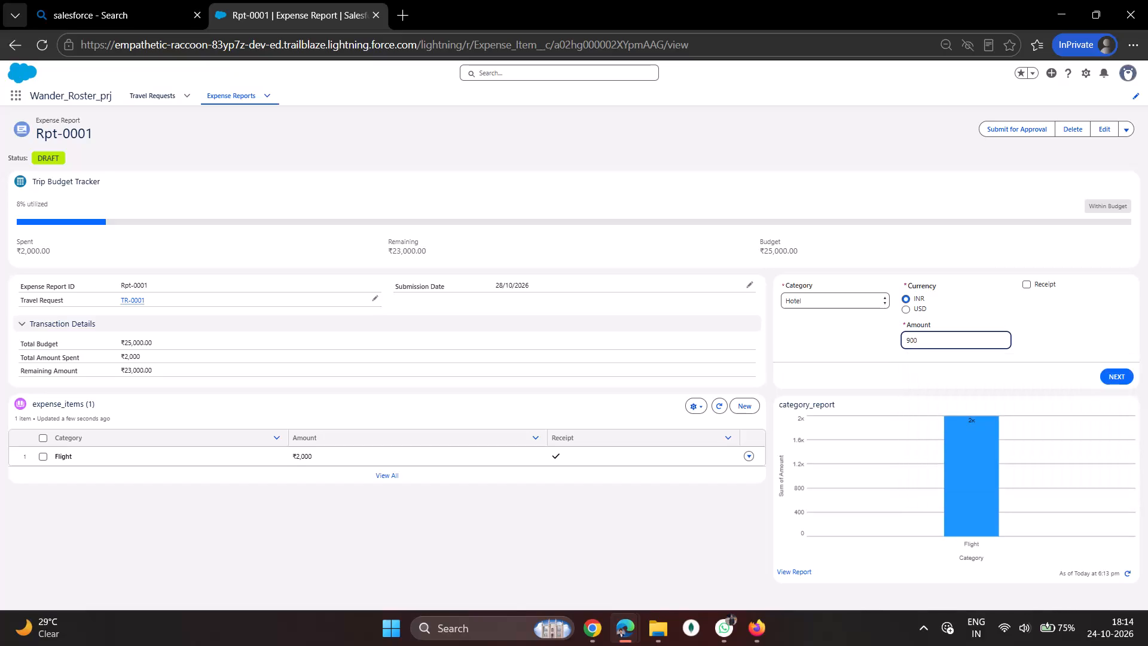
left_click(1110, 384)
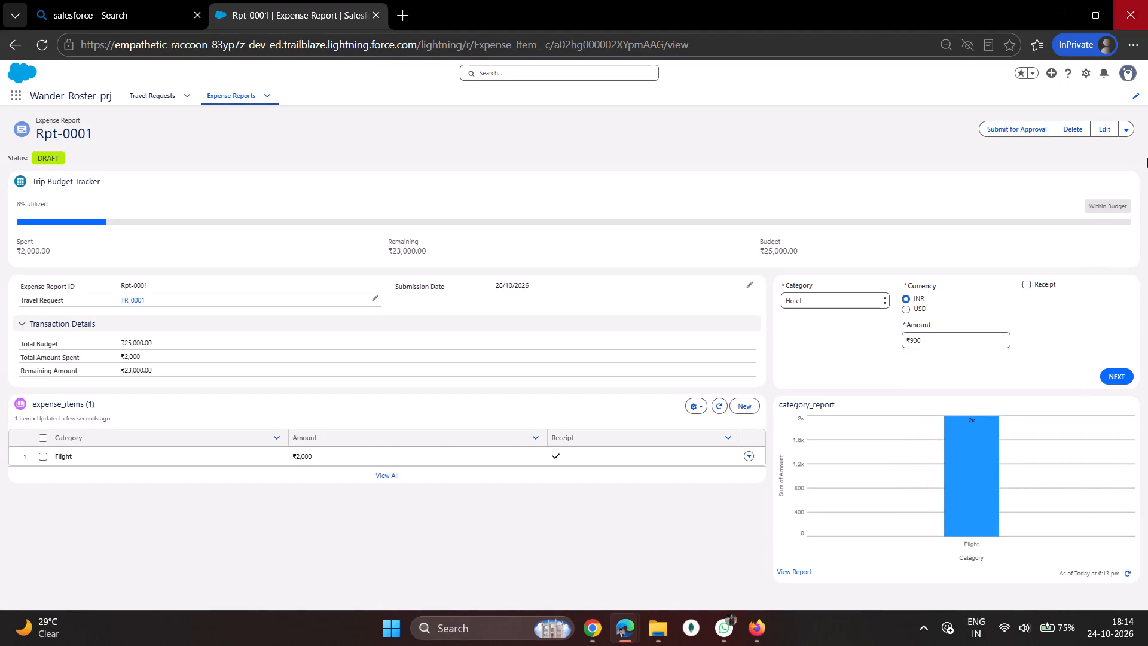
left_click(1119, 376)
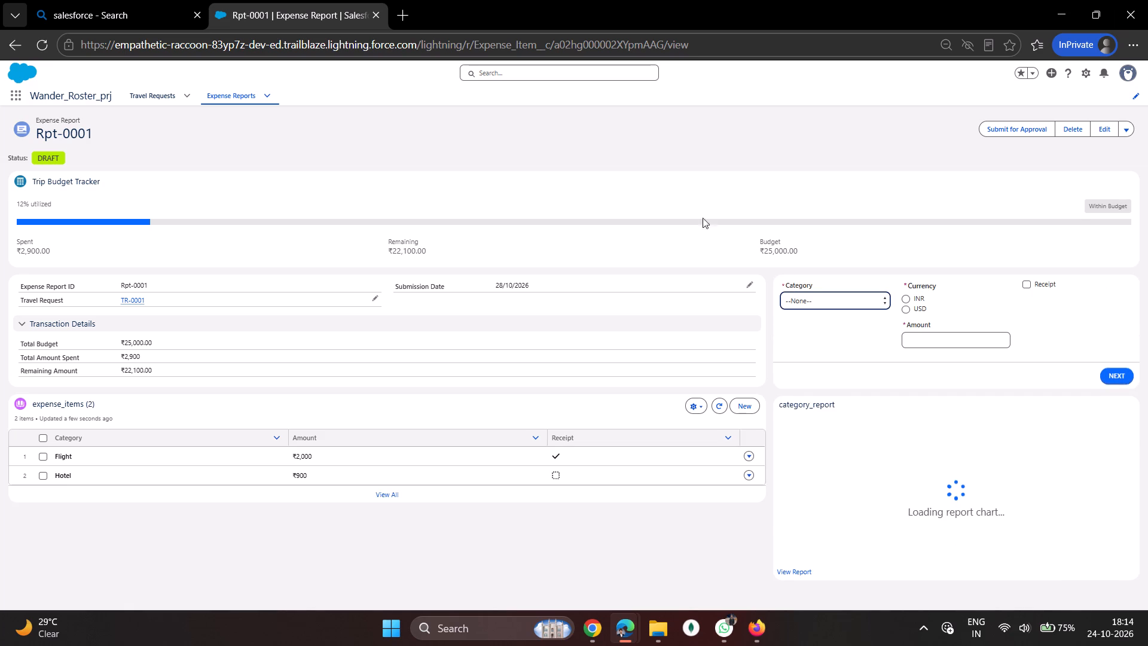
Add a Travel expense of 500 INR without a receipt to Rpt-0001.
left_click(814, 292)
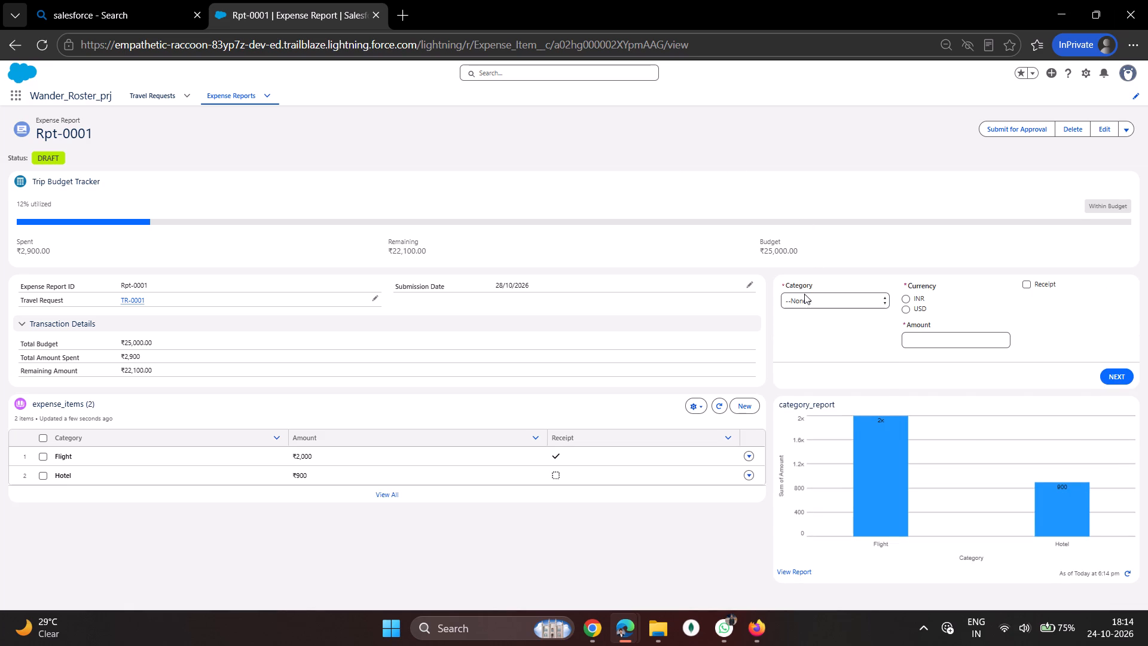
left_click(804, 294)
left_click(811, 391)
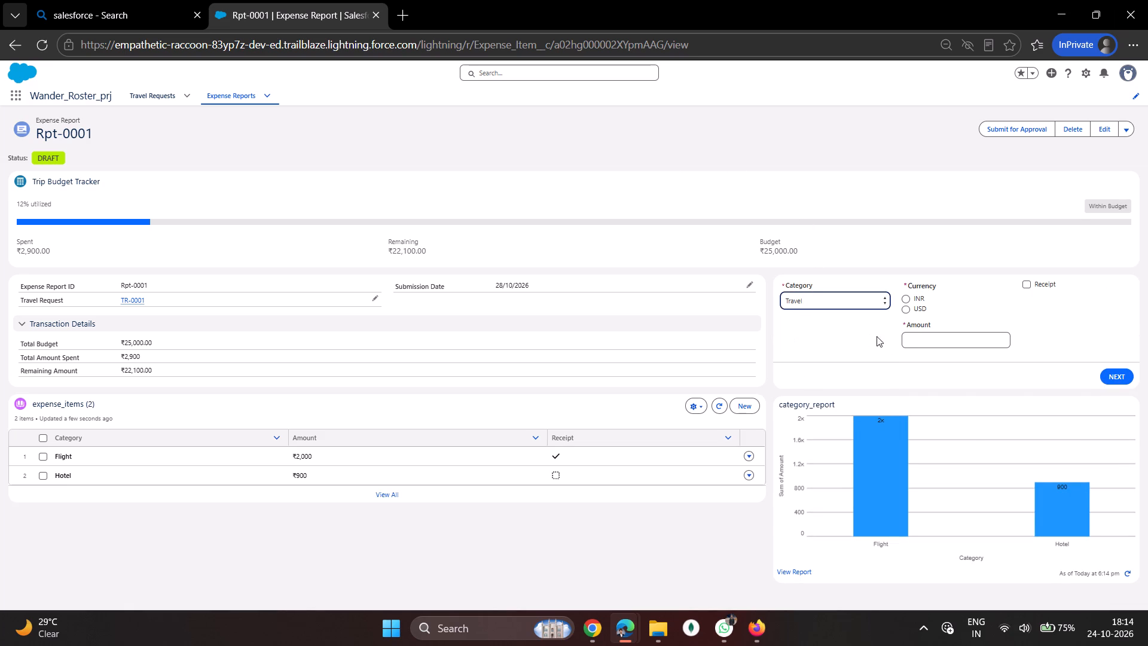
left_click(915, 341)
type("500")
left_click(1122, 378)
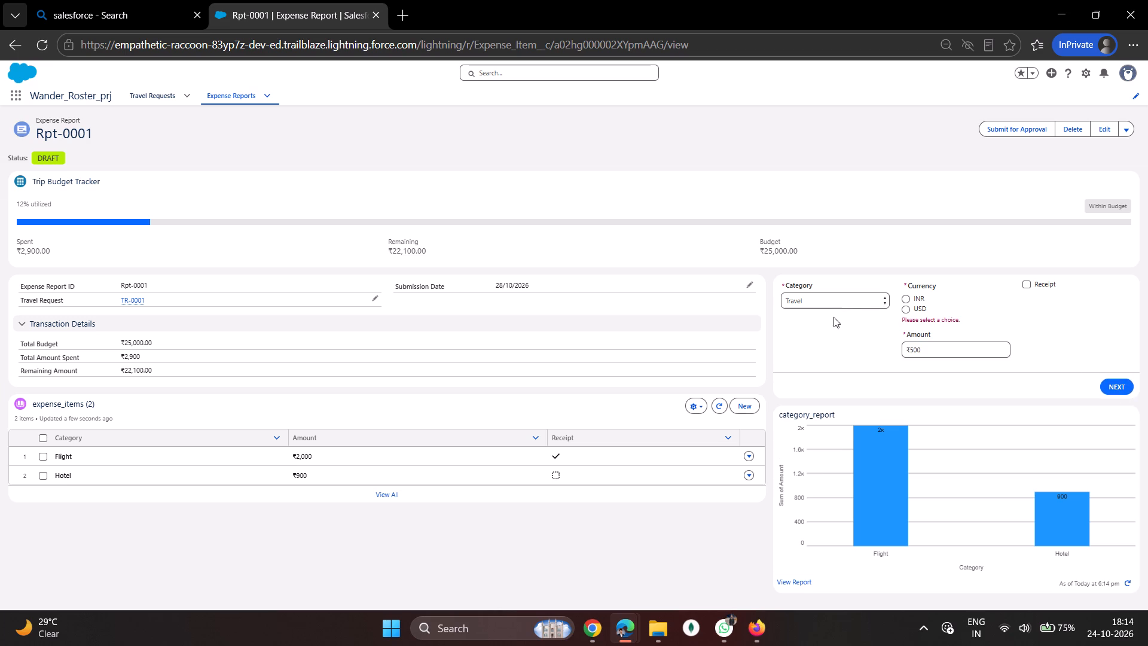
left_click(905, 299)
left_click(1126, 385)
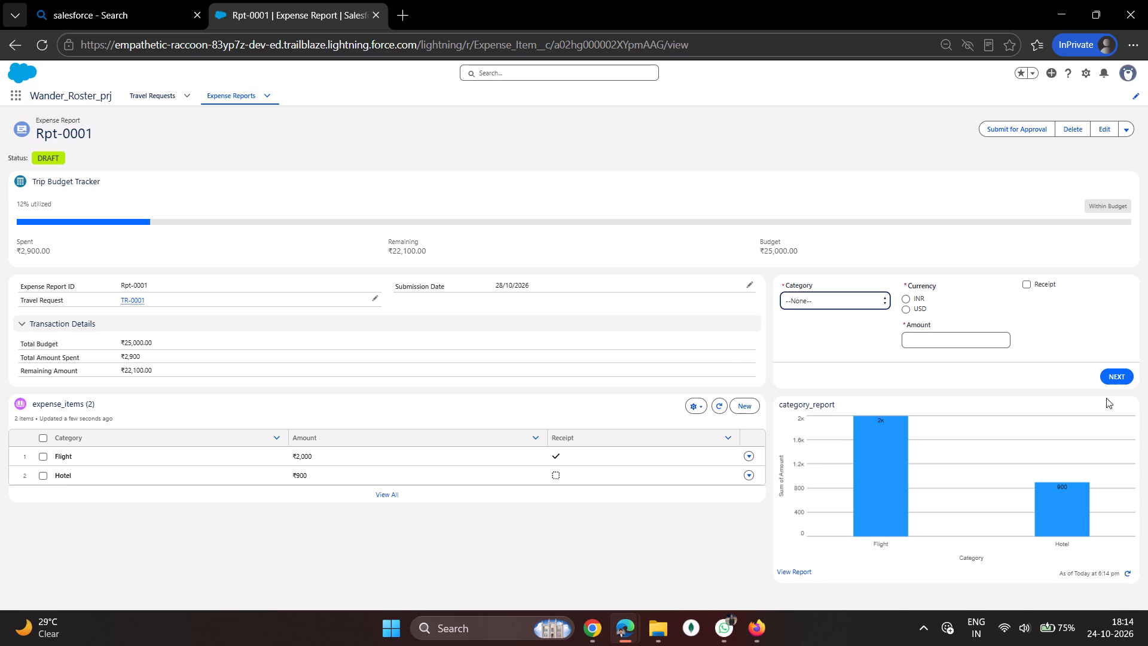
Add an expense in the others category of 800 INR, without a receipt, to Rpt-0001.
left_click(841, 298)
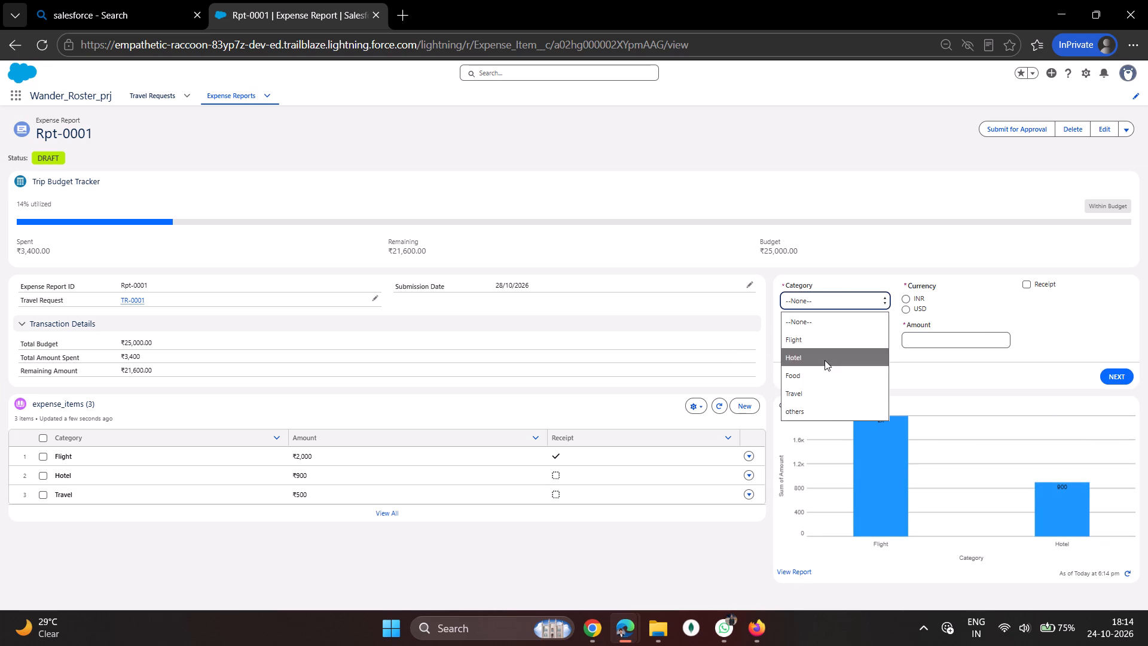
left_click(825, 407)
left_click(905, 295)
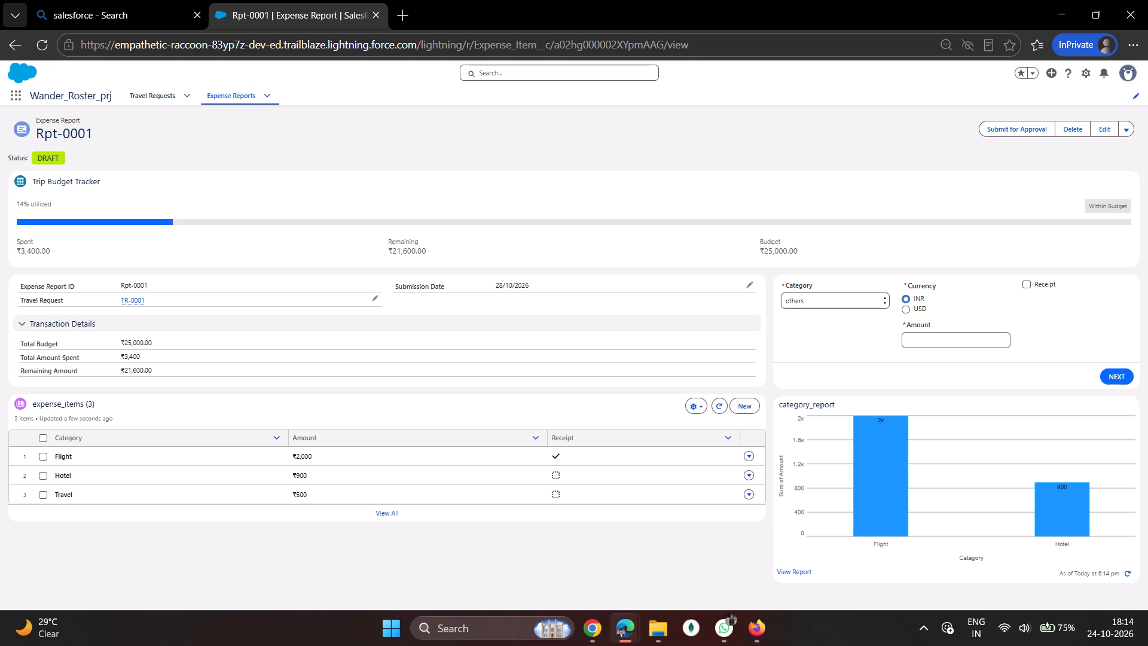
double_click(935, 349)
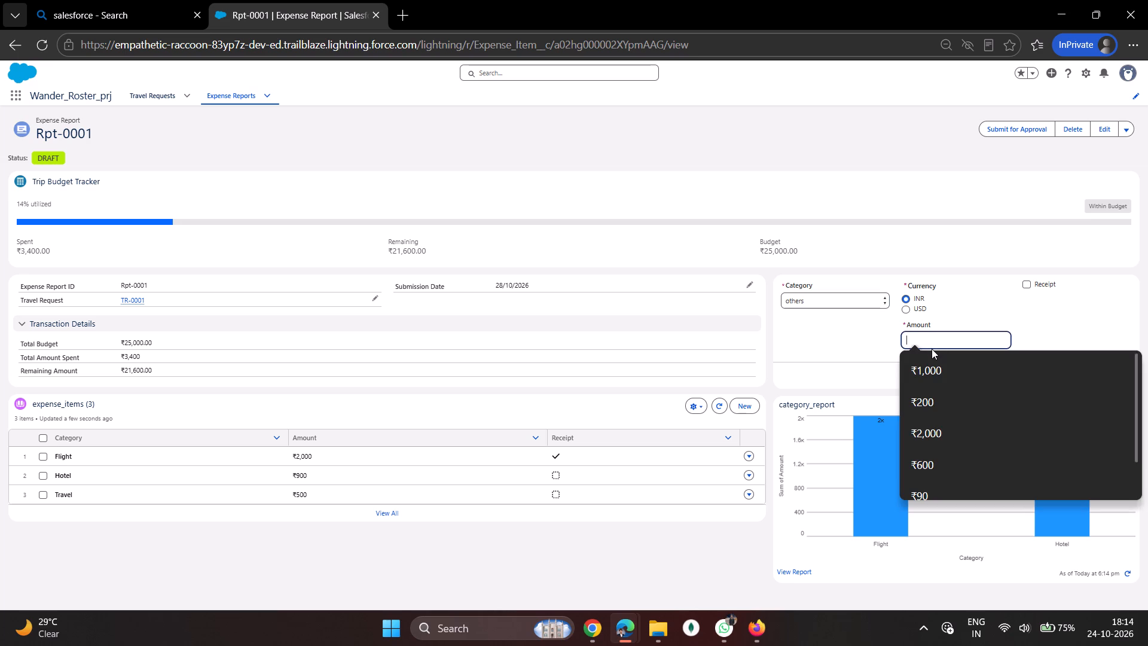
type("800")
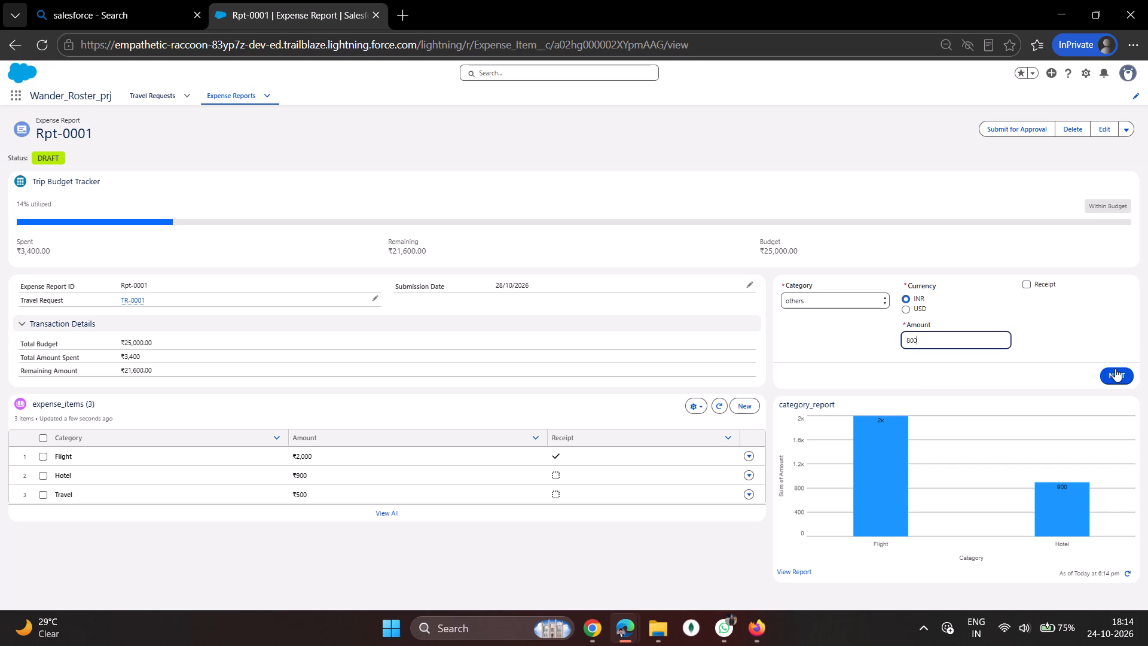
left_click(1112, 377)
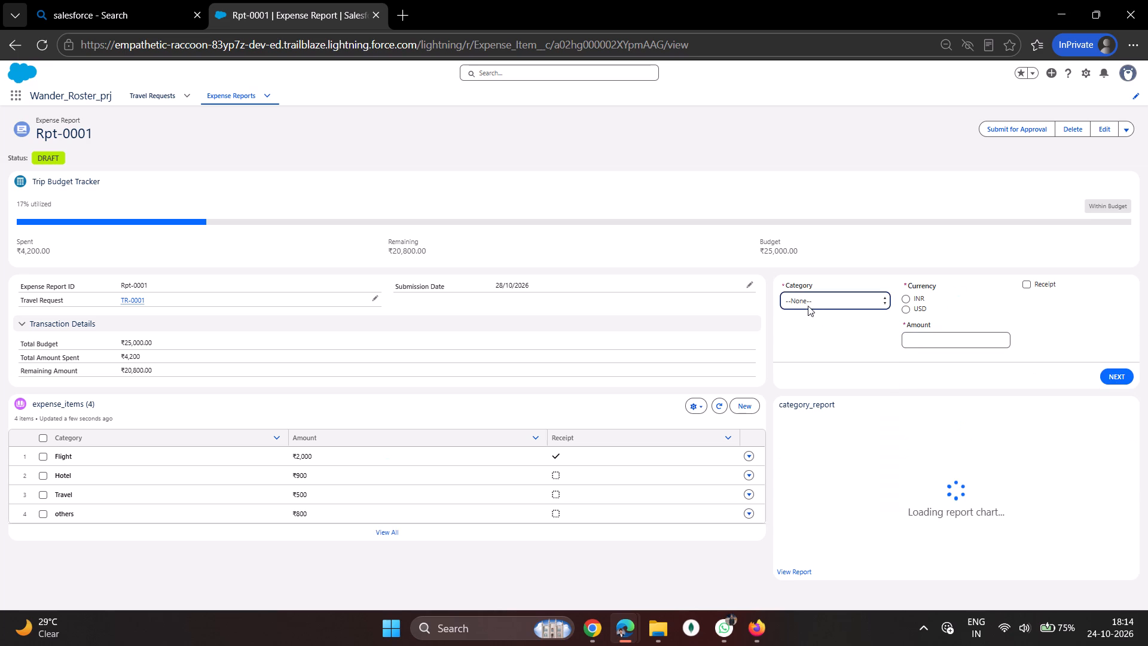
Add a Food expense of 750 INR without a receipt to Rpt-0001.
left_click(813, 301)
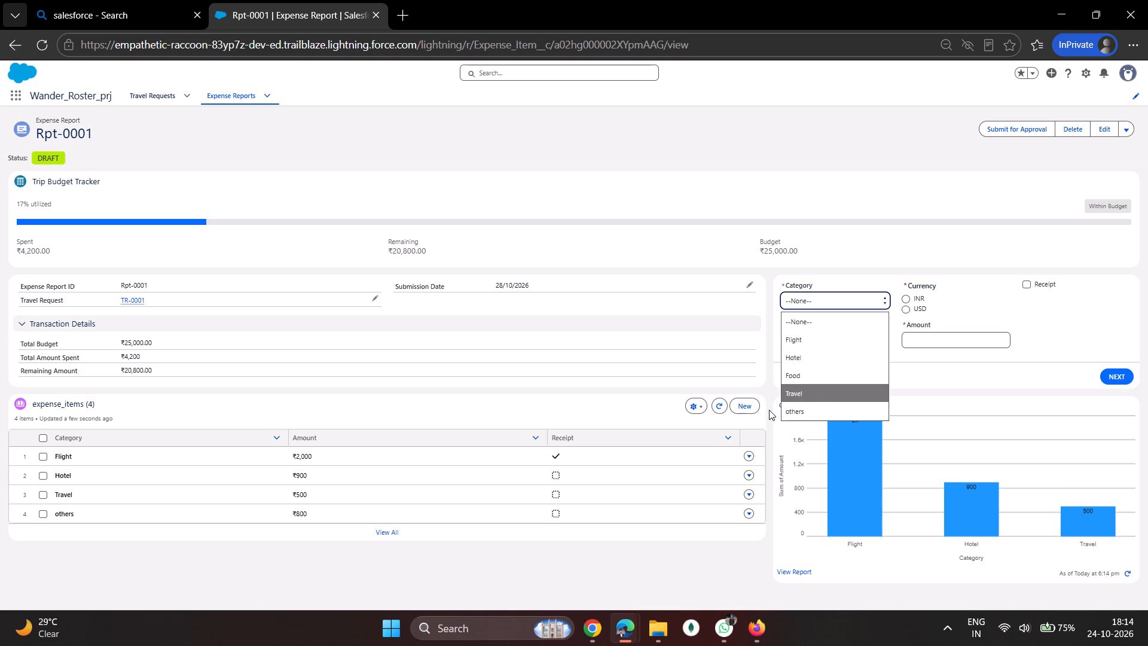
left_click(811, 386)
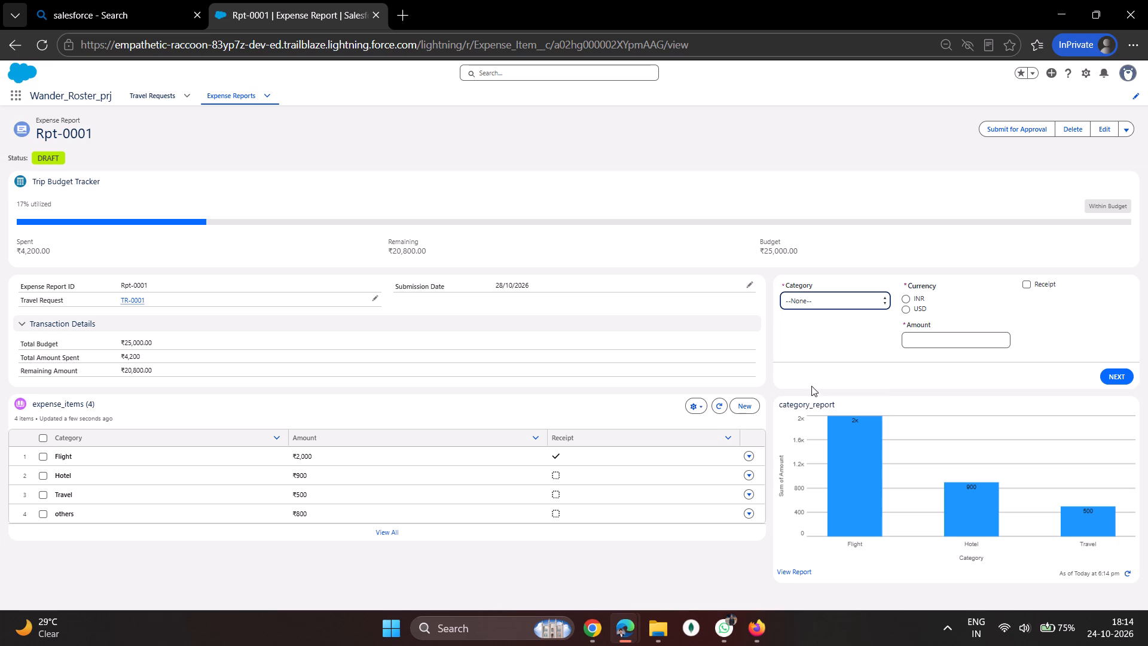
left_click(805, 307)
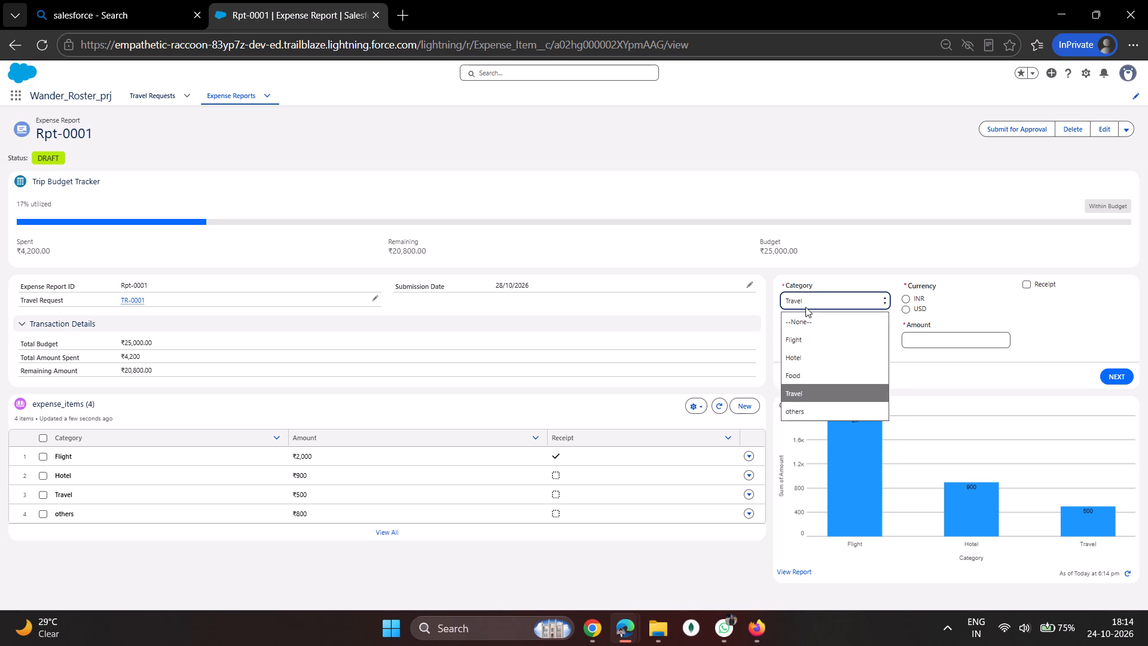
left_click_drag(801, 372, 814, 371)
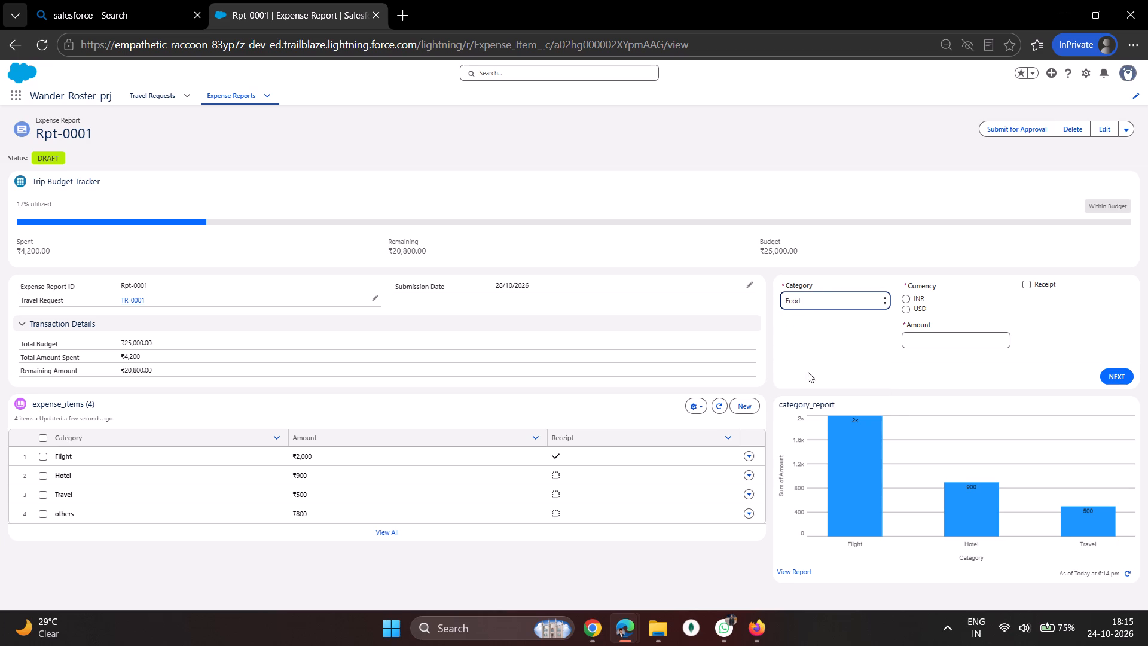
left_click(905, 299)
left_click(917, 348)
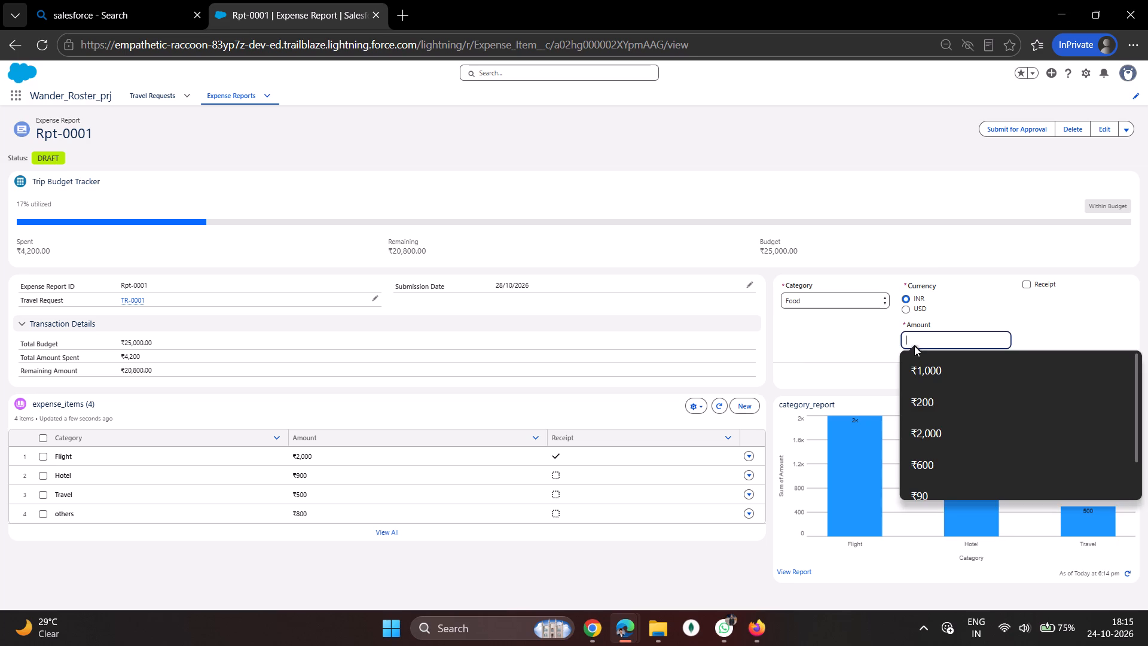
key("7")
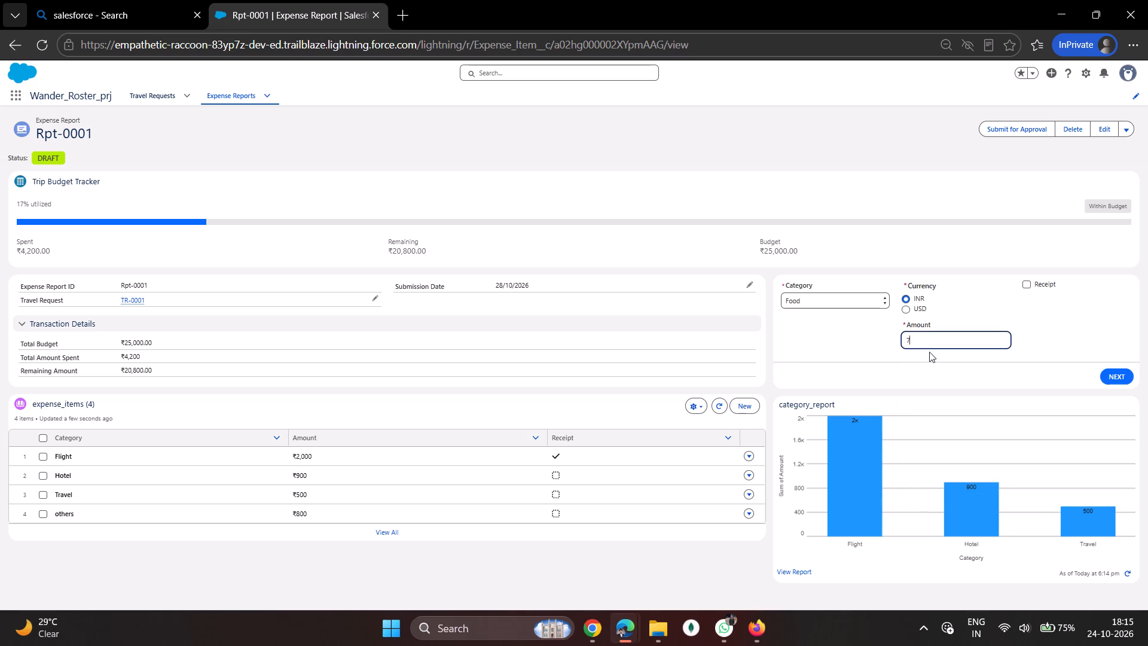
key("5")
key("0")
left_click(1108, 377)
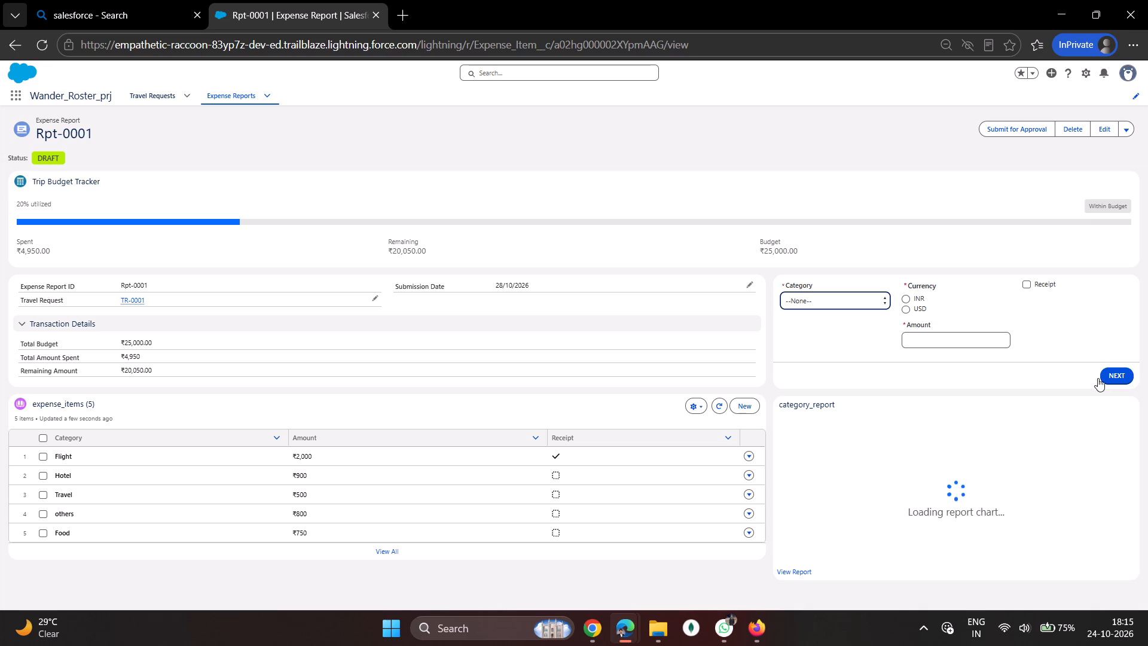
scroll(505, 531, "down", 3)
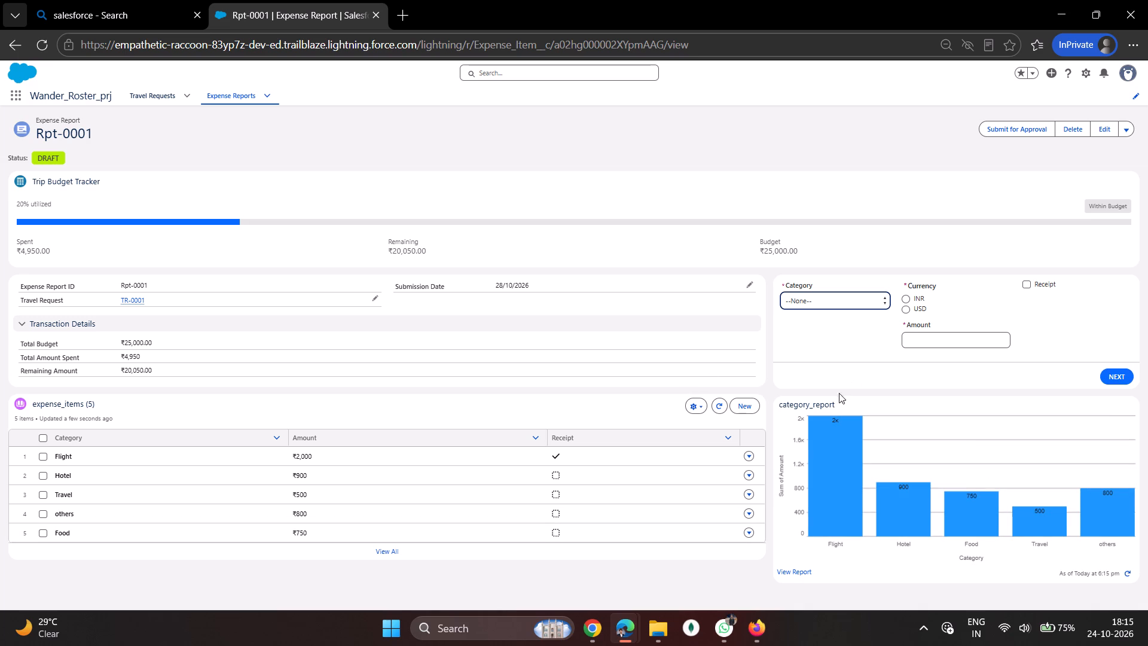
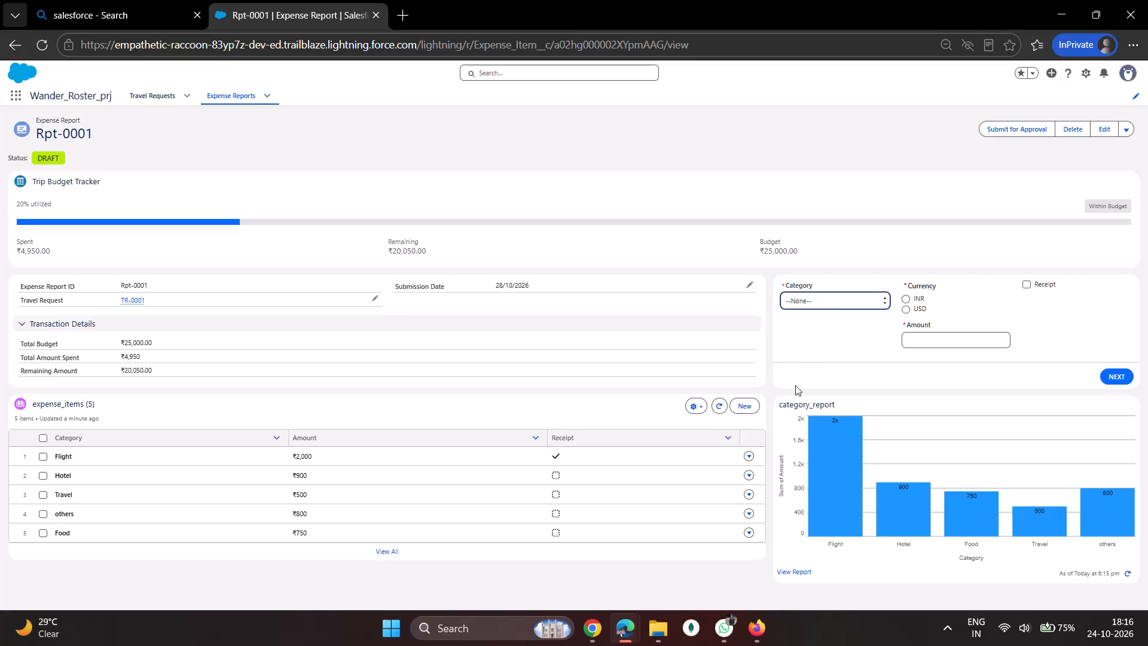
Add a Travel expense of 790 INR without a receipt to Rpt-0001.
left_click(828, 275)
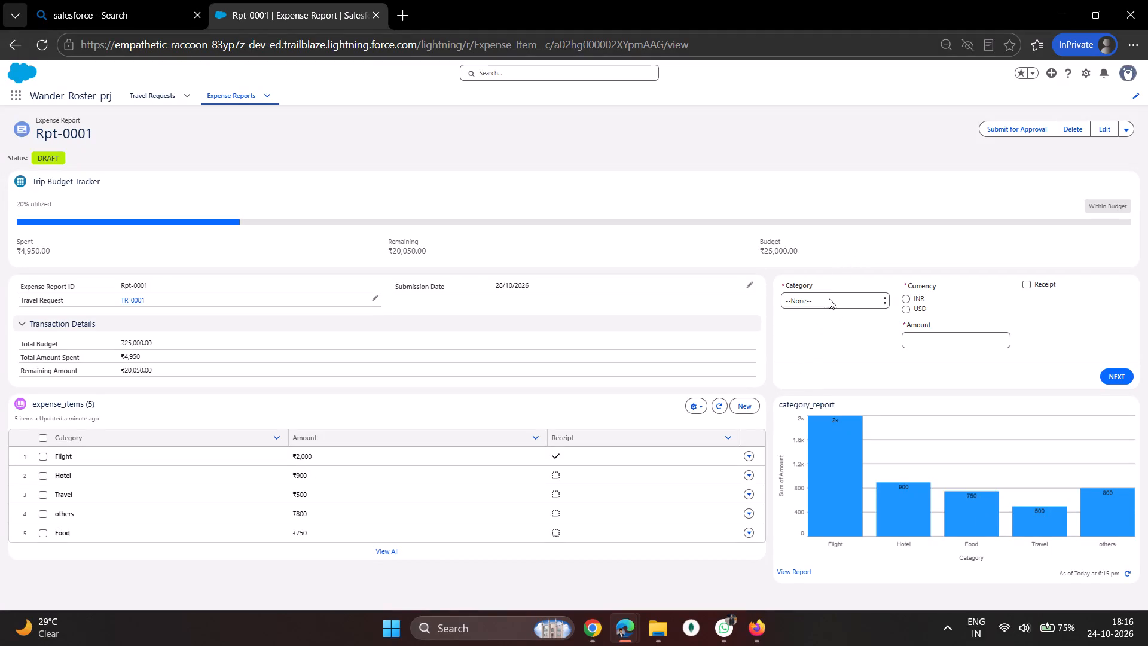
left_click(829, 298)
left_click(840, 392)
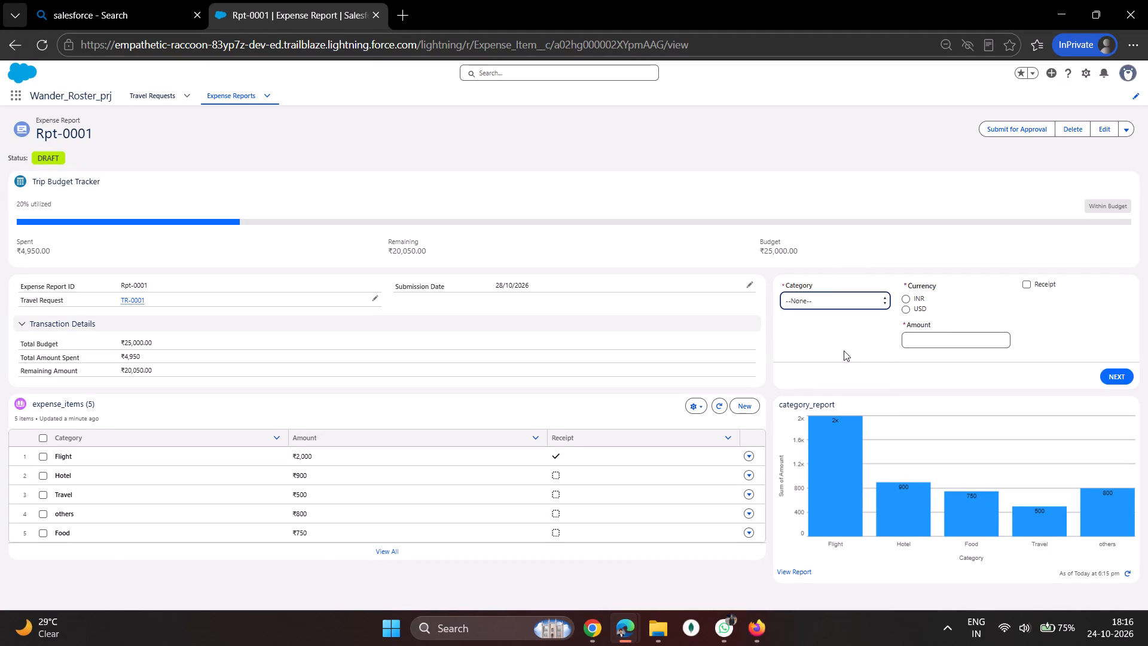
left_click(912, 298)
left_click(936, 344)
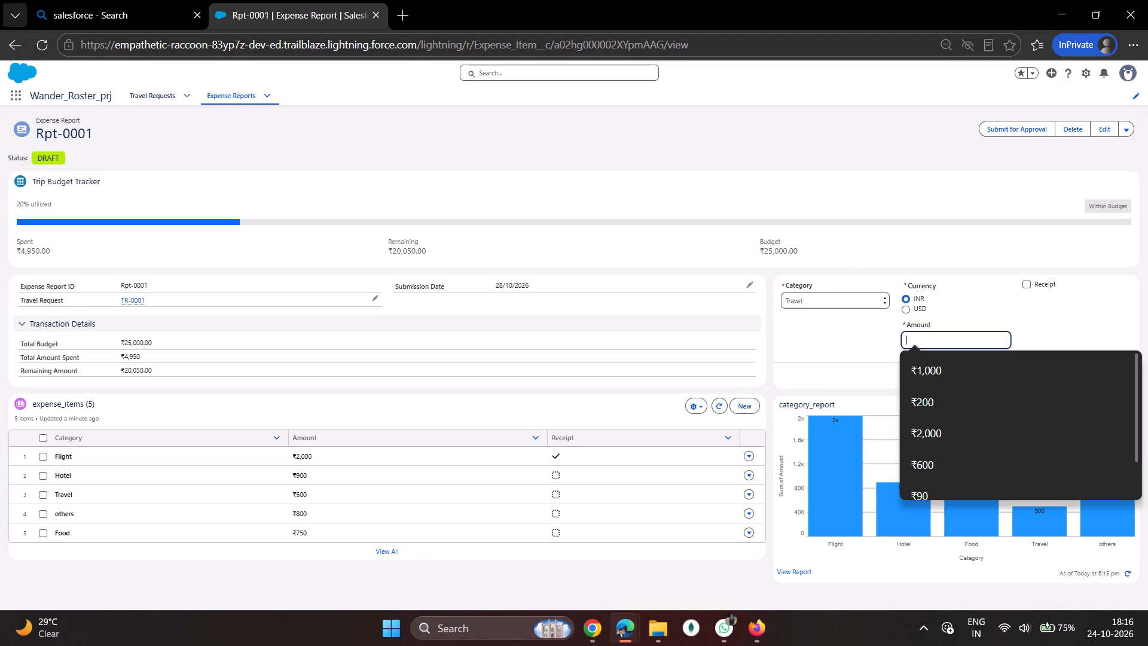
type("790")
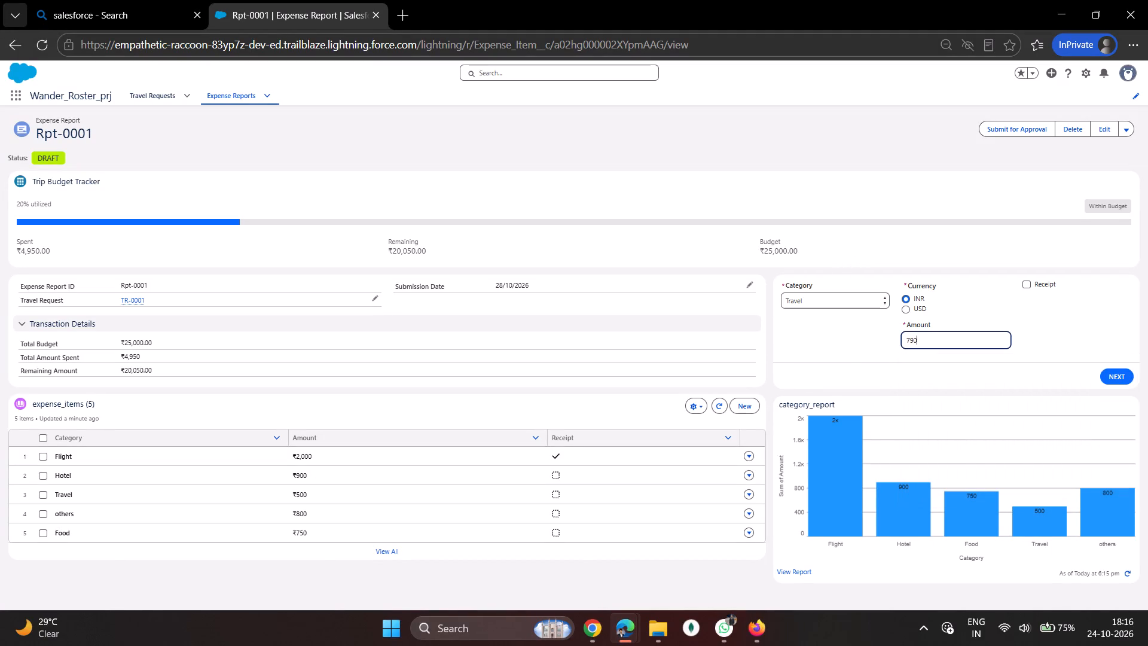
left_click(1116, 375)
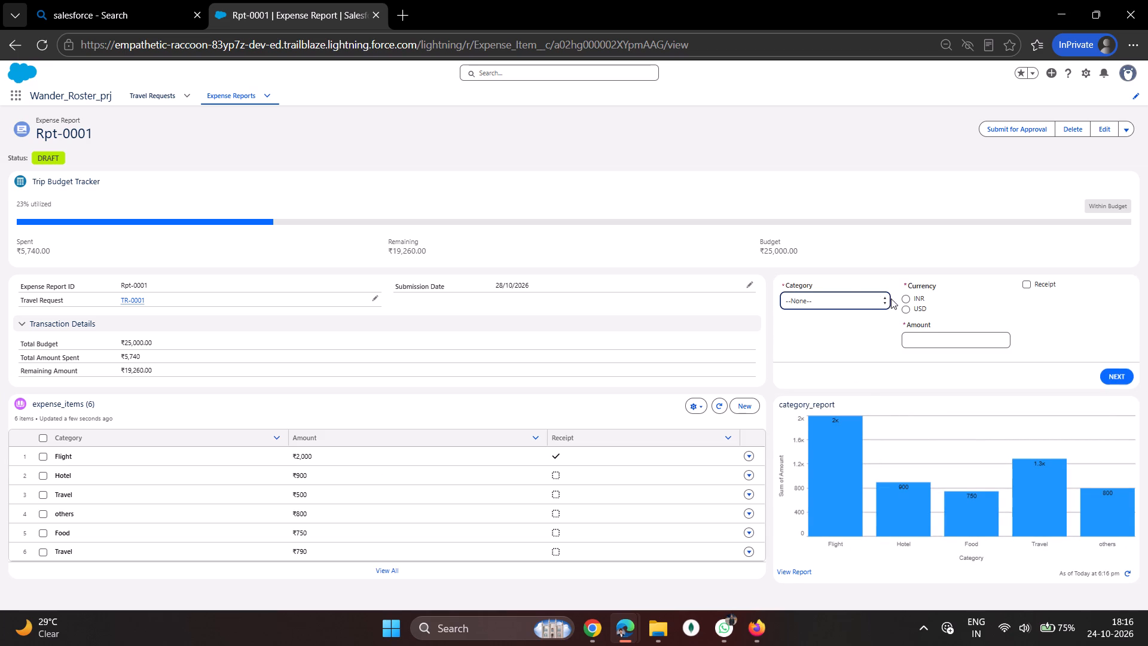
Add a Food expense of 800 INR without a receipt to Rpt-0001.
left_click(836, 296)
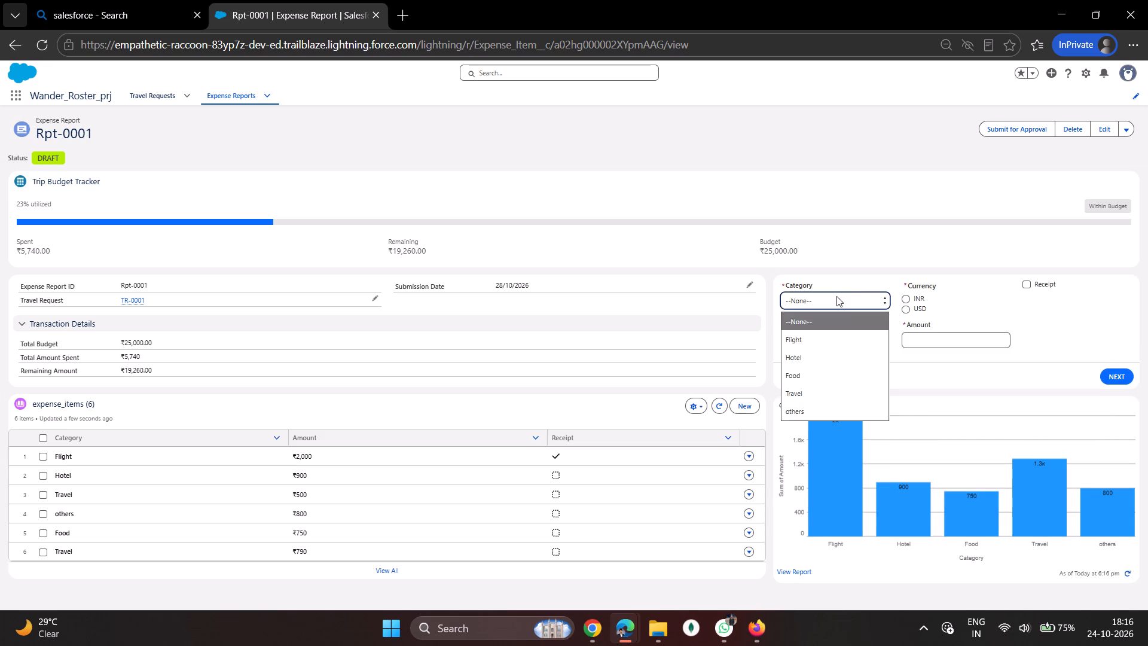
left_click(806, 373)
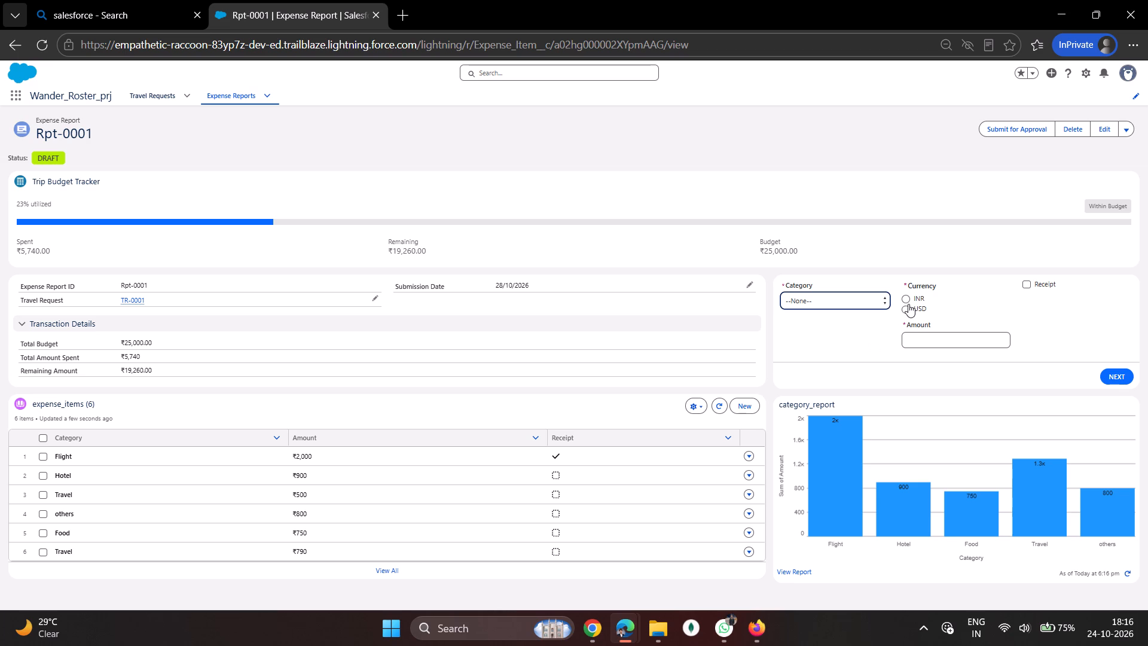
left_click(908, 304)
left_click(902, 292)
left_click(905, 303)
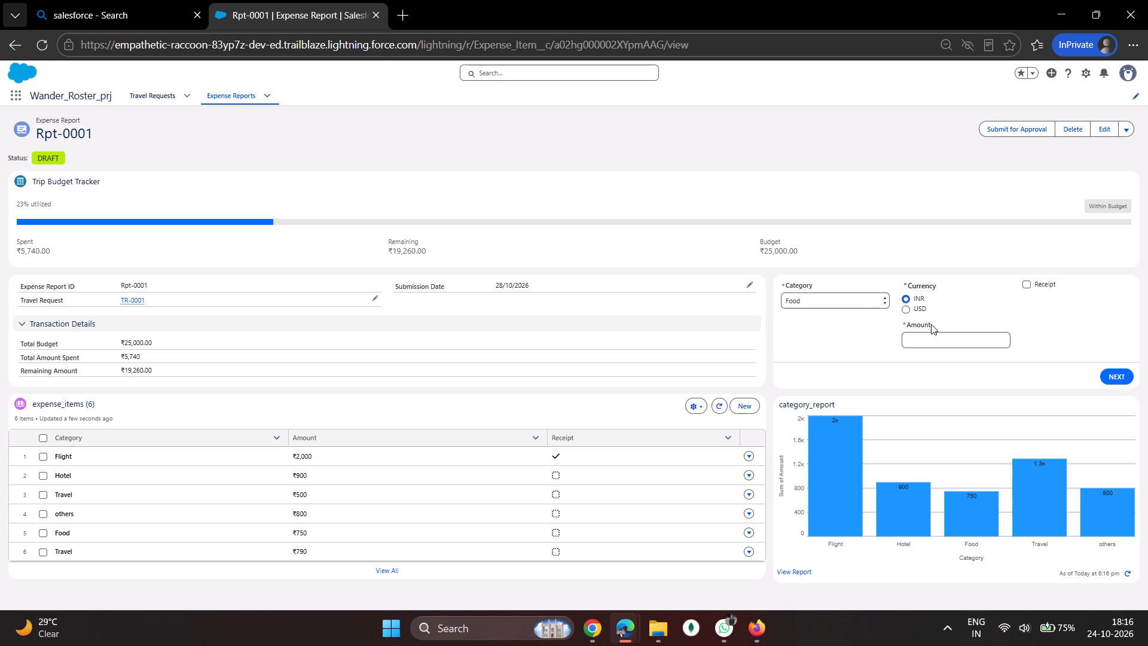
left_click(931, 324)
left_click(935, 342)
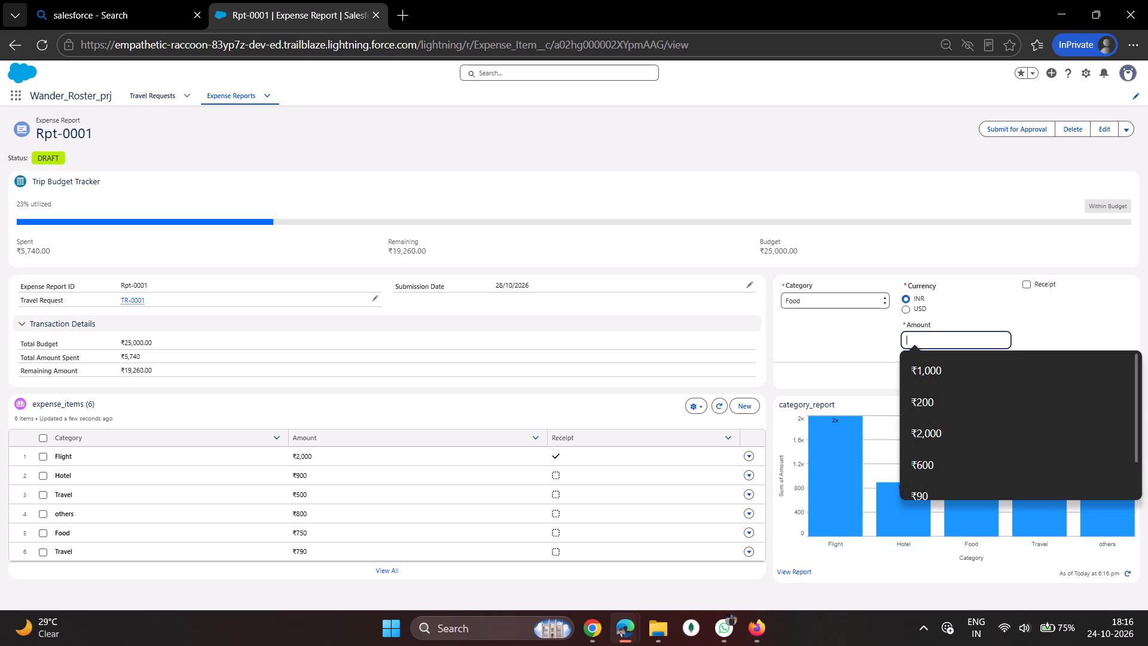
type("800")
left_click(1119, 370)
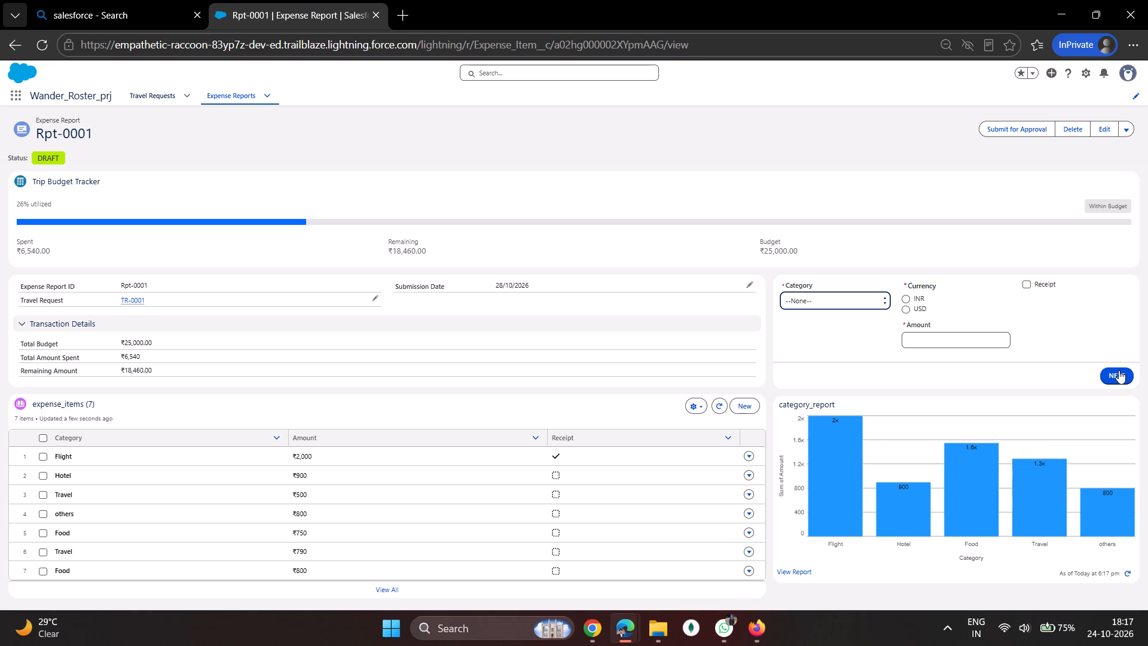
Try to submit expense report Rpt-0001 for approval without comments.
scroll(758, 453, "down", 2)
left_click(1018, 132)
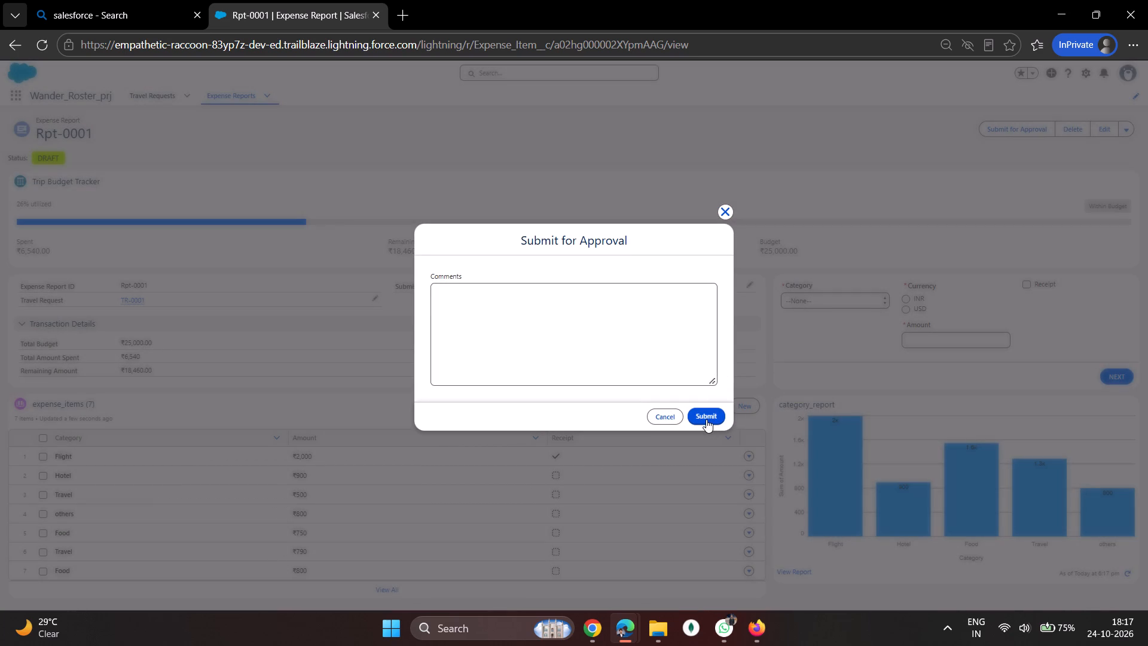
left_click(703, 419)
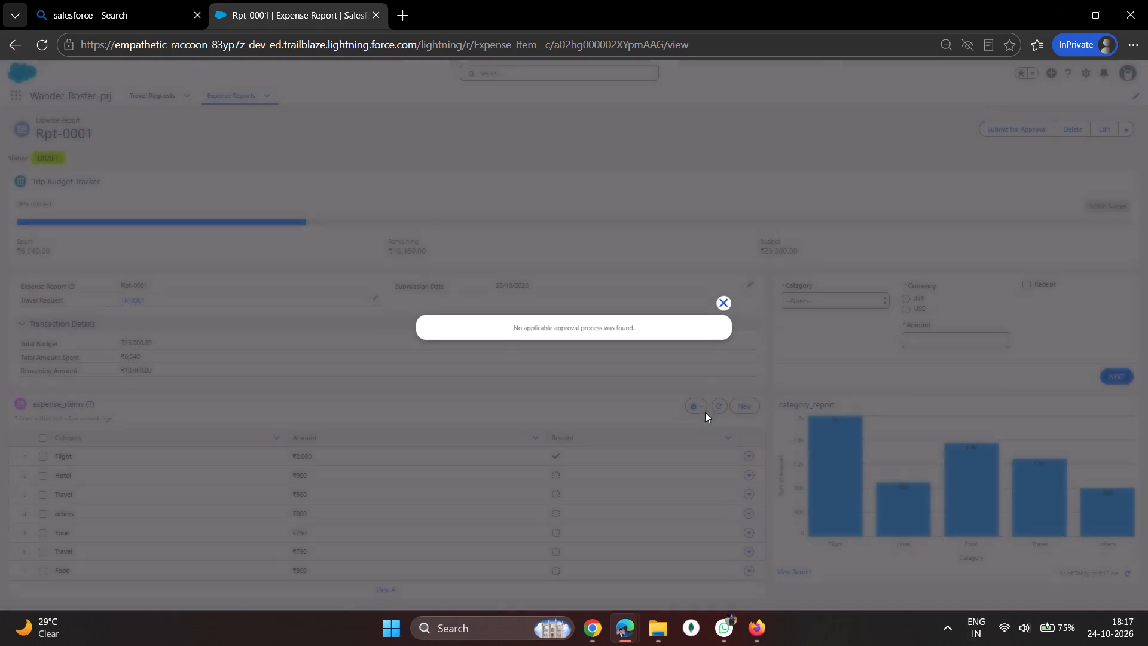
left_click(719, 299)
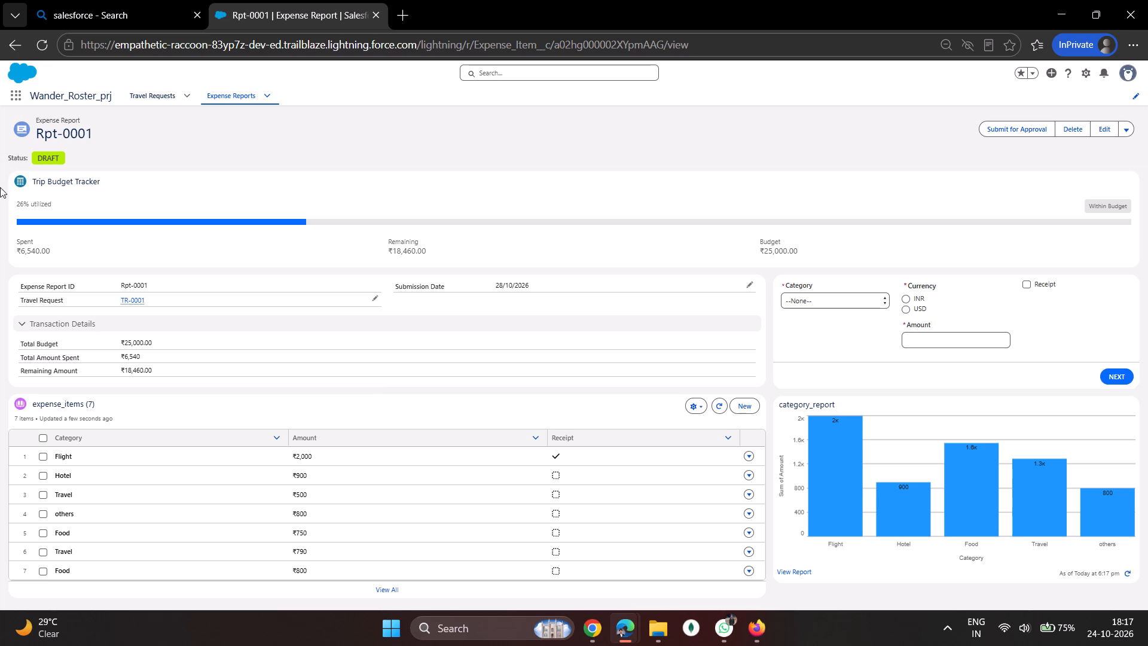
Set the approval status of travel request TR-0001 to Completed and save the record.
left_click(136, 100)
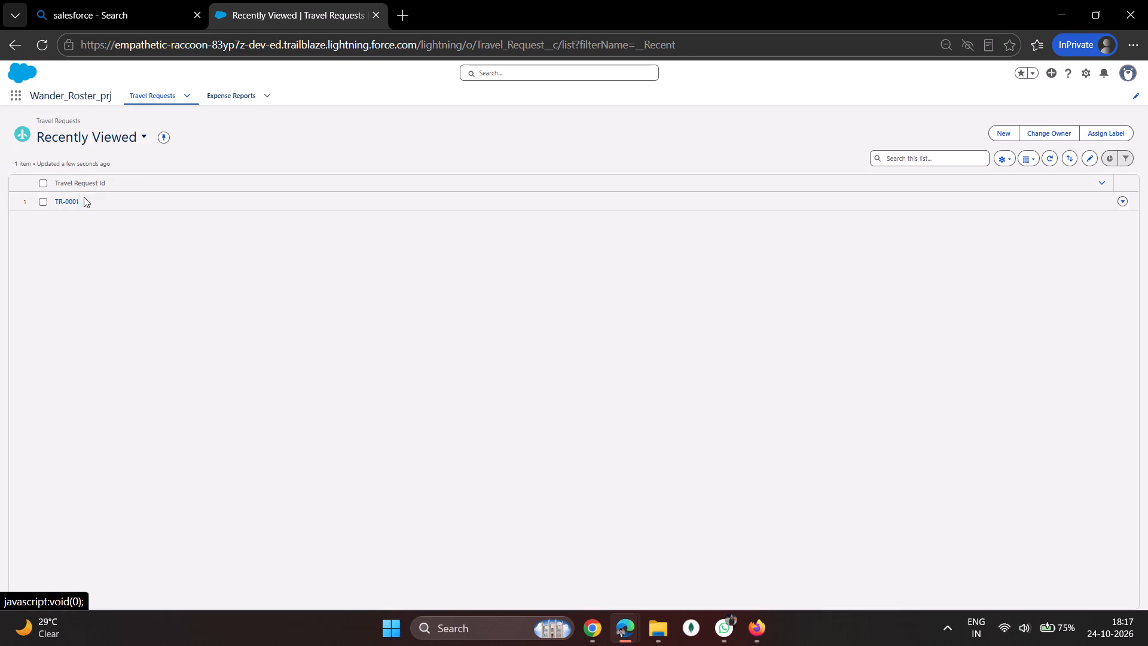
left_click(76, 200)
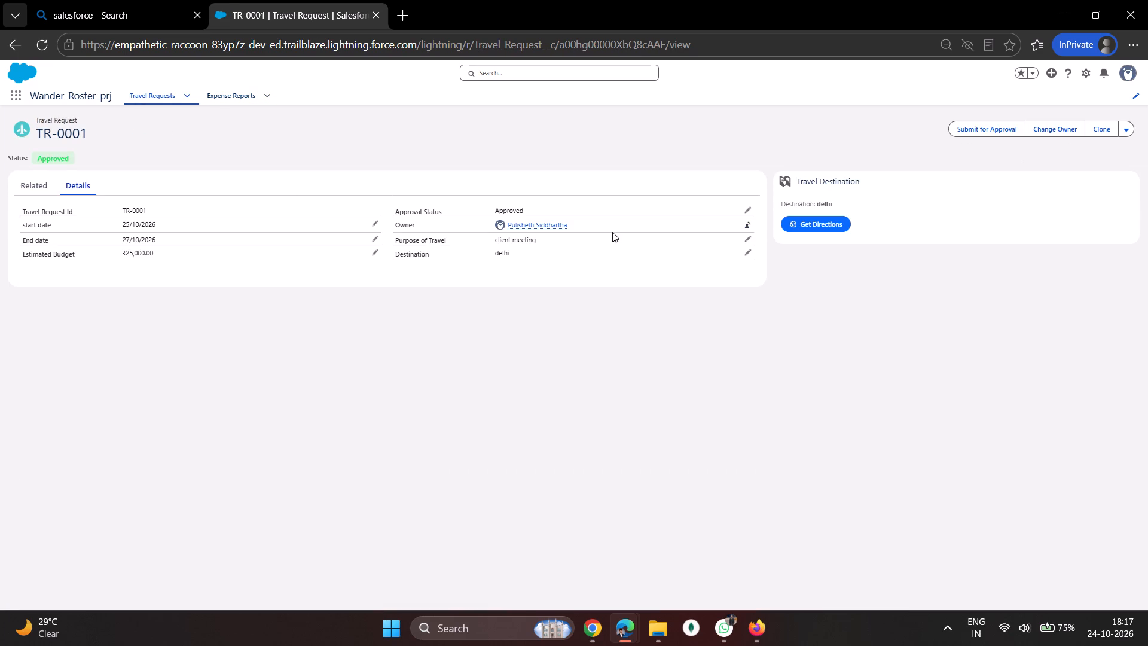
left_click(746, 209)
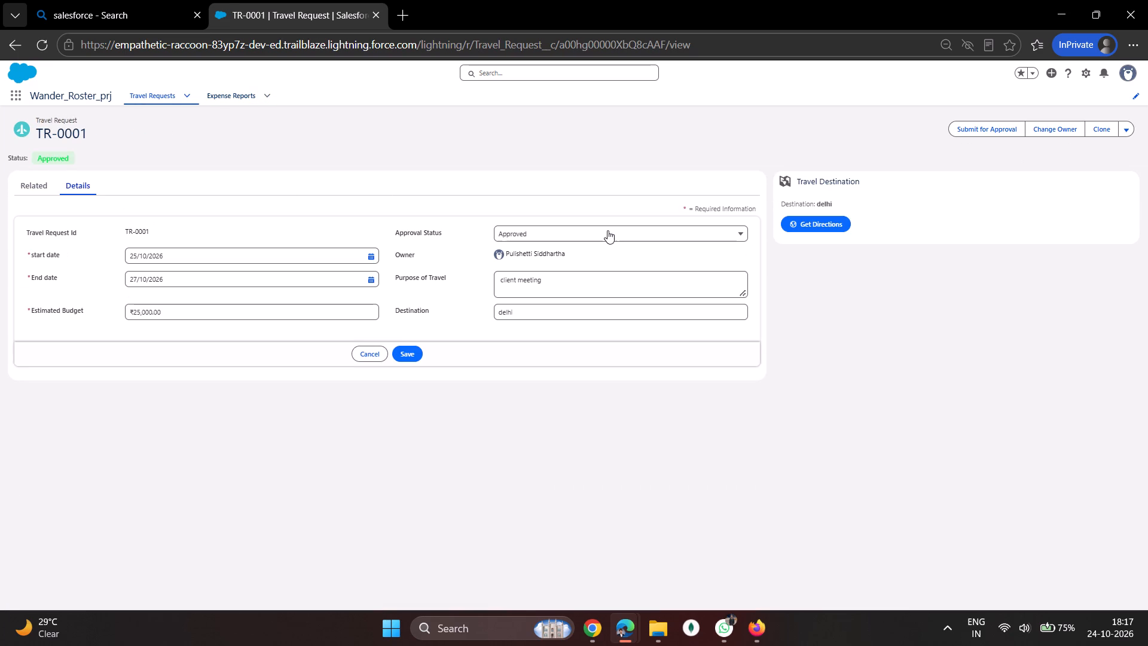
left_click(607, 230)
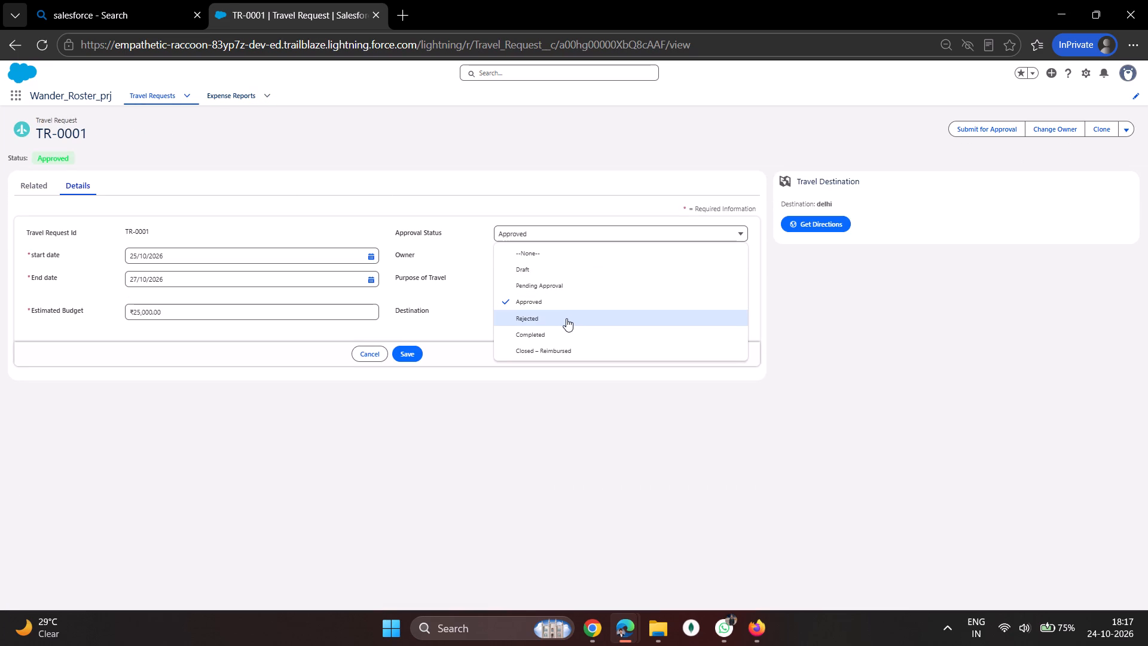
left_click(562, 333)
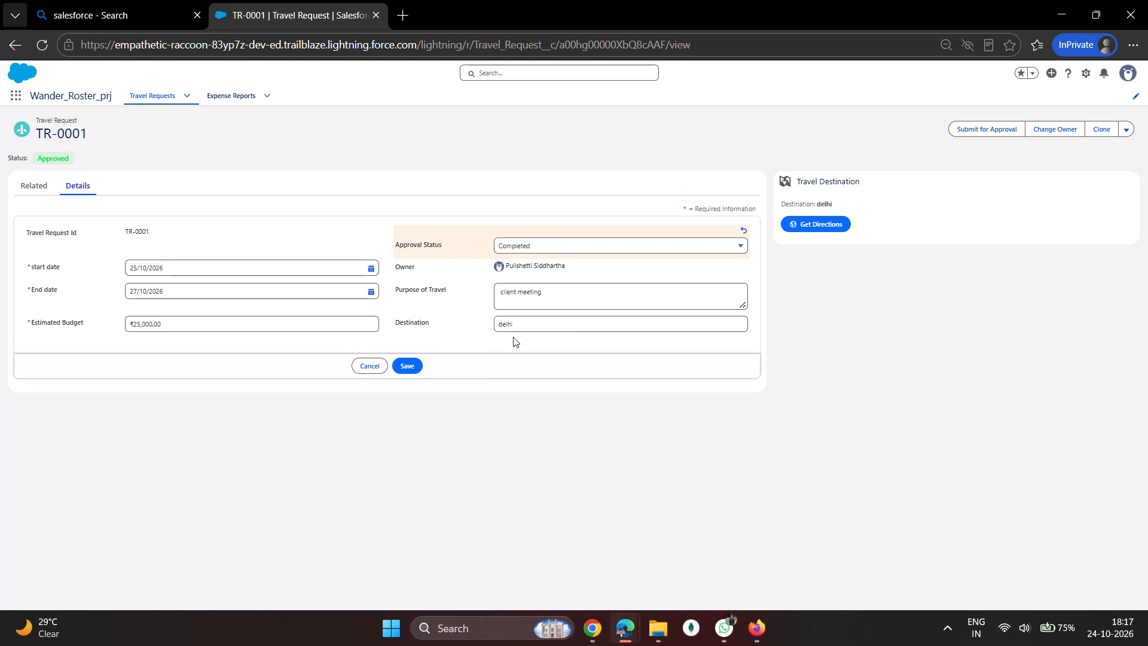
left_click(397, 365)
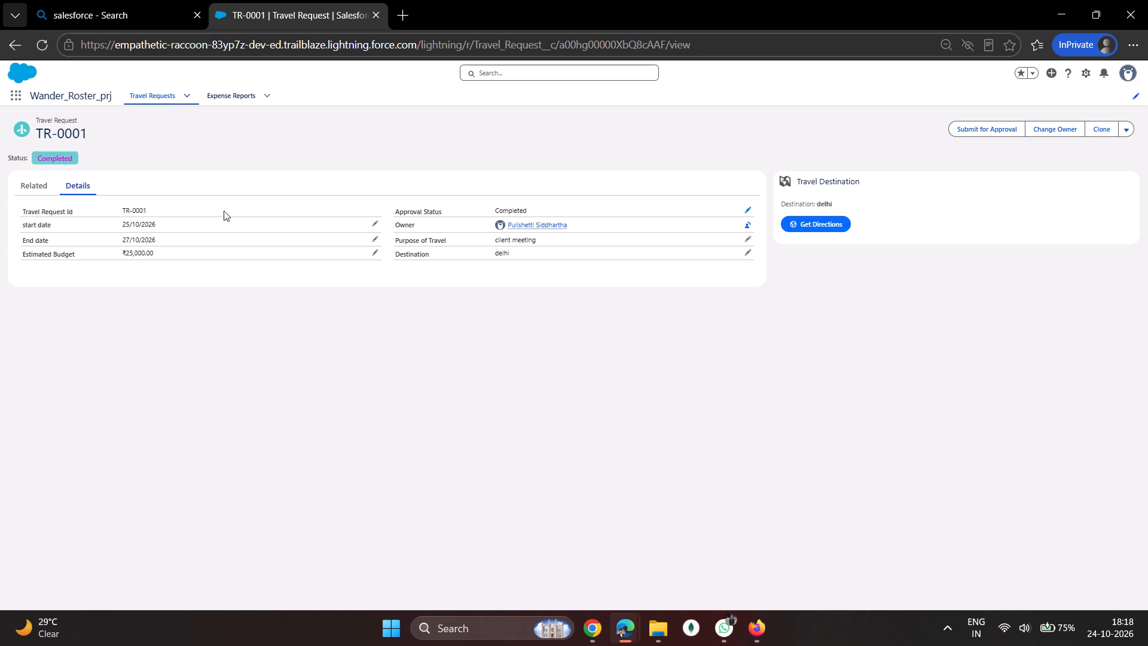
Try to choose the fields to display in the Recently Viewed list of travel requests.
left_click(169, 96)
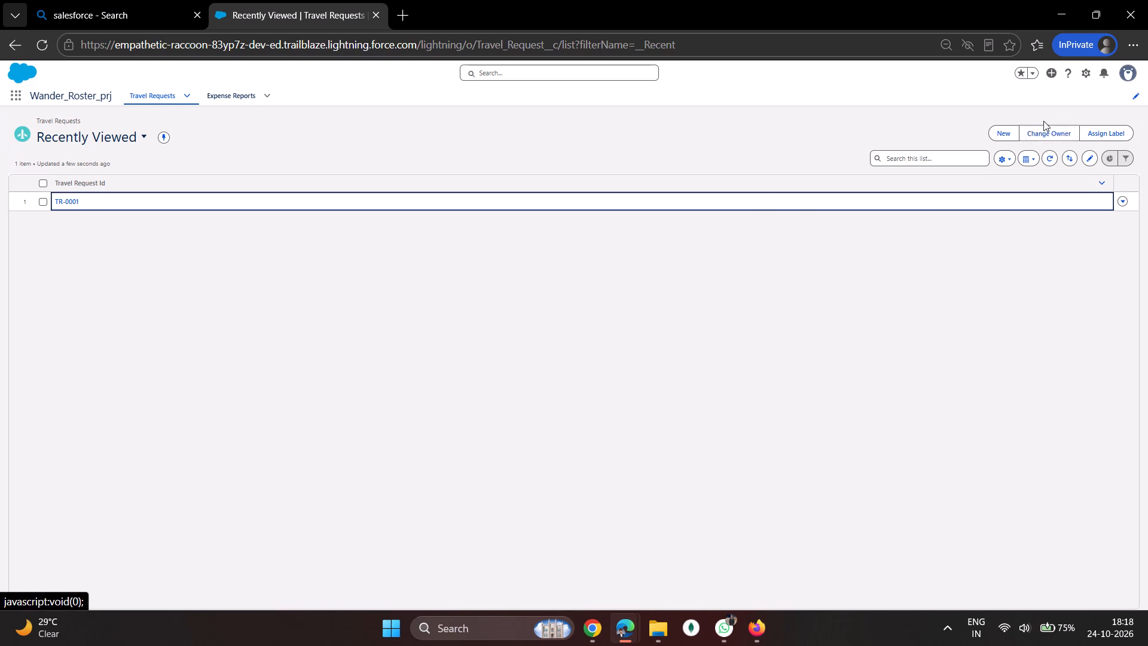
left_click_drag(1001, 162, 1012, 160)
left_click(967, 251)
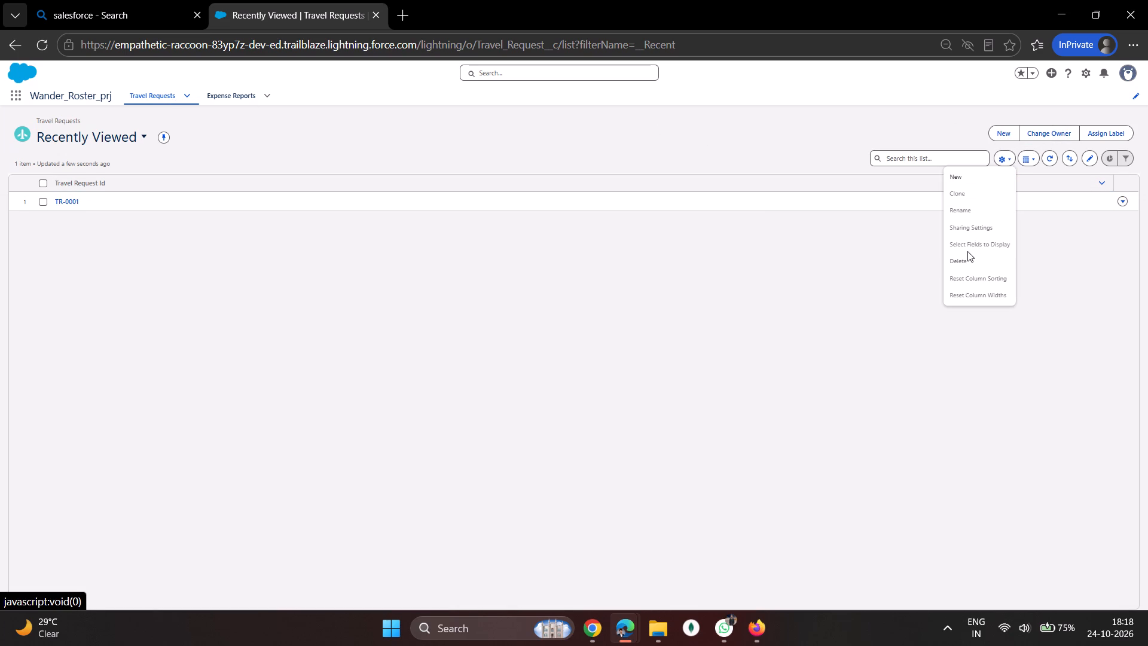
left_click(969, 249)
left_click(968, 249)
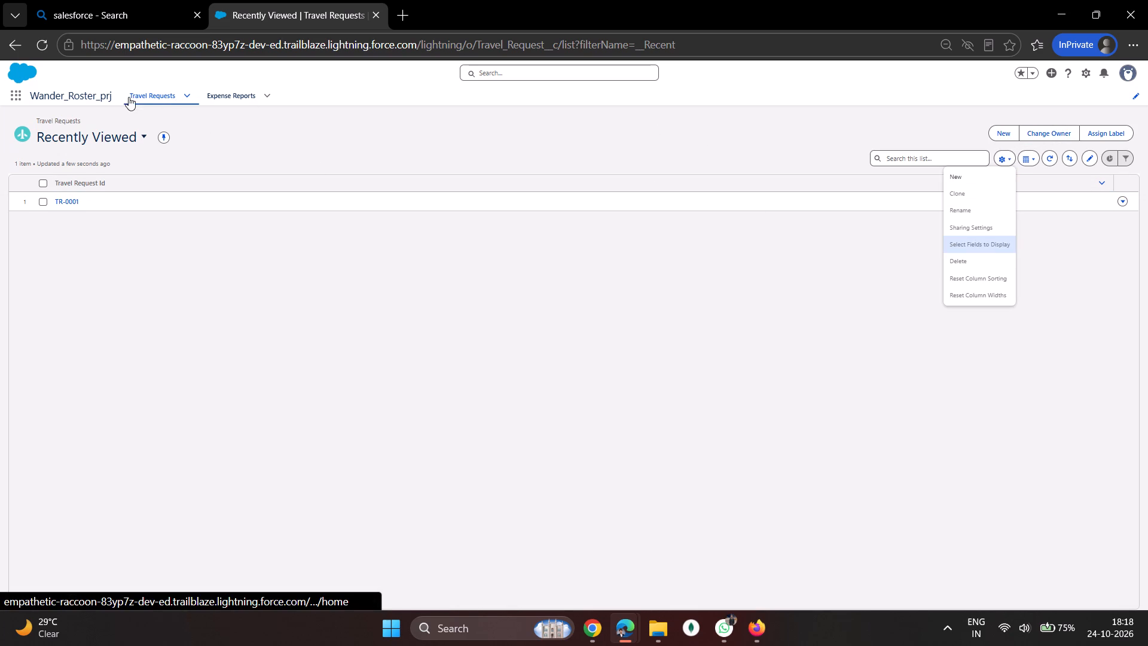
Switch the travel requests list to the All view.
left_click(135, 118)
left_click(128, 130)
left_click(108, 201)
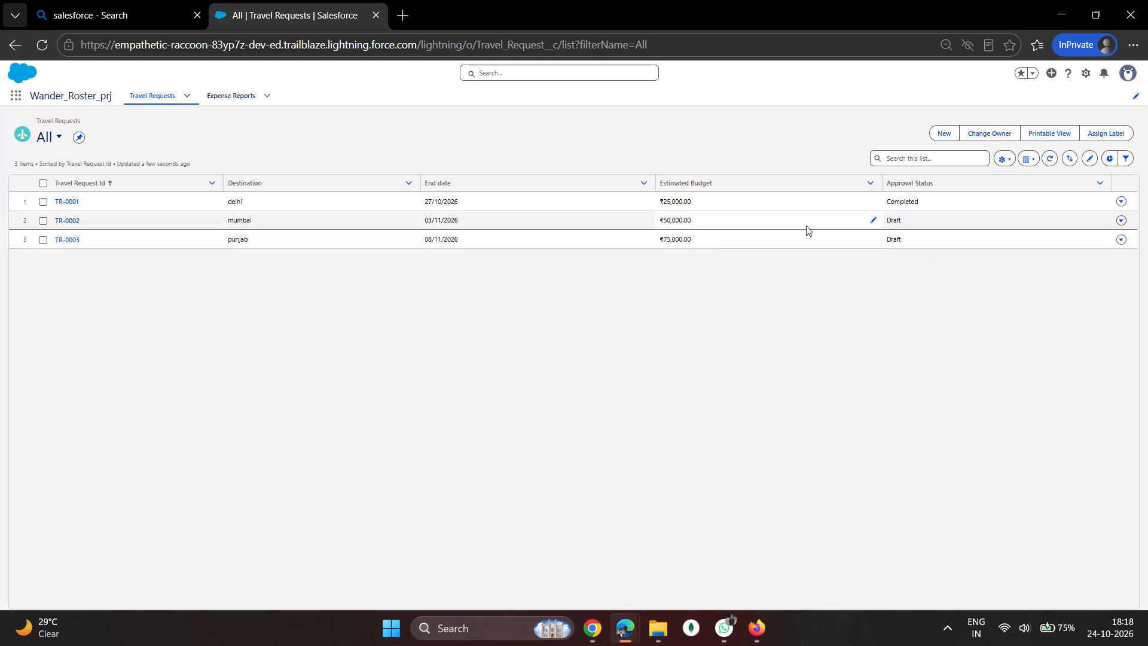
Switch the expense reports list to the All view and pin it as the default.
left_click(224, 85)
left_click(228, 92)
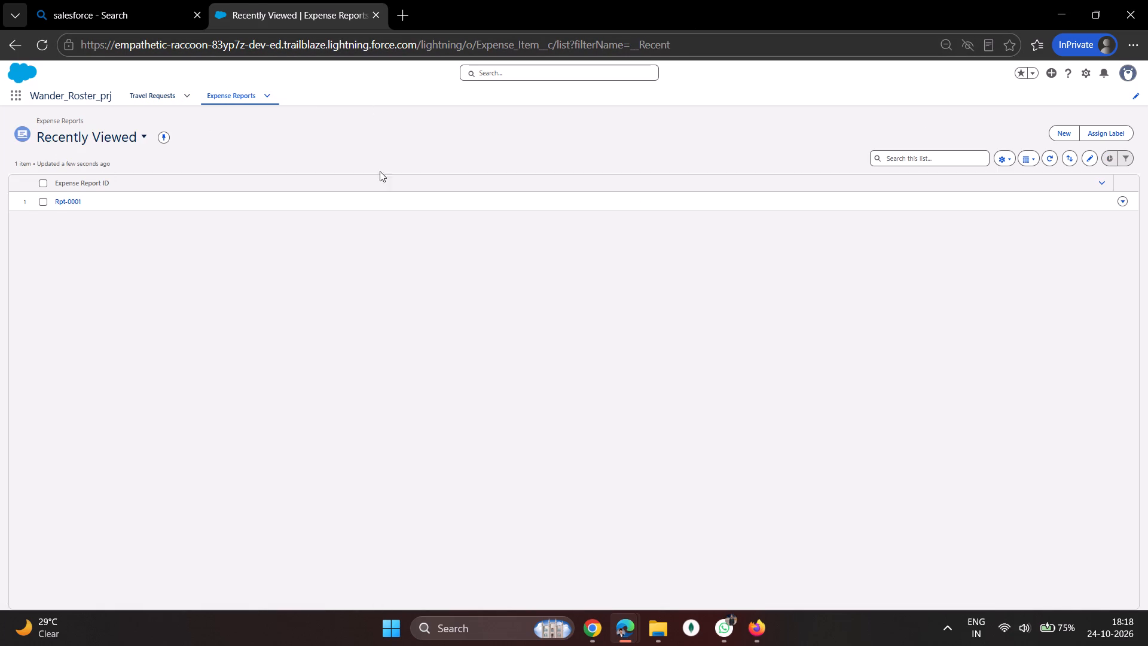
left_click(134, 136)
left_click(61, 205)
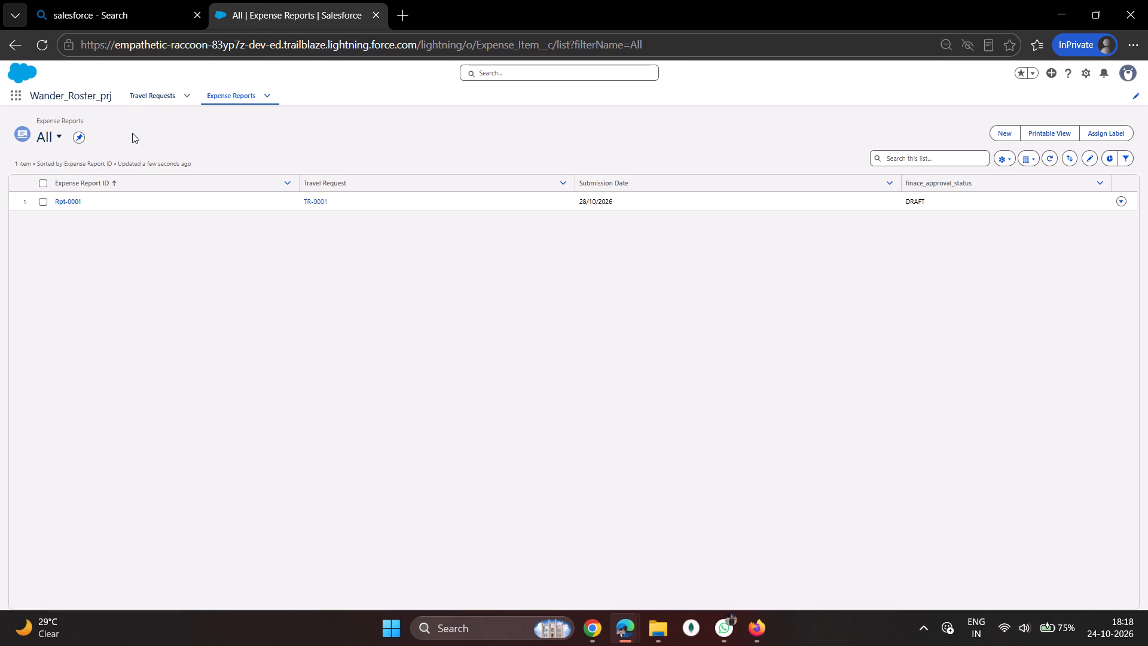
left_click(83, 137)
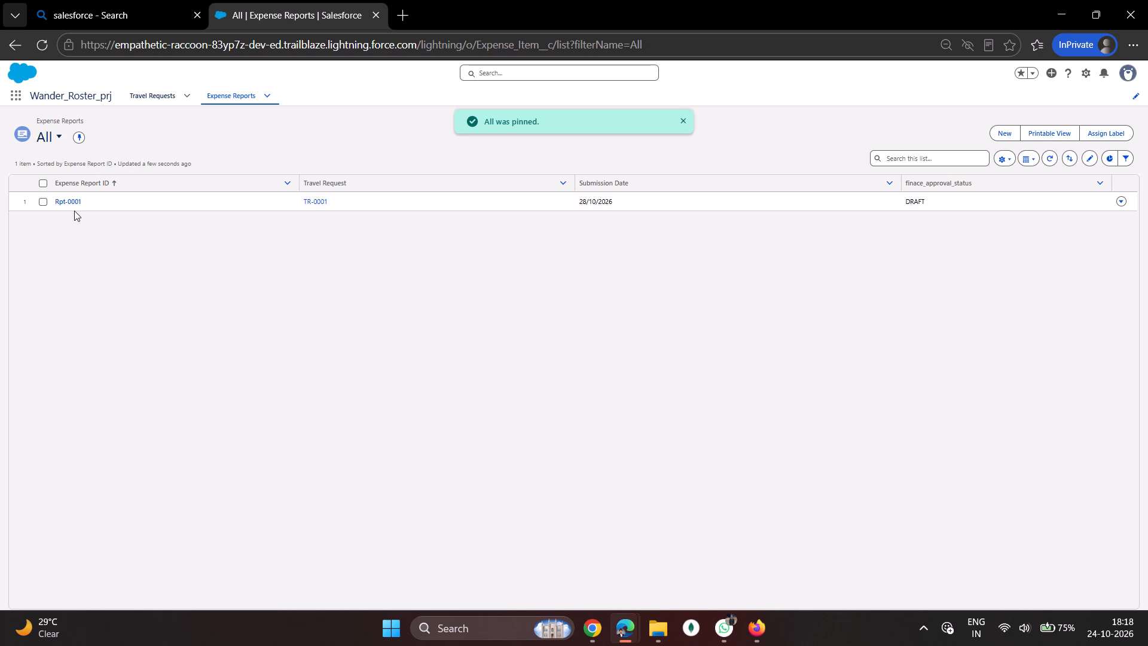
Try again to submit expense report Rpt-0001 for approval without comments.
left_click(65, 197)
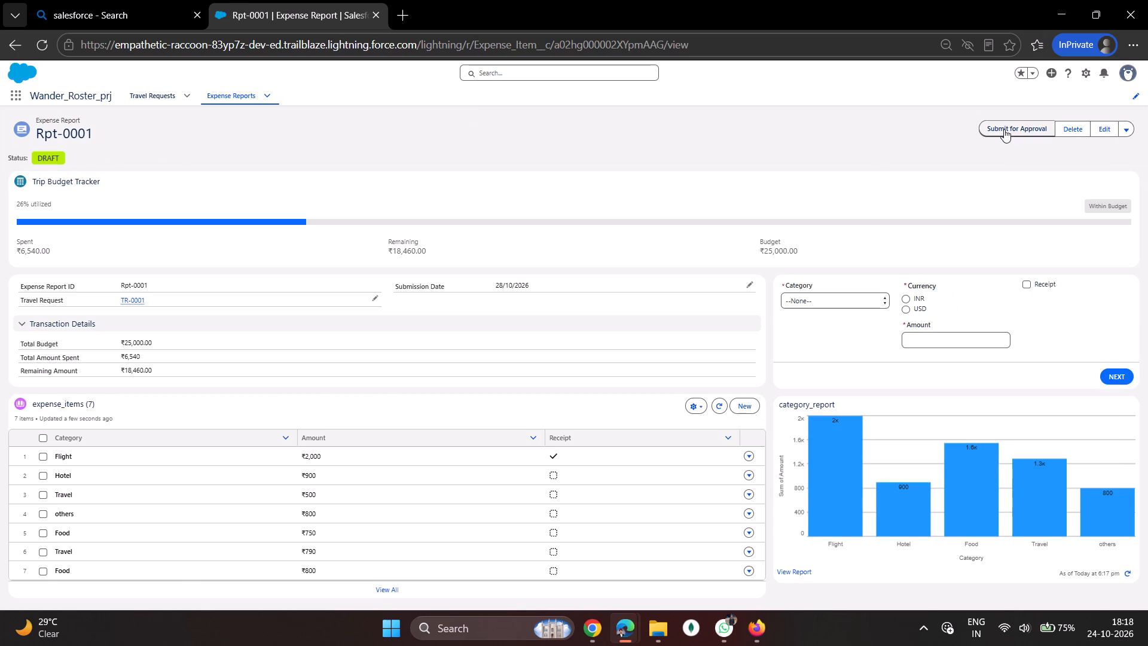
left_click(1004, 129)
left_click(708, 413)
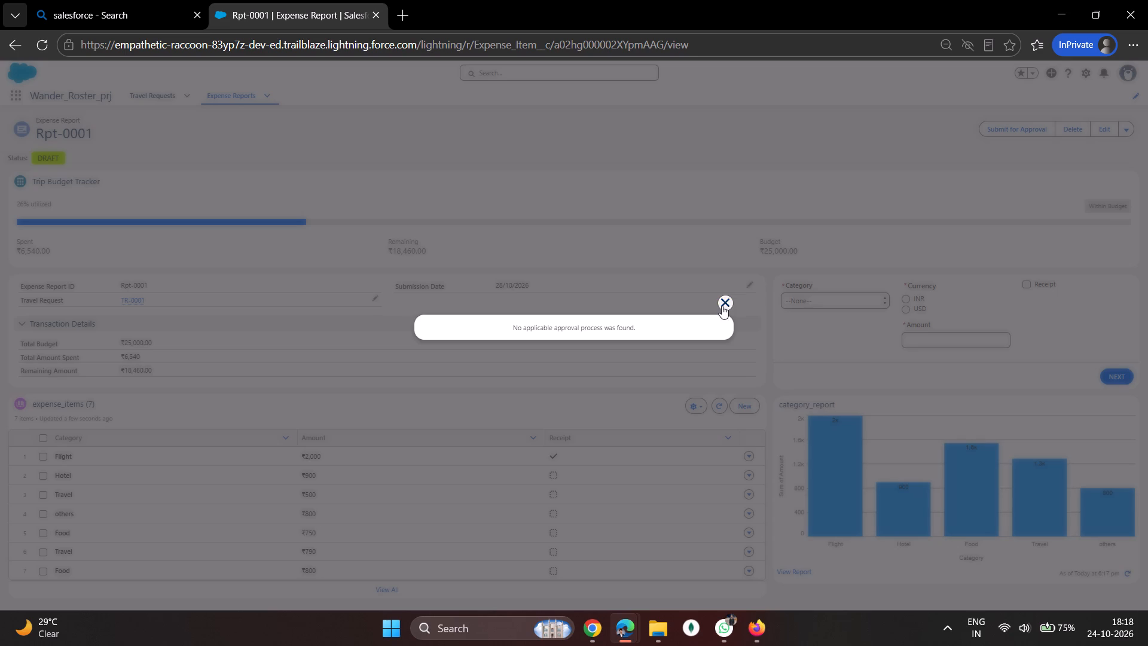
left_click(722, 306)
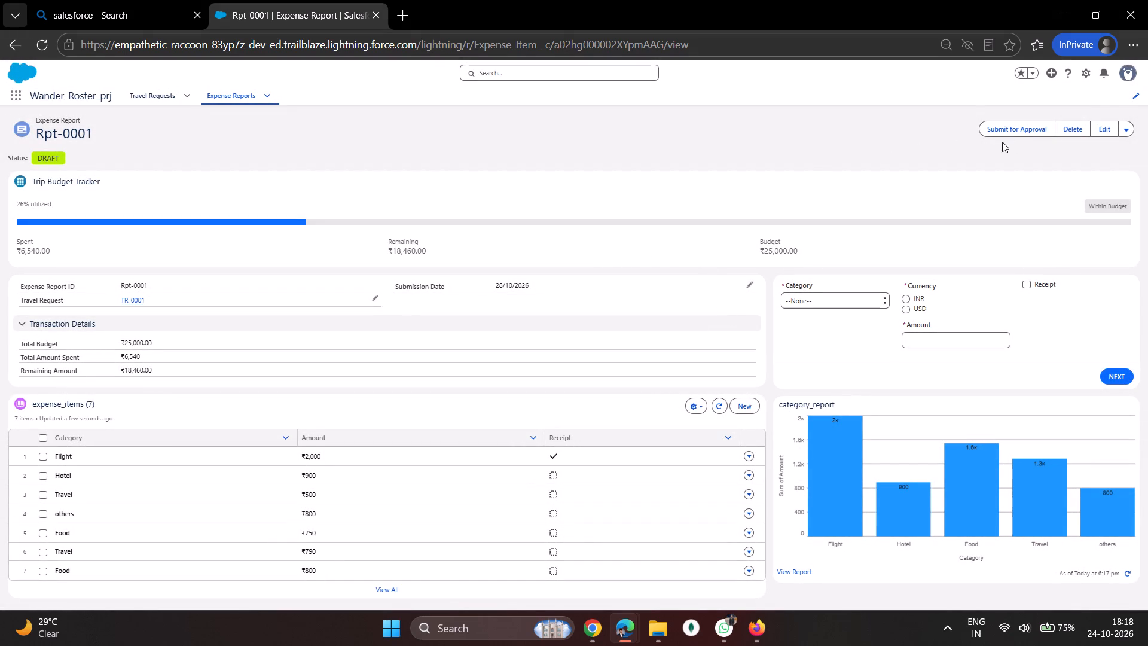
Open travel request TR-0001 to check its details and approval status.
scroll(611, 613, "down", 4)
left_click(138, 98)
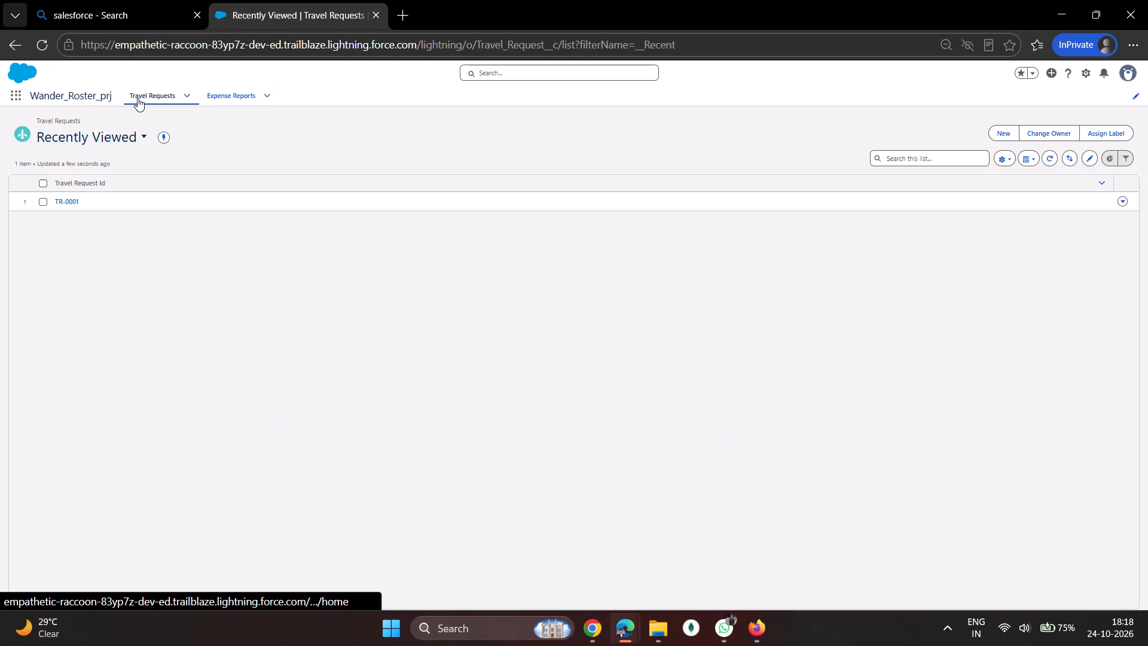
left_click(77, 203)
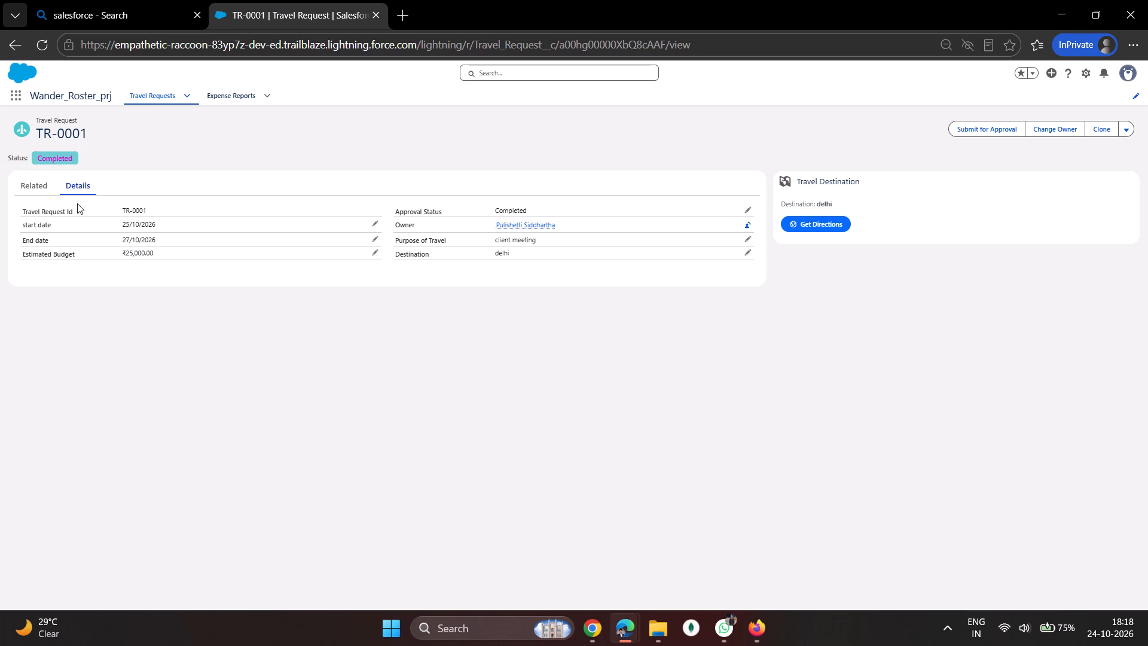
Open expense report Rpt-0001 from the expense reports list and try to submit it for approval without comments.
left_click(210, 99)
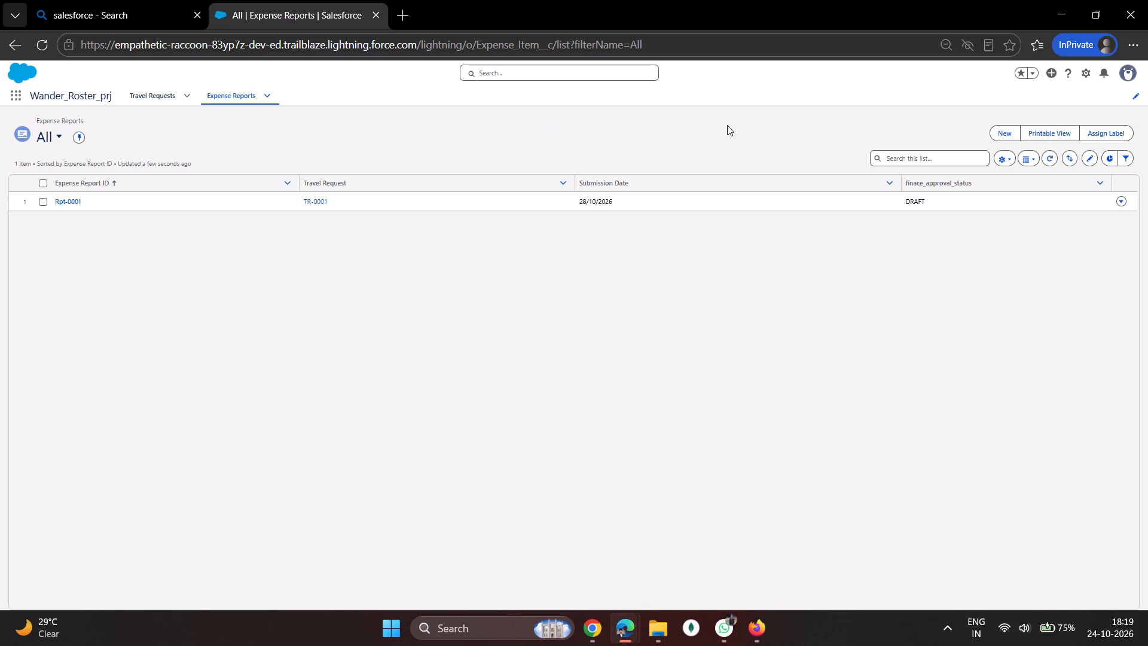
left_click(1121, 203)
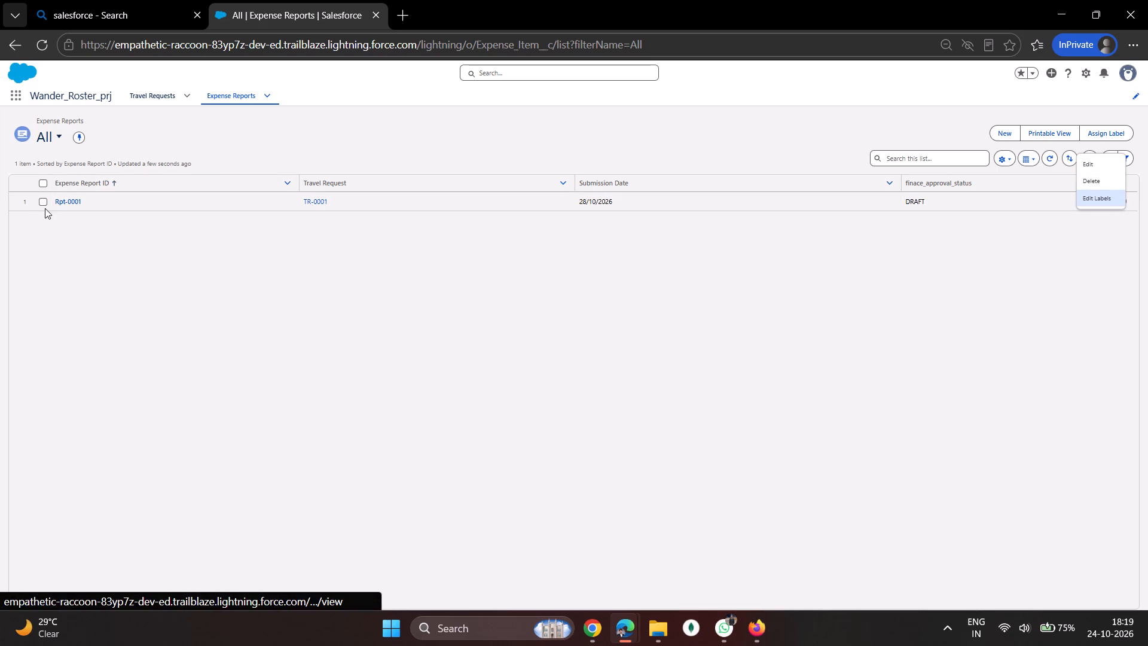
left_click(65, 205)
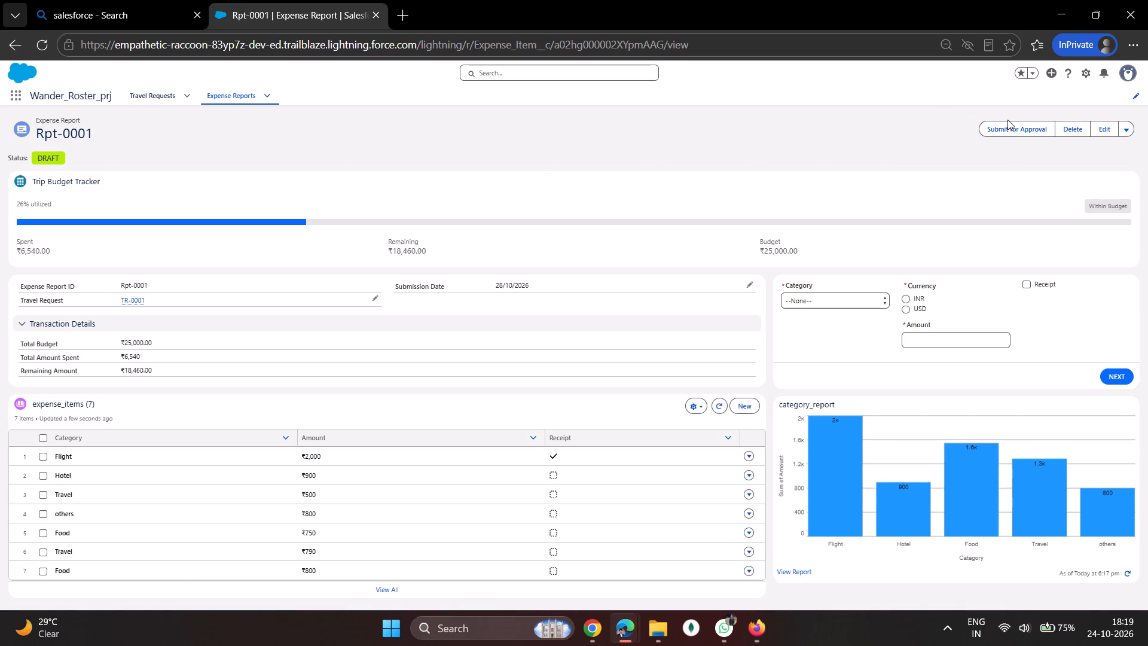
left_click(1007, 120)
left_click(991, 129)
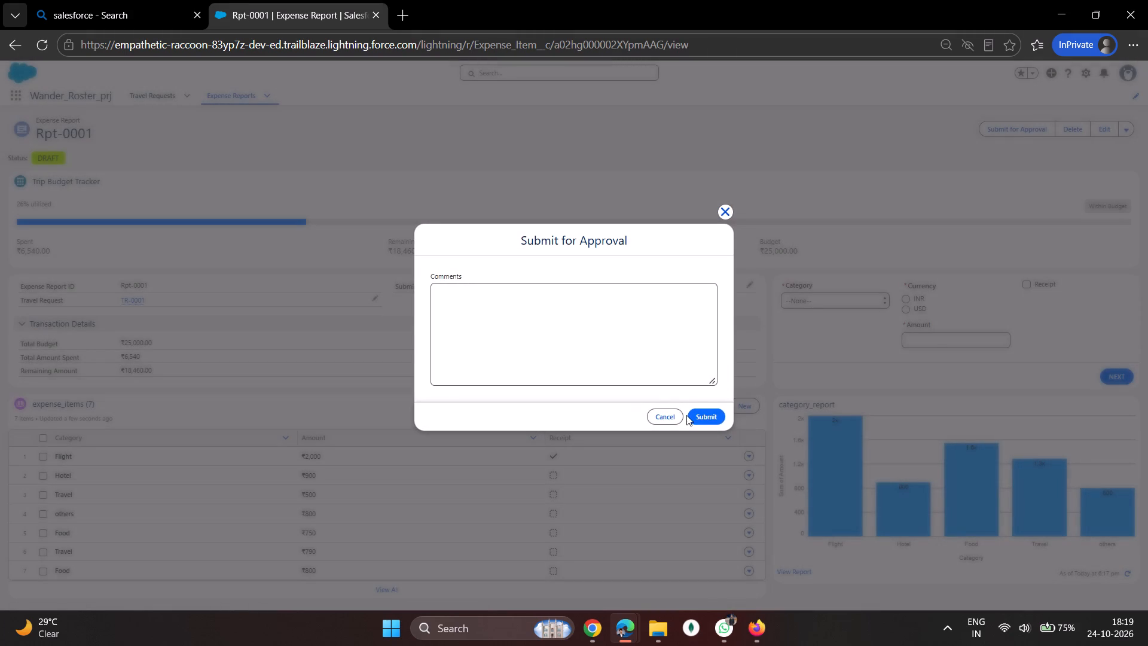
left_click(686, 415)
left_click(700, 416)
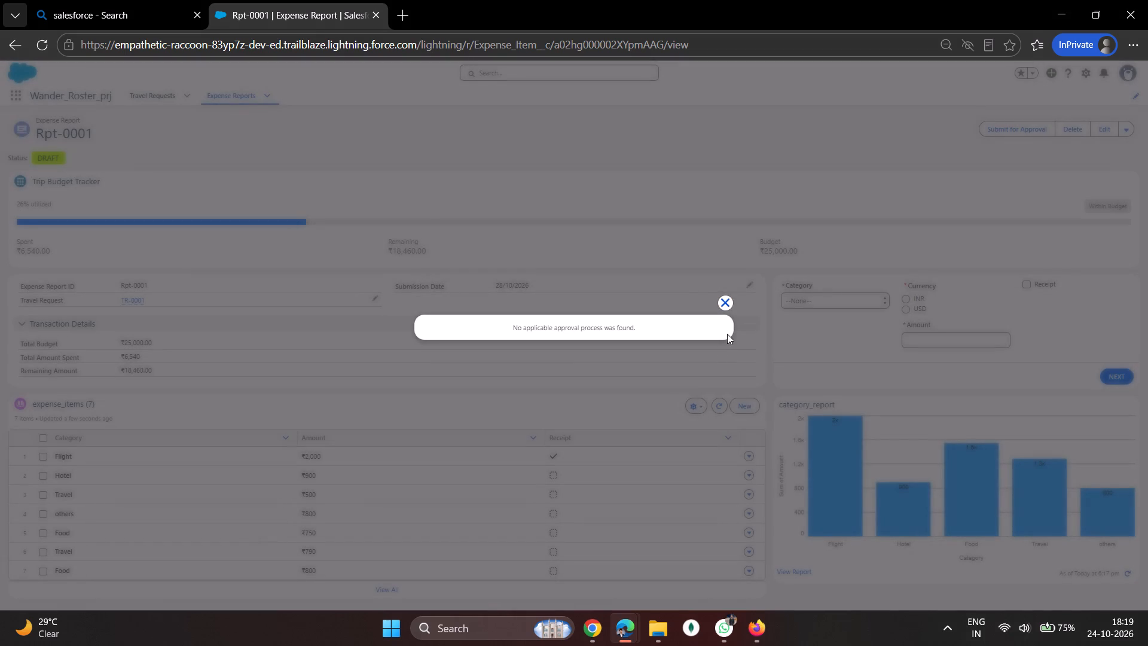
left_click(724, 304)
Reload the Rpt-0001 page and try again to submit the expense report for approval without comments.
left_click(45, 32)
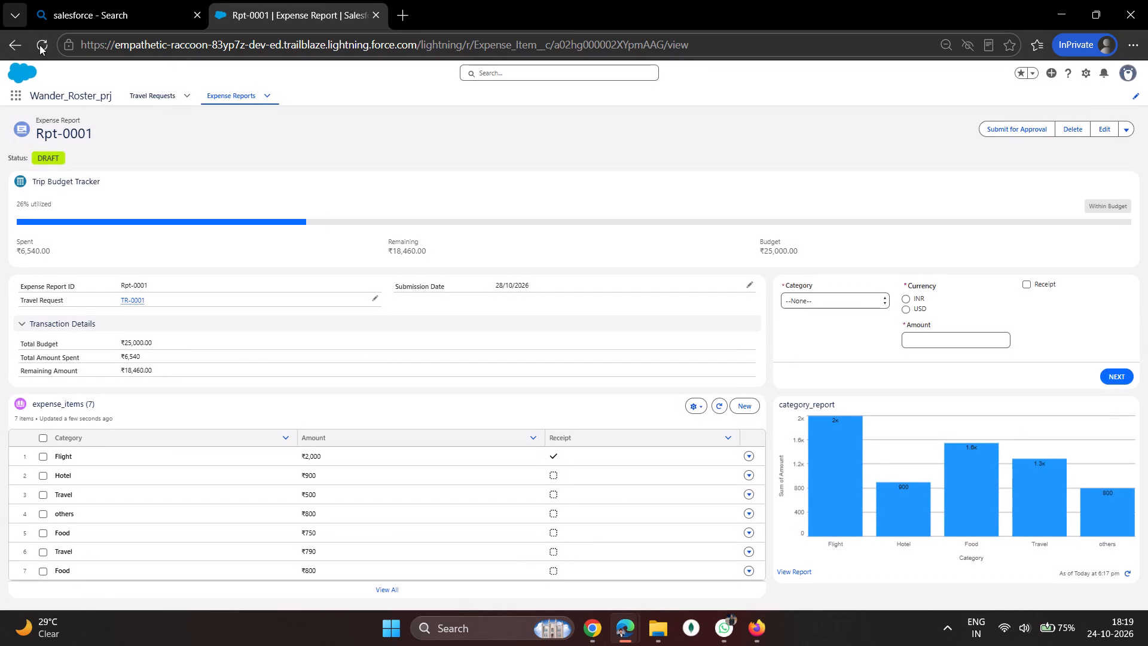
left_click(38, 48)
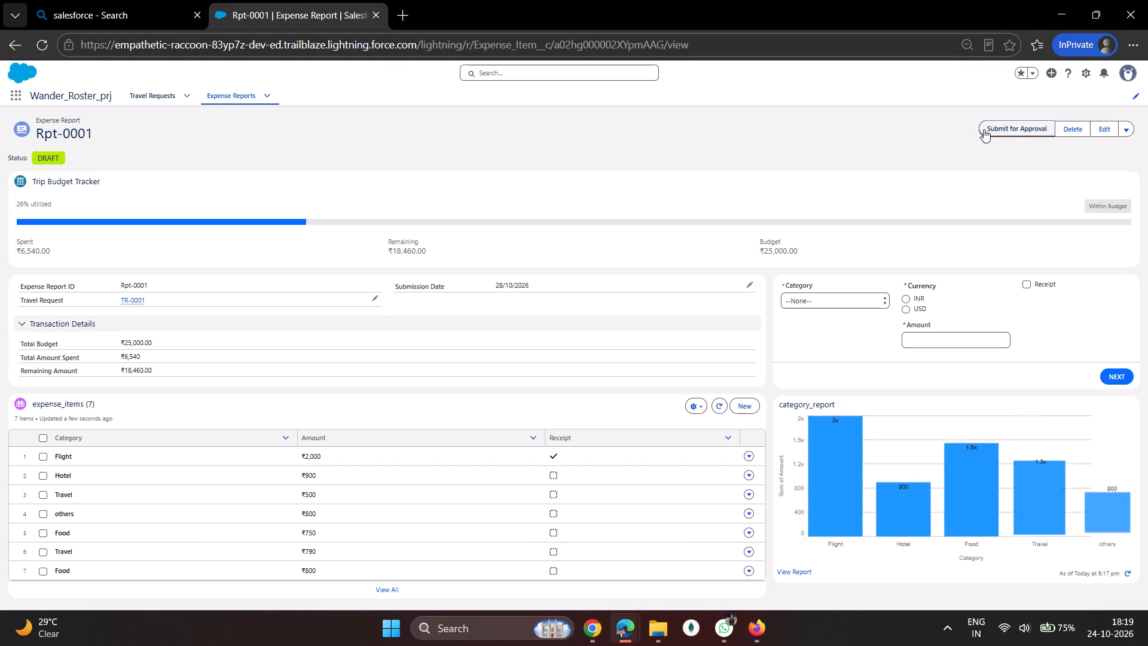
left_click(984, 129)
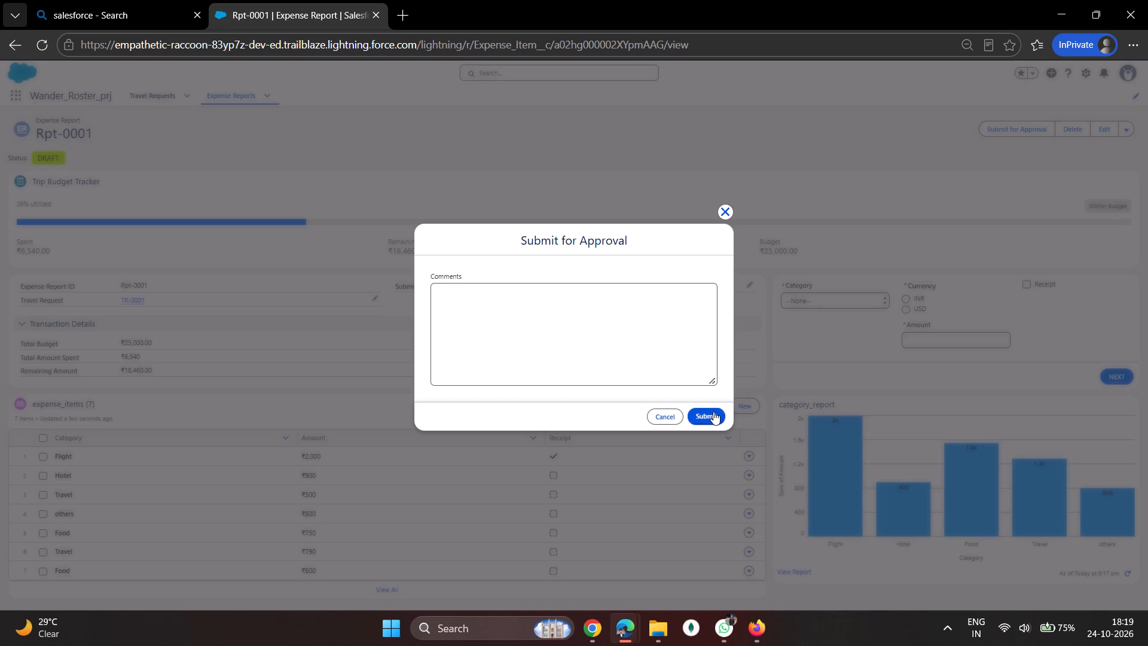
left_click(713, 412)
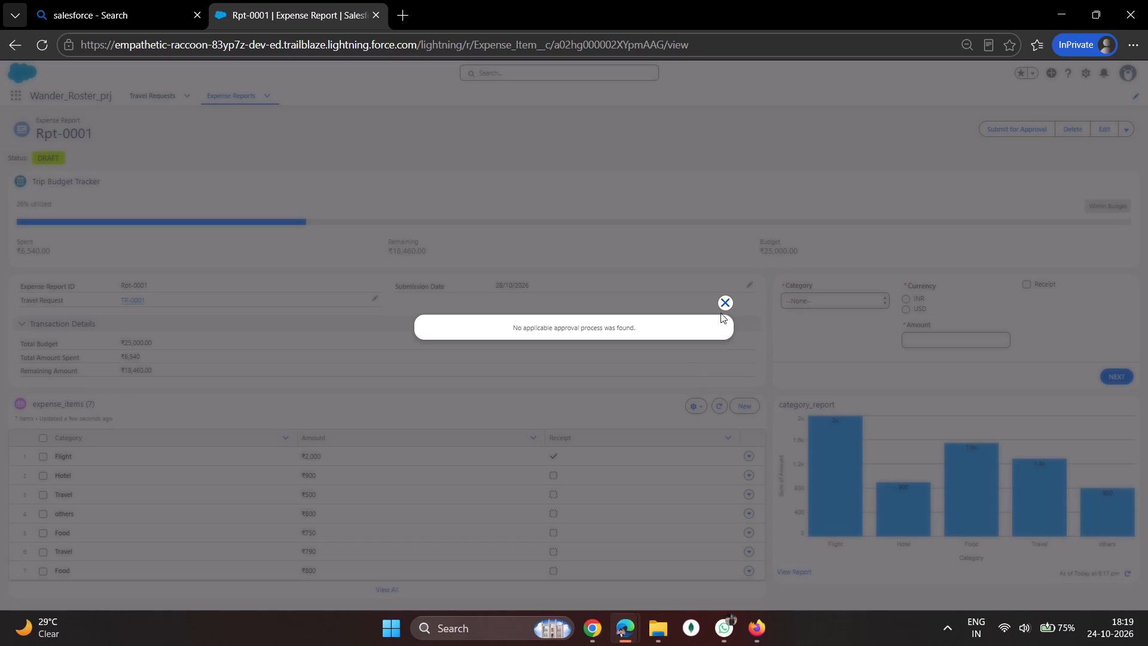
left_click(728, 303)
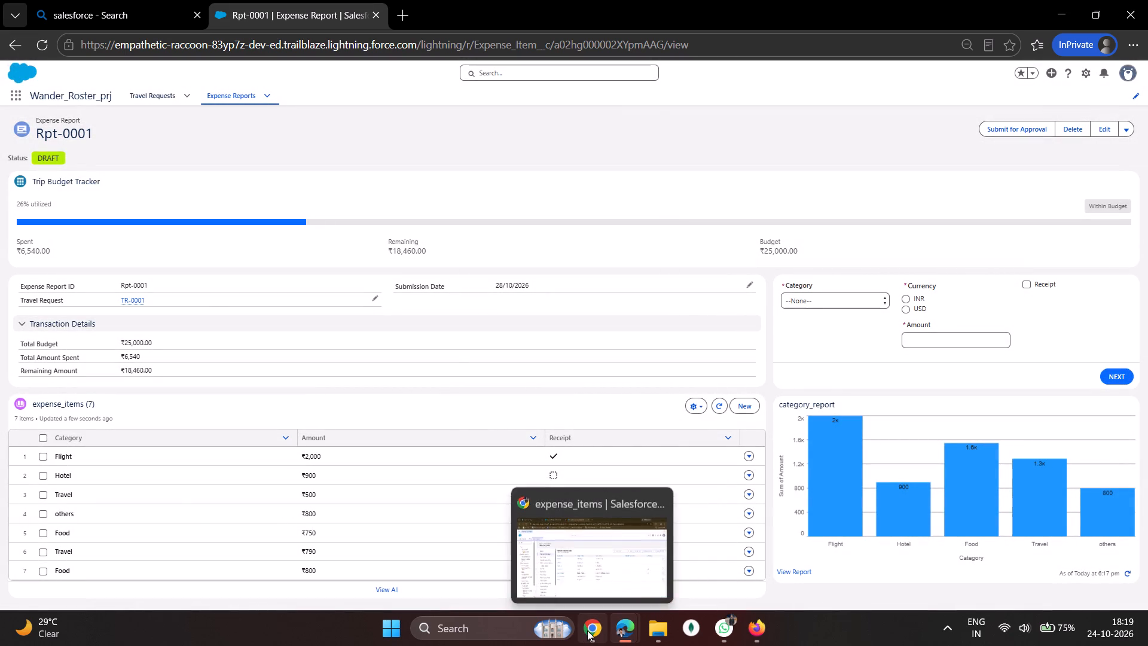
Switch to the Salesforce session in Google Chrome, open expense report Rpt-0001 and submit it for approval without comments.
left_click(549, 551)
left_click(287, 4)
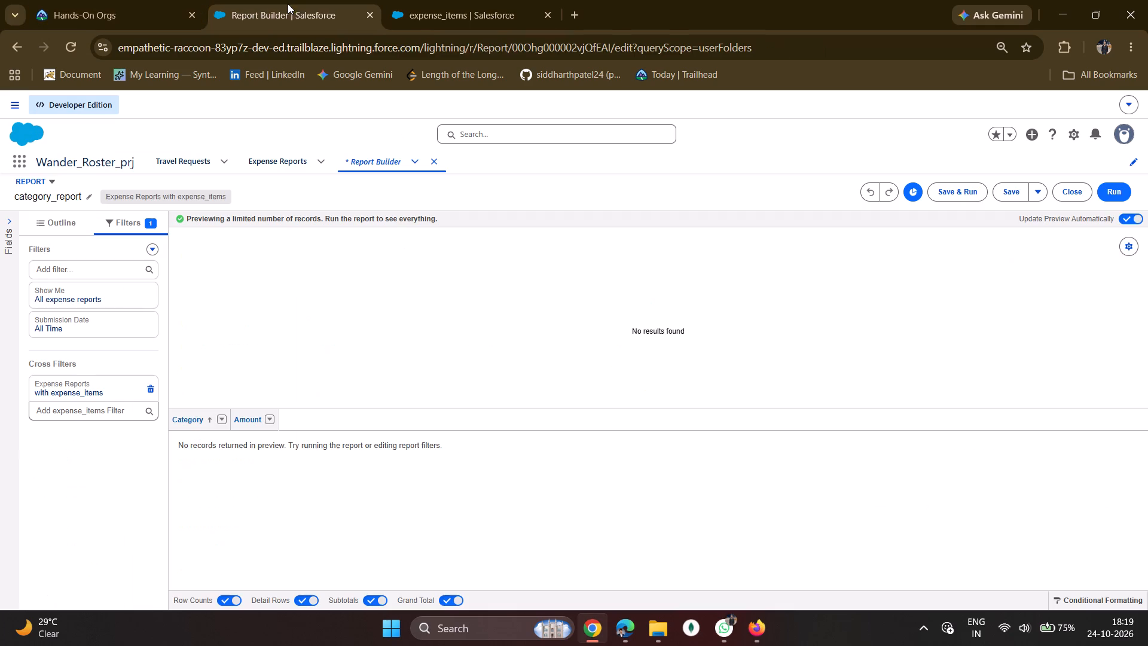
left_click(185, 170)
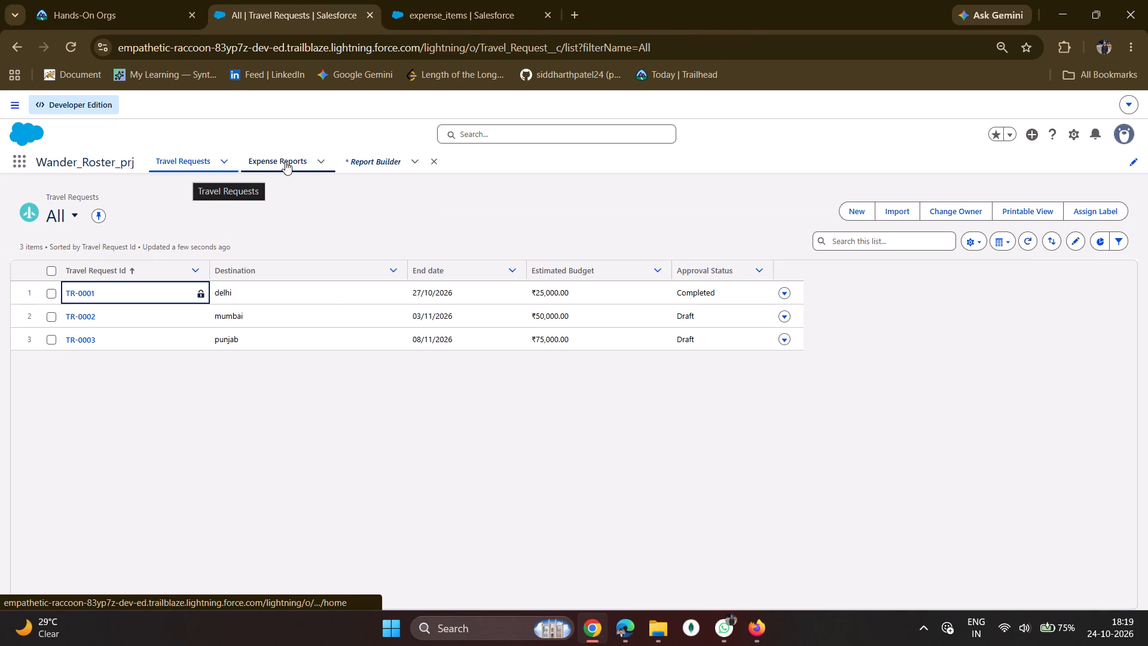
left_click(285, 161)
left_click(91, 290)
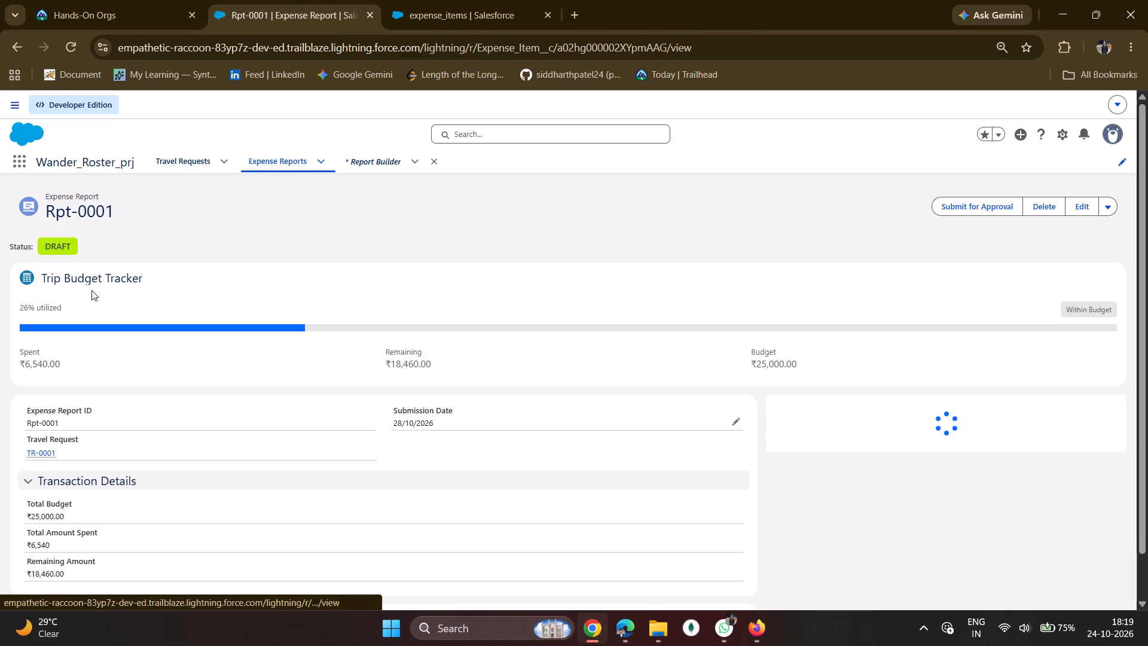
left_click(953, 206)
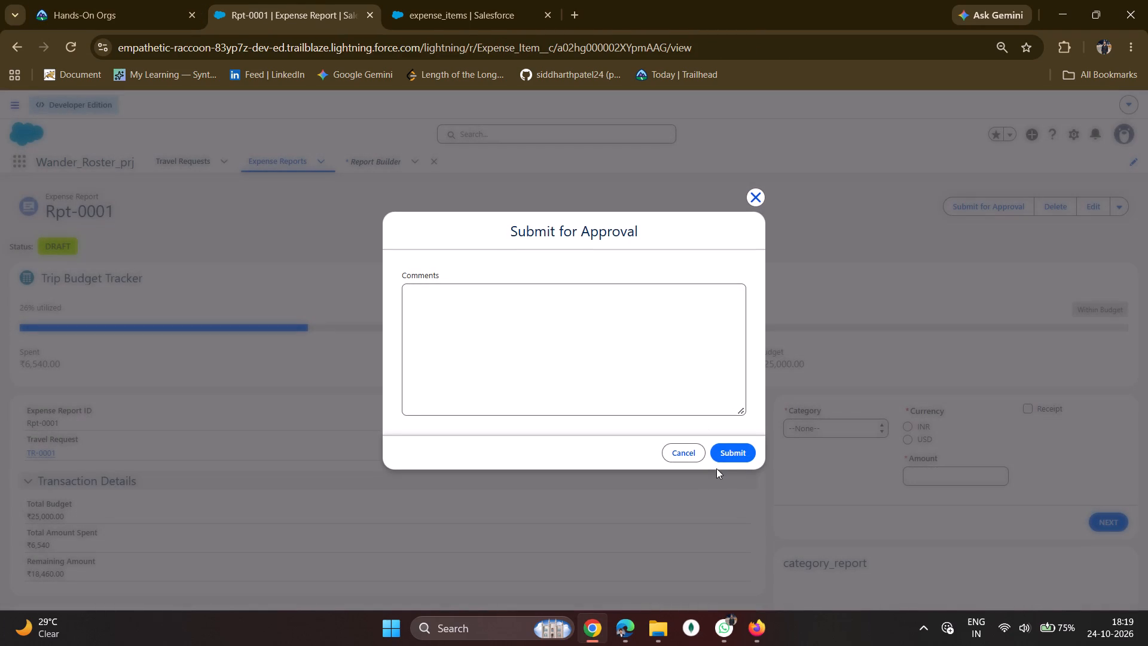
left_click_drag(718, 462, 725, 462)
left_click(725, 462)
left_click(731, 447)
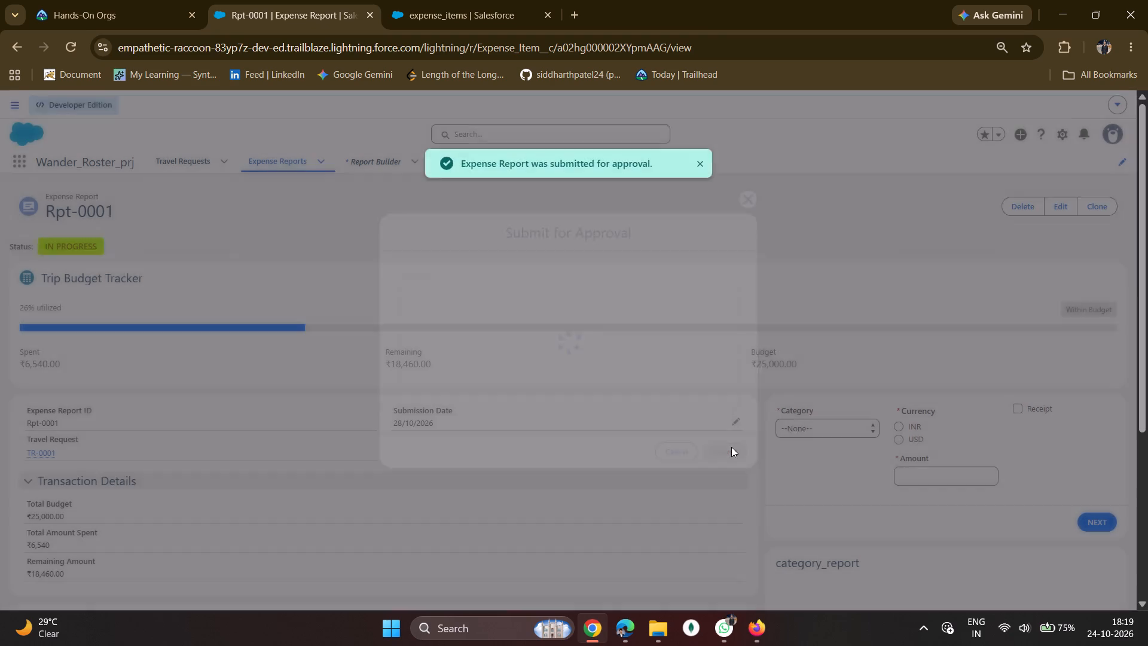
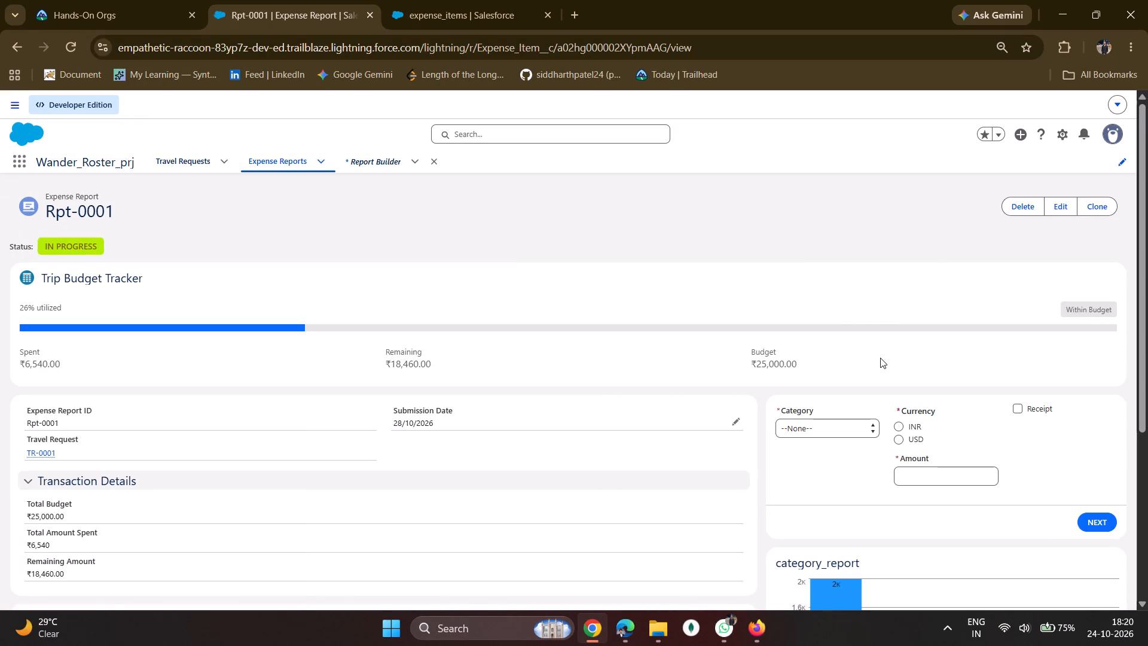
Search Setup for permission sets, filter the list to names starting with E and open the emp1_access permission set.
scroll(880, 358, "up", 1)
left_click(403, 13)
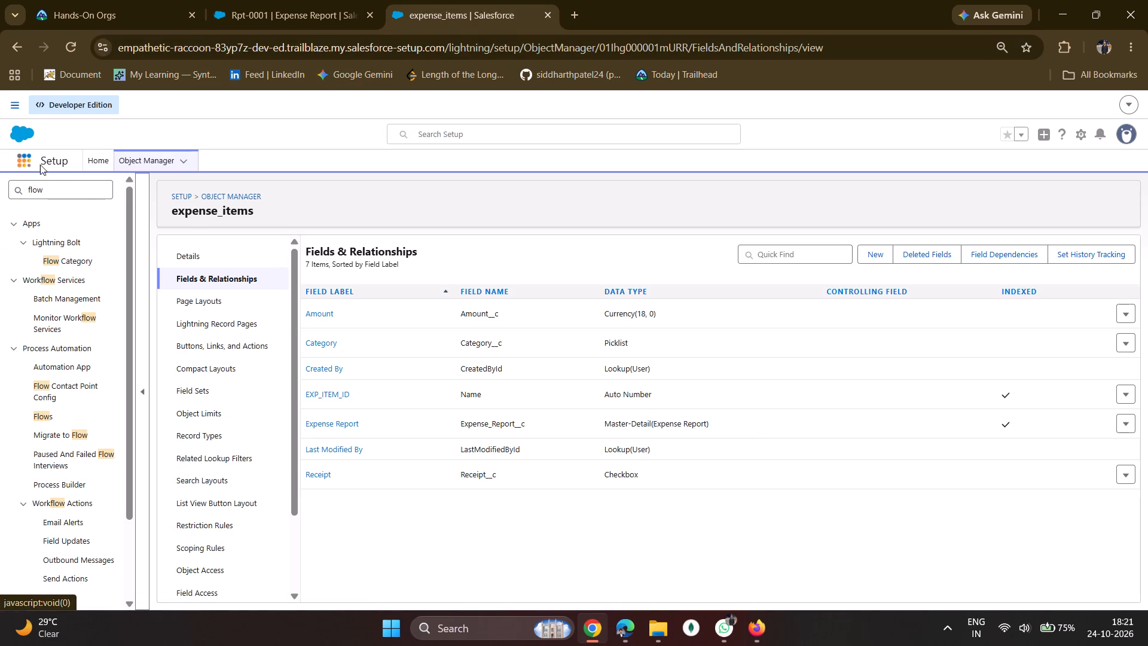
left_click_drag(55, 190, 0, 196)
type("permisi")
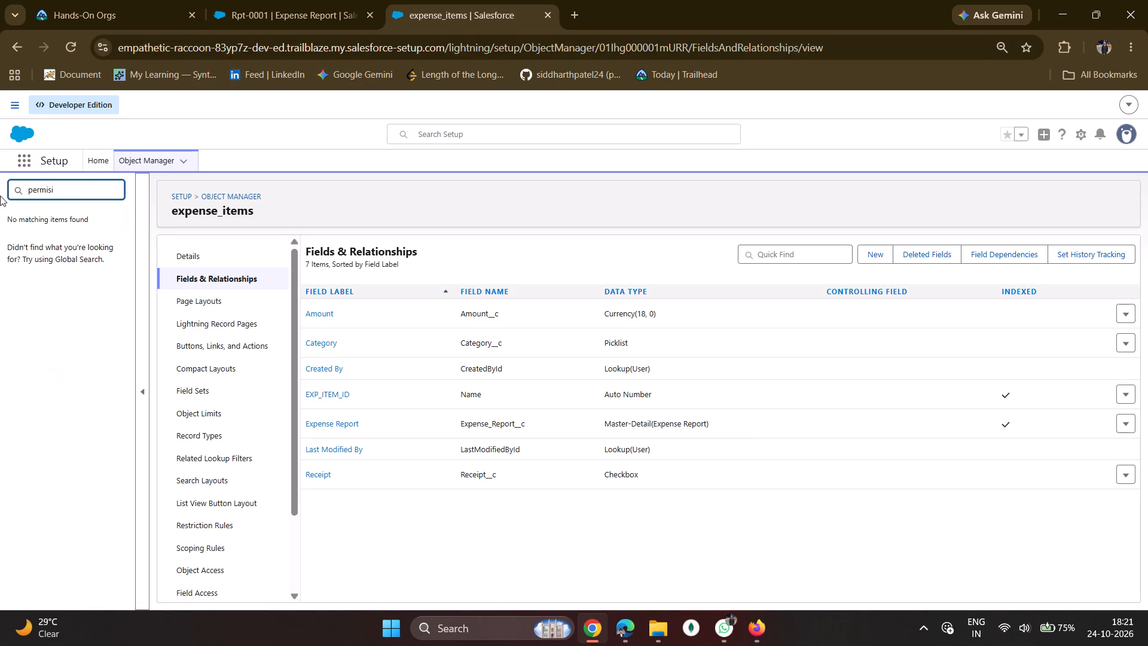
key("BackSpace")
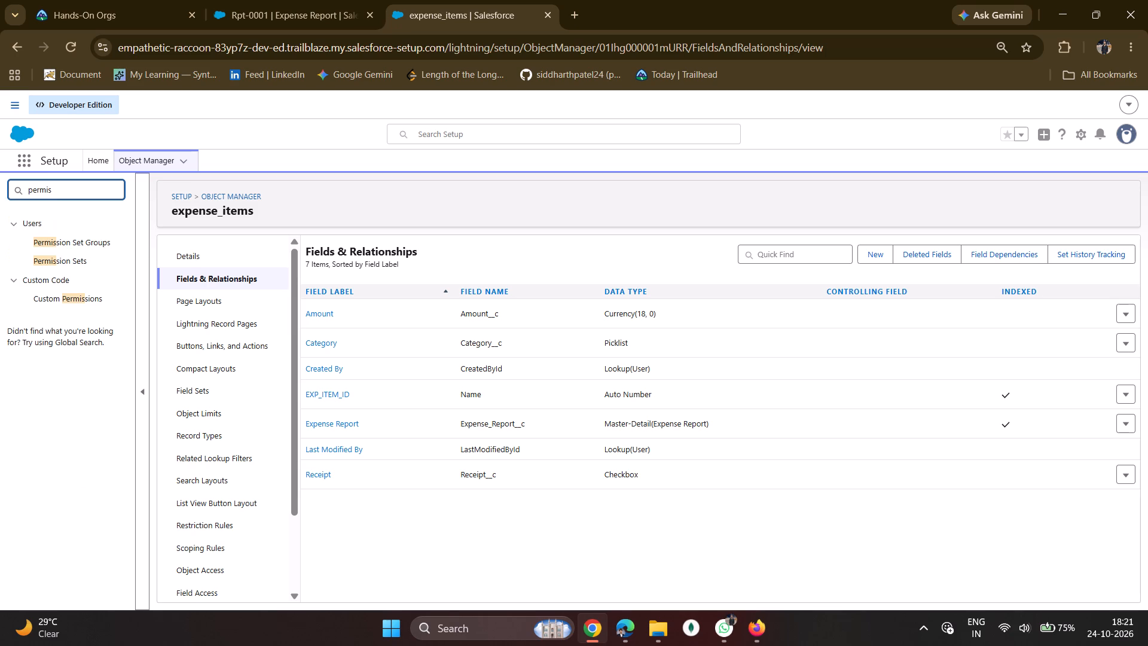
left_click(65, 266)
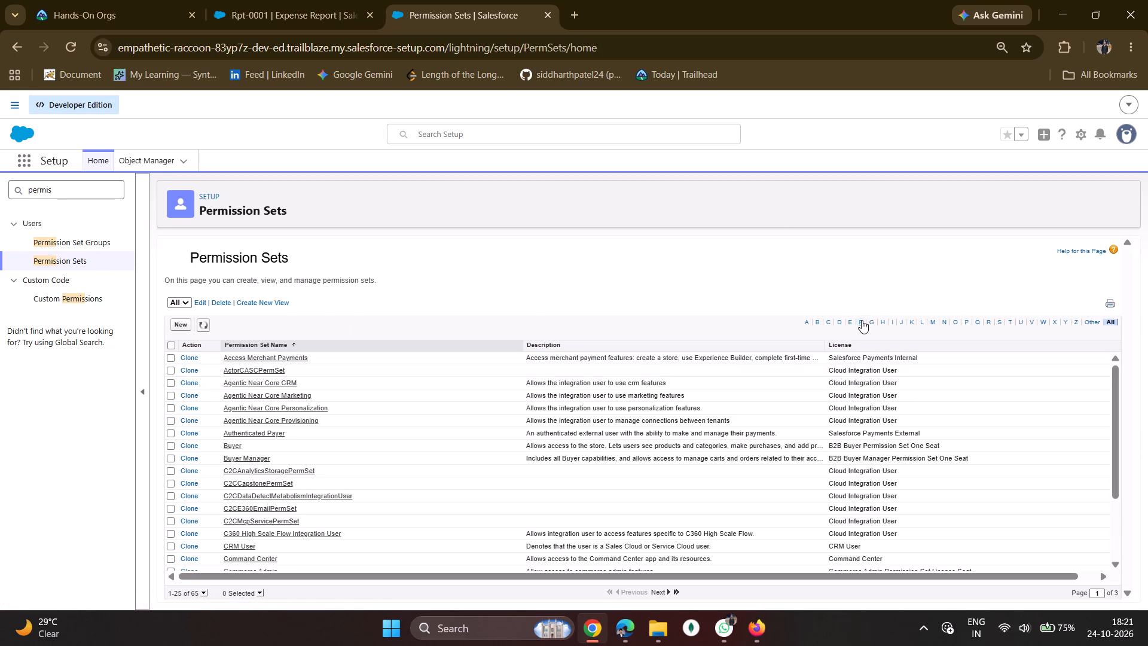
left_click(862, 320)
left_click(845, 324)
left_click(853, 324)
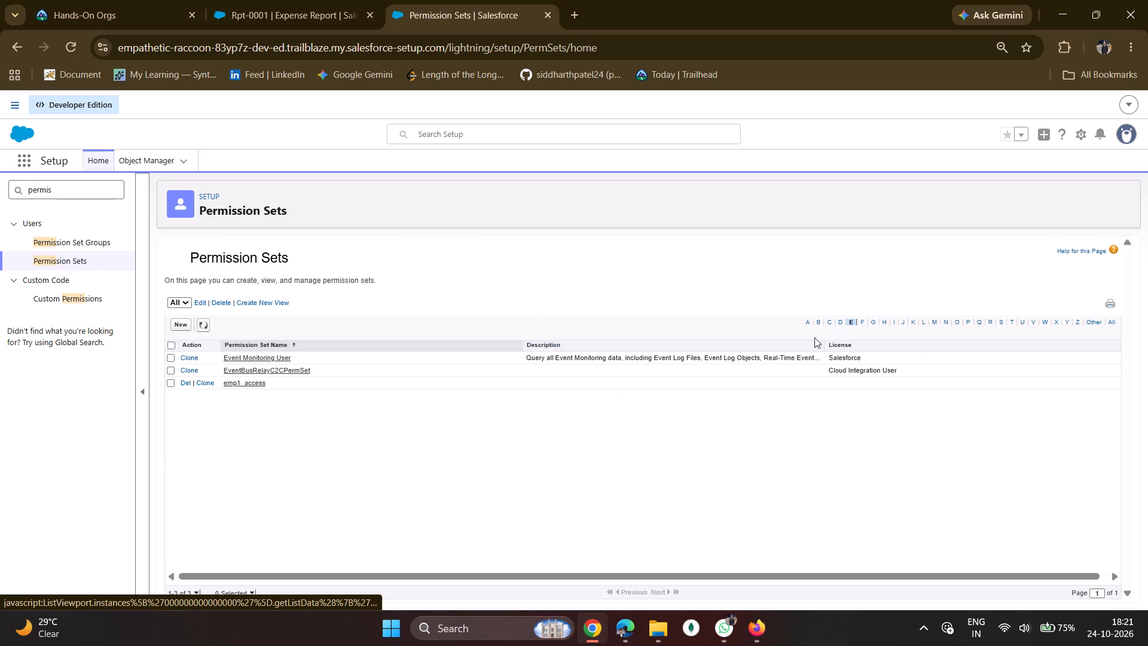
left_click(245, 383)
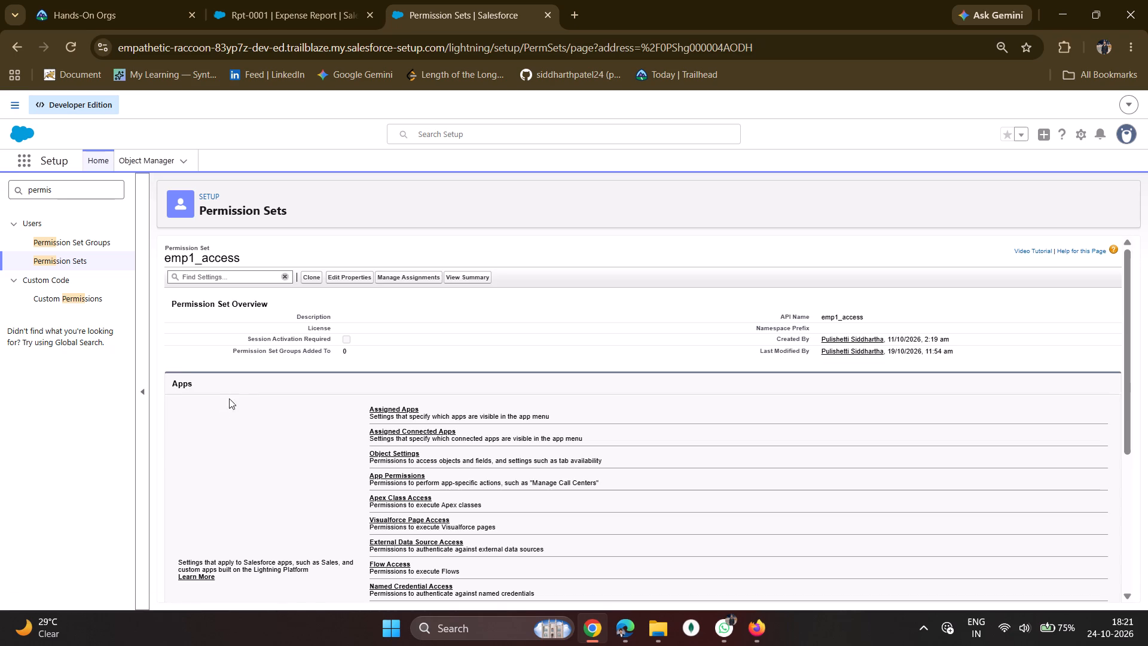
Open the object settings of the emp1_access permission set and look through the object permissions.
scroll(327, 434, "down", 2)
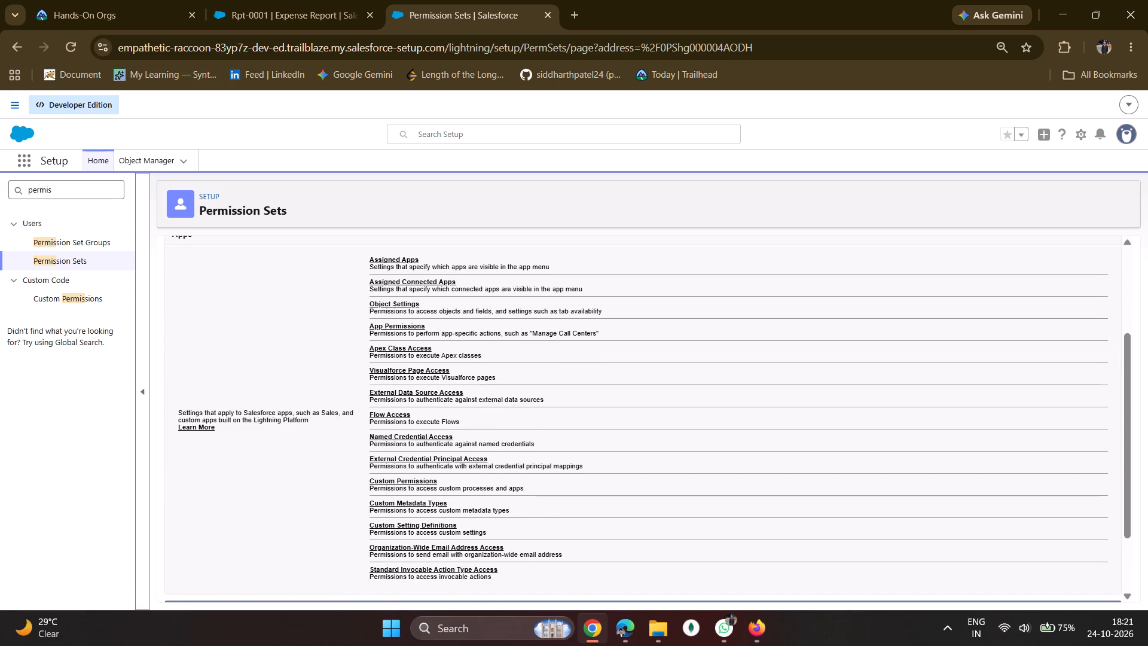
left_click(398, 310)
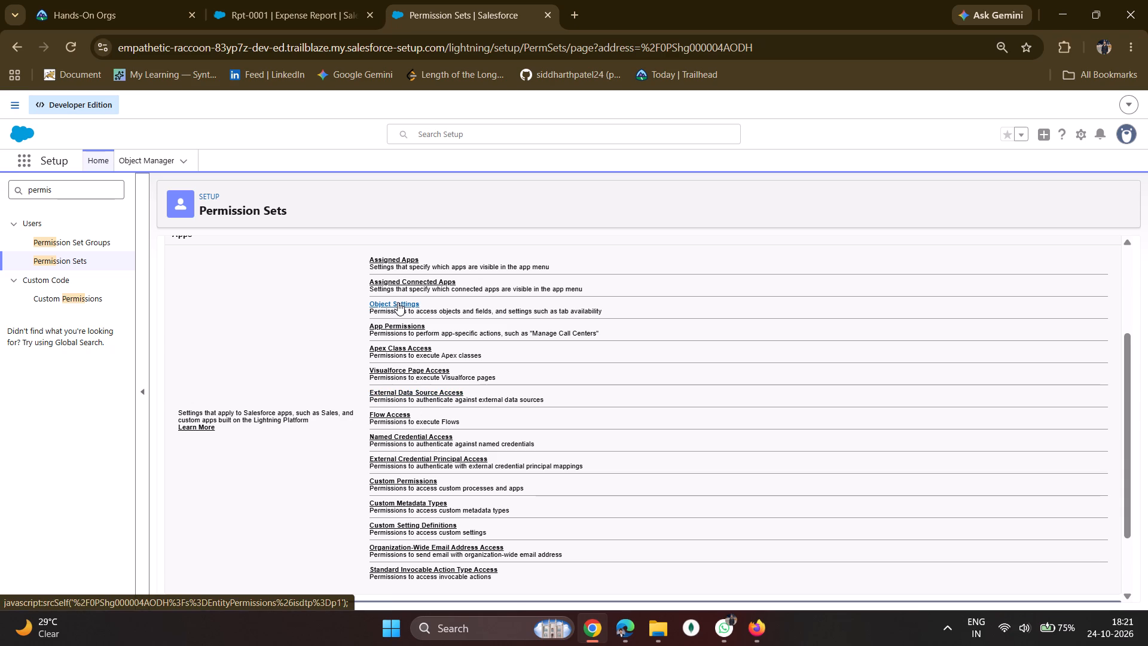
left_click(398, 302)
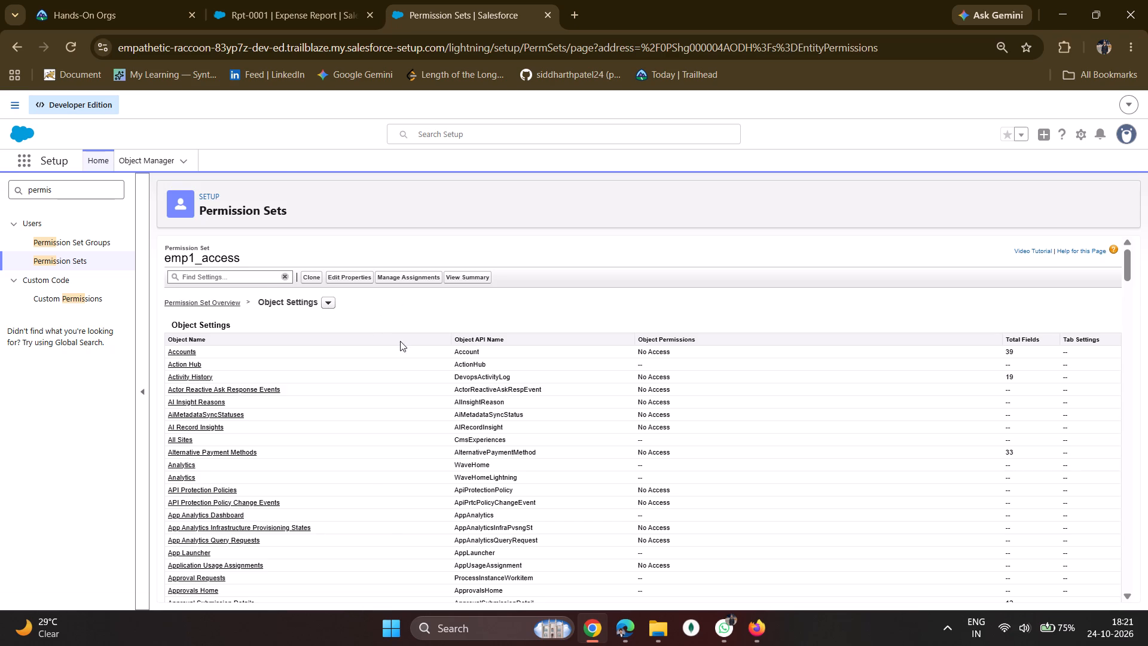
scroll(400, 341, "down", 5)
scroll(401, 341, "up", 9)
Search Setup for approval processes and view the ones managed for the Expense Report object.
left_click_drag(80, 194, 0, 184)
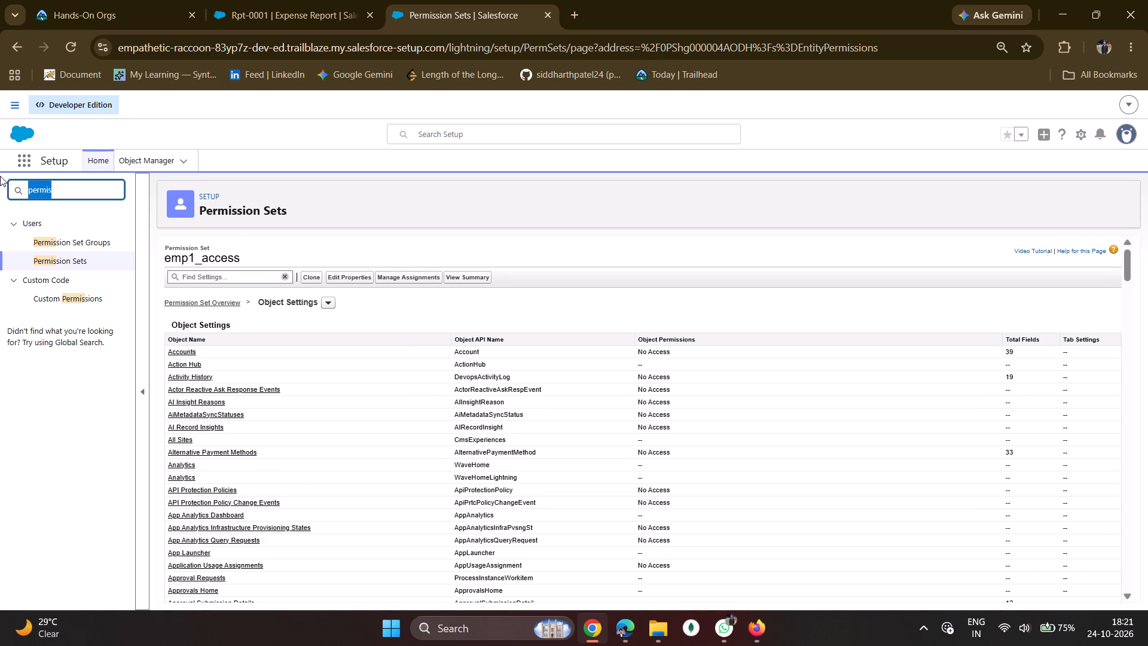
type("approvaal")
key("BackSpace")
key("BackSpace")
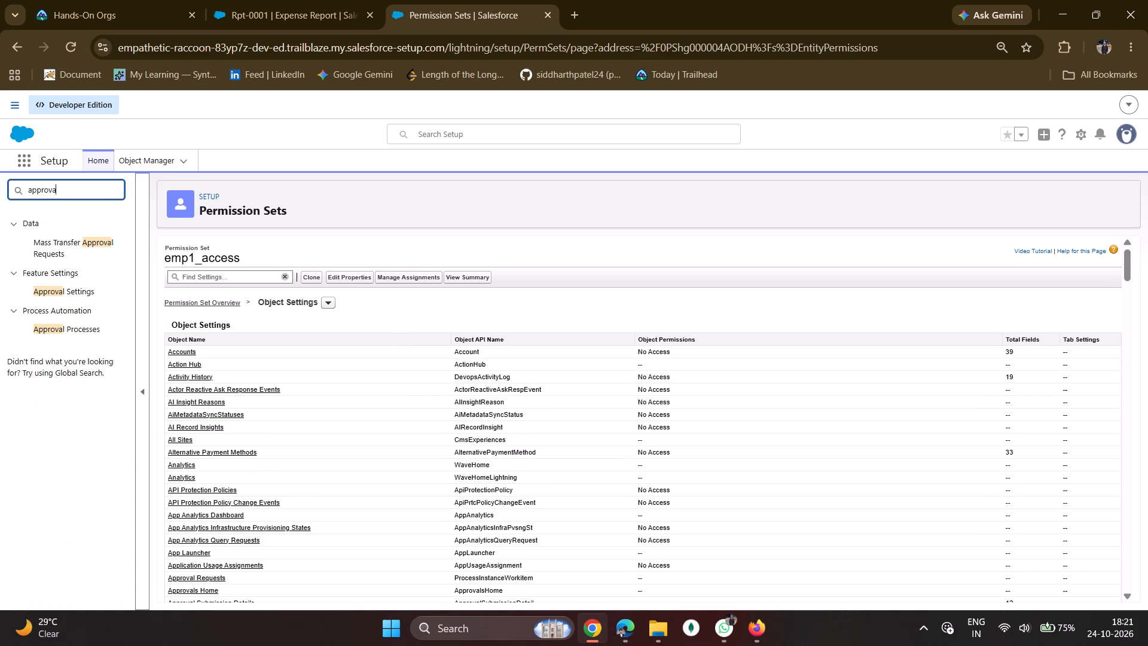
left_click(78, 331)
scroll(514, 403, "down", 3)
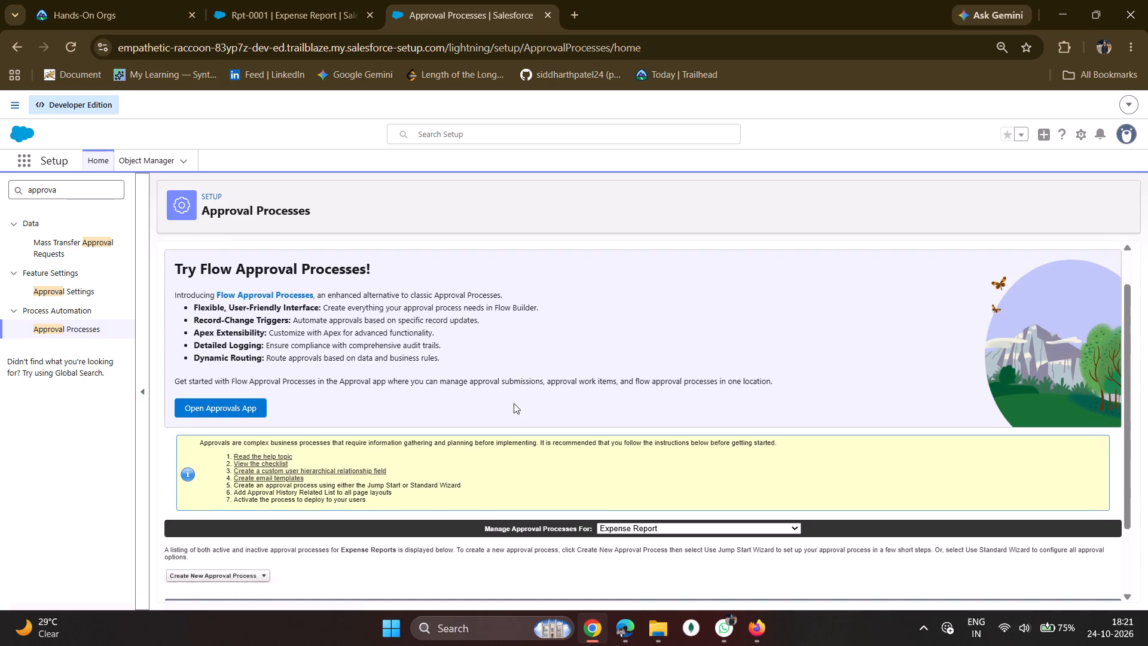
left_click(625, 428)
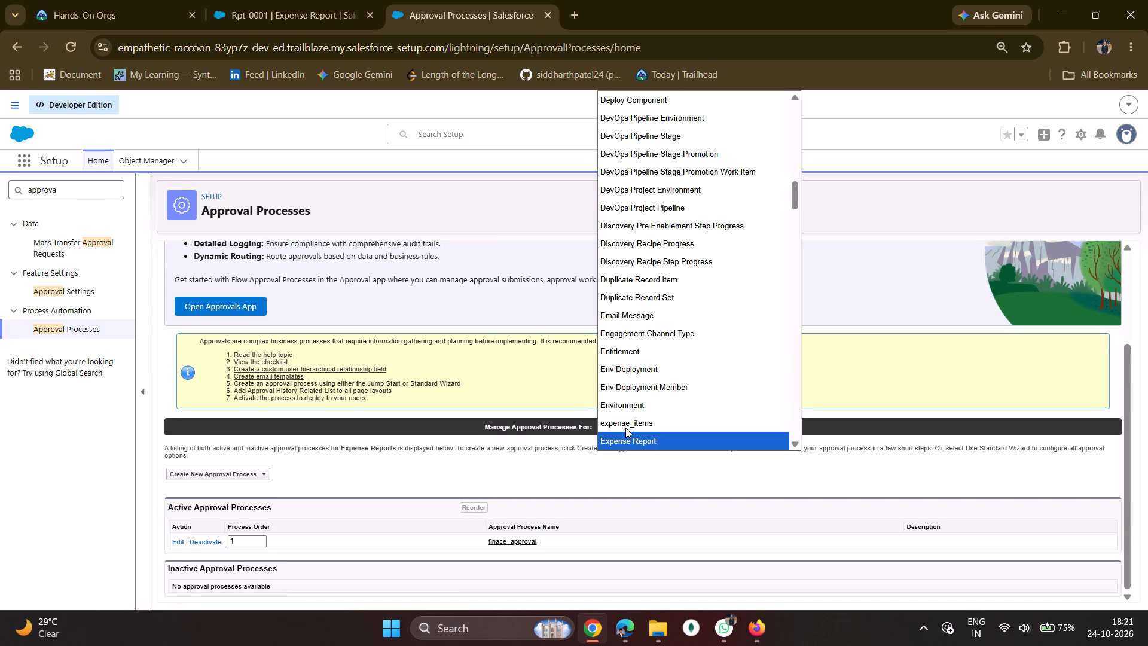
left_click(583, 610)
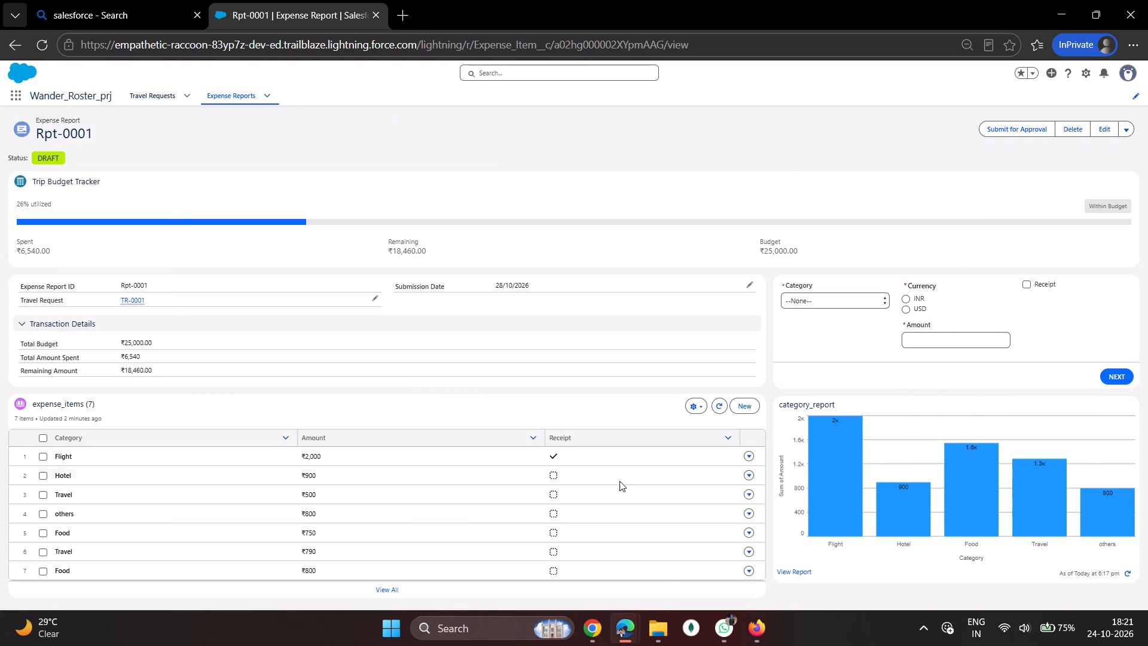
left_click(602, 630)
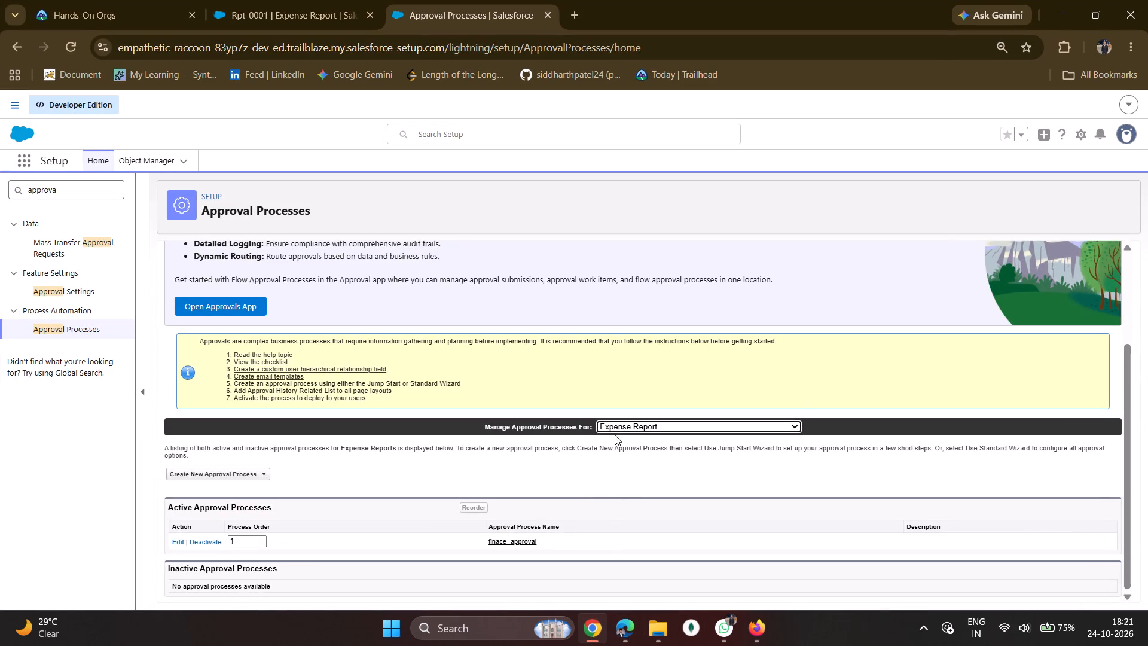
left_click(624, 428)
left_click(613, 454)
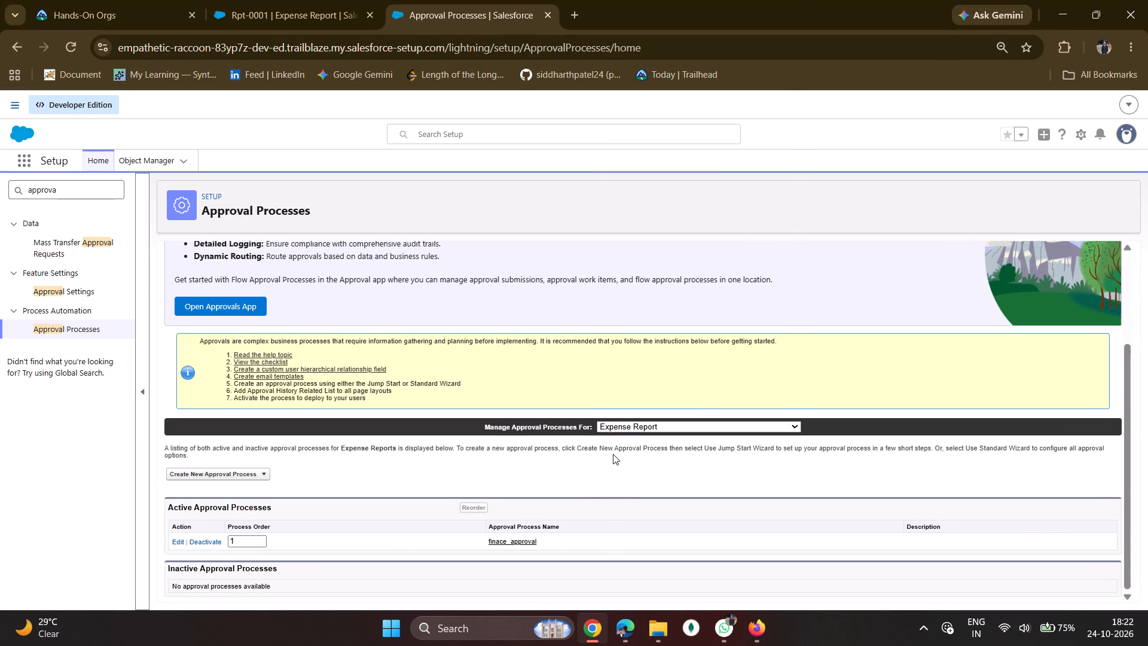
Open the finace_approval process and review its definition, initial submission actions, approval steps, and final approval, rejection and recall actions.
left_click(517, 543)
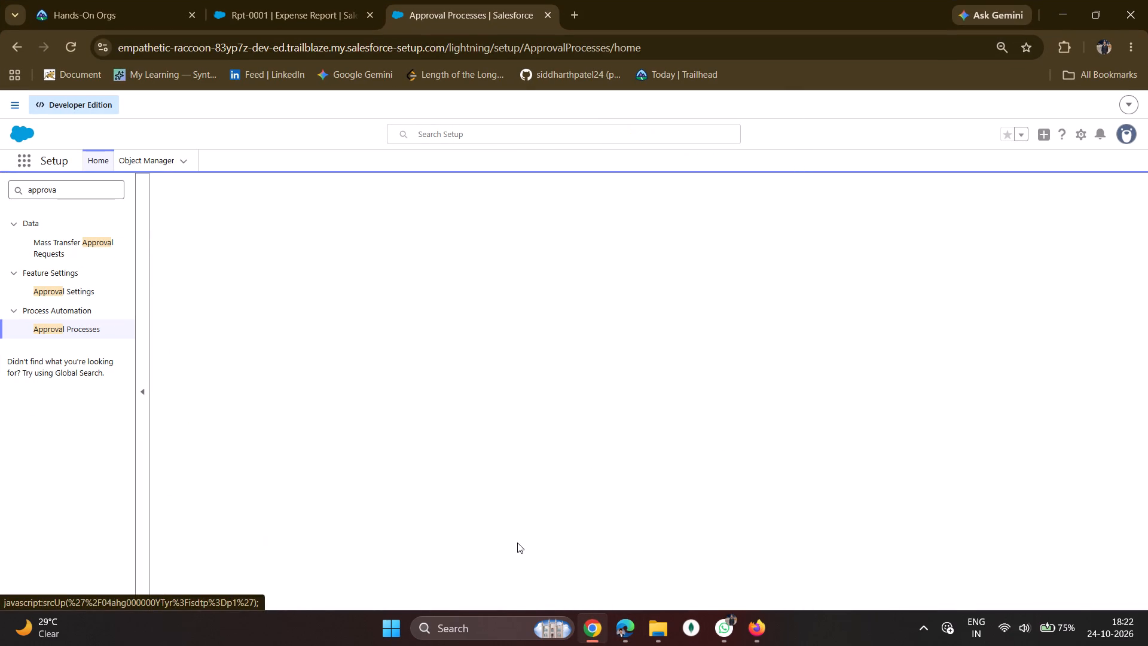
scroll(439, 401, "down", 4)
scroll(423, 235, "up", 3)
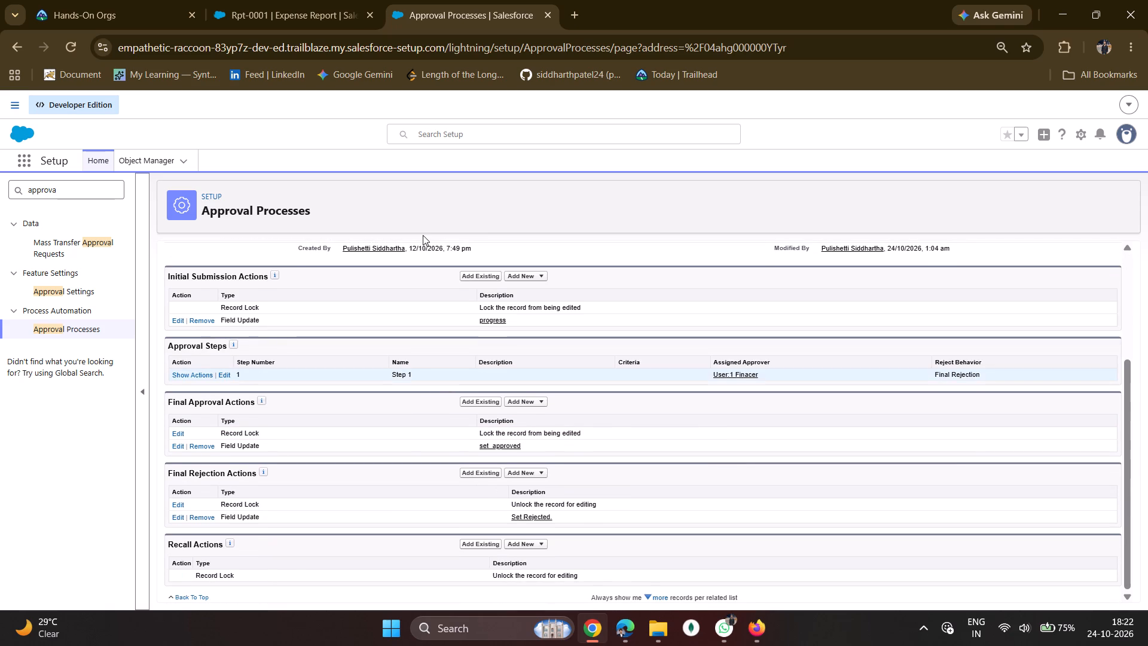
scroll(692, 505, "up", 2)
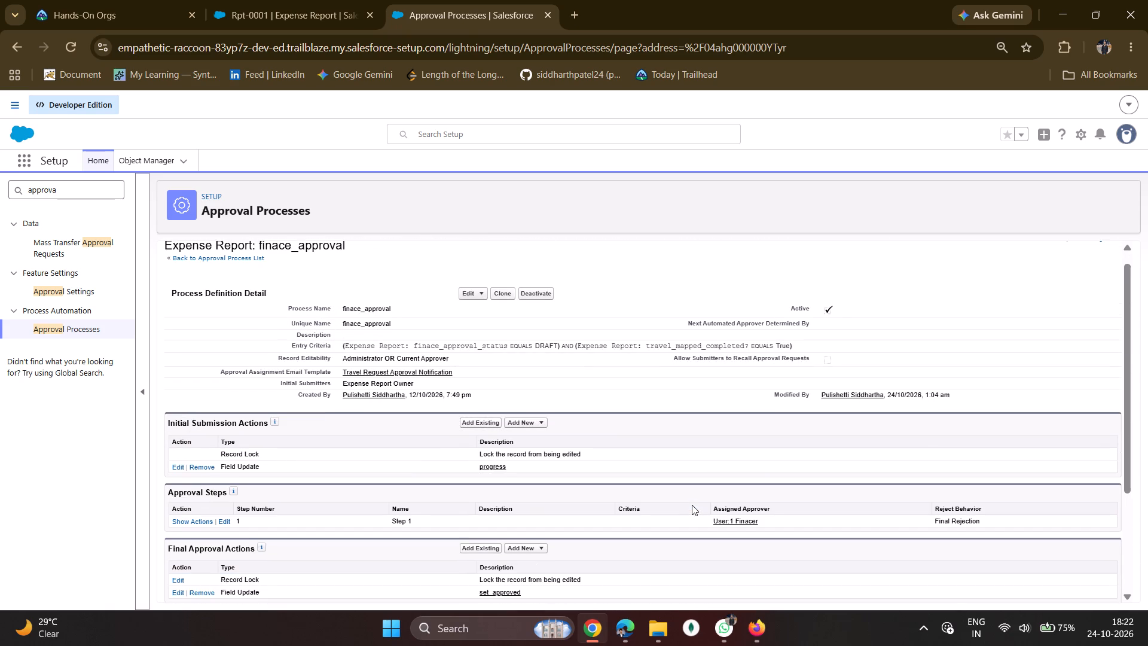
scroll(506, 426, "up", 2)
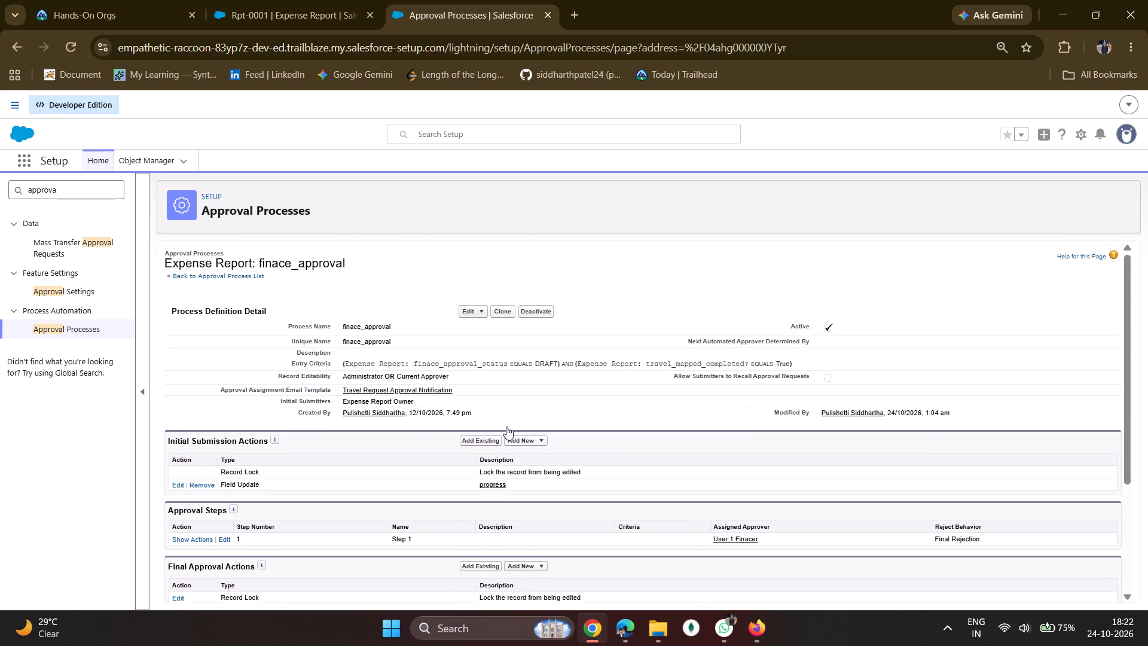
scroll(506, 426, "down", 3)
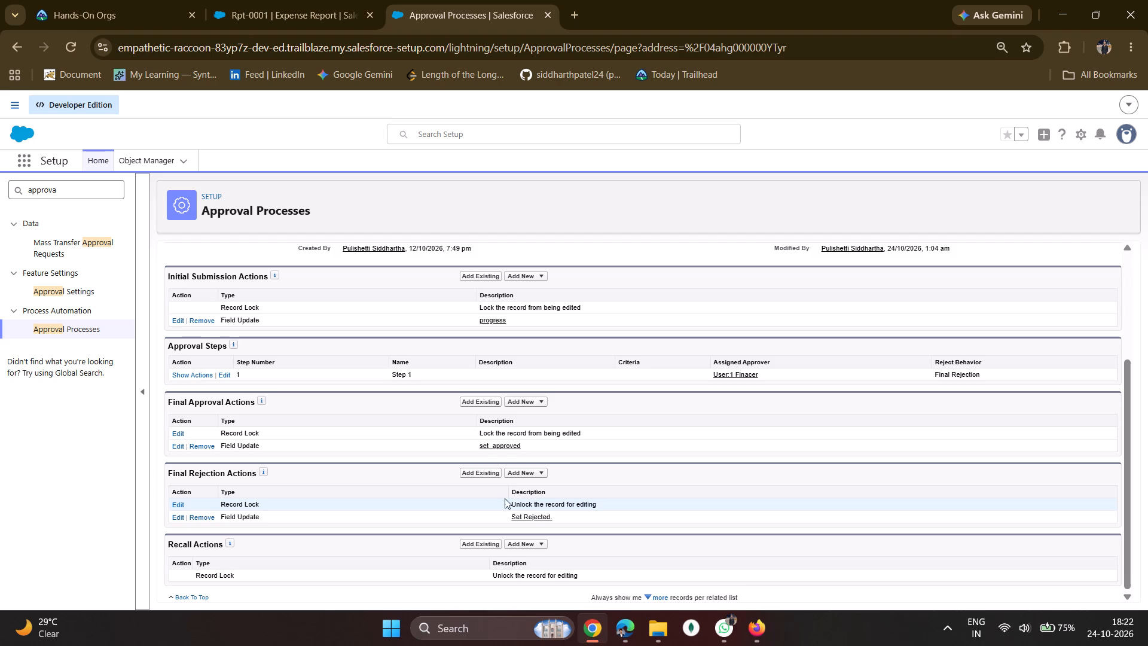
left_click(481, 272)
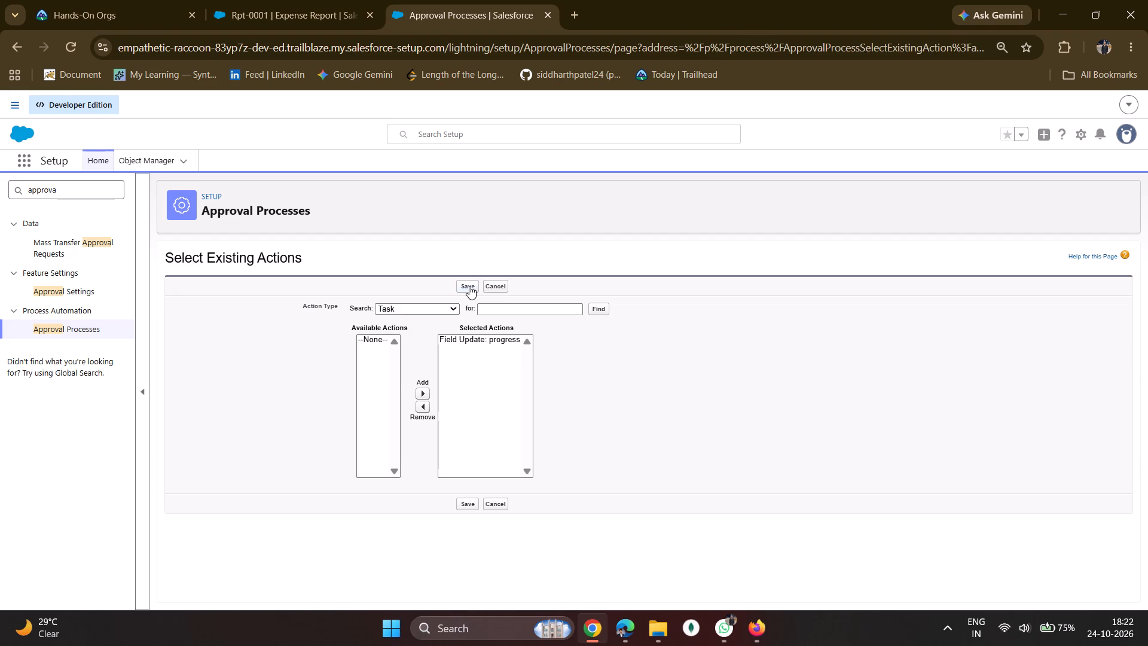
left_click(495, 286)
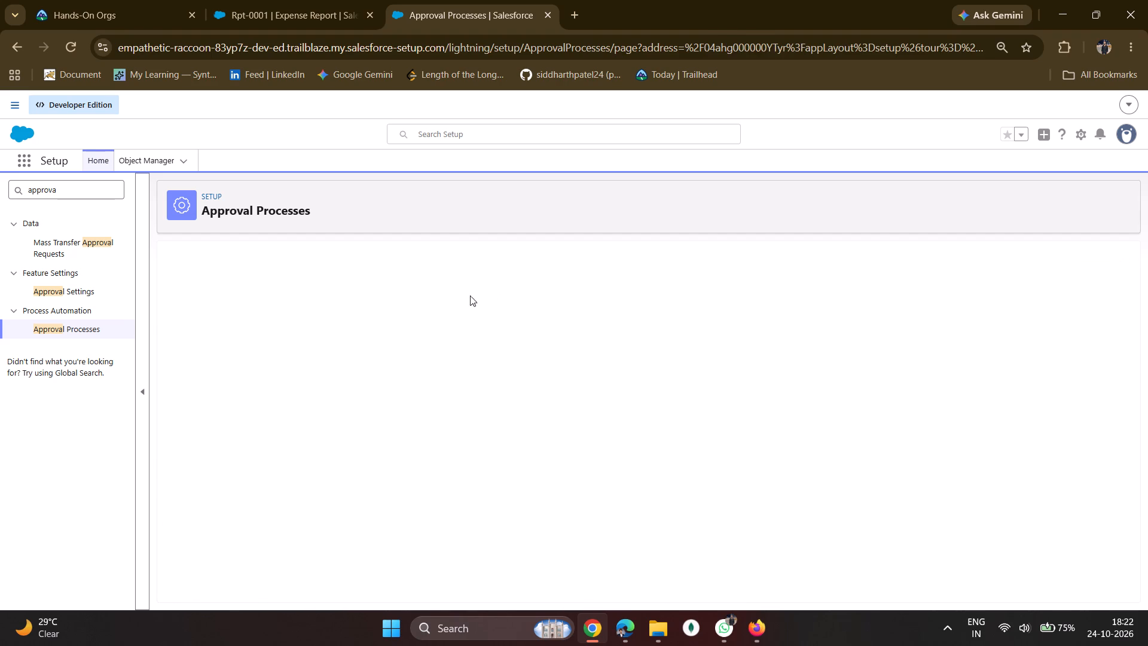
Open the entry criteria of finace_approval for editing and examine the field conditions, including the travel_mapped_completed? field choices.
left_click(463, 304)
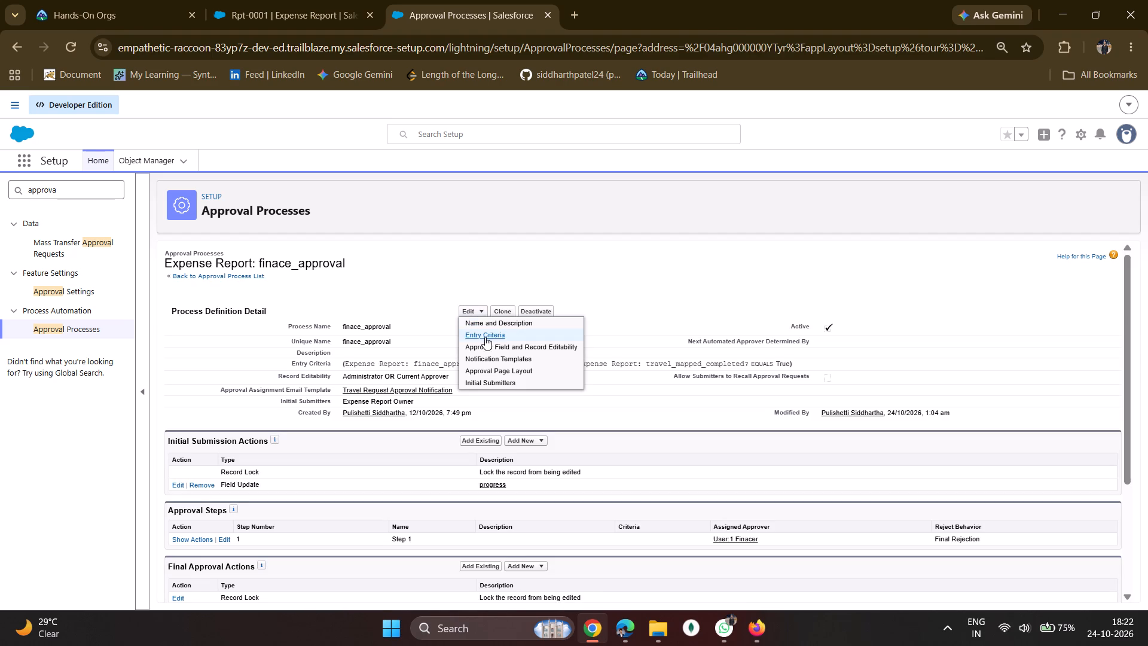
left_click(485, 337)
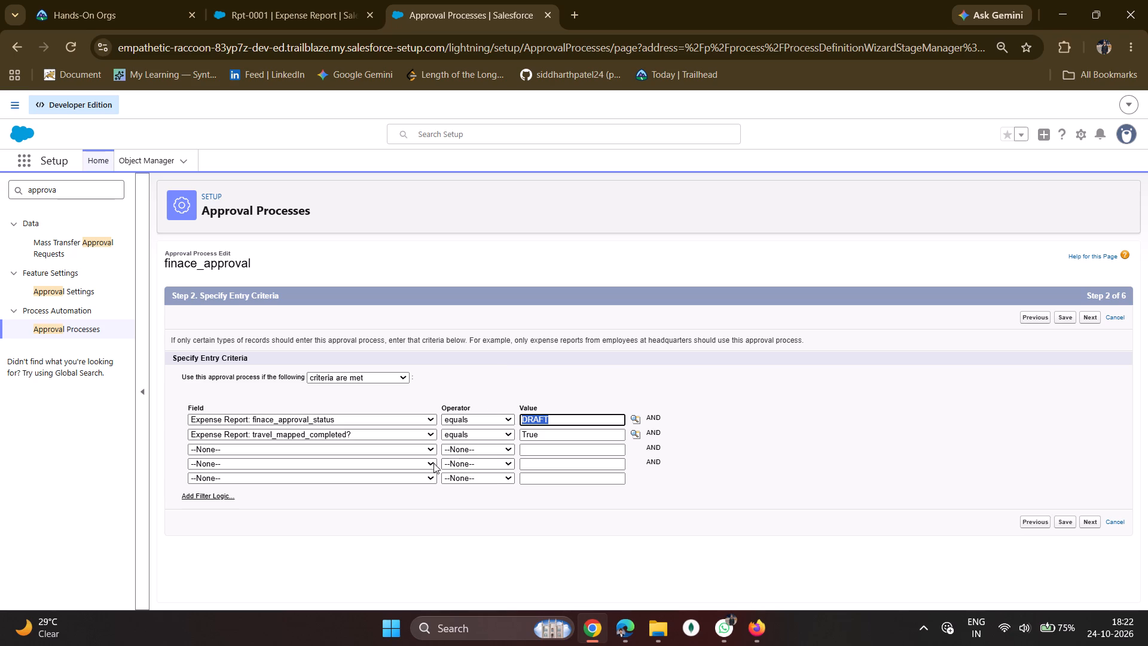
left_click(571, 532)
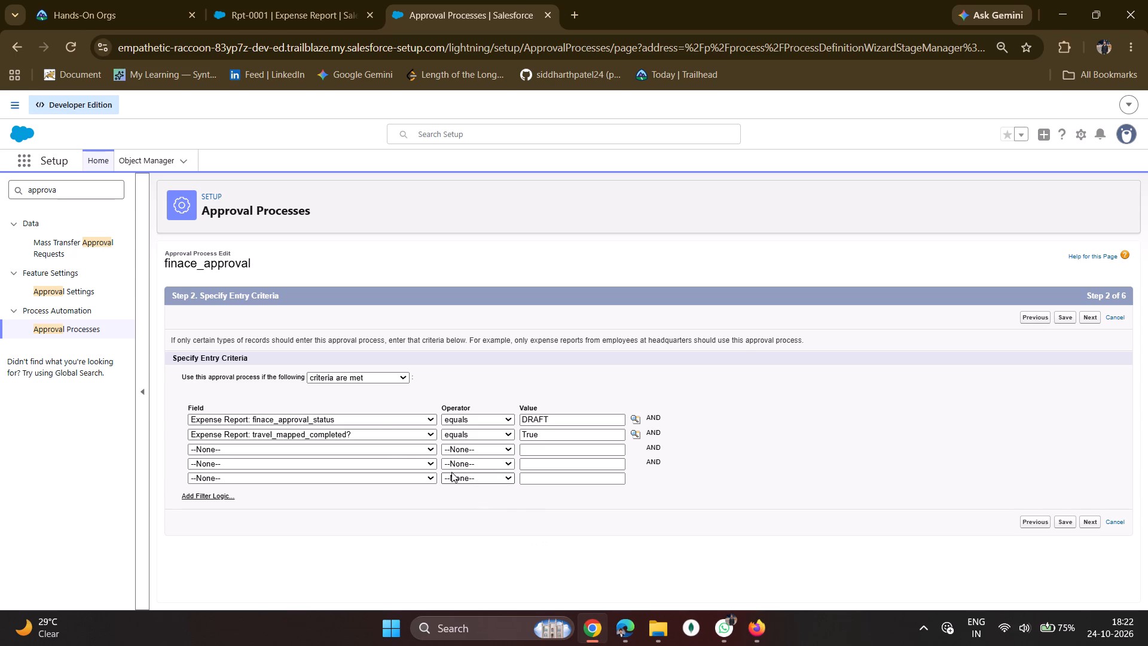
left_click(393, 433)
left_click(408, 581)
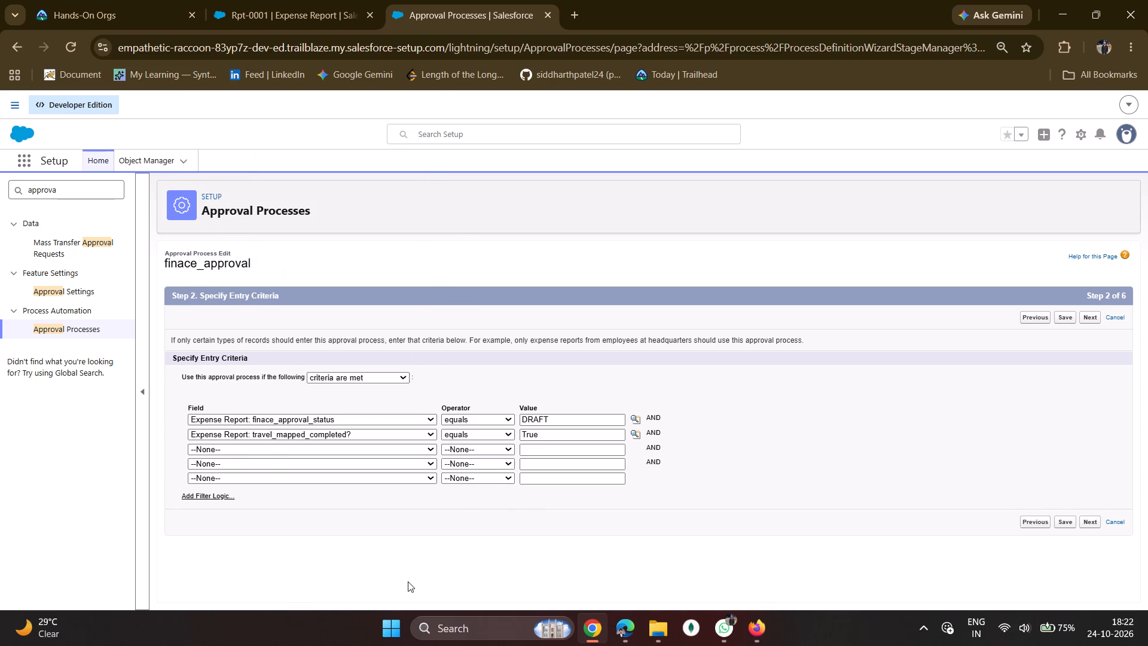
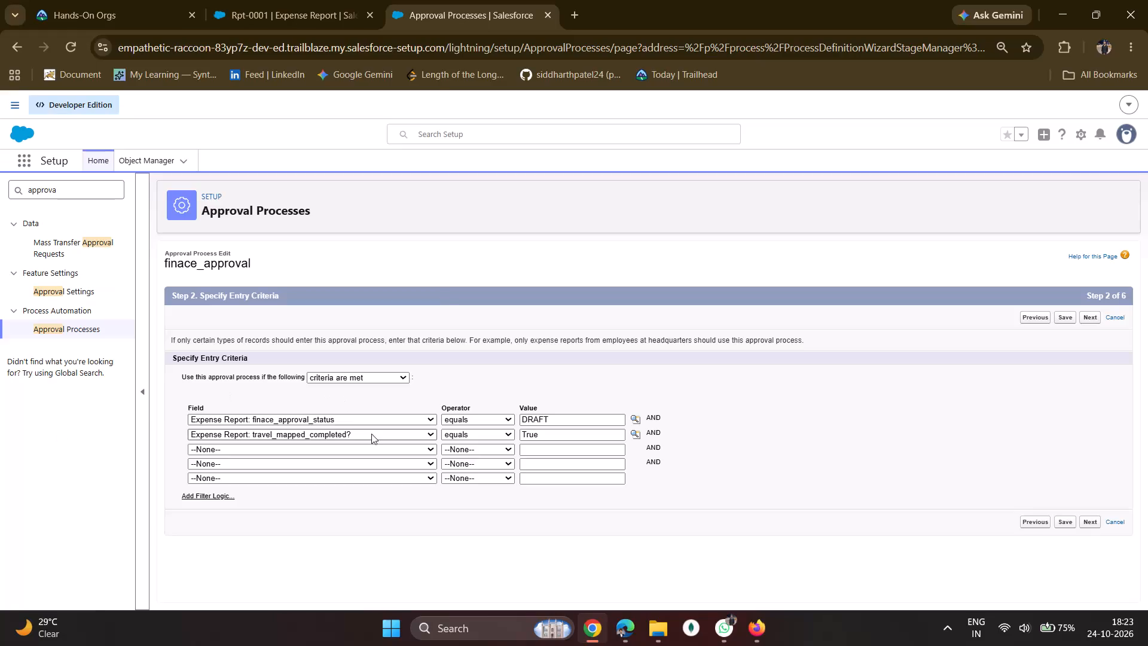
Examine the finace_approval entry criteria, leave them without saving, and reopen the criteria for another review.
left_click(369, 431)
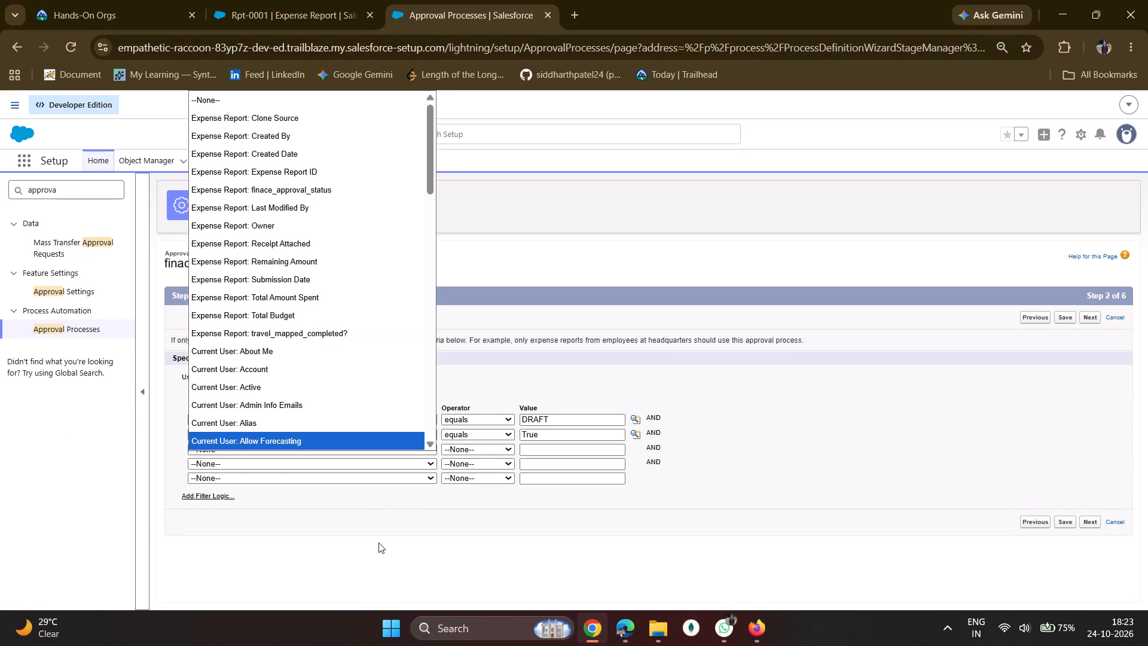
left_click(376, 560)
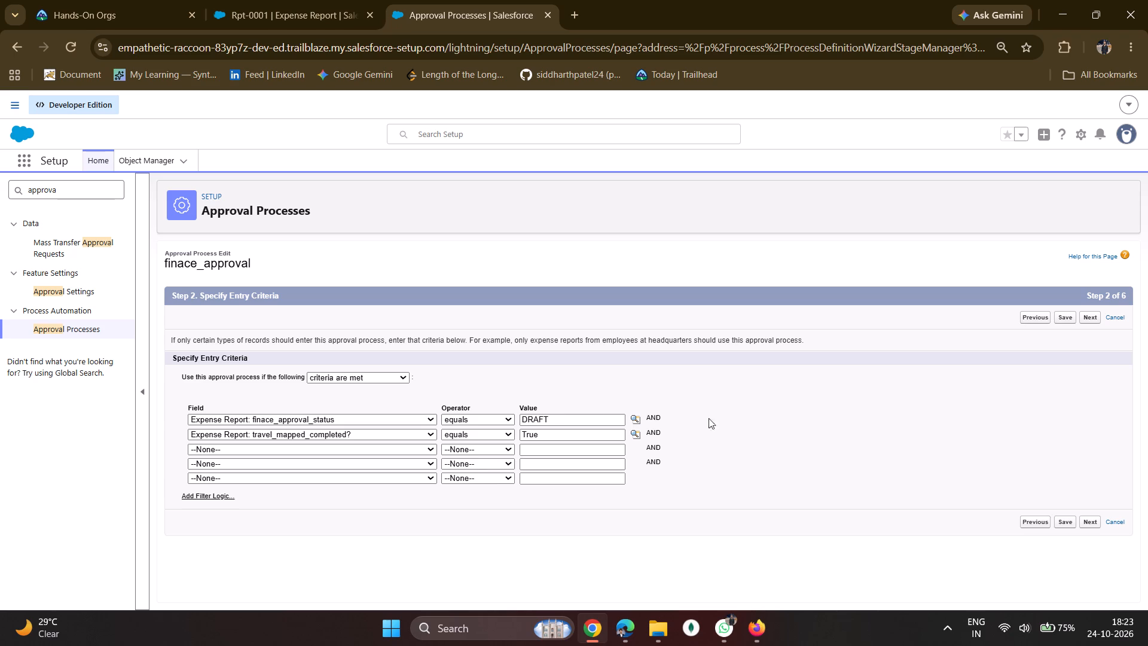
left_click(805, 462)
left_click(1113, 521)
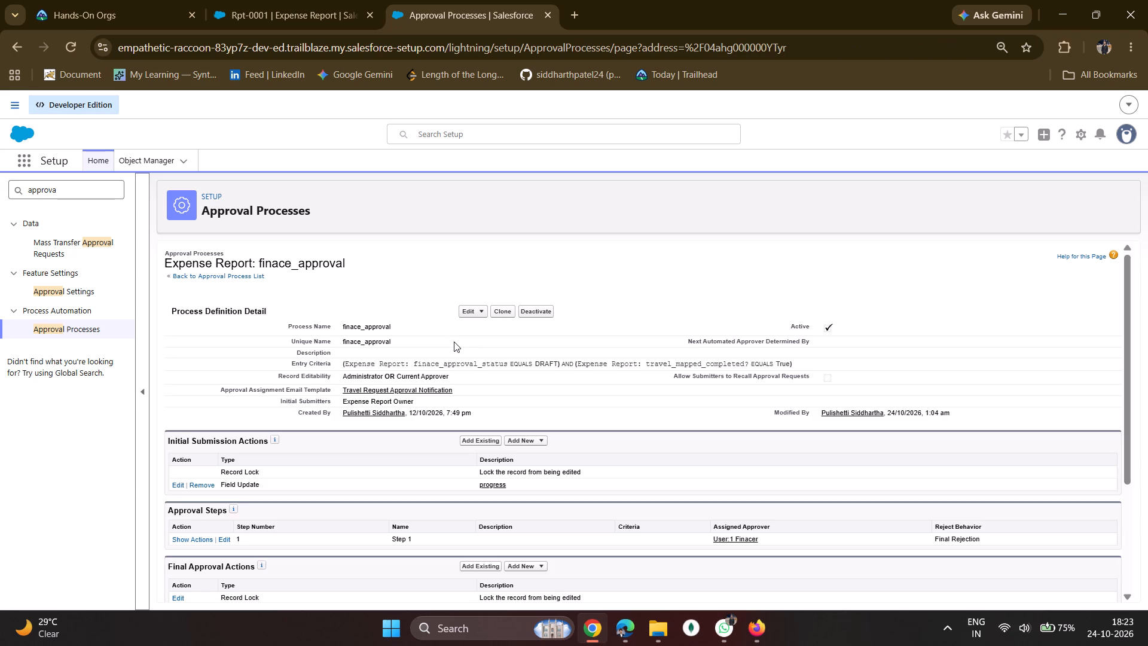
left_click(468, 312)
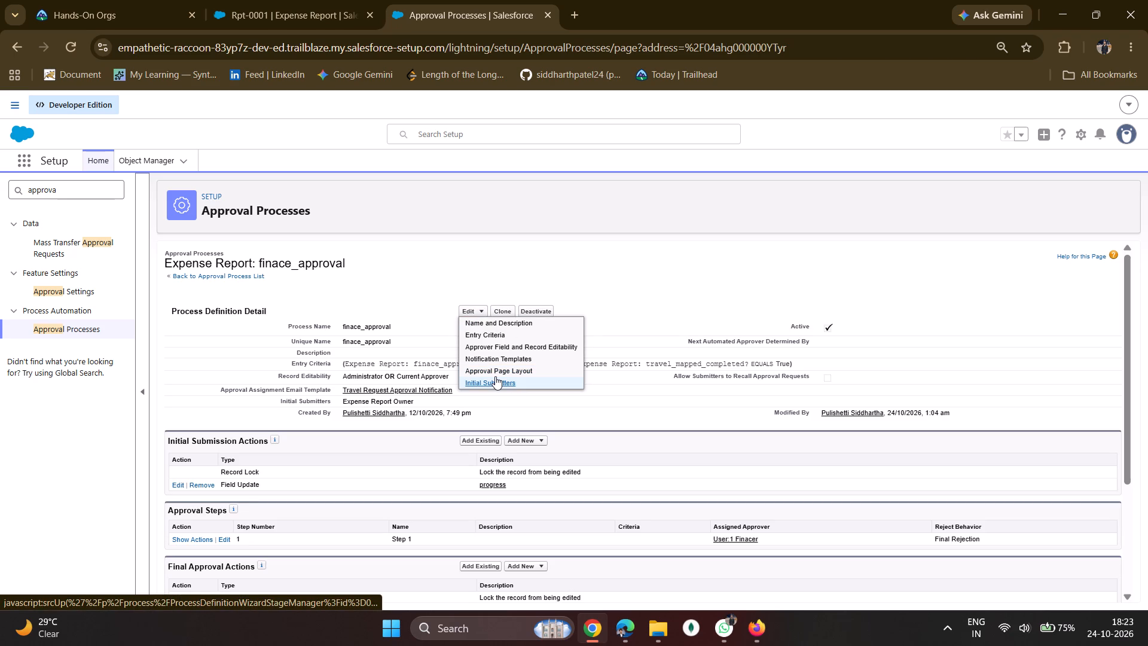
left_click(490, 330)
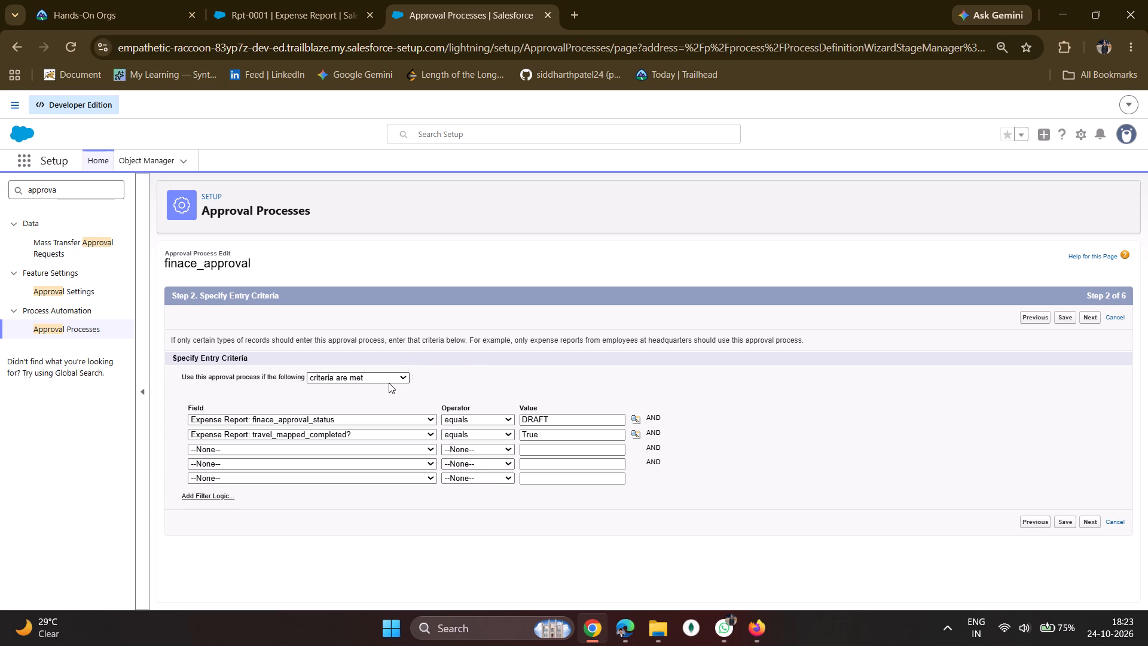
left_click(568, 19)
left_click(194, 465)
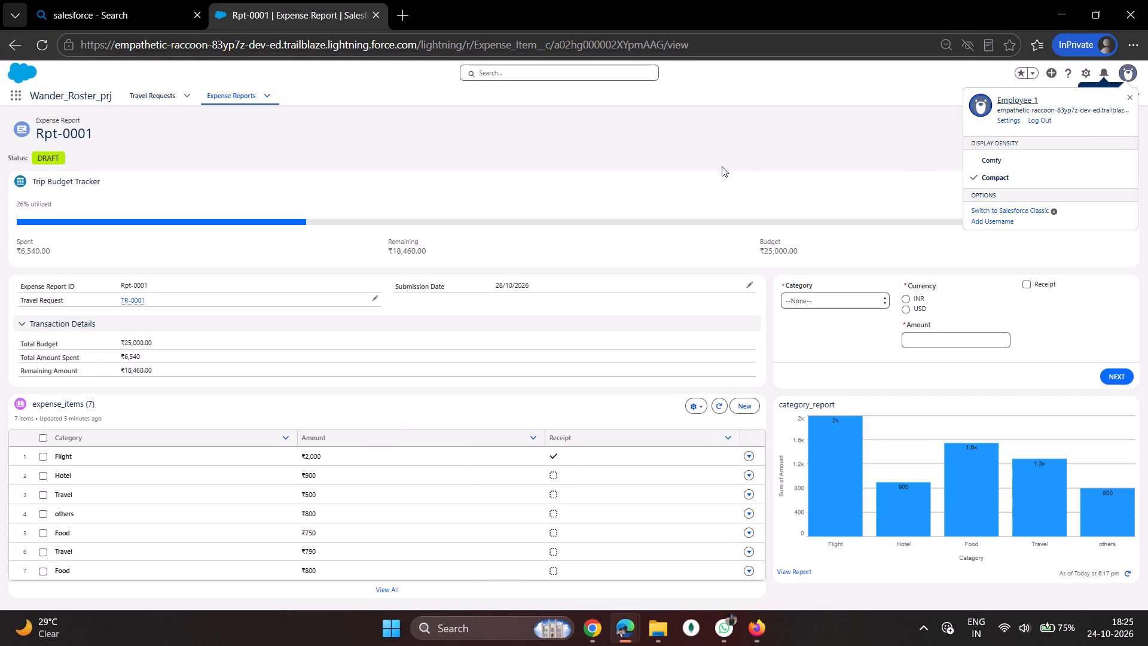
left_click(722, 166)
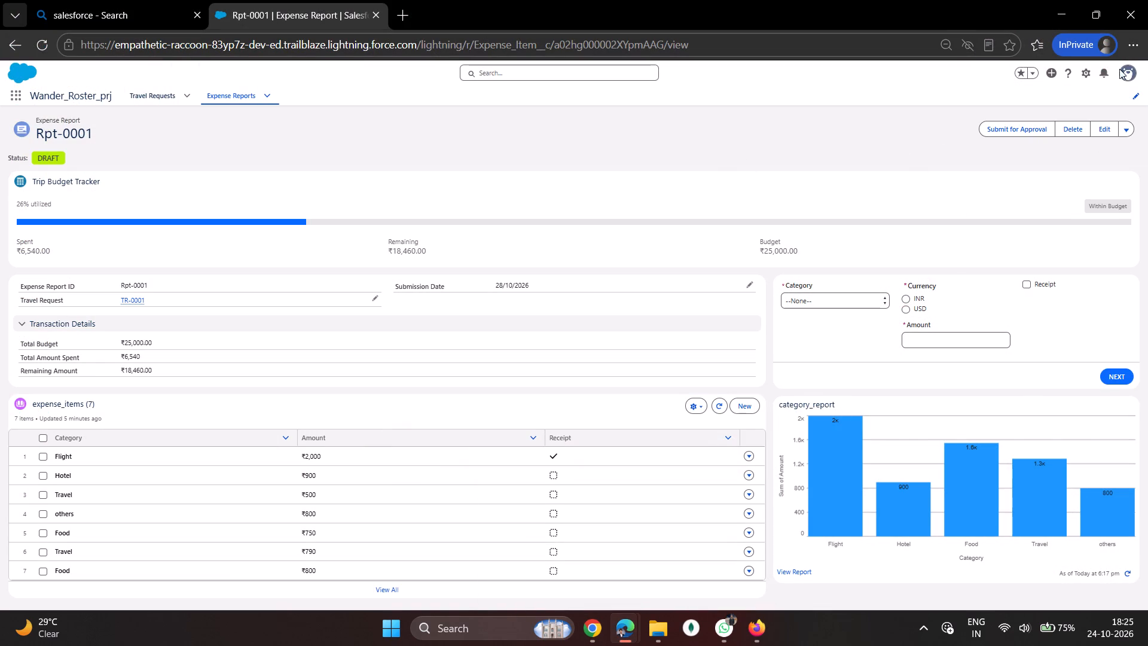
left_click(1010, 130)
left_click(706, 416)
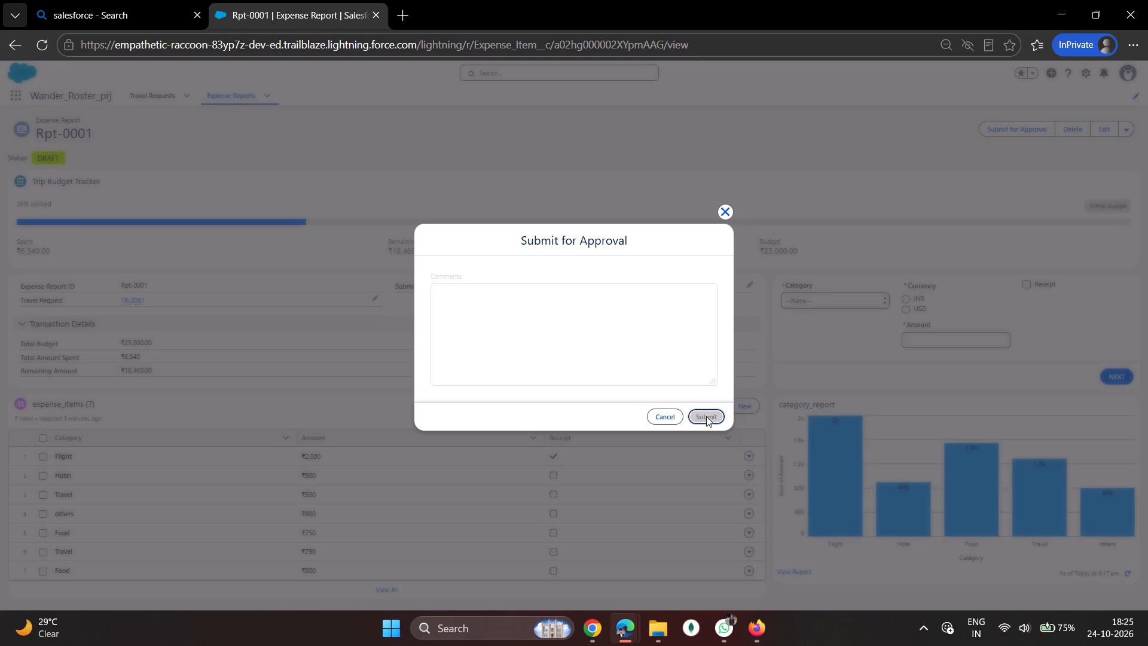
Copy the full text of the approval submission notice and dismiss it.
left_click_drag(420, 322, 646, 356)
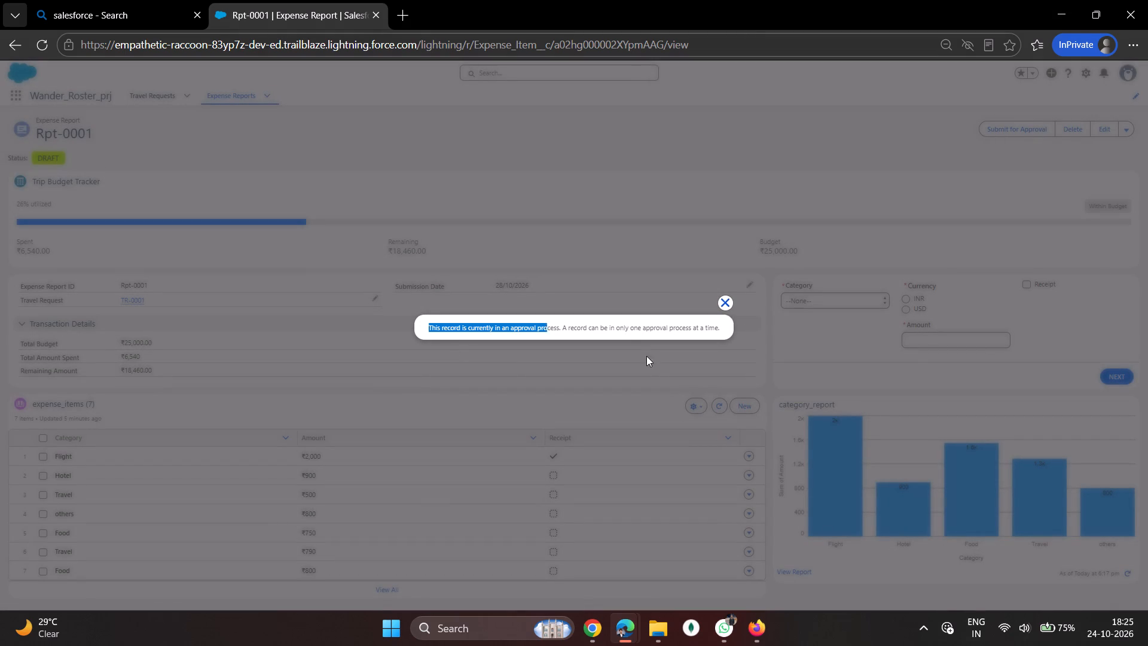
left_click_drag(646, 356, 743, 350)
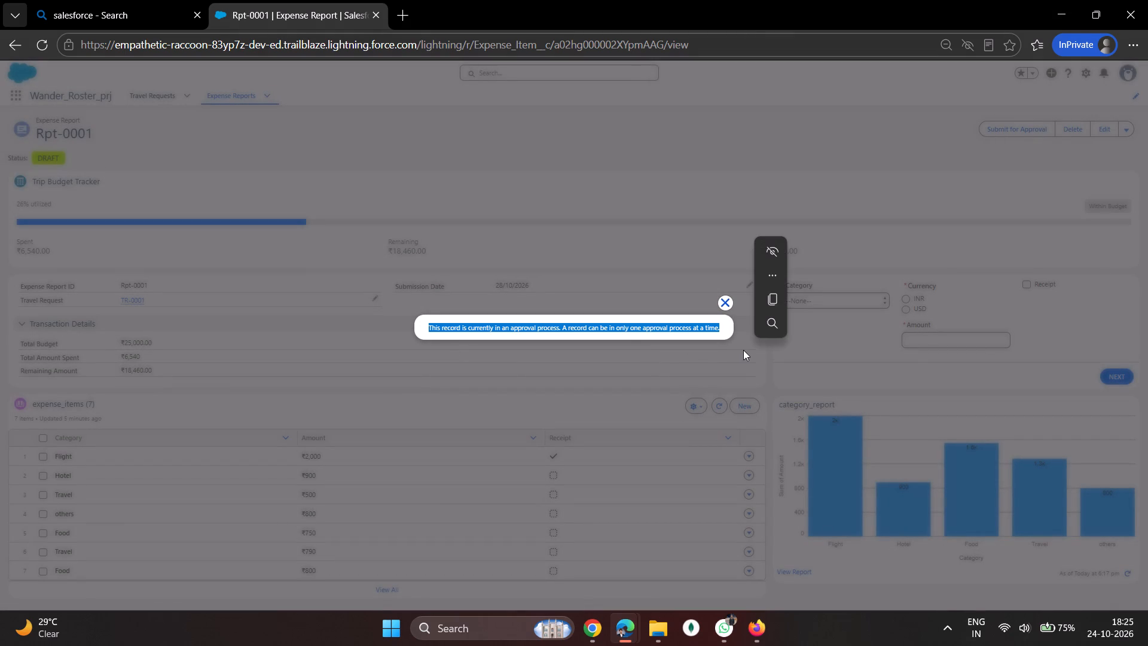
key("ctrl+c")
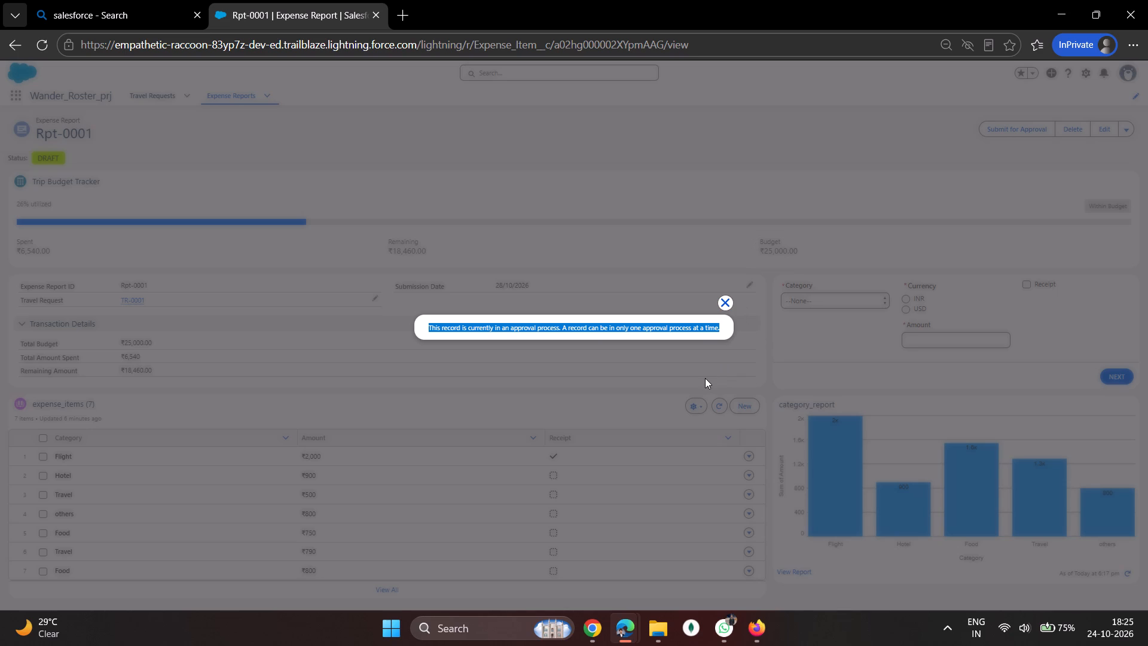
key("ctrl+c")
left_click(728, 298)
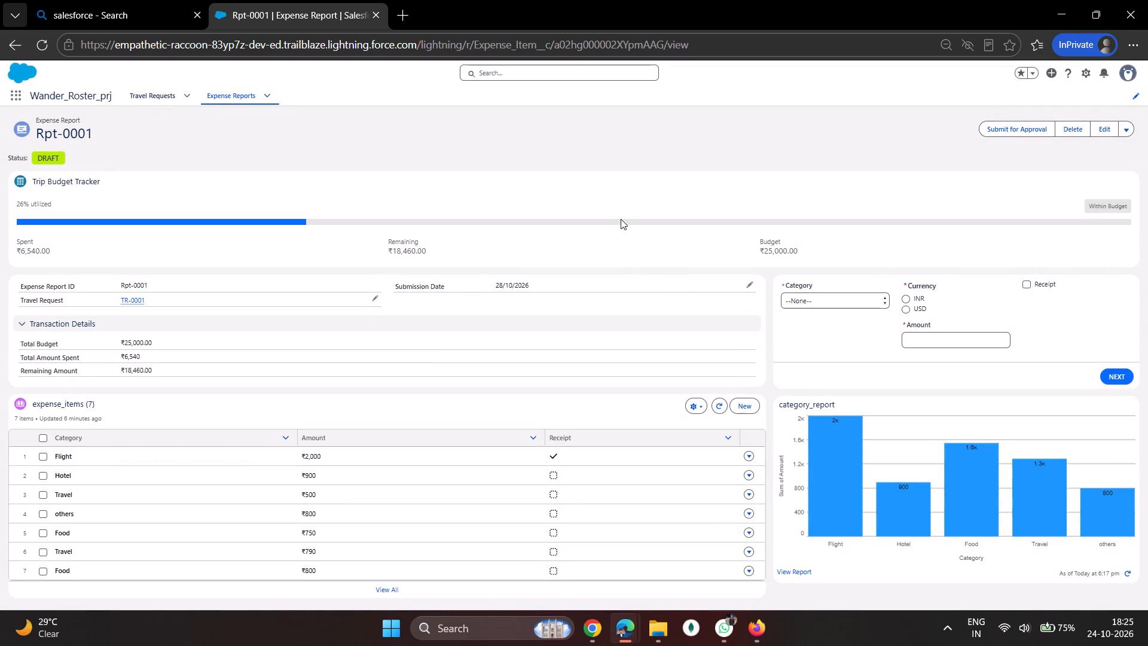
Open the Expense Reports list in the employee session to check the finace_approval_status of Rpt-0001.
left_click(224, 95)
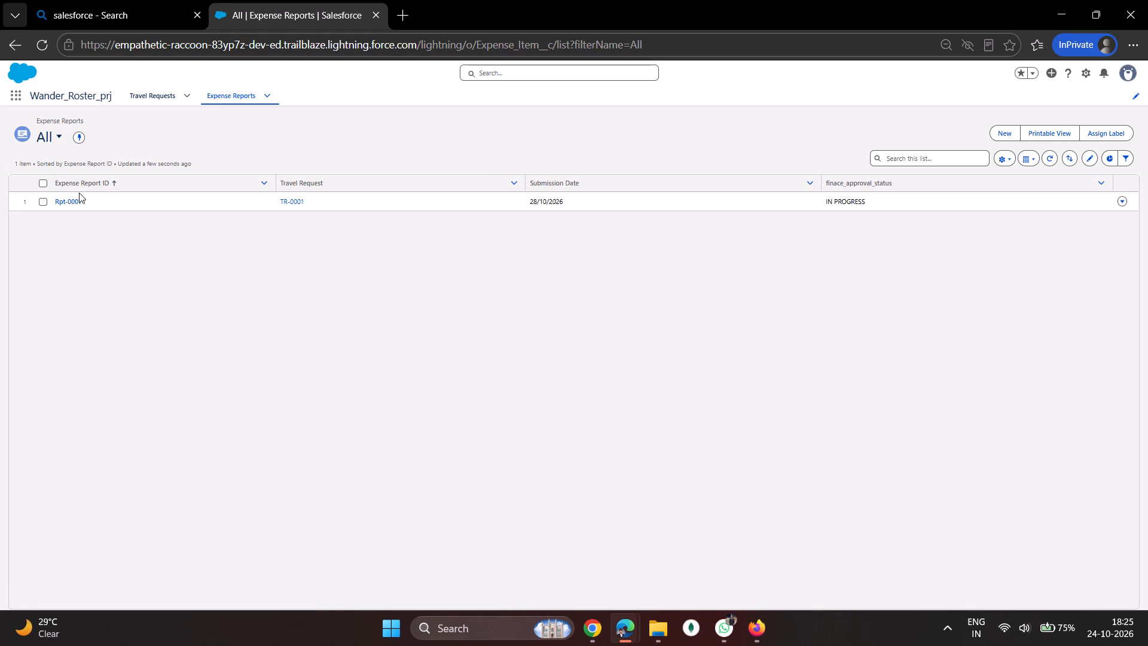
Switch back to Chrome, reopen Rpt-0001 from the admin session's Expense Reports list, and review its status, actions, expense items and category chart.
key("alt+Tab")
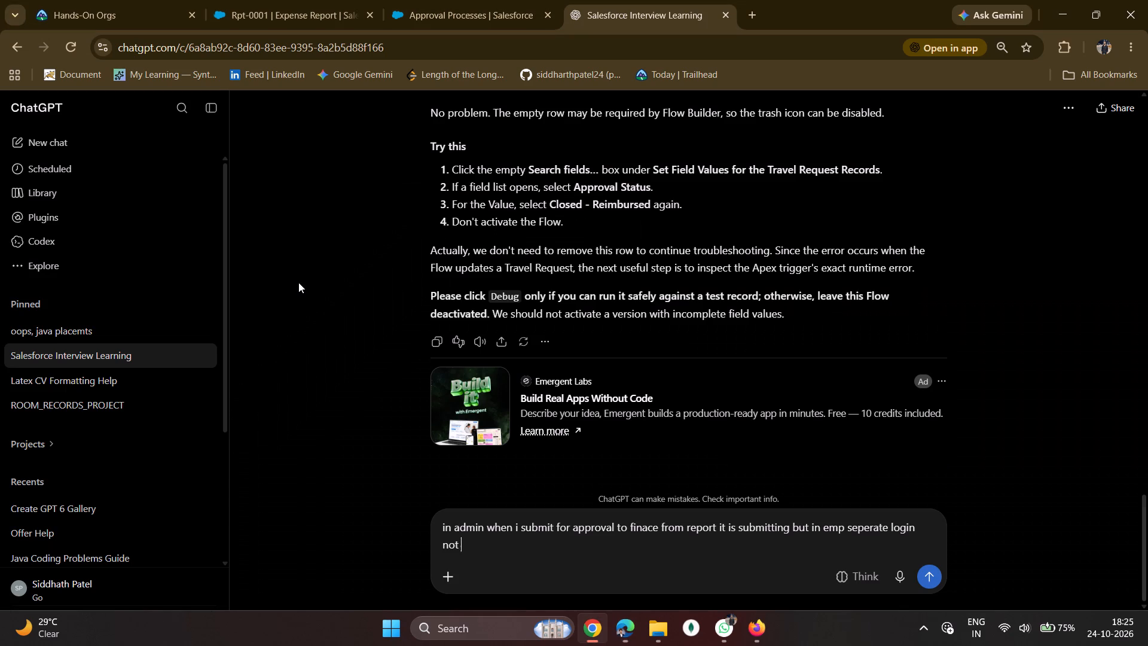
left_click(304, 8)
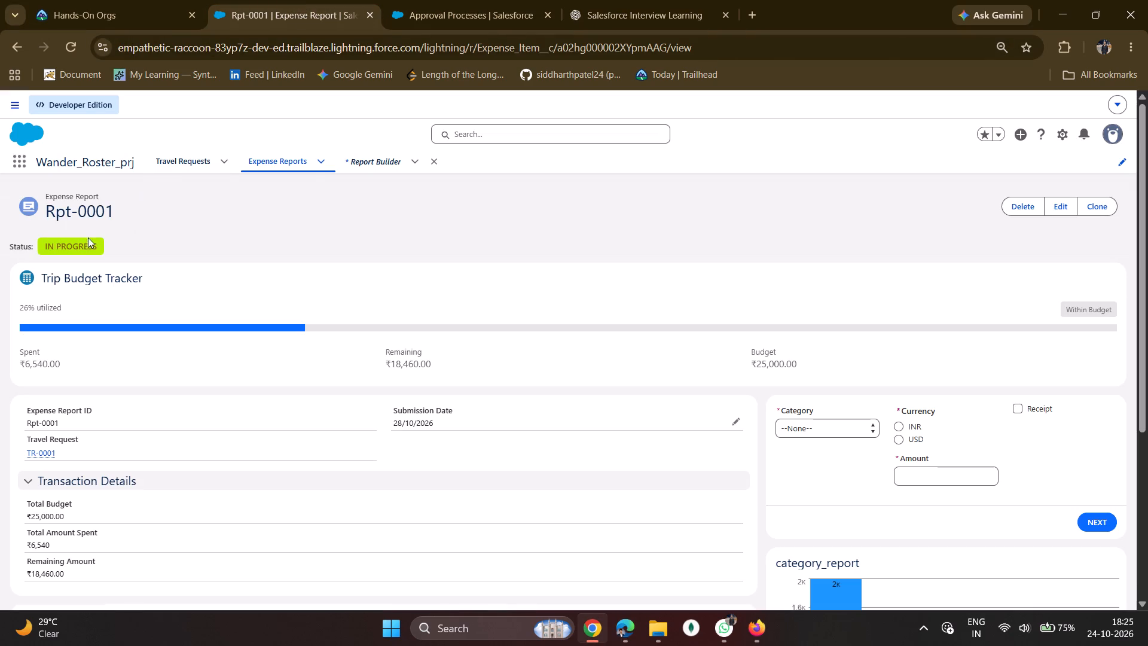
left_click(310, 168)
left_click(296, 164)
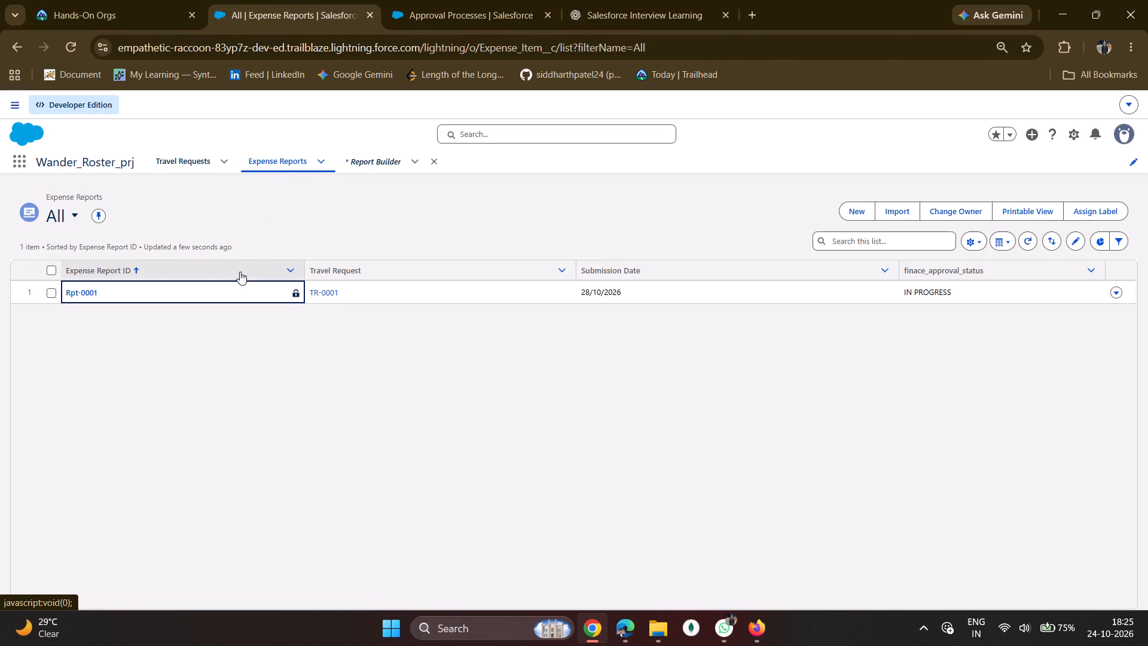
left_click(85, 292)
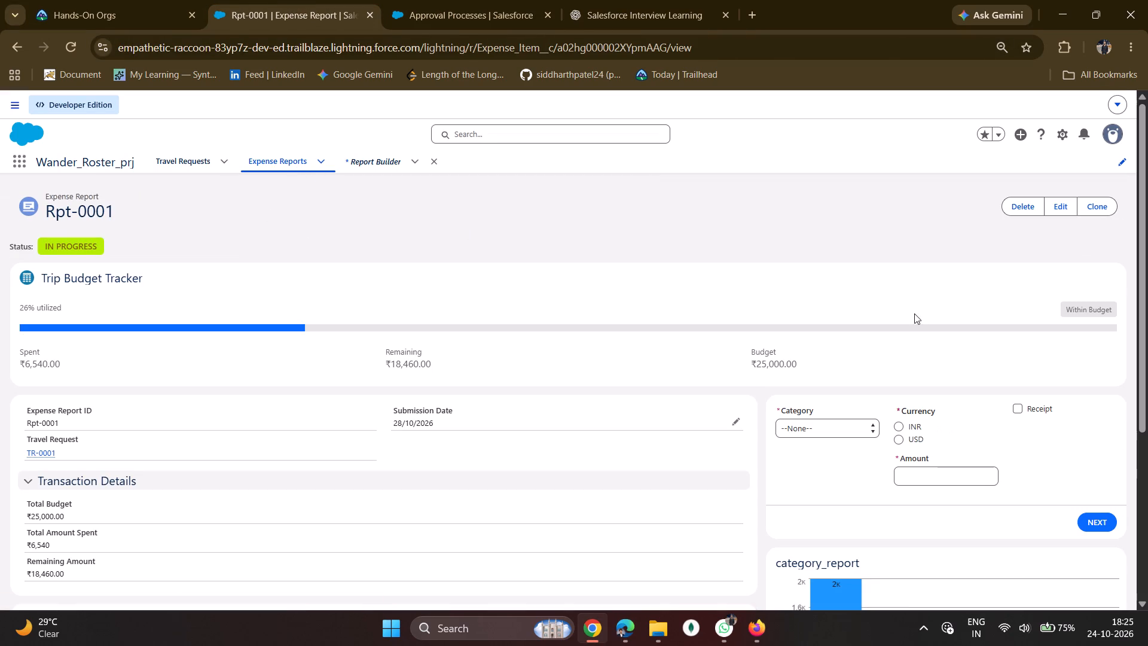
scroll(865, 420, "down", 6)
scroll(848, 452, "up", 1)
scroll(848, 452, "down", 3)
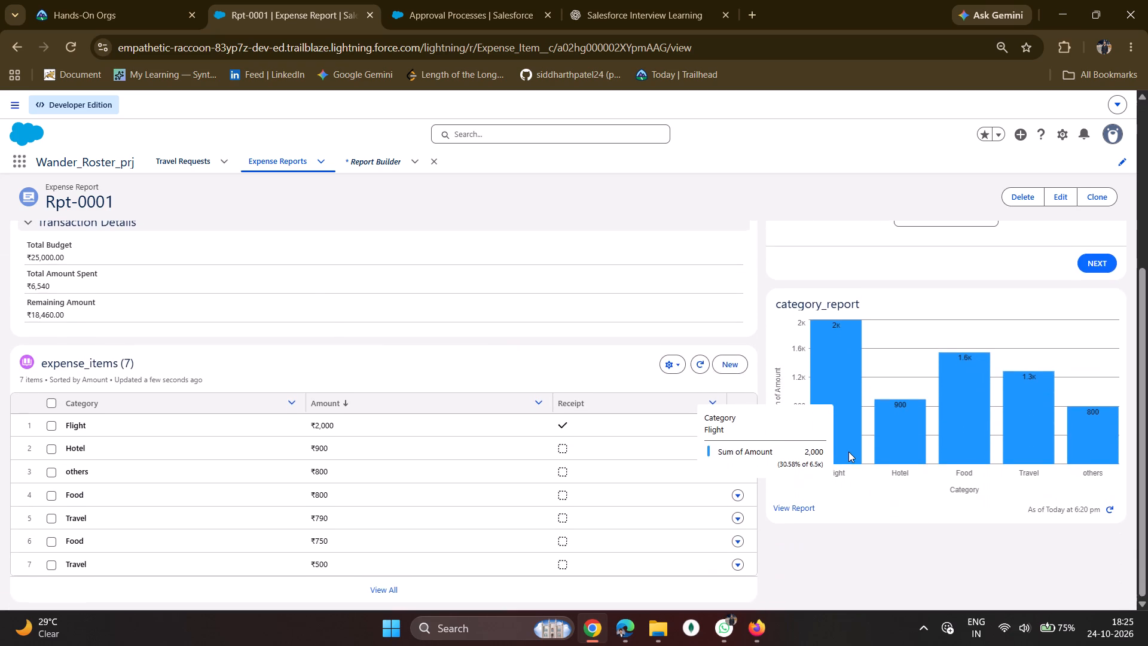
scroll(848, 452, "up", 6)
scroll(848, 452, "down", 6)
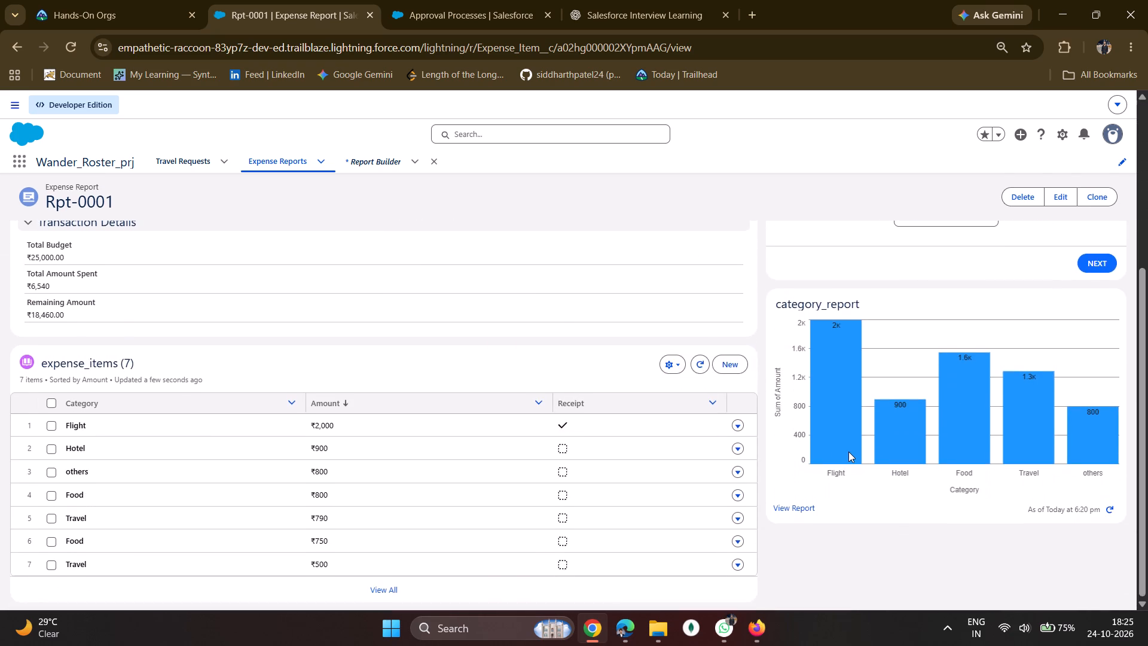
scroll(848, 452, "up", 7)
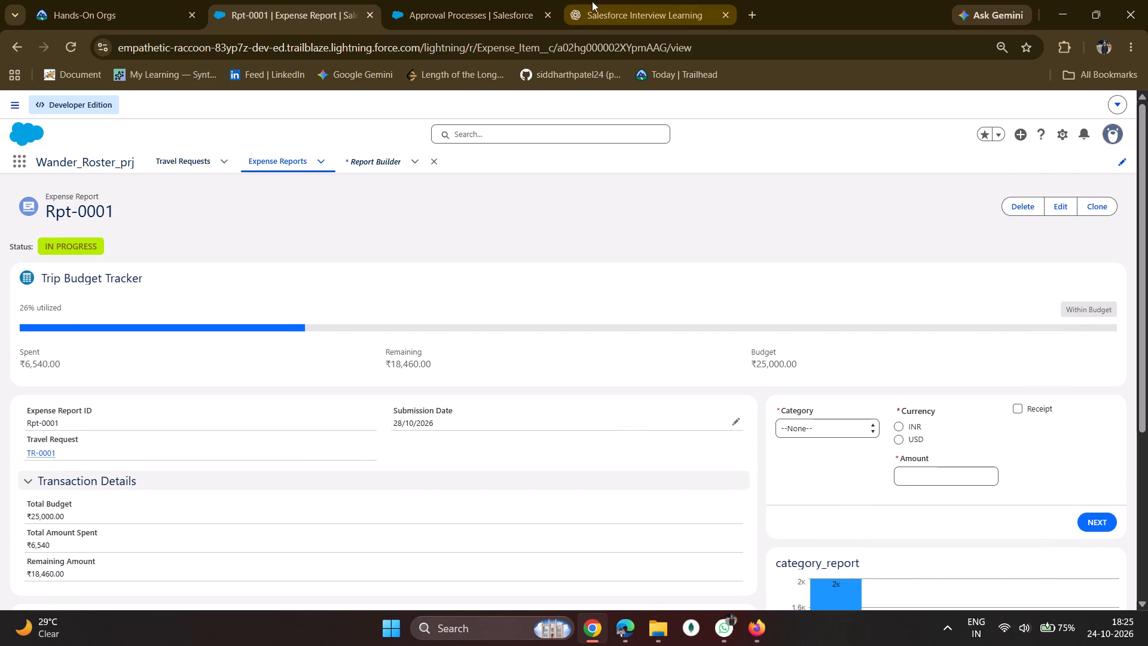
Switch from Chrome to the Rpt-0015 Approval window in Microsoft Edge and check which account is logged in.
left_click(439, 16)
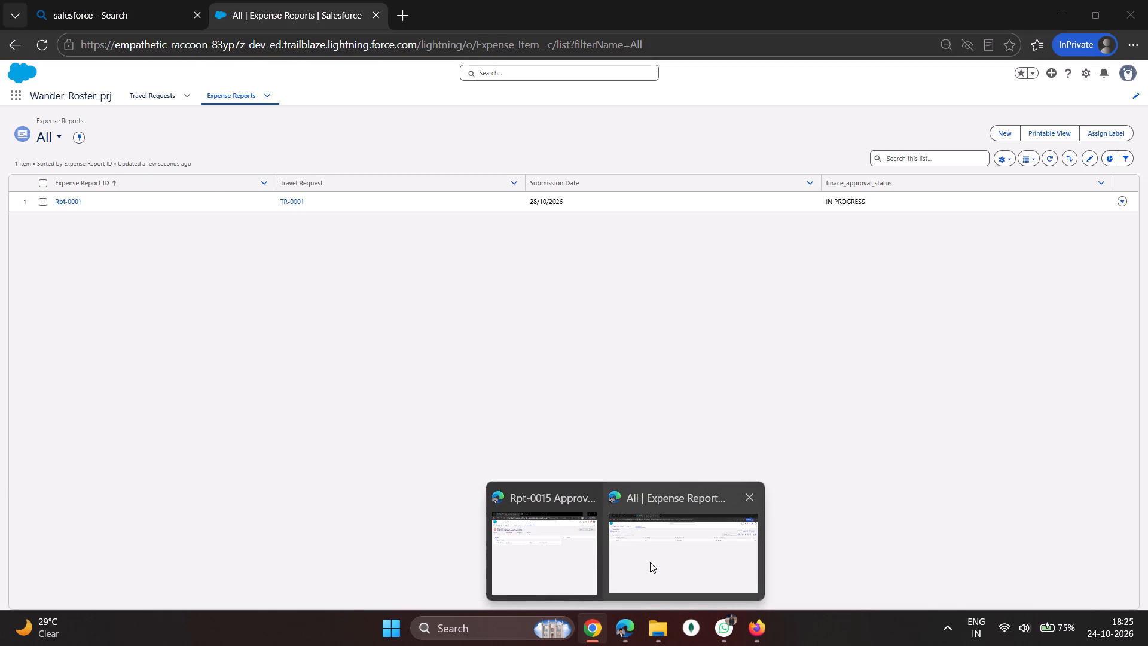
left_click(650, 562)
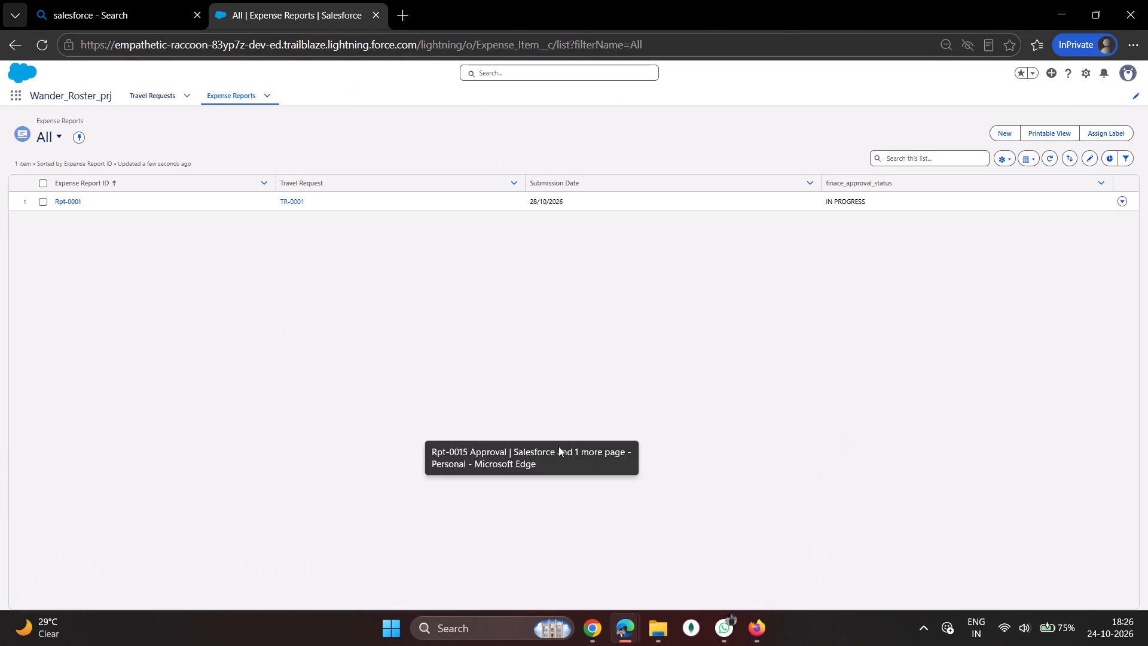
left_click(573, 566)
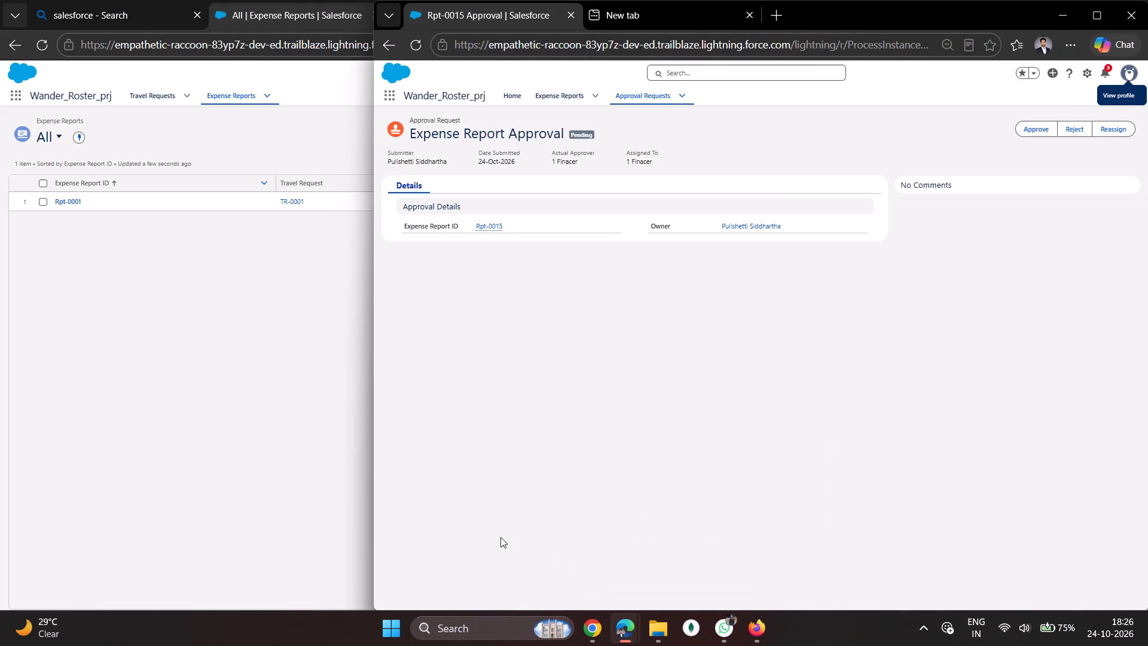
left_click(1129, 69)
left_click(742, 398)
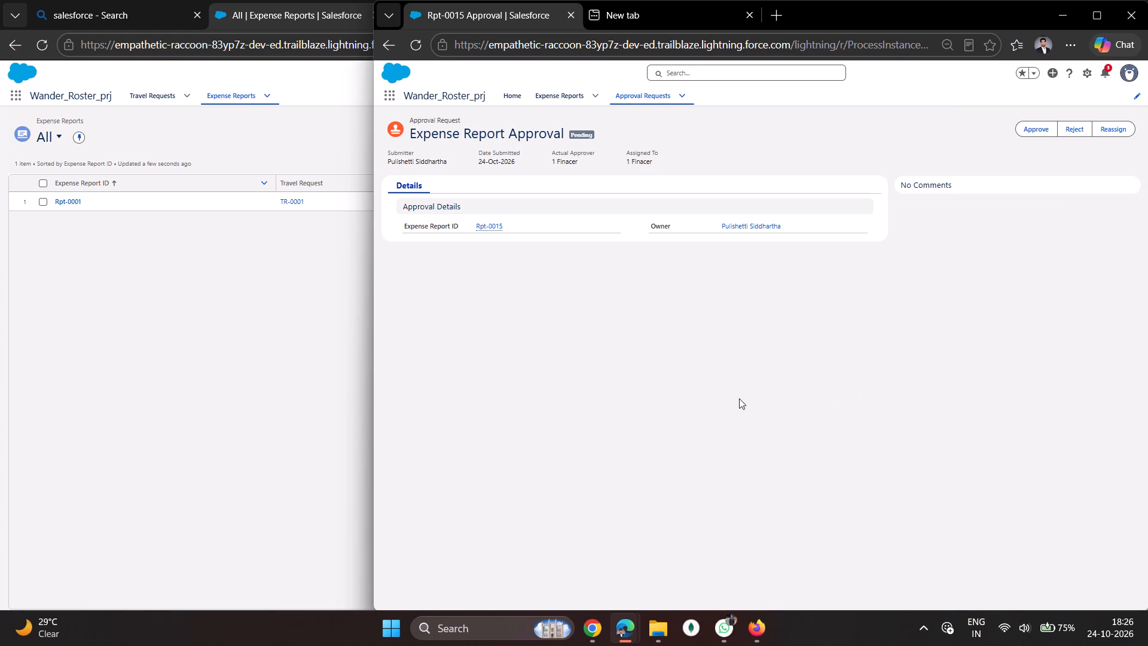
Switch to Firefox, check the logged-in account, and review the travel request approval for TR-0001.
left_click(756, 630)
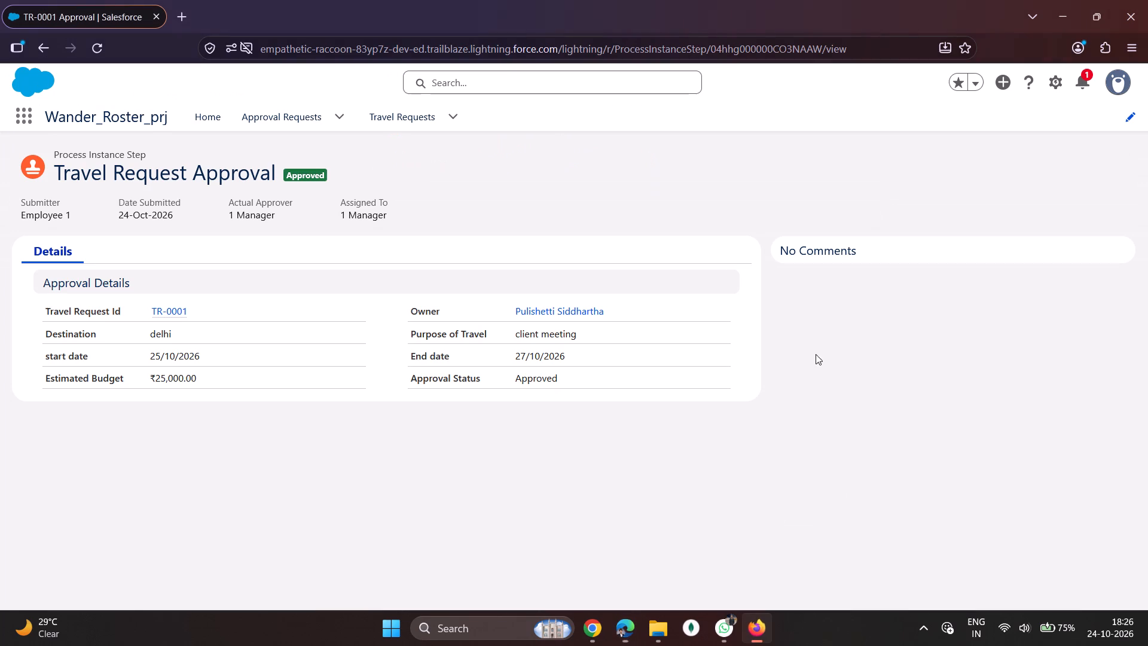
left_click(1122, 95)
left_click(1121, 95)
left_click(1113, 77)
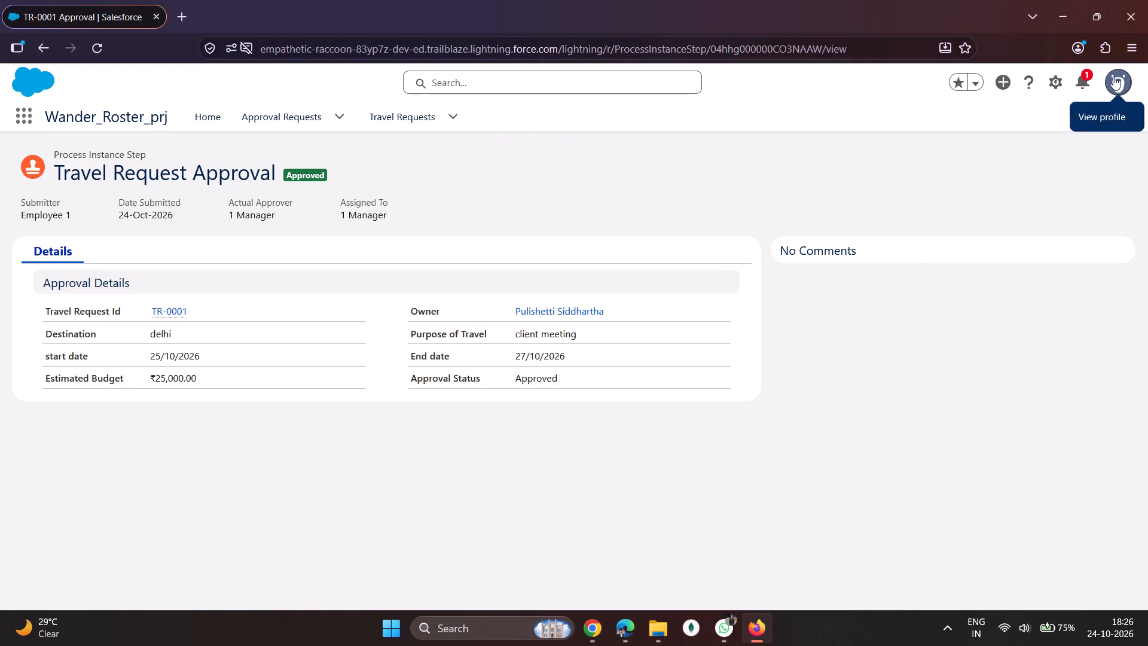
left_click(186, 602)
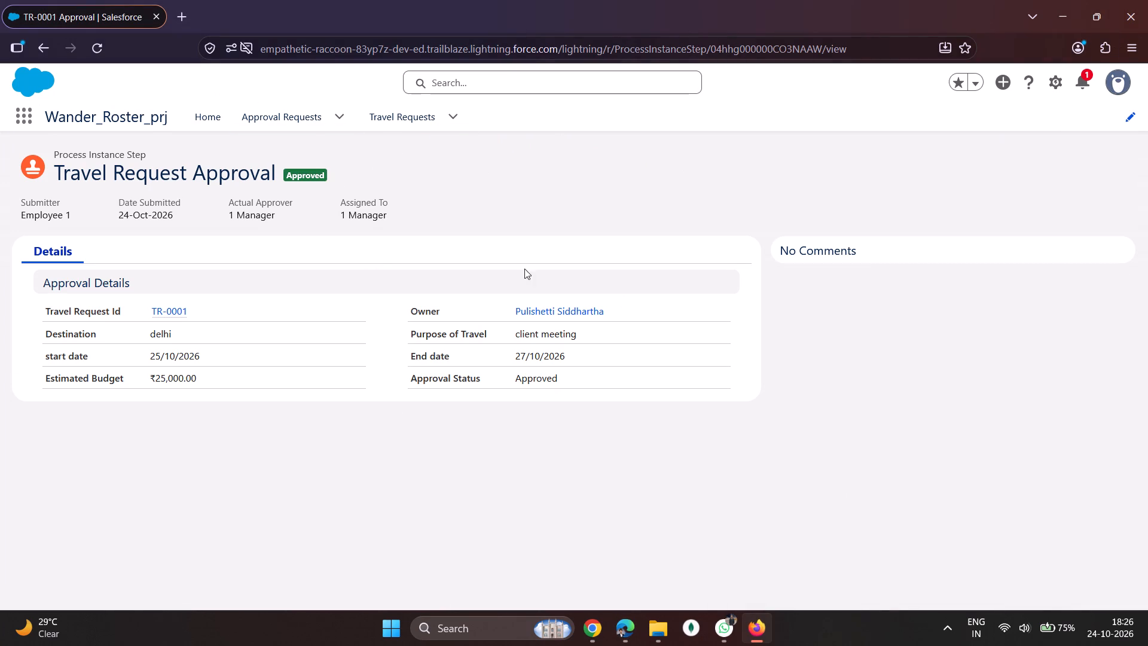
left_click_drag(277, 170, 418, 191)
left_click(418, 191)
Open the Approval Requests list in the manager session and mark all notifications as read.
left_click(312, 109)
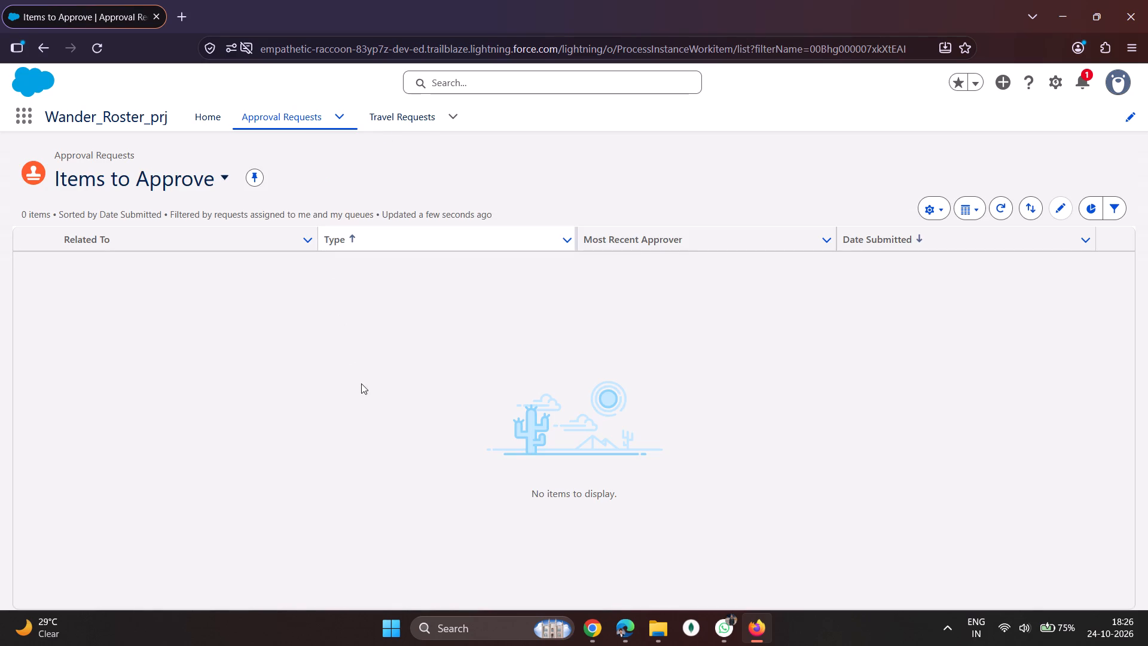
left_click(1080, 79)
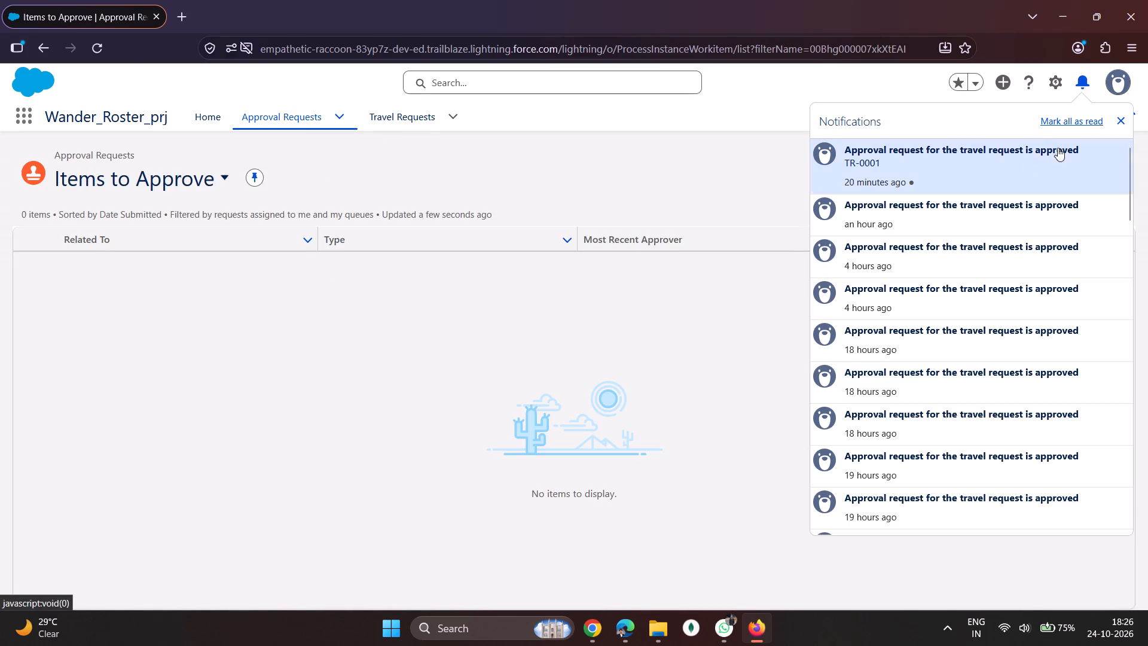
left_click(1091, 120)
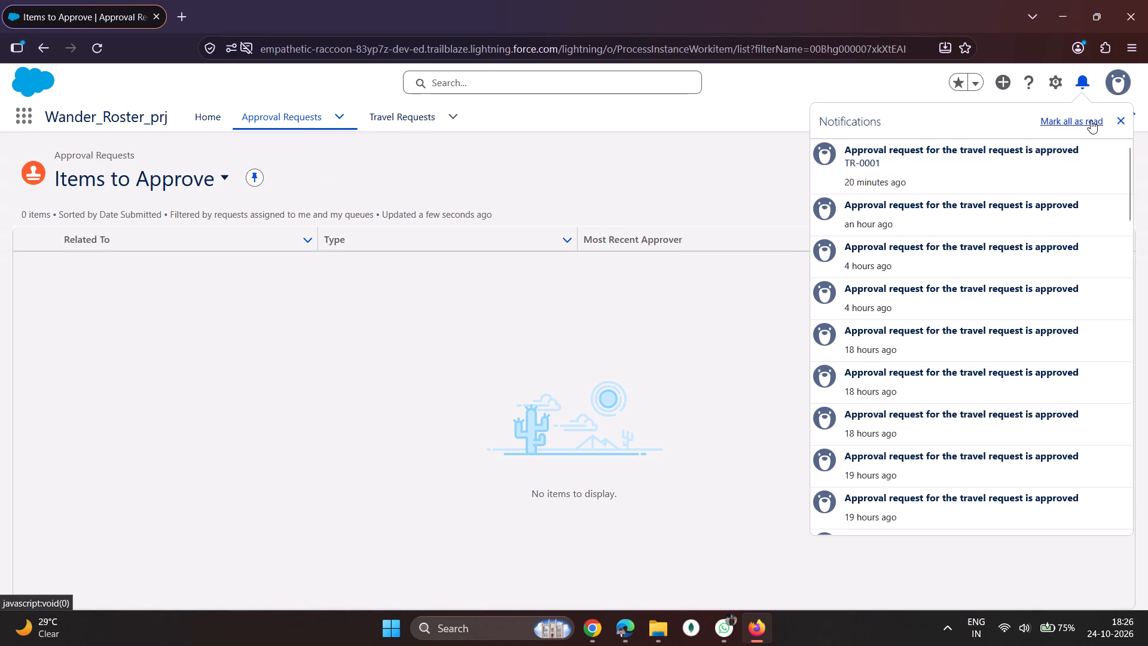
left_click(1118, 124)
key("Tab")
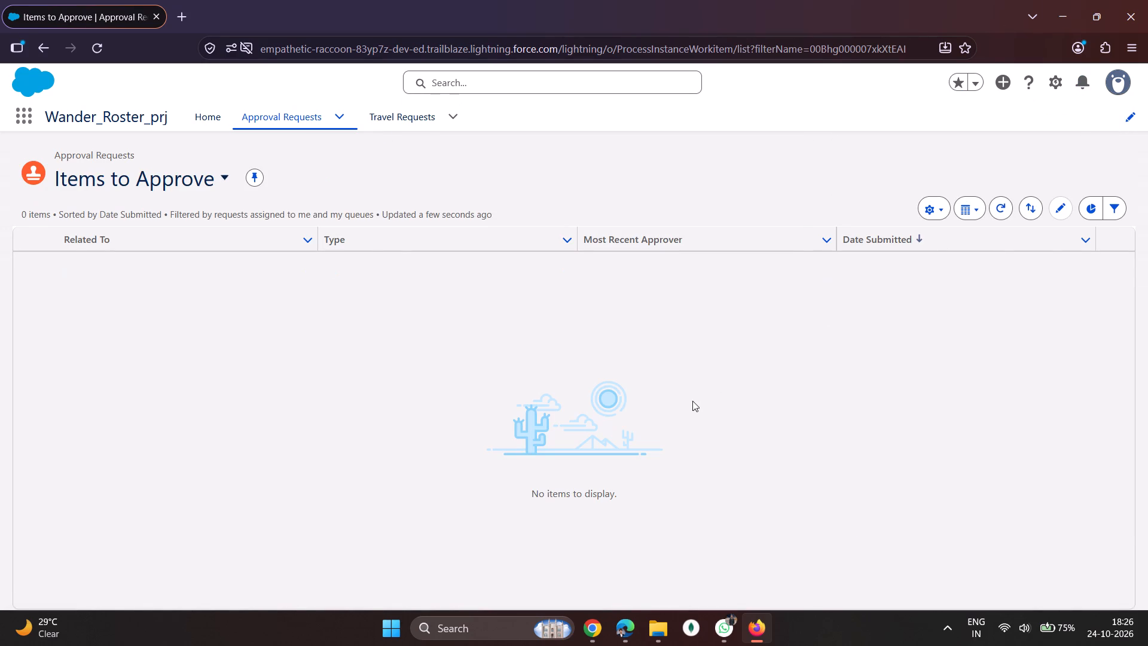
Return to the Rpt-0015 Approval window in Microsoft Edge and review the logged-in account details.
key("alt+Tab")
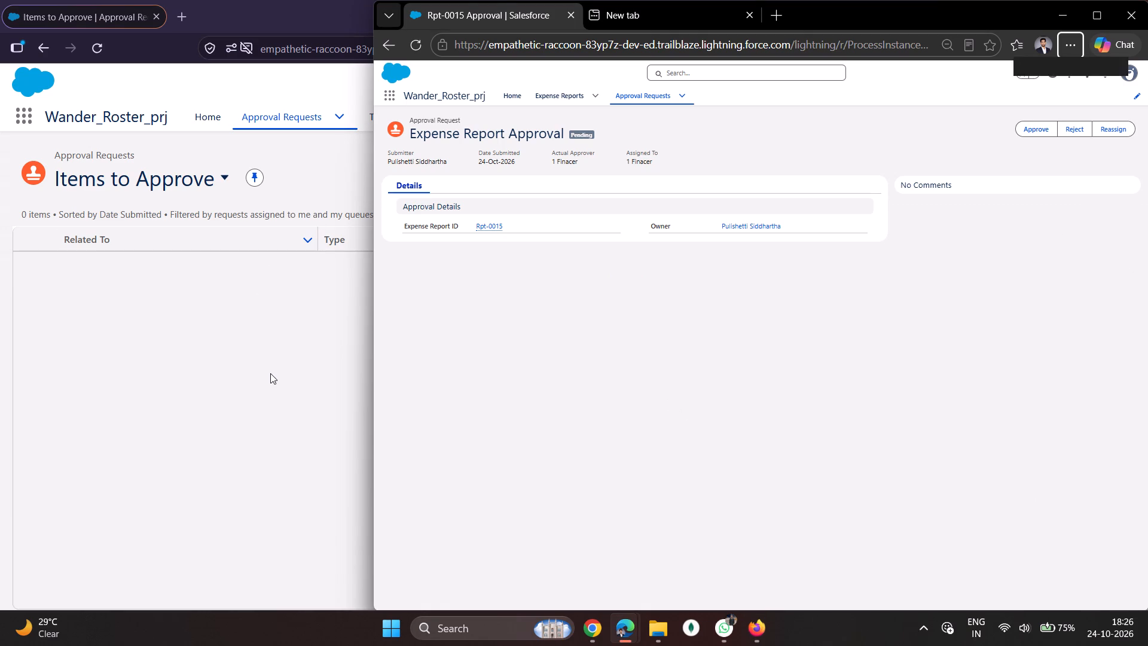
key("alt+Tab")
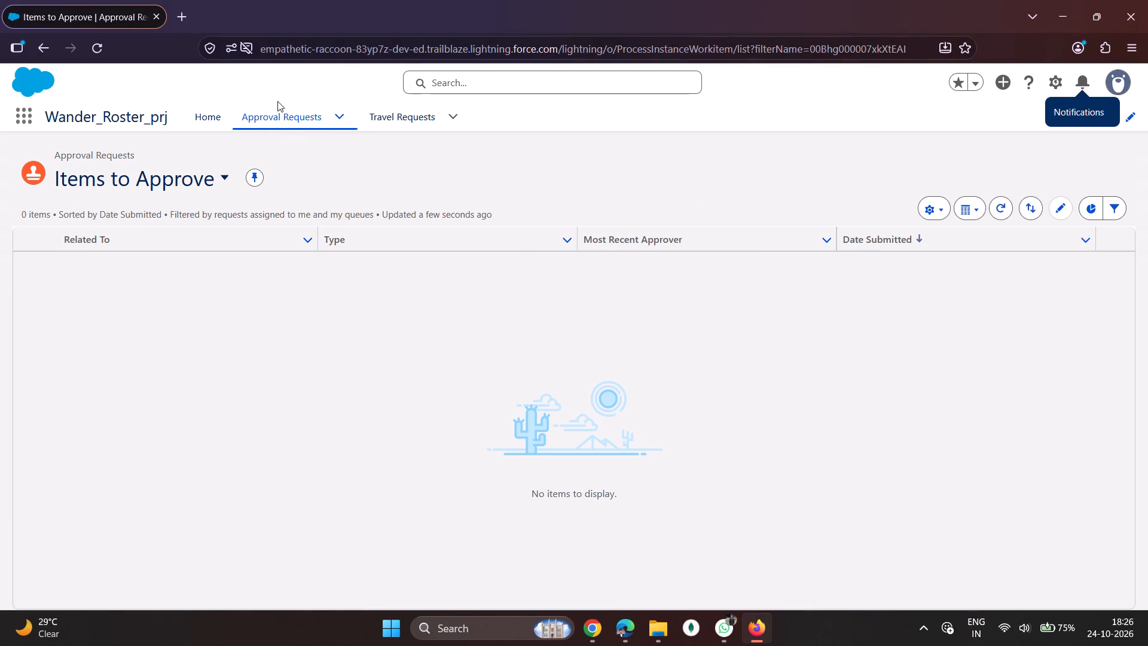
left_click(563, 576)
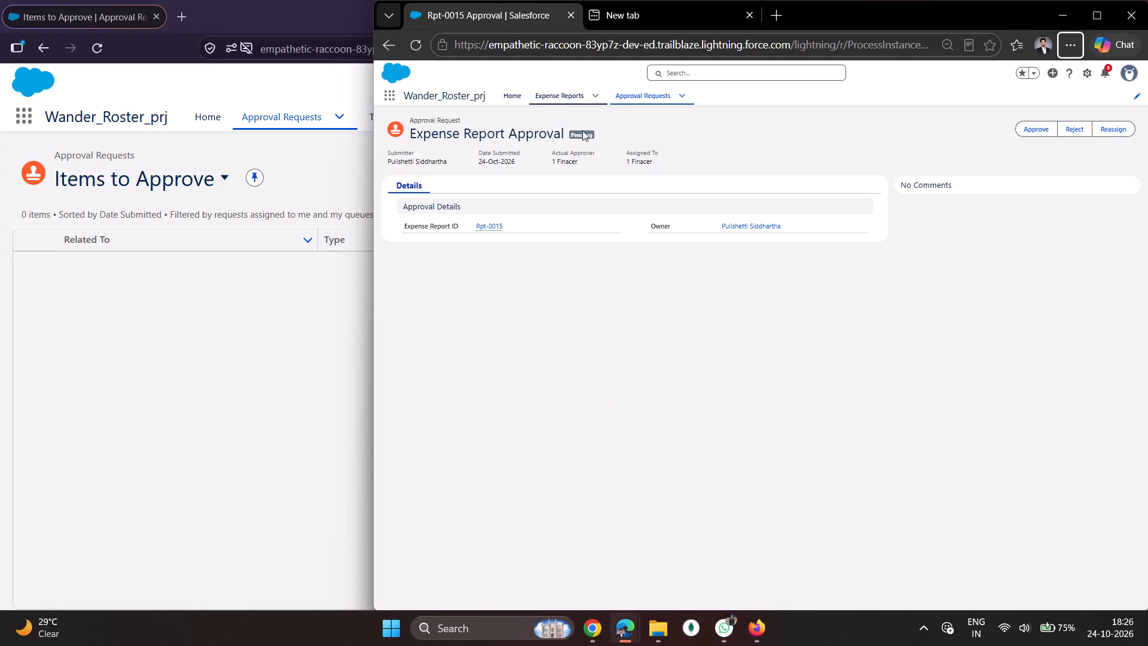
left_click(1135, 78)
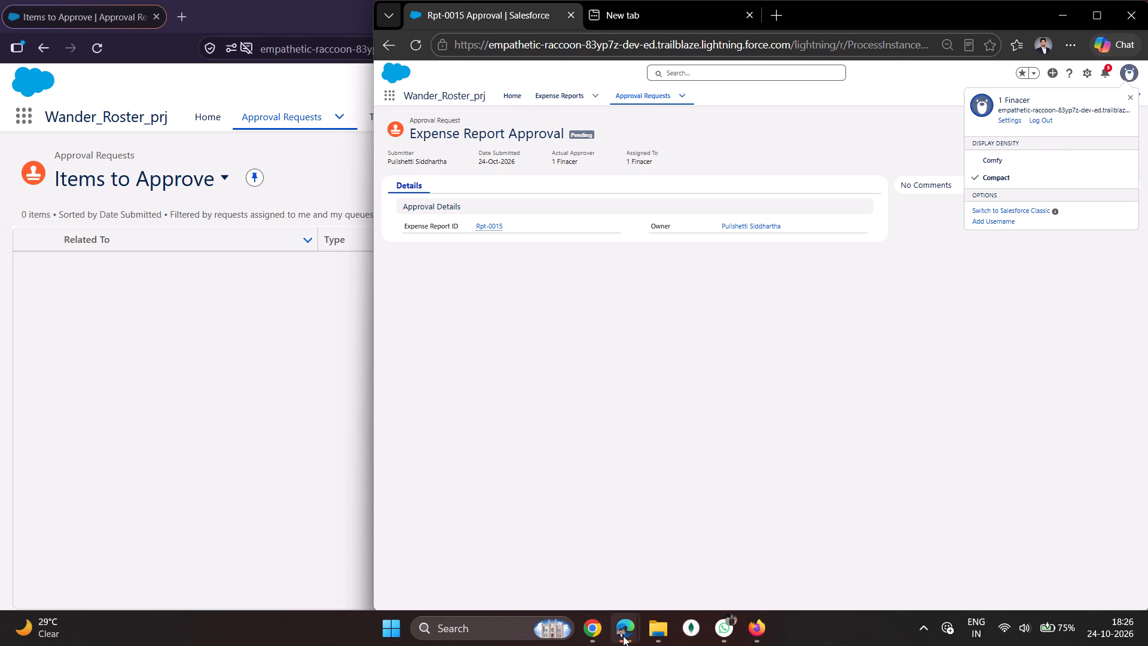
left_click(554, 553)
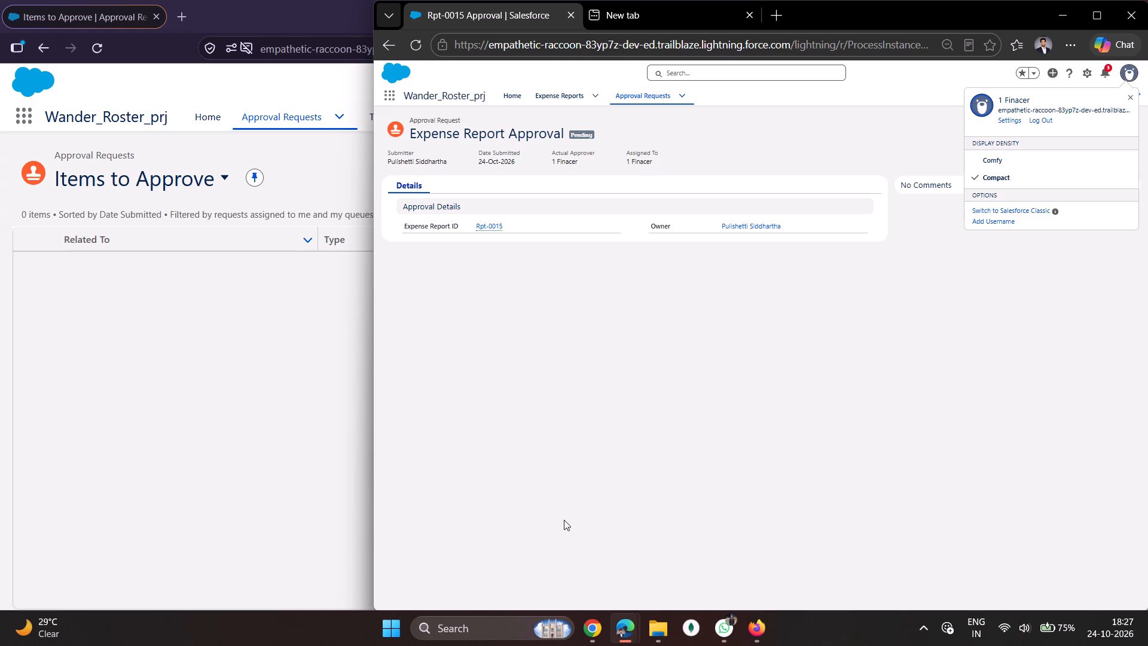
left_click(564, 520)
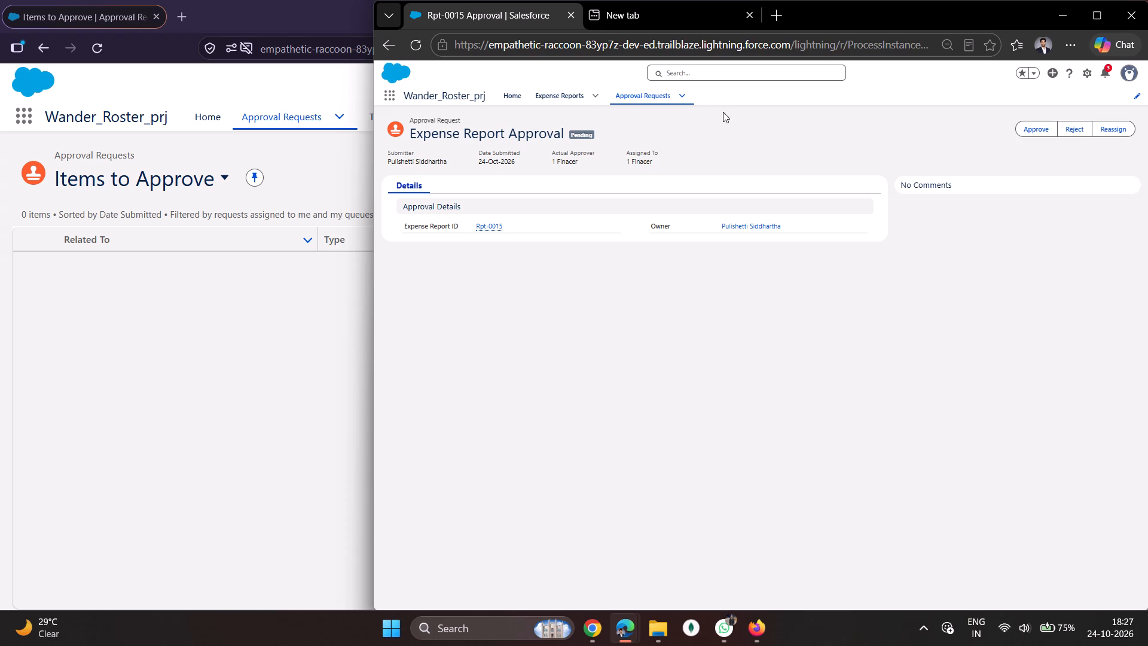
Open the Expense Reports list in the finance session to check Rpt-0001's finace_approval_status and the logged-in account.
left_click(551, 86)
left_click(541, 105)
left_click(546, 89)
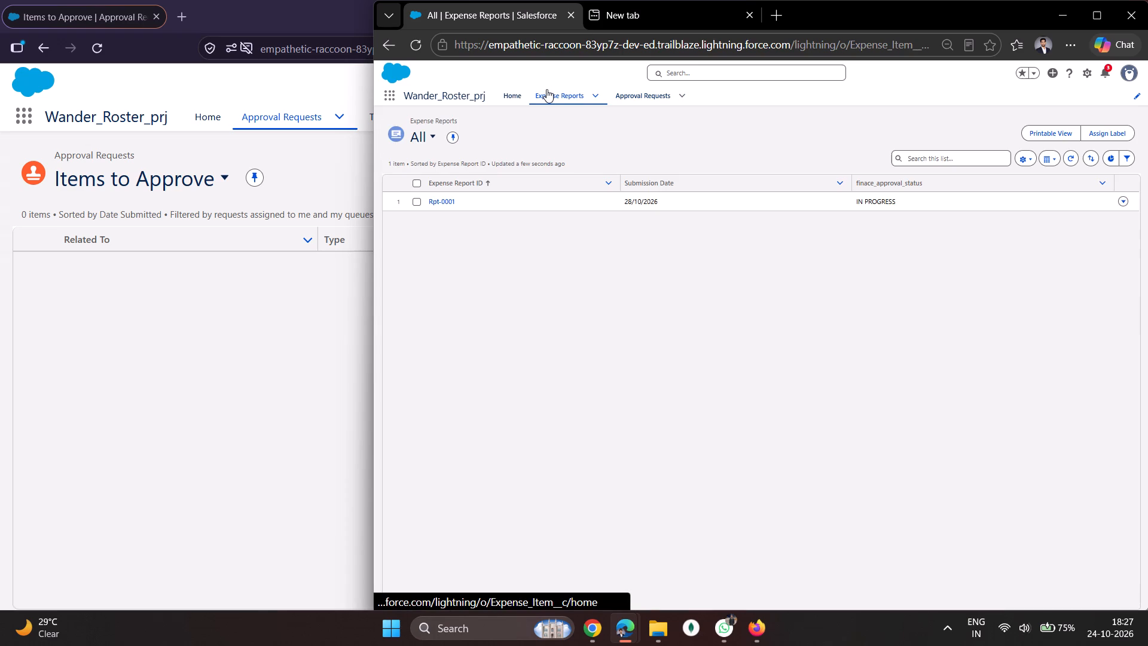
left_click(1136, 56)
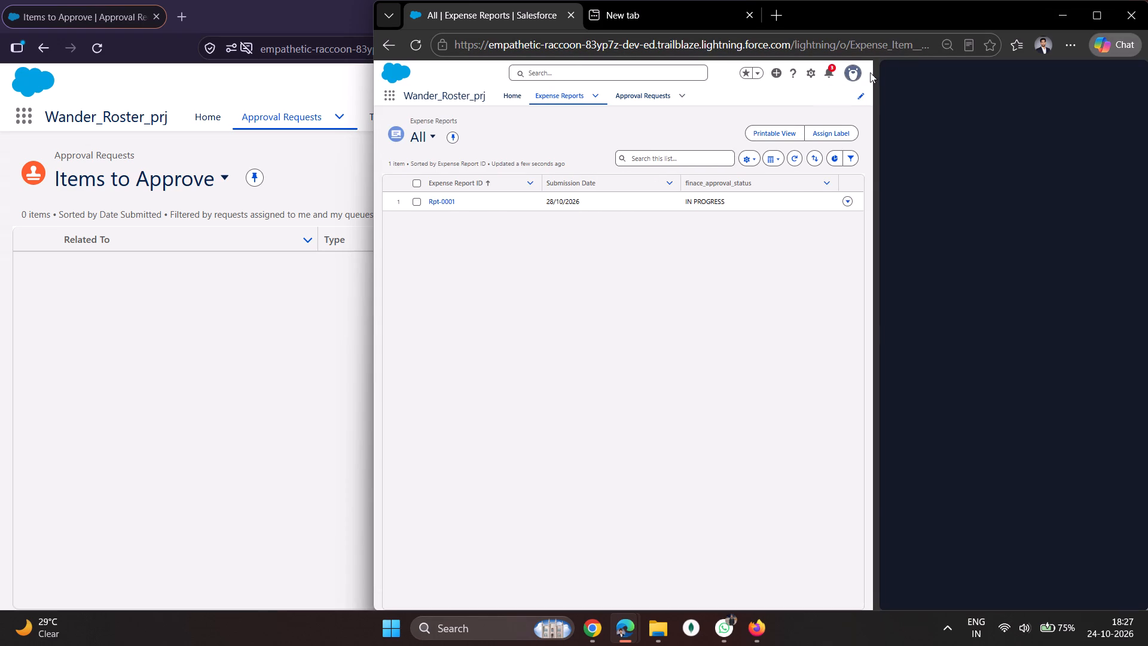
left_click(855, 72)
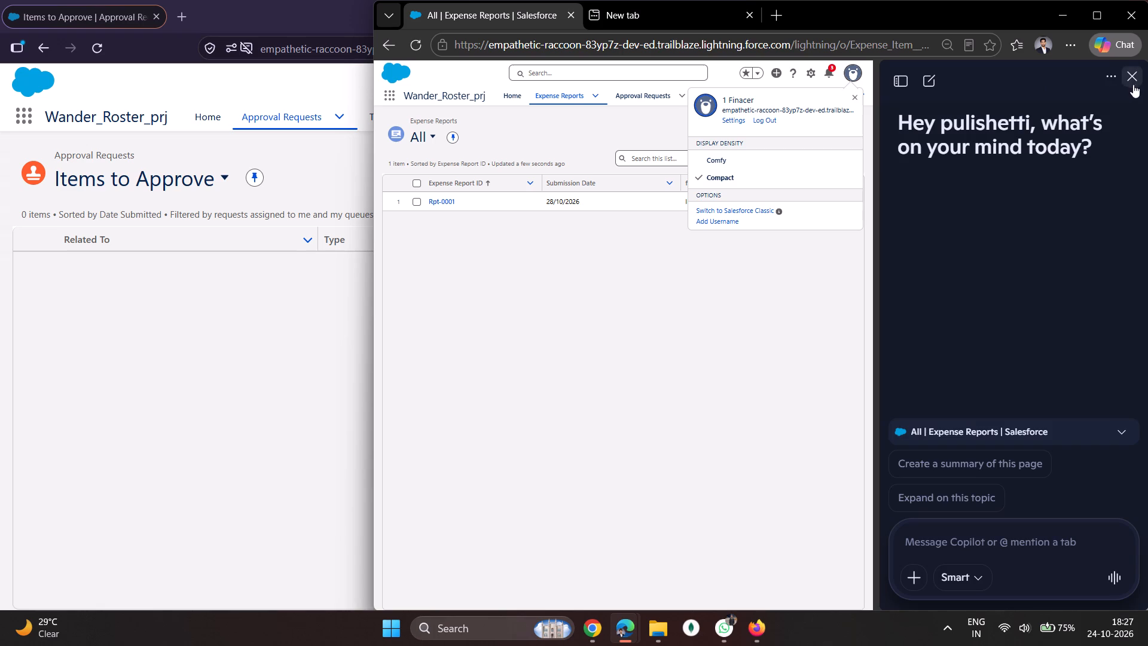
left_click(1134, 80)
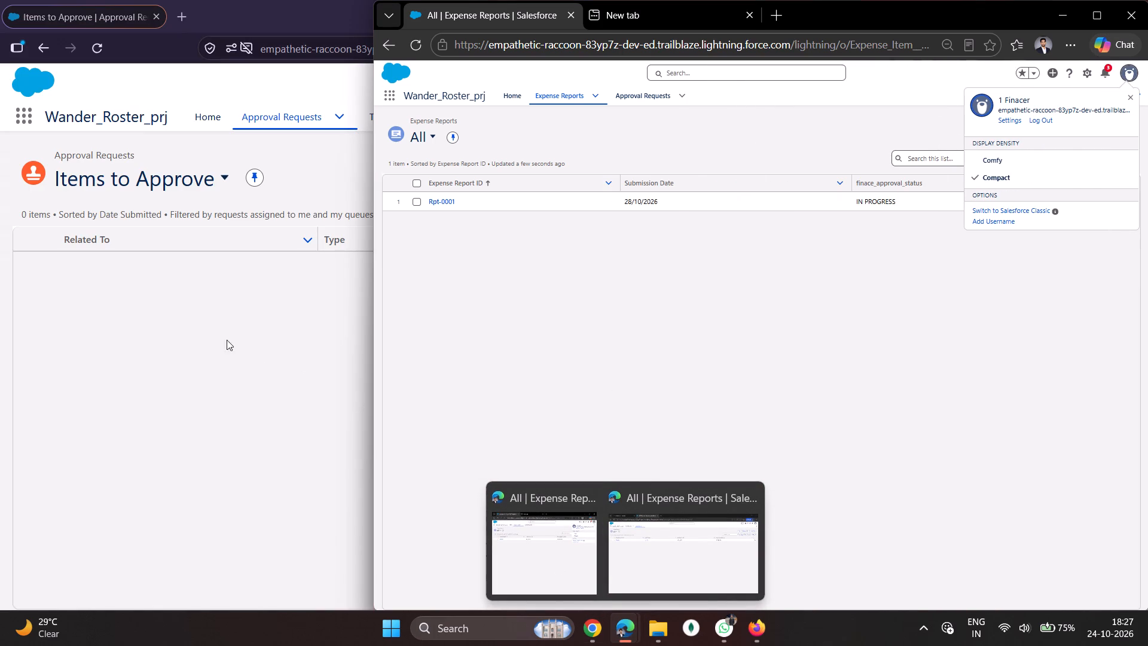
Switch to the manager session in Firefox and check its logged-in account details.
left_click(205, 331)
left_click(1118, 84)
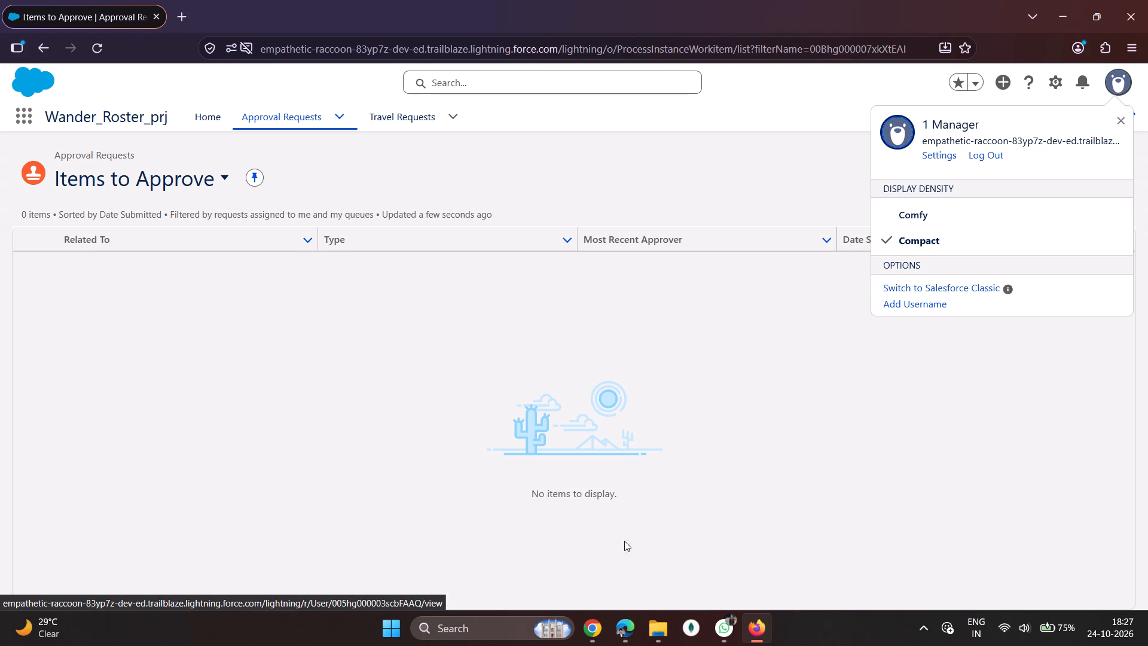
left_click(742, 515)
Switch back to the finance session in Microsoft Edge, dismiss the account details, and close the empty New tab page.
left_click(615, 642)
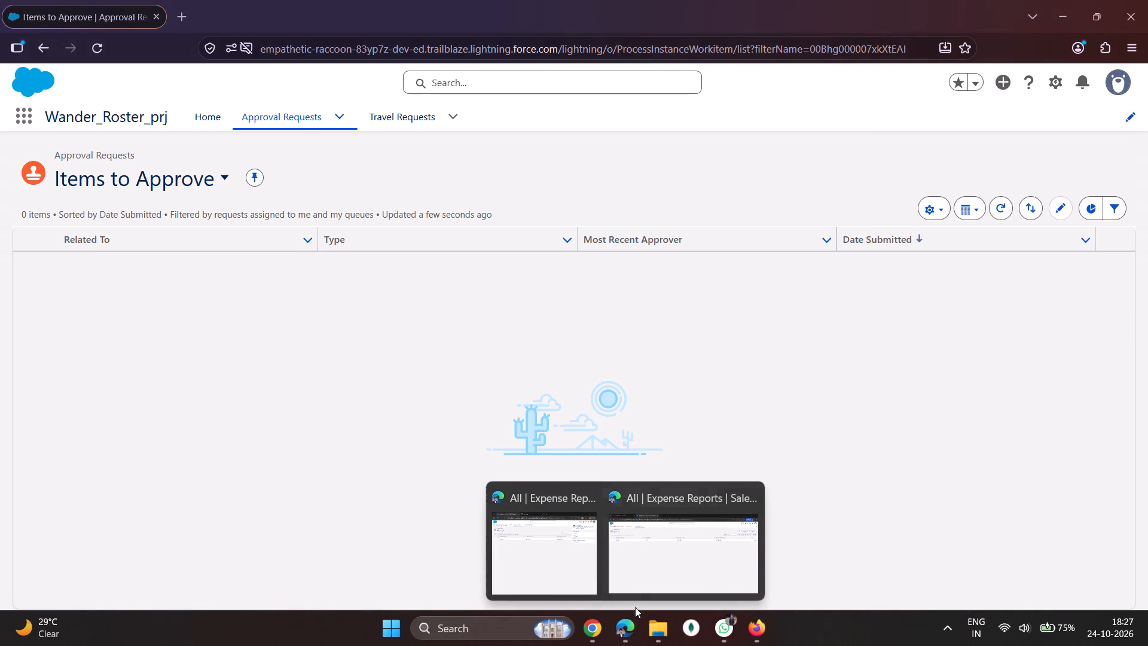
left_click(569, 562)
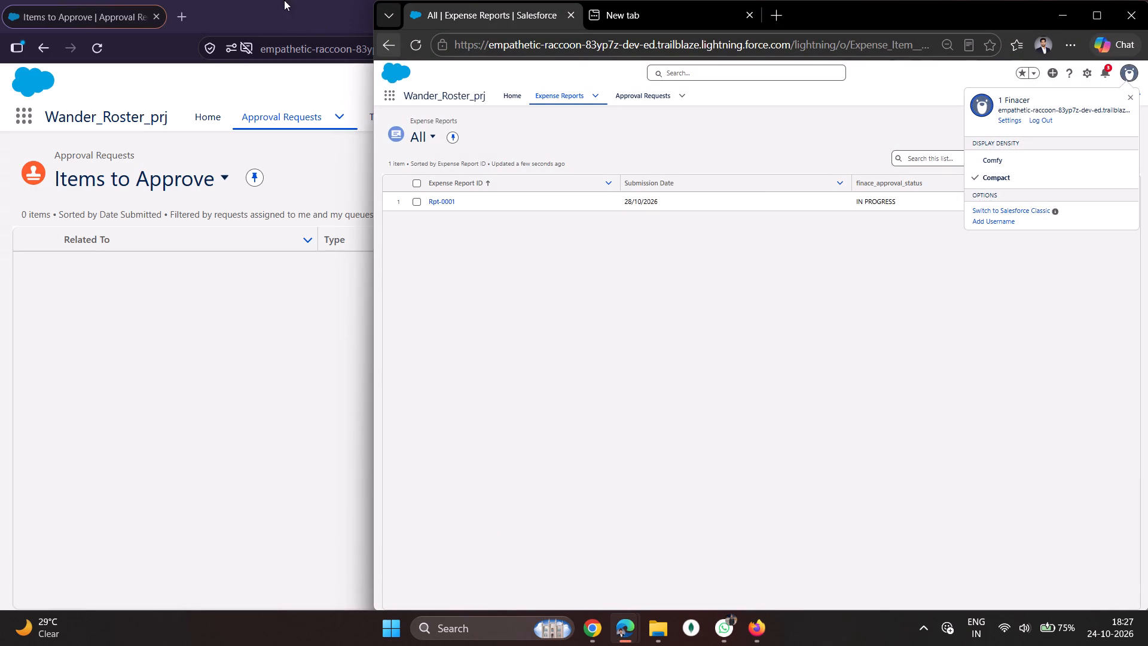
left_click(749, 369)
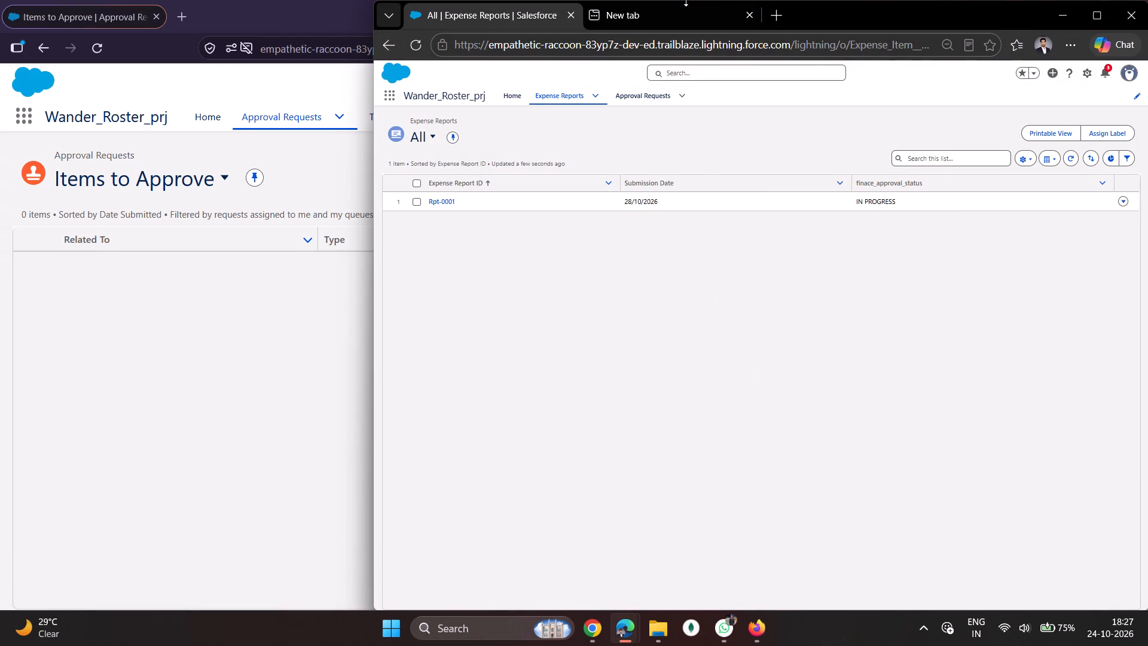
left_click(746, 16)
Switch to the InPrivate Edge window and check that session's logged-in account.
left_click(662, 588)
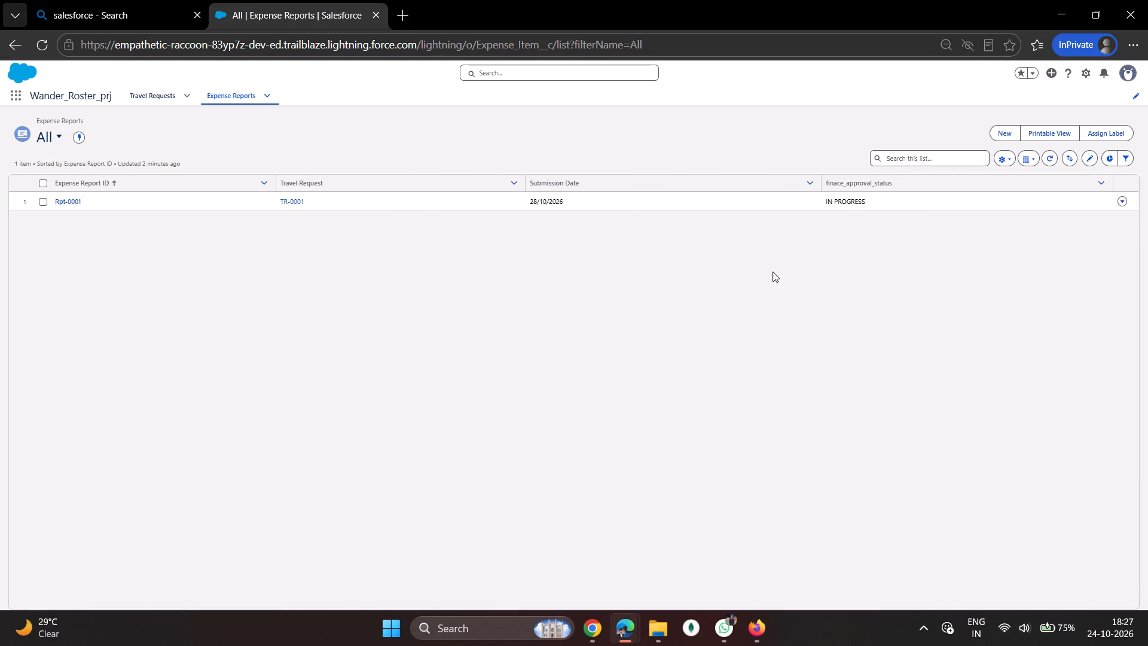
left_click(1129, 74)
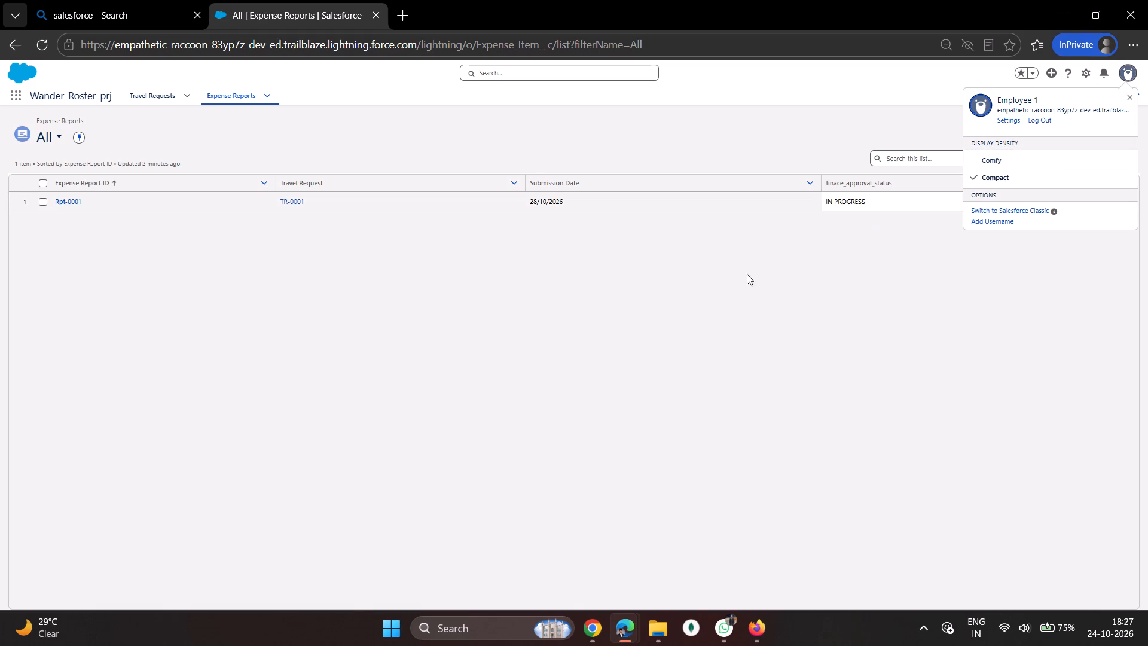
left_click(448, 380)
Show the All list view of Travel Requests in the employee session and pin it as the default.
left_click(149, 88)
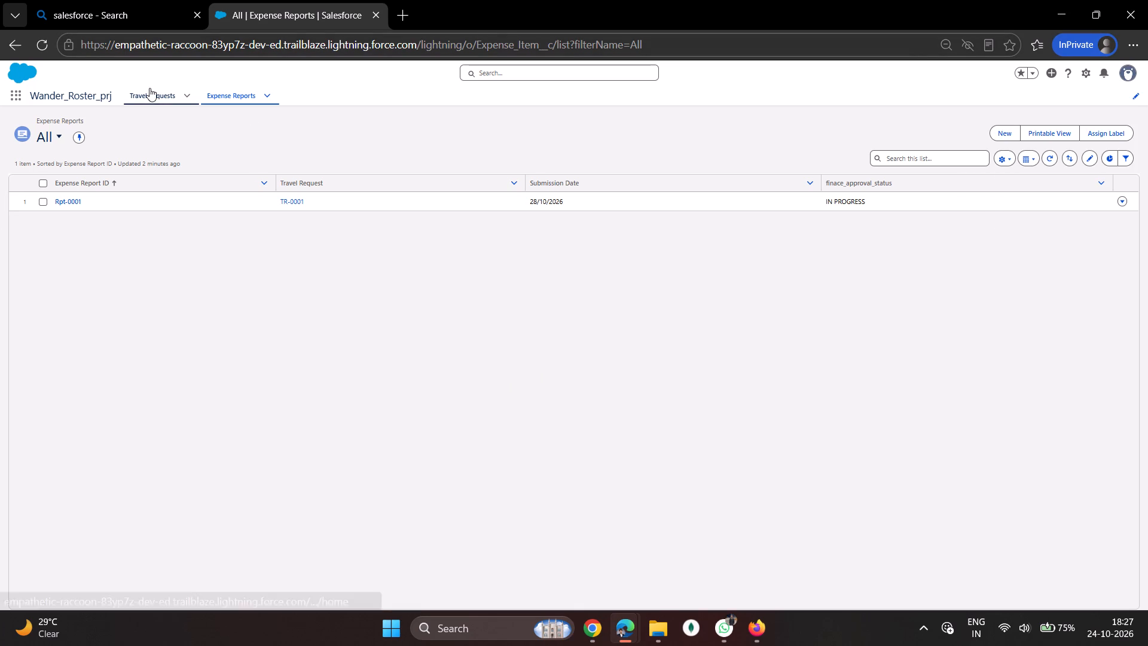
left_click(87, 136)
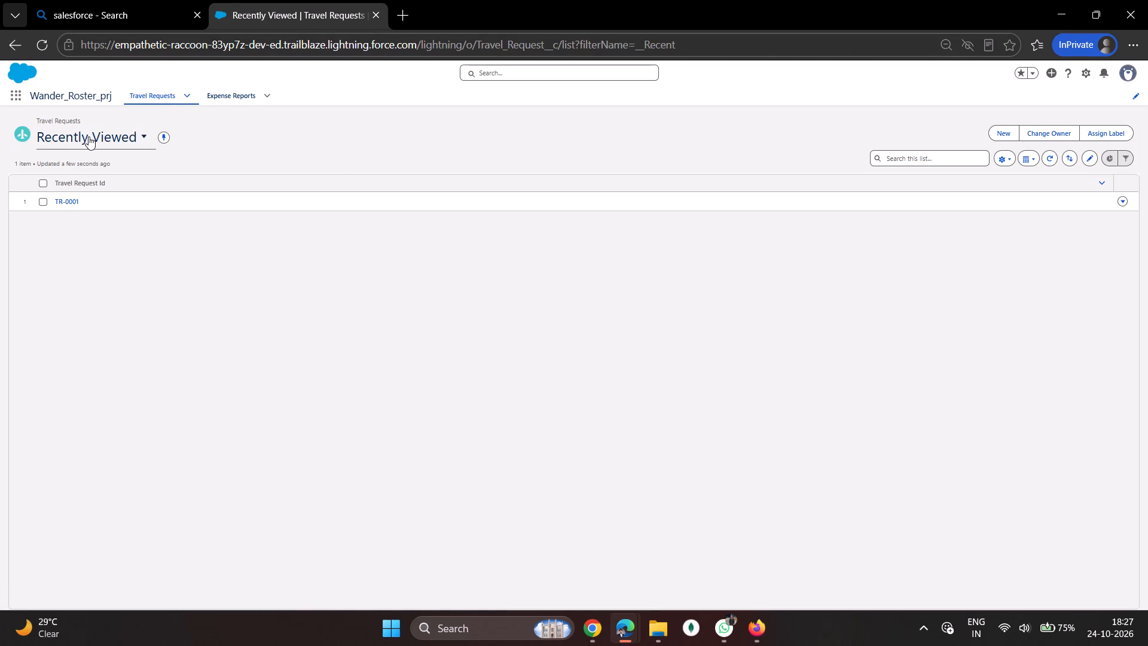
left_click(80, 197)
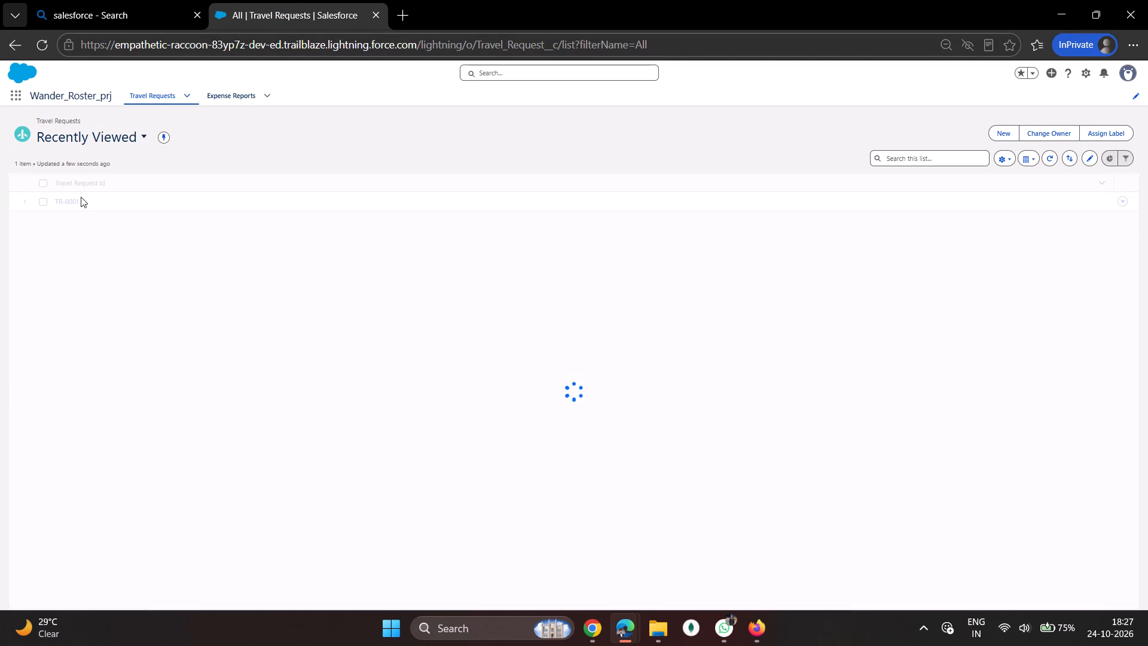
left_click(77, 135)
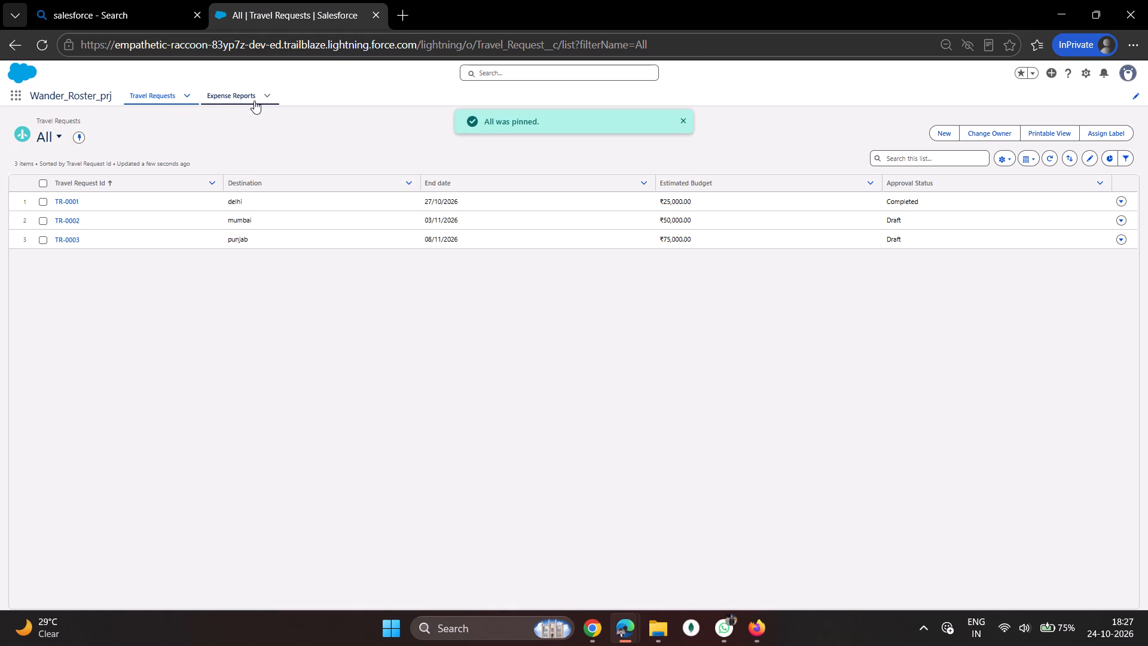
Open Rpt-0001 from the Expense Reports list in the employee session.
left_click(254, 100)
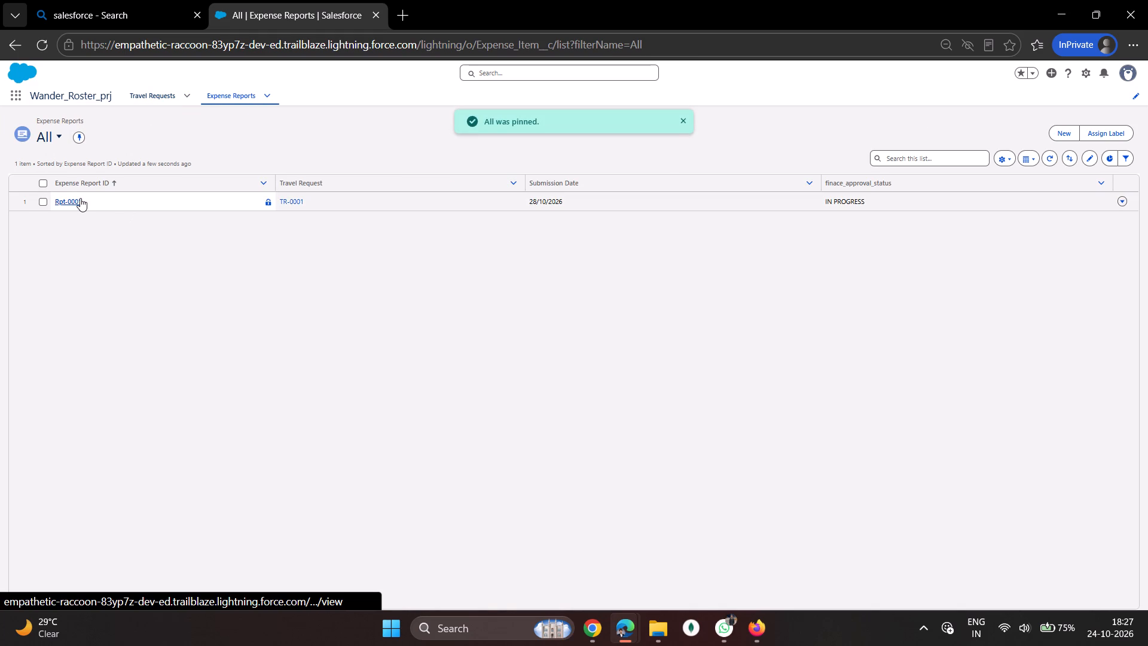
left_click(80, 198)
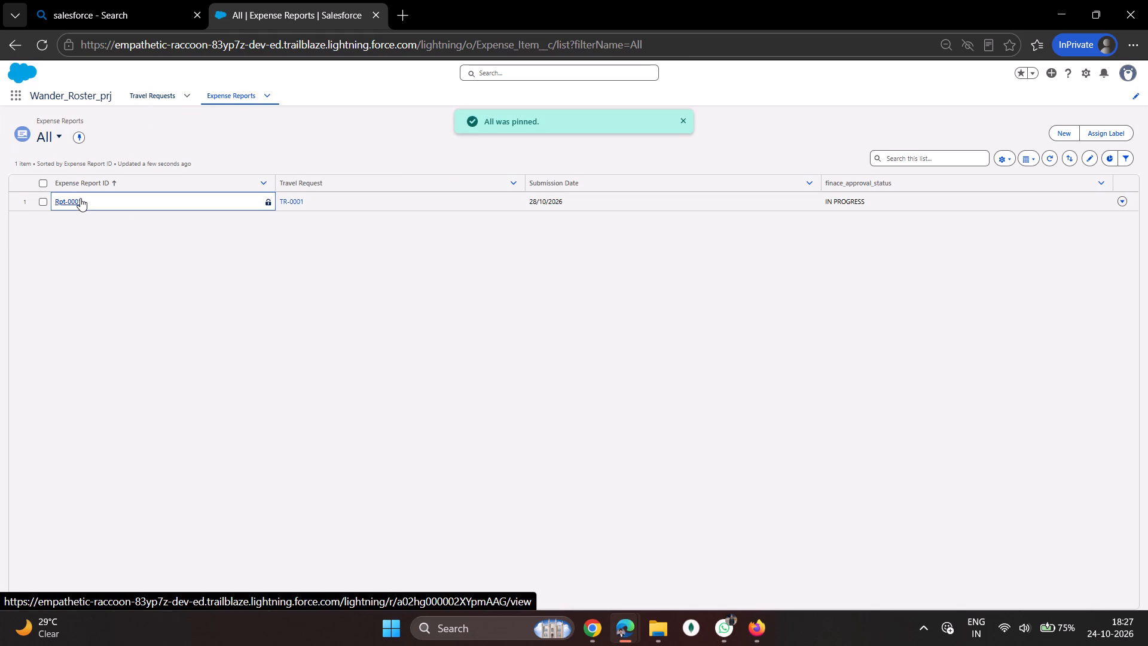
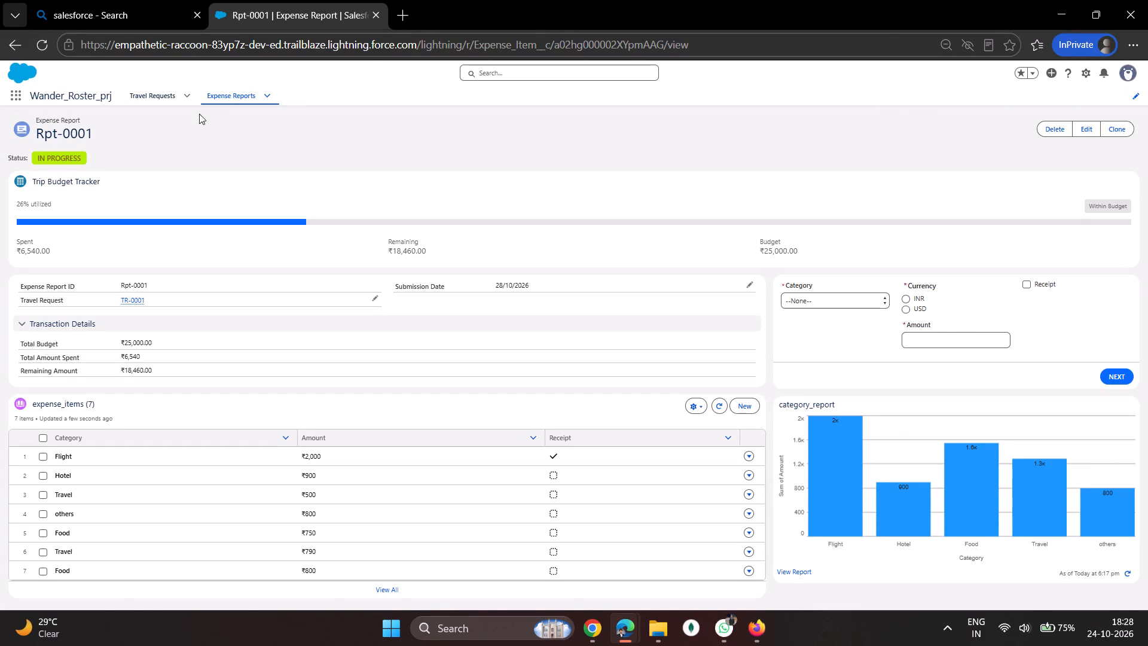
Show the Travel Requests list and return to the Expense Reports list in the employee session.
left_click(152, 97)
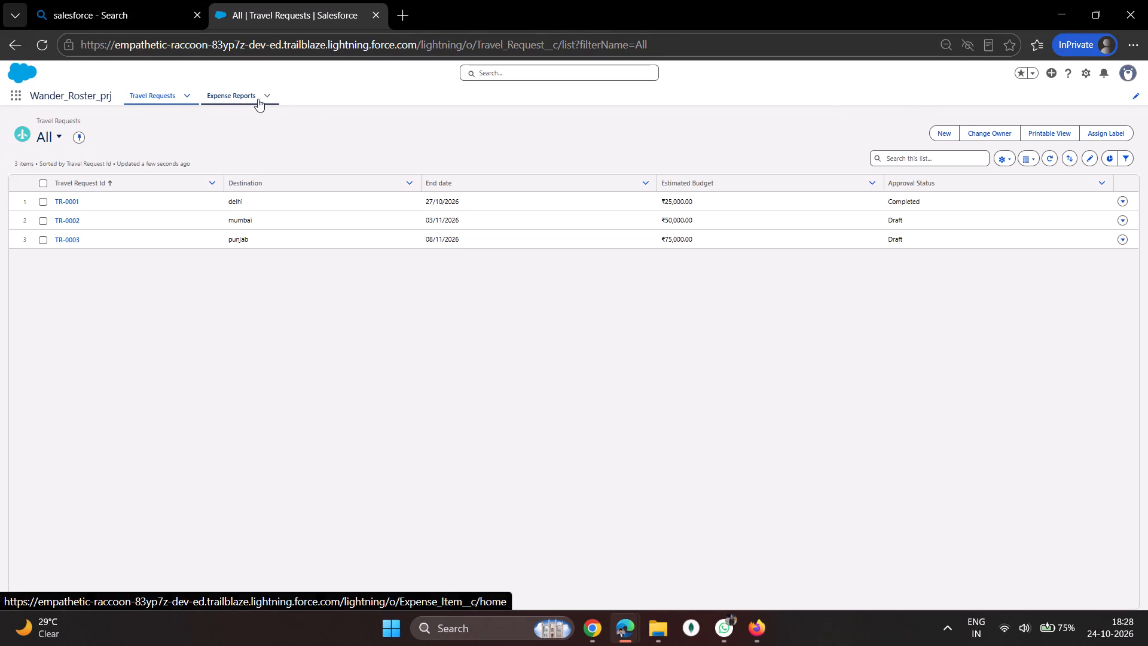
left_click(236, 99)
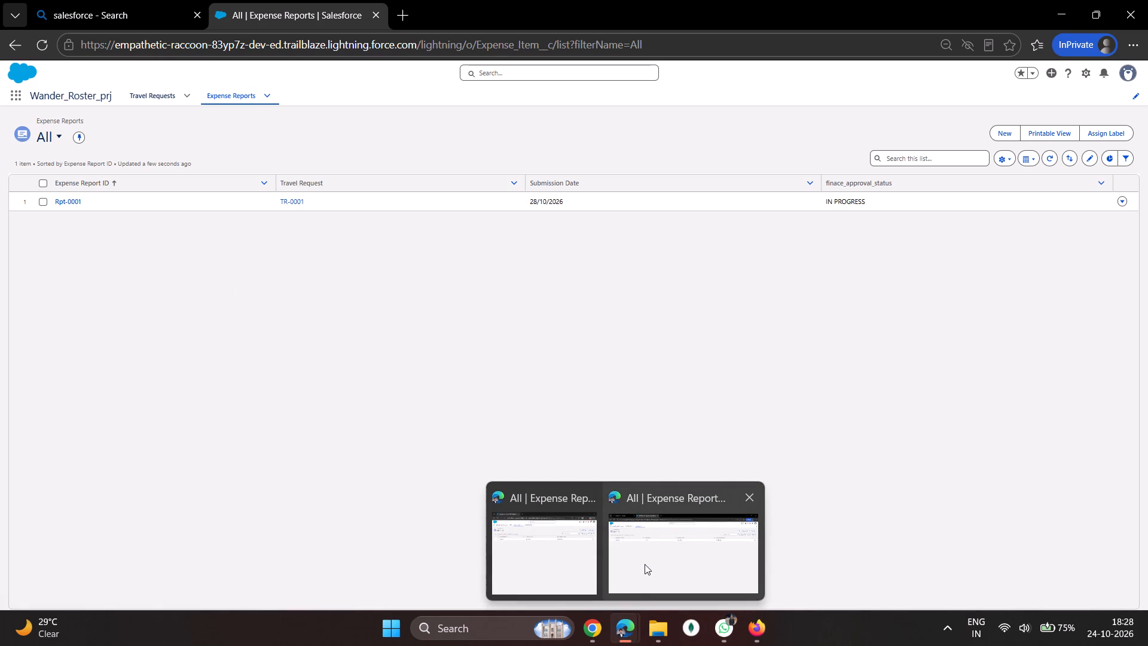
Switch to the manager session in Firefox and check its logged-in account.
left_click(645, 564)
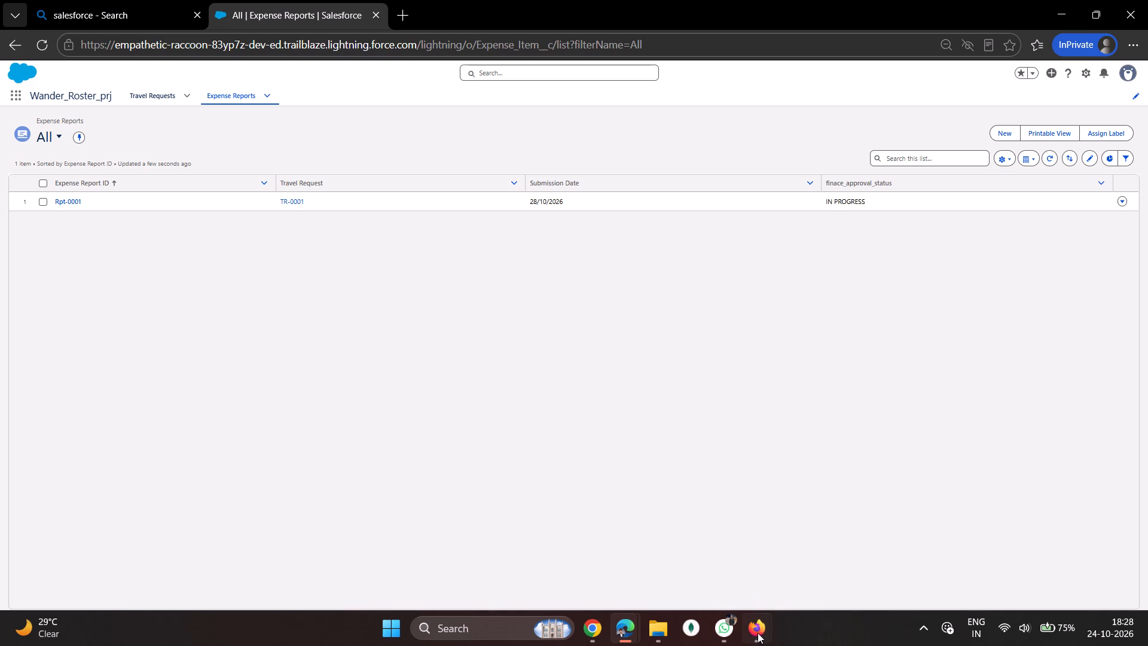
left_click(747, 559)
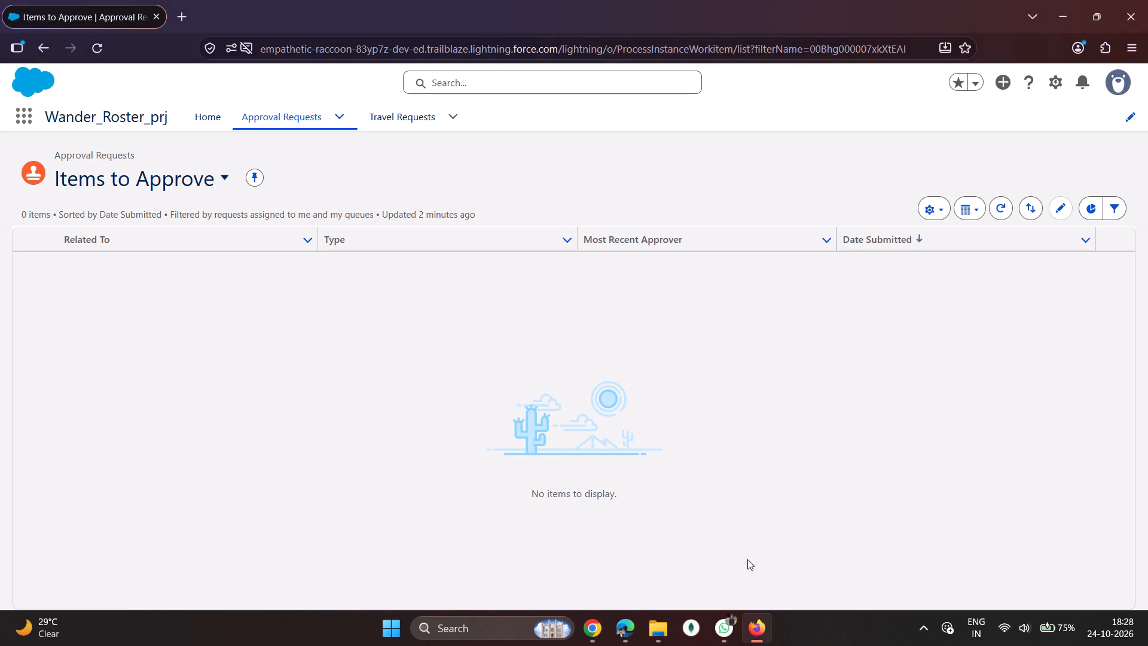
left_click(1122, 86)
left_click(619, 423)
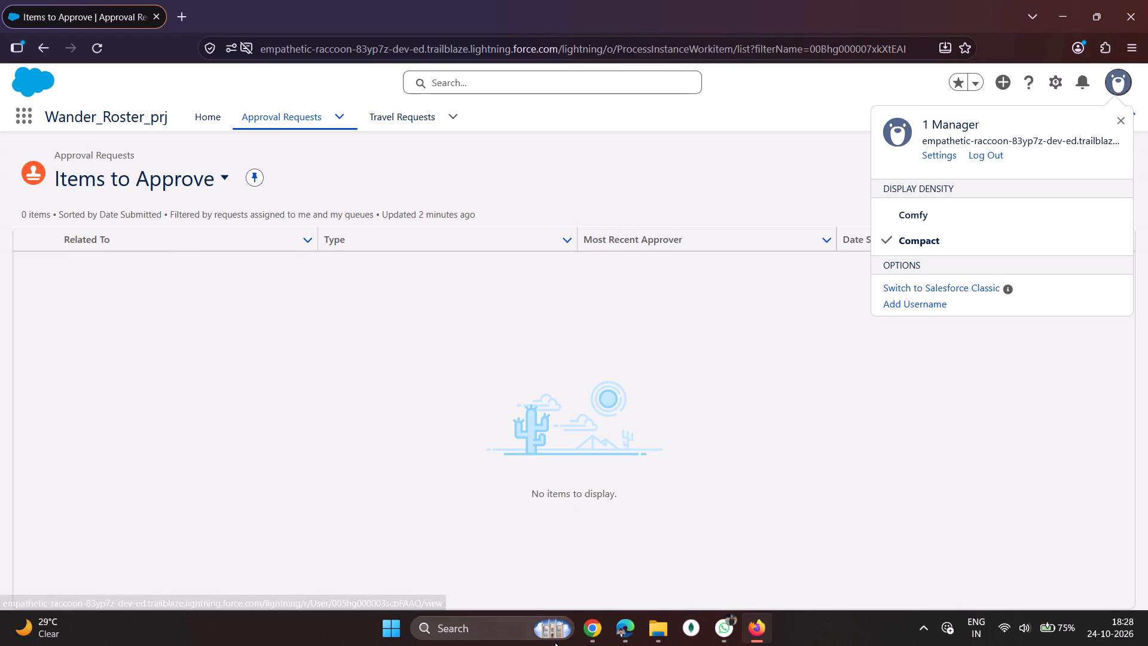
Switch to the finance session in Microsoft Edge, reload its Expense Reports list, and check the logged-in account.
left_click(545, 554)
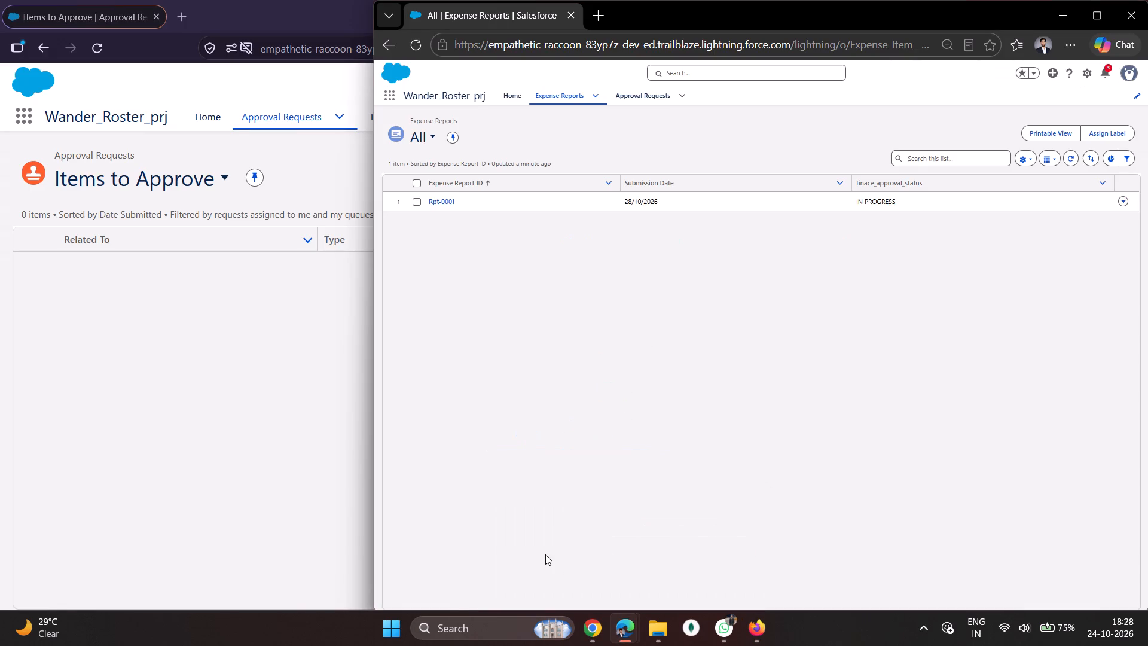
left_click(556, 95)
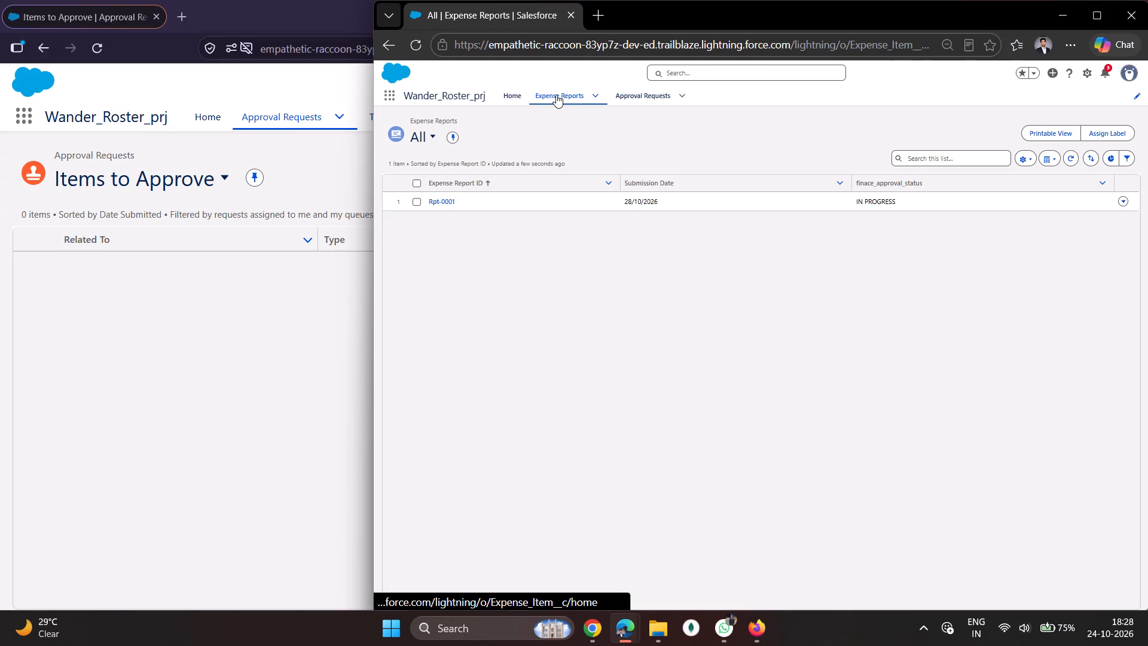
left_click(1132, 78)
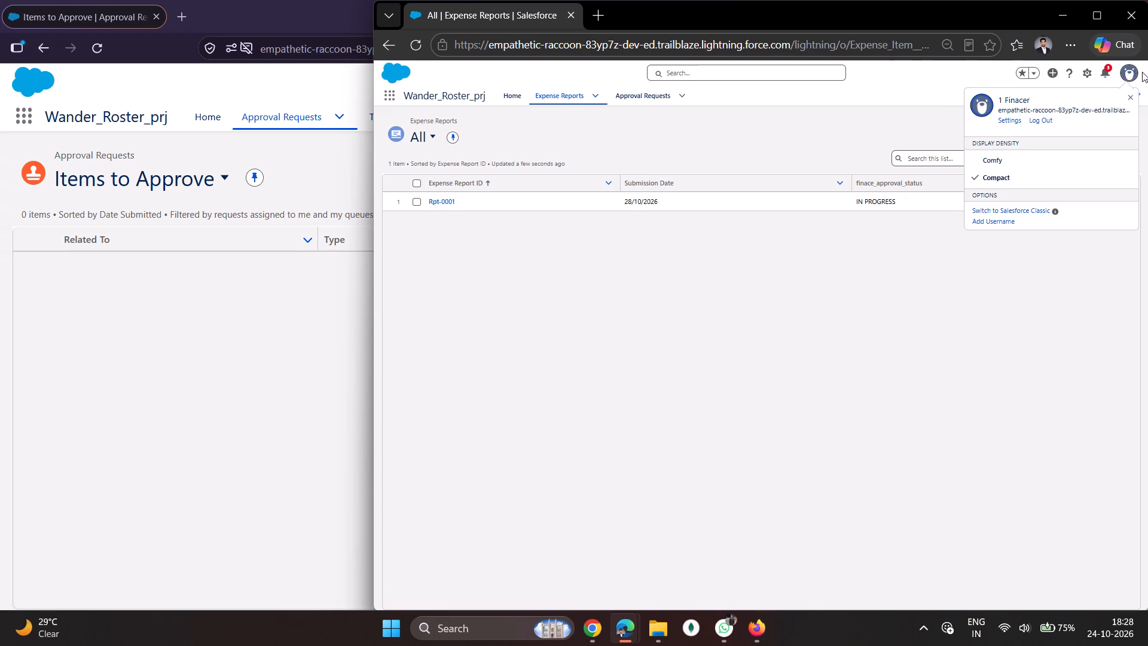
left_click(756, 487)
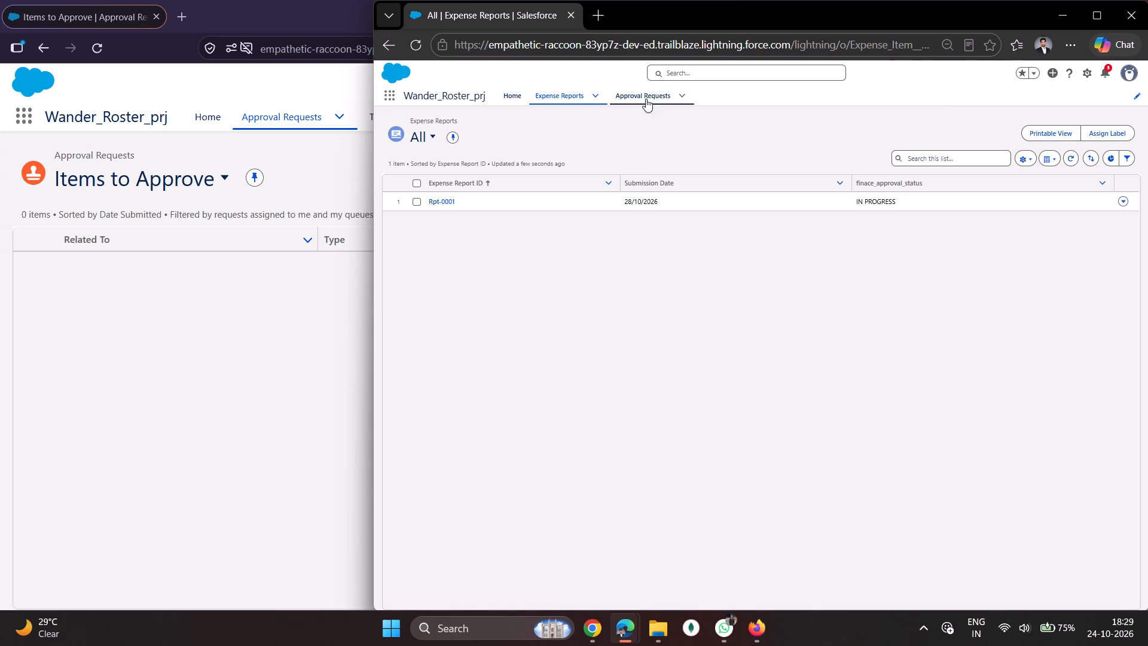
Open the Rpt-0001 approval request from Items to Approve and approve it without comments.
left_click(651, 90)
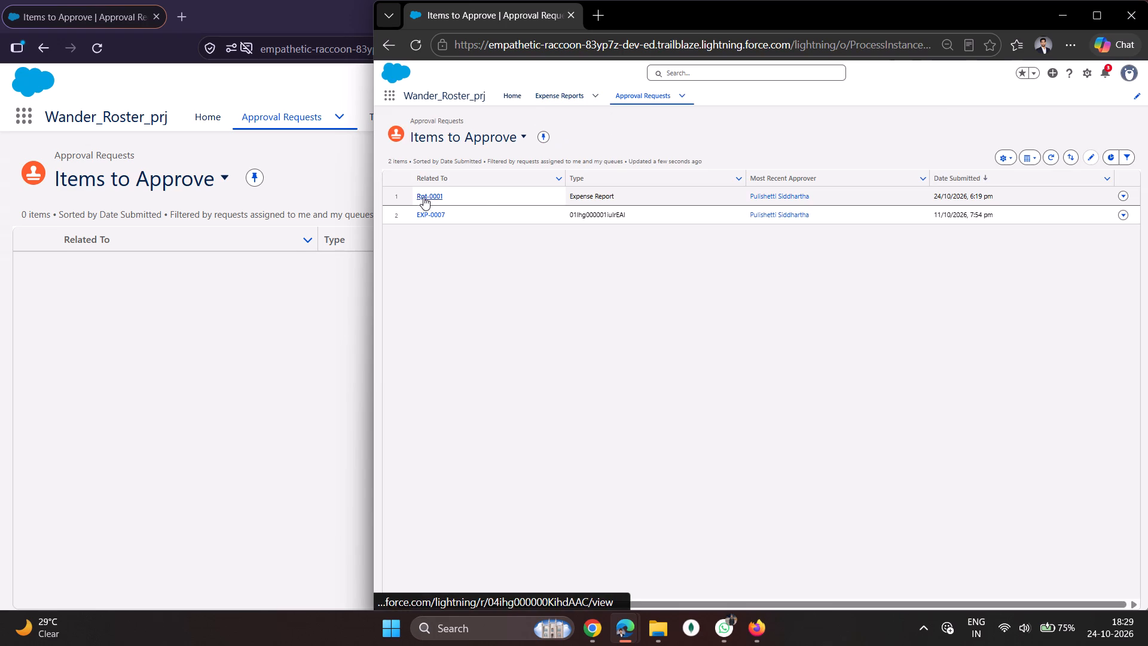
left_click(435, 196)
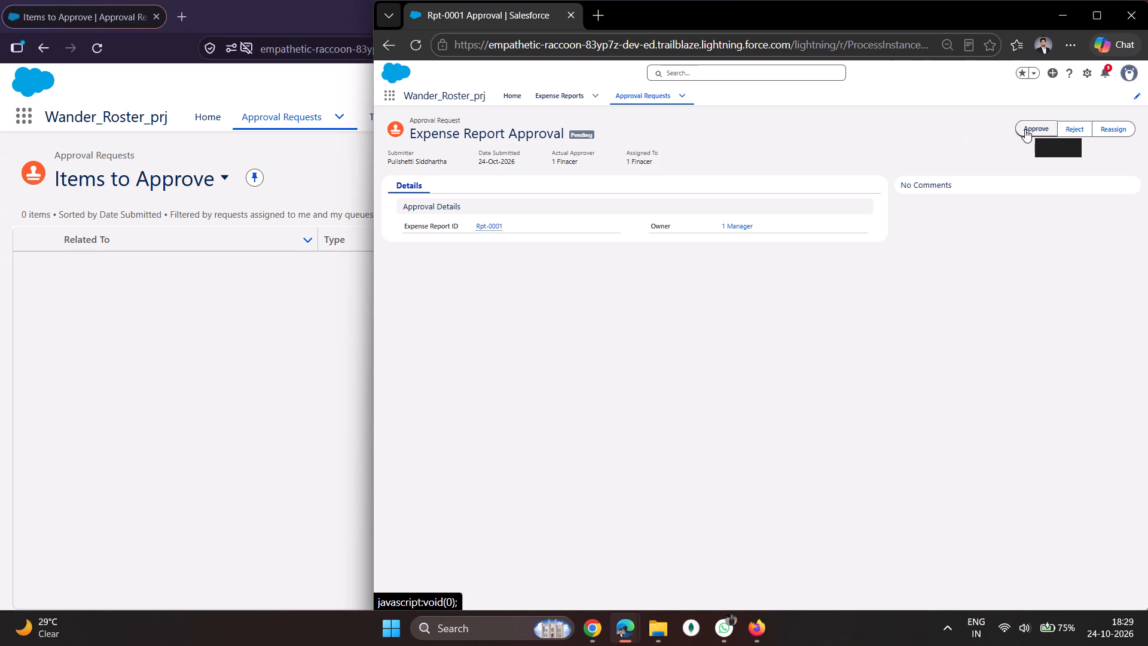
left_click(1027, 132)
left_click(892, 407)
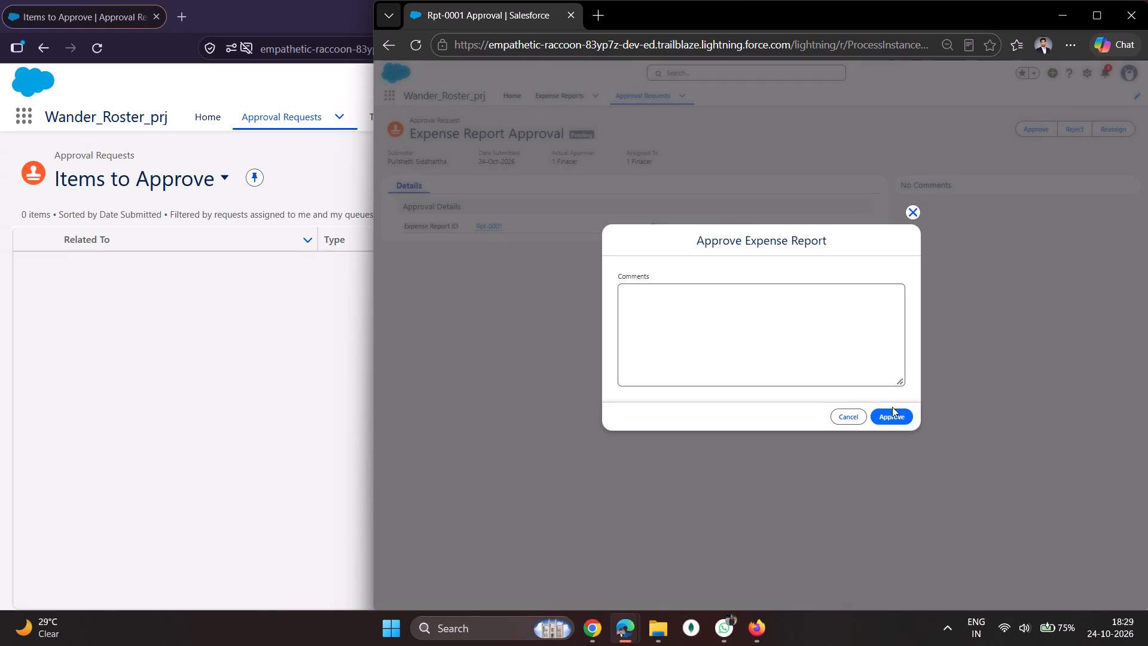
left_click(892, 418)
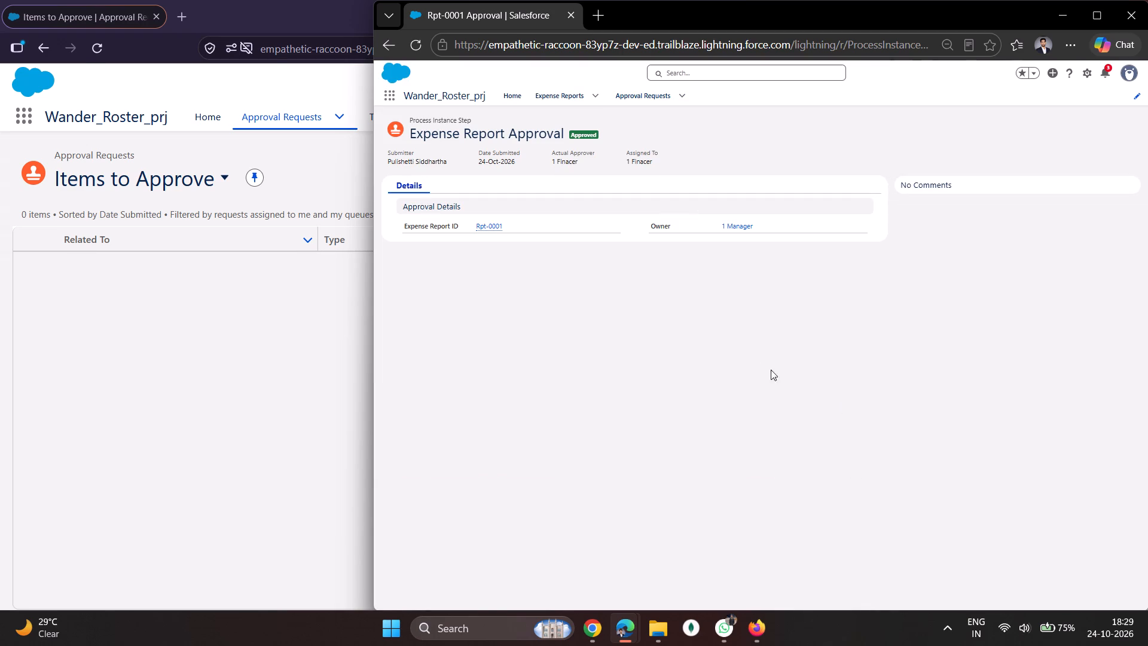
left_click(758, 365)
Glance at the manager session in Firefox, return to the finance session in Microsoft Edge, and check its account details.
left_click(1066, 24)
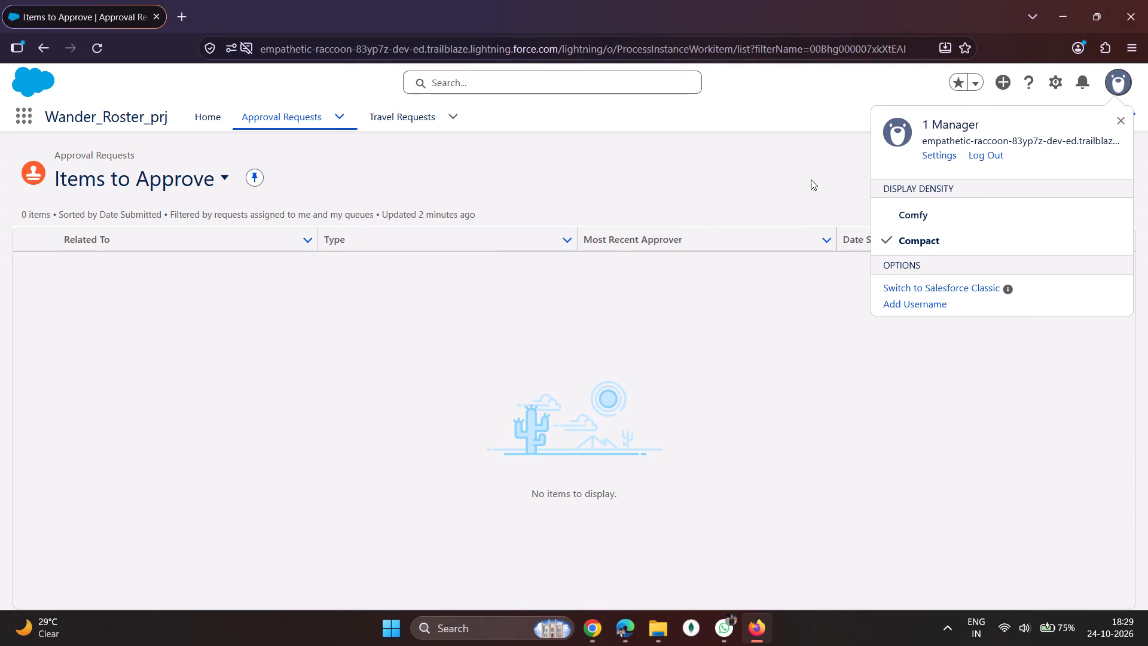
left_click(637, 356)
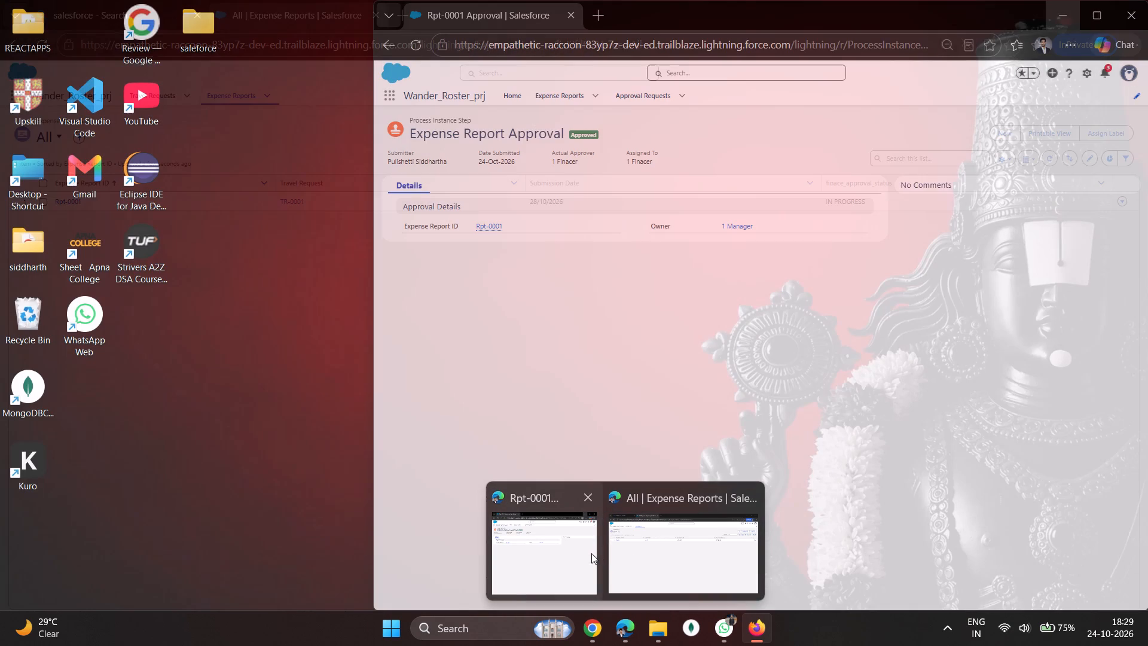
left_click(576, 554)
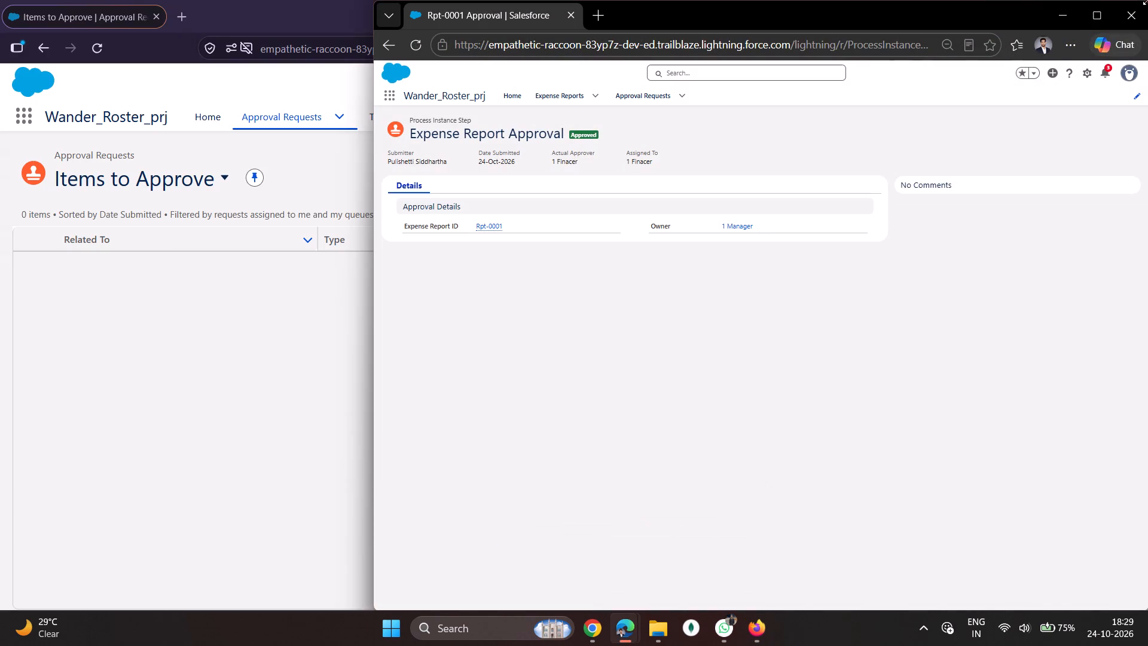
left_click(1123, 83)
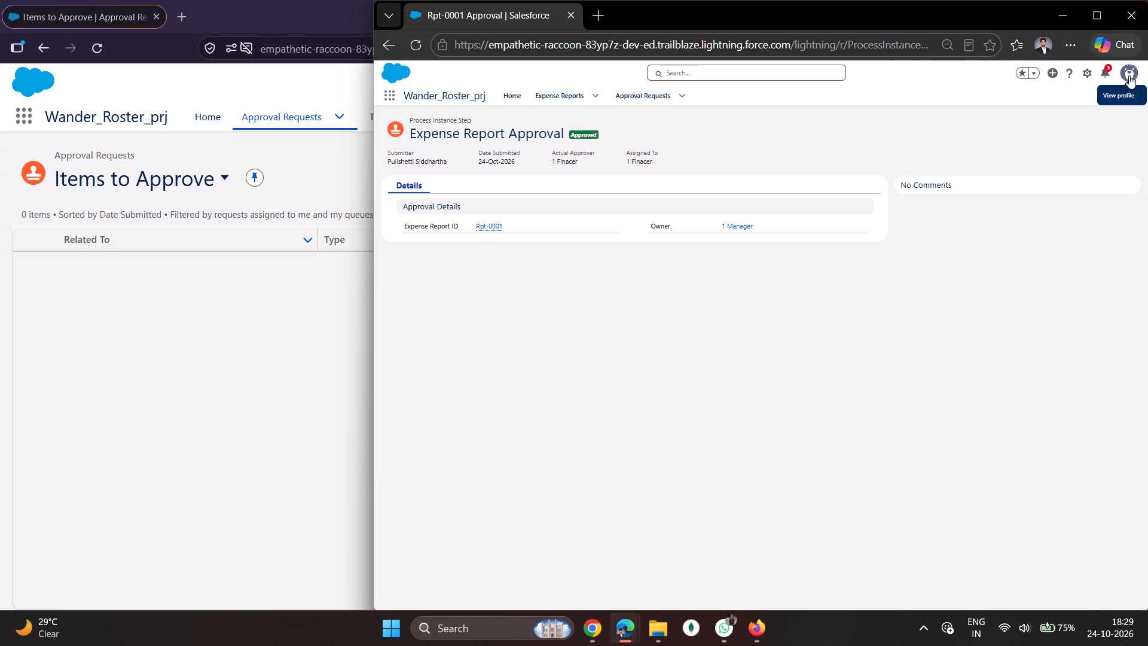
left_click(1129, 75)
left_click(498, 425)
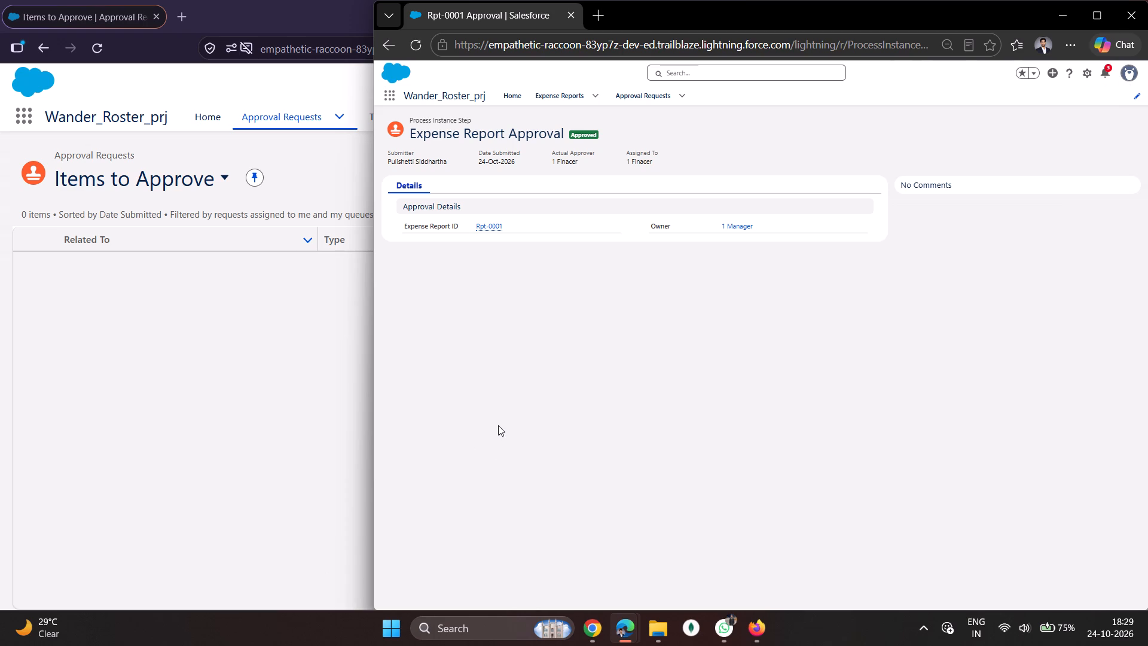
Switch to the InPrivate employee session, reload the Expense Reports list, and open Rpt-0001 to review it.
left_click(658, 568)
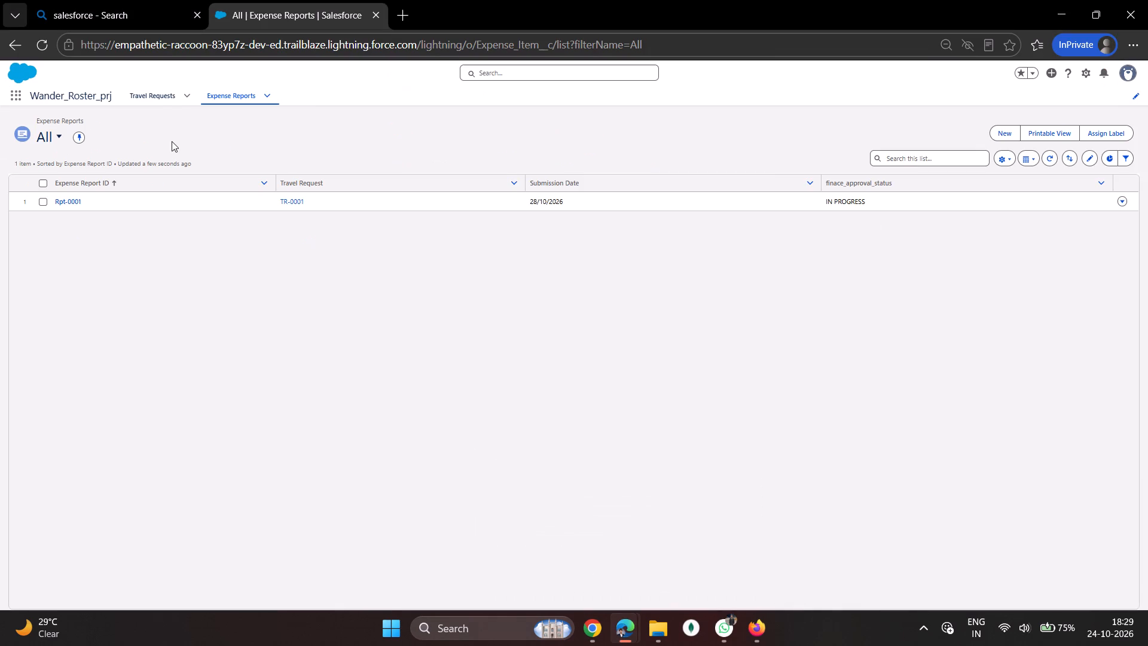
left_click(222, 93)
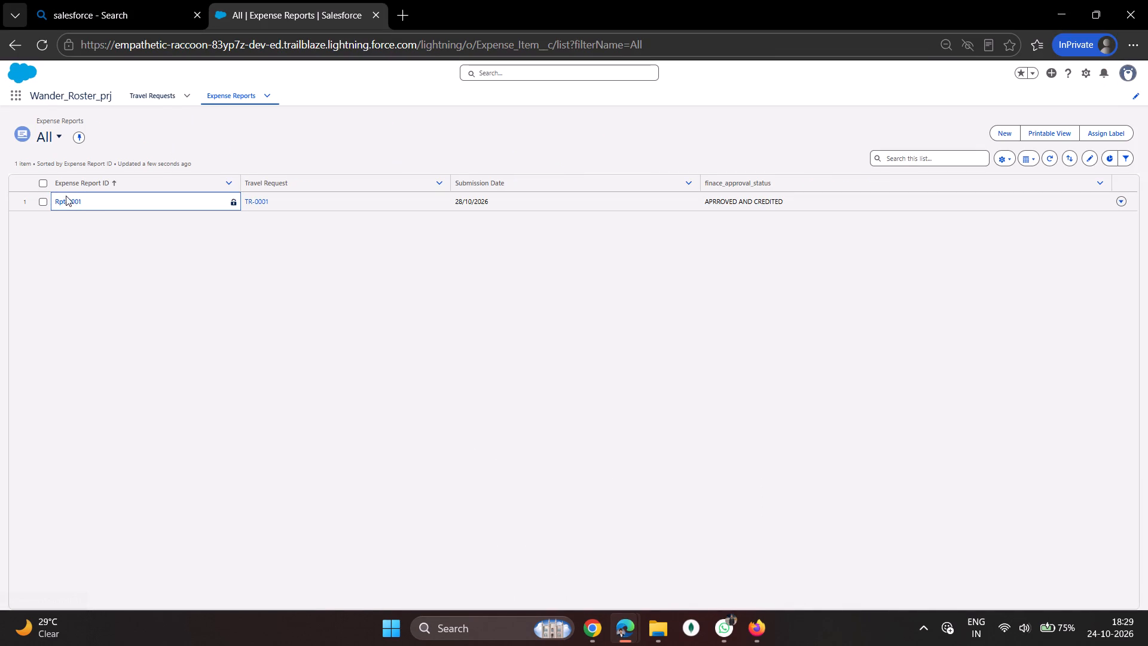
left_click(70, 203)
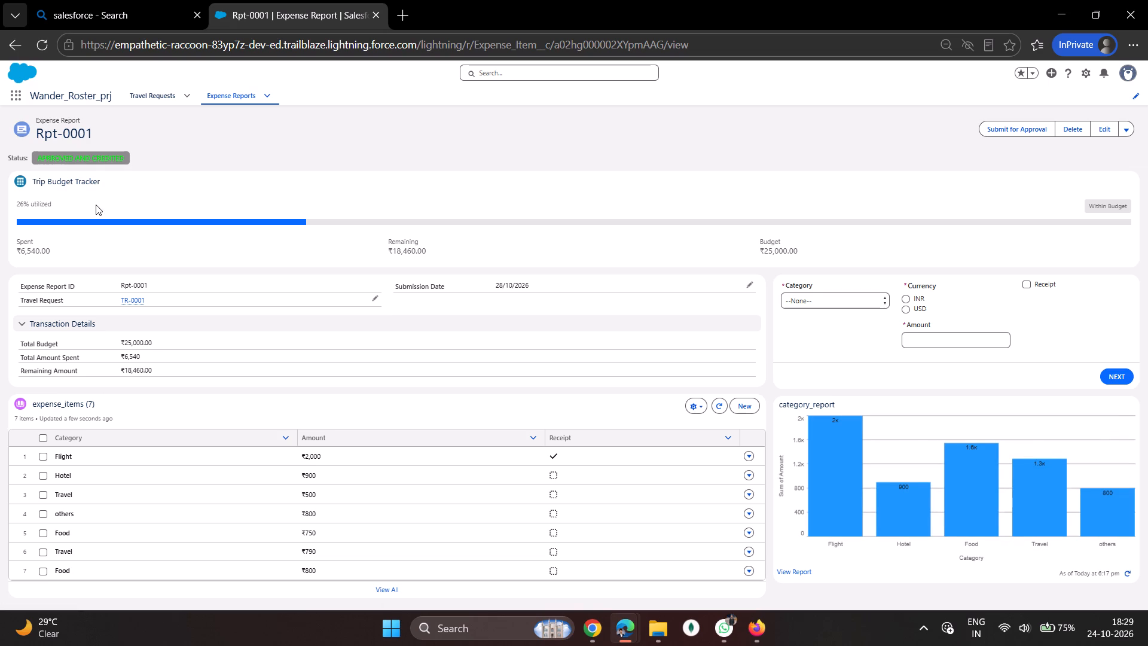
scroll(356, 430, "down", 3)
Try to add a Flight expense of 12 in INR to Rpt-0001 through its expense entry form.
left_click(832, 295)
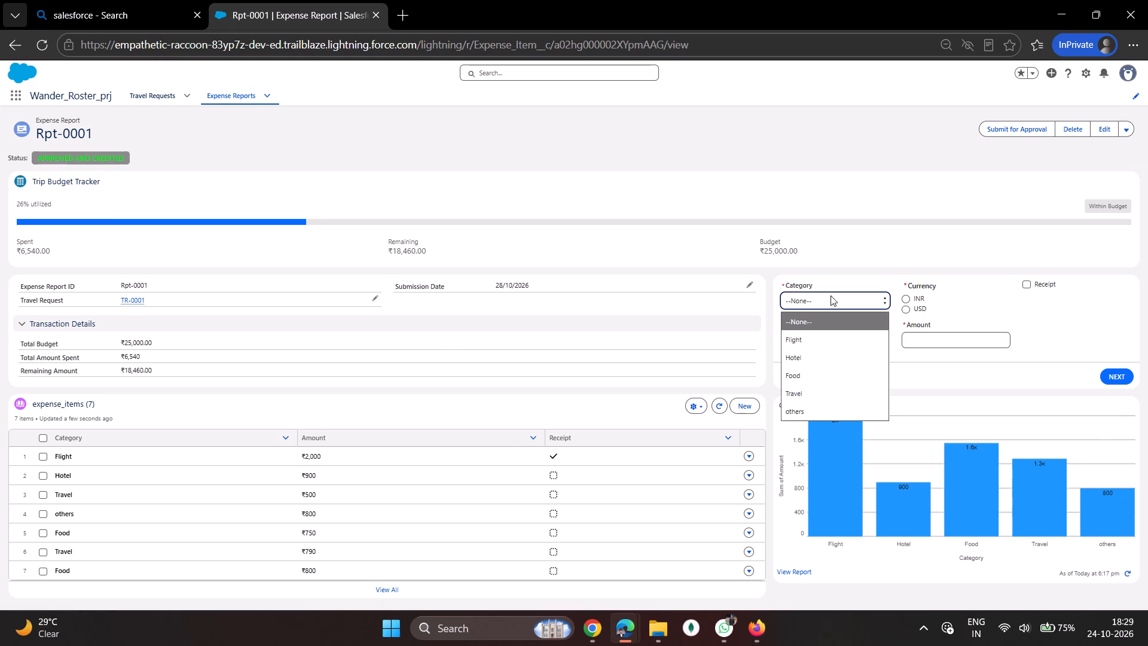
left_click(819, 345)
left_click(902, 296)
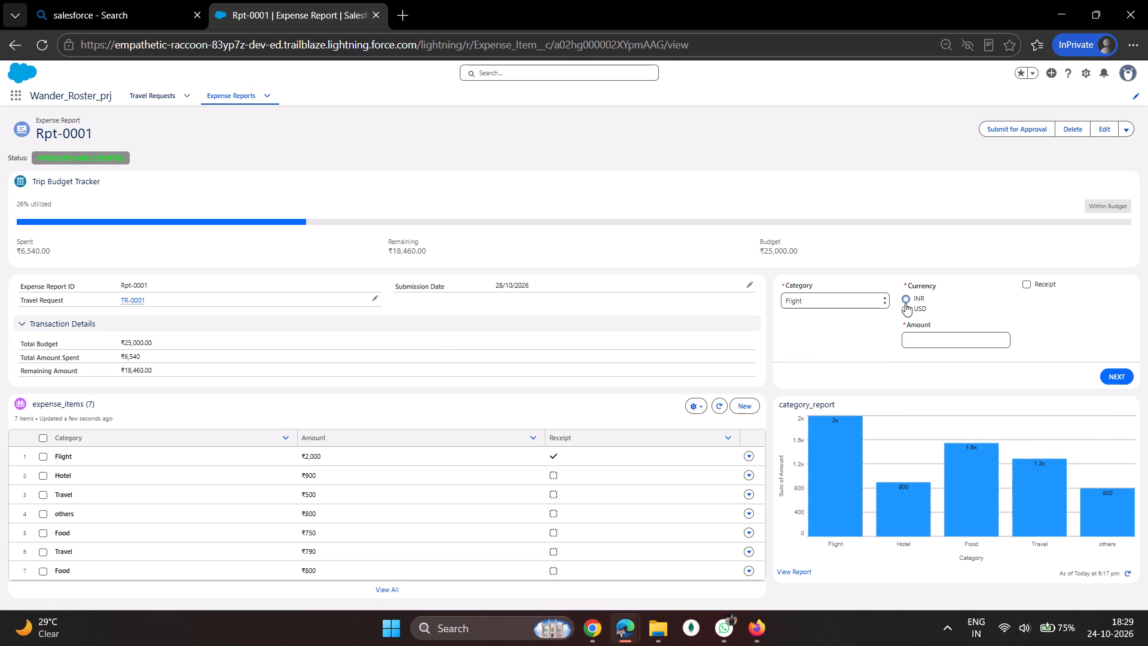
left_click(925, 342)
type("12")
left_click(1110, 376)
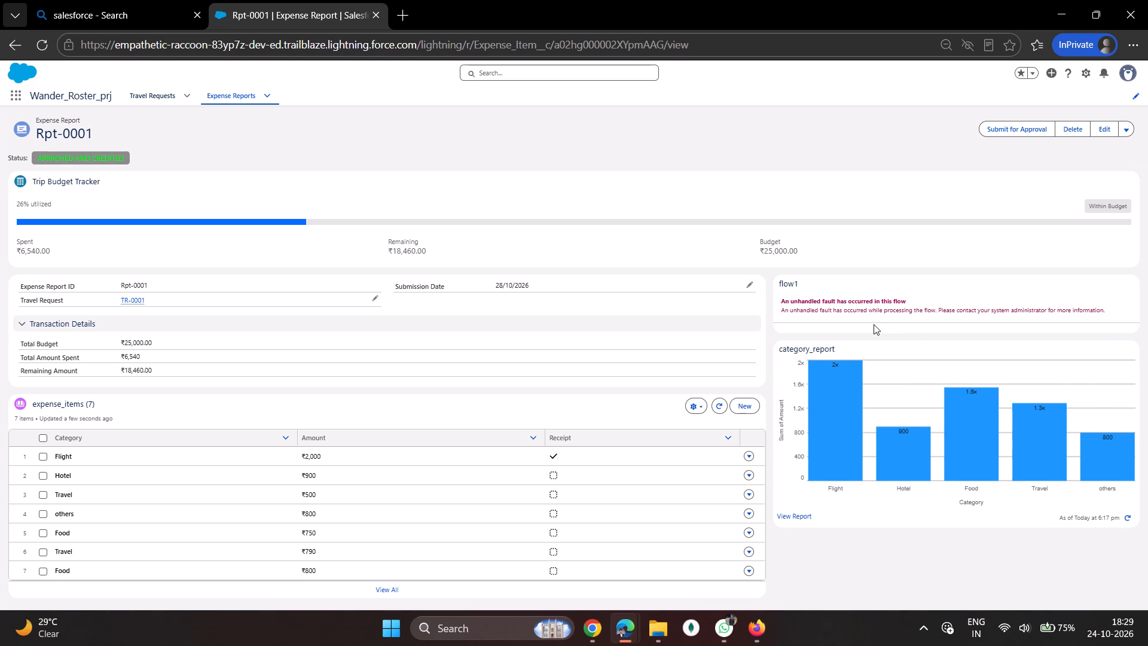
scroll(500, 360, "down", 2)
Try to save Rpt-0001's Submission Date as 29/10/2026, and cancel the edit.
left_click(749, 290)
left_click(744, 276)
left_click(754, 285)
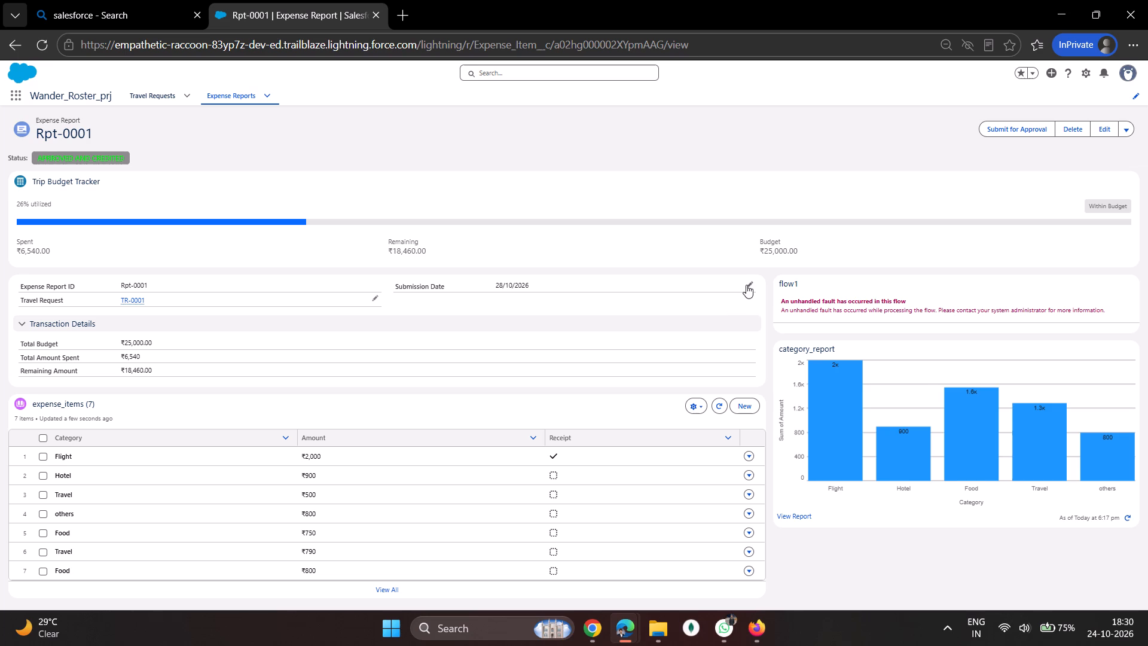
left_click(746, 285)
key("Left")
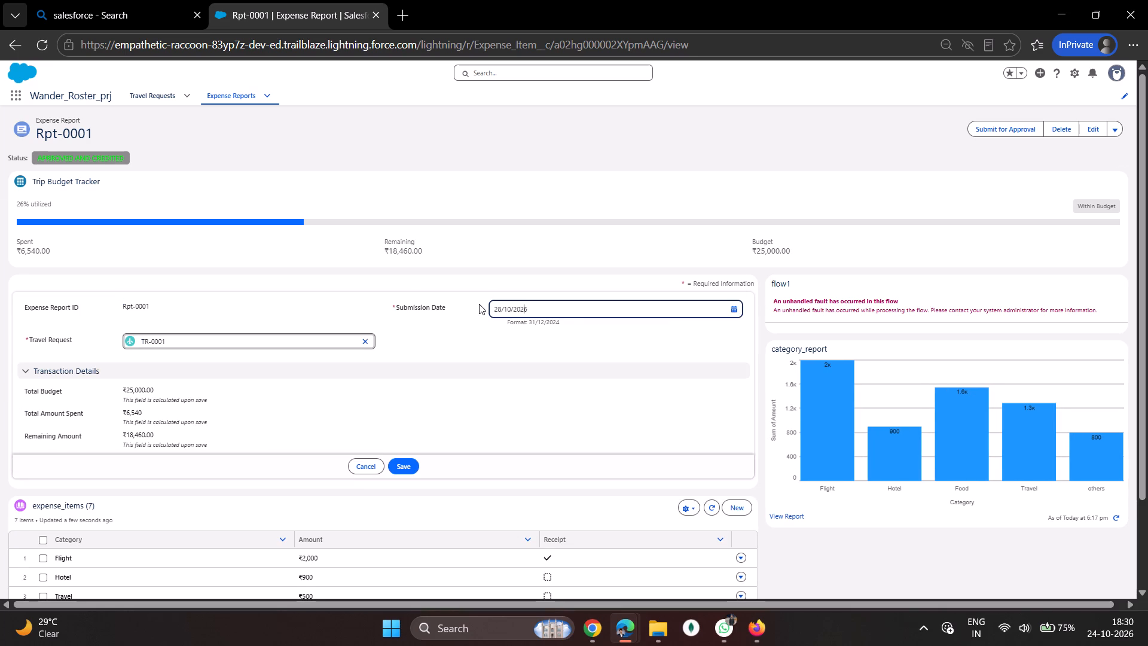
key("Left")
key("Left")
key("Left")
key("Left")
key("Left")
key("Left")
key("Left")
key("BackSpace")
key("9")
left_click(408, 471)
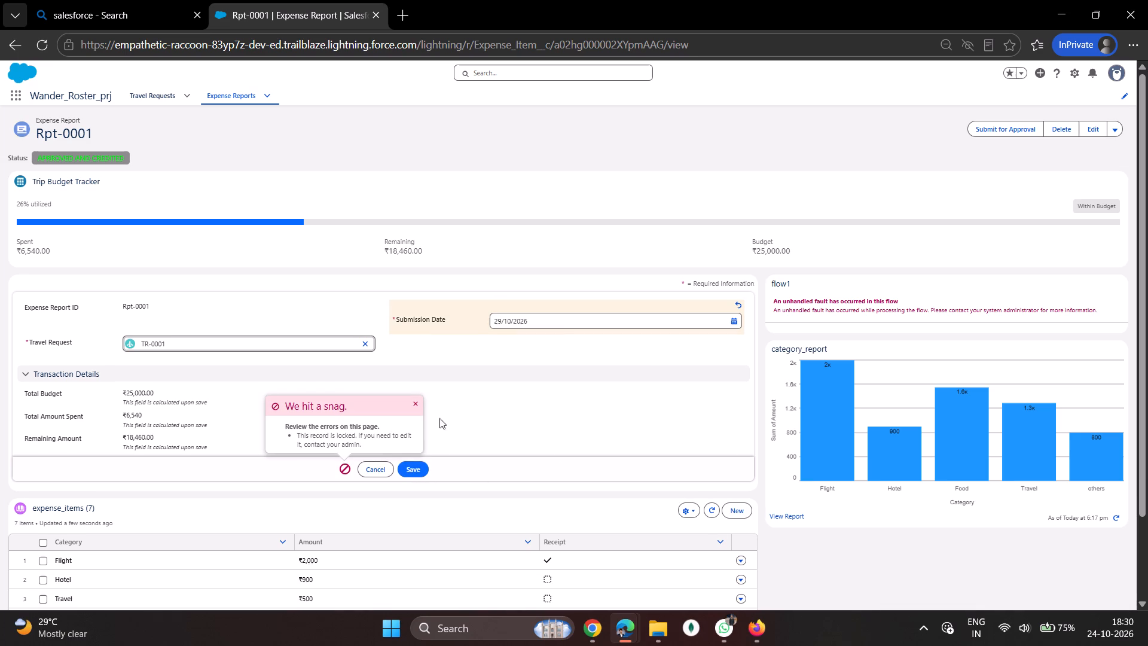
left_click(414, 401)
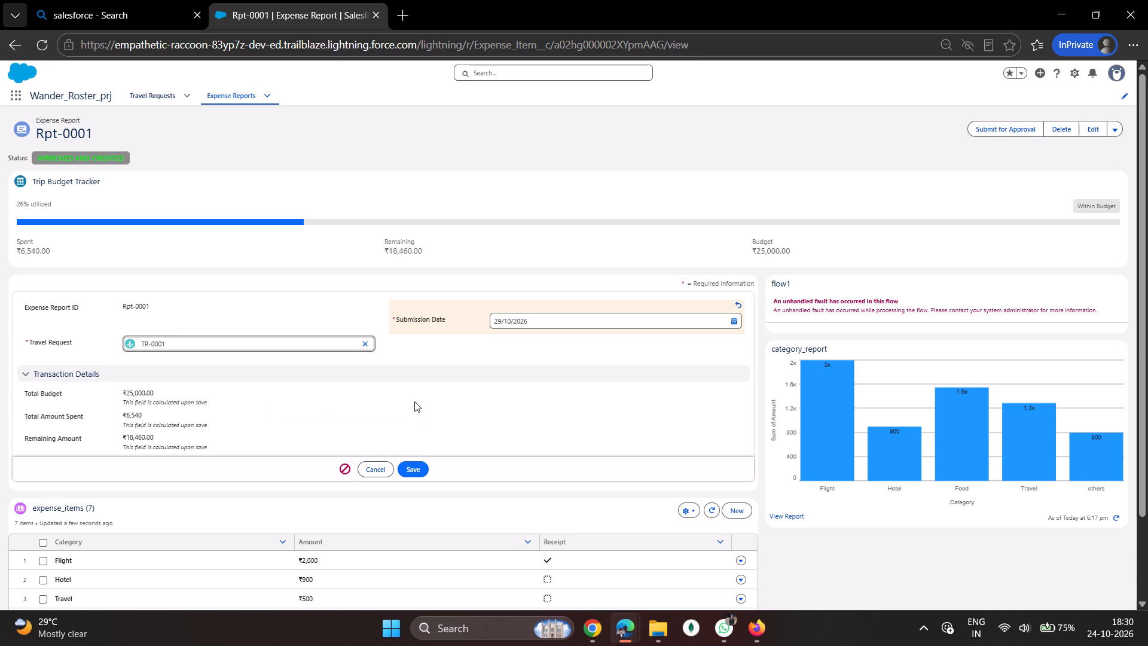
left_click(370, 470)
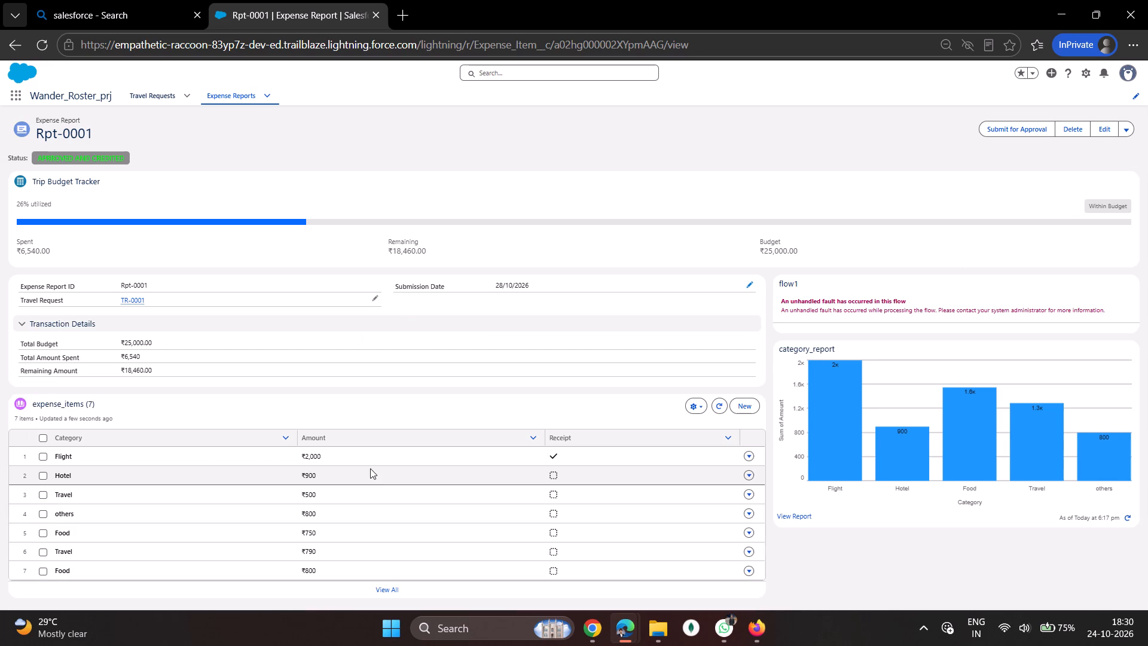
Close the leftover salesforce search tab in the InPrivate employee window, keeping Rpt-0001 open.
scroll(370, 468, "down", 1)
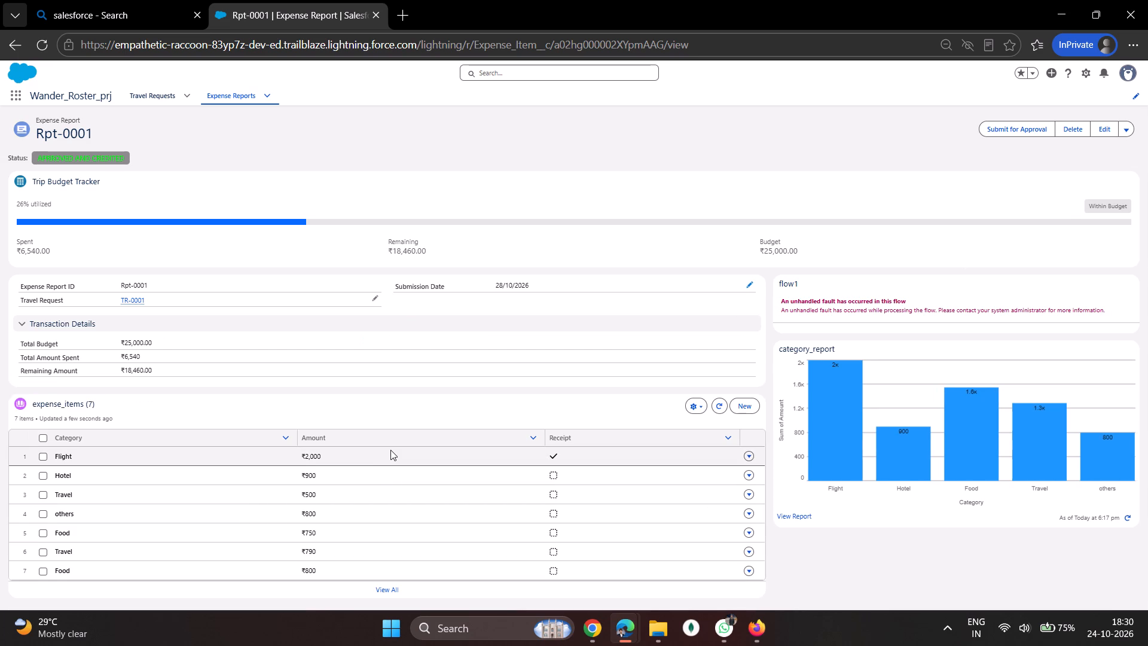
left_click(199, 14)
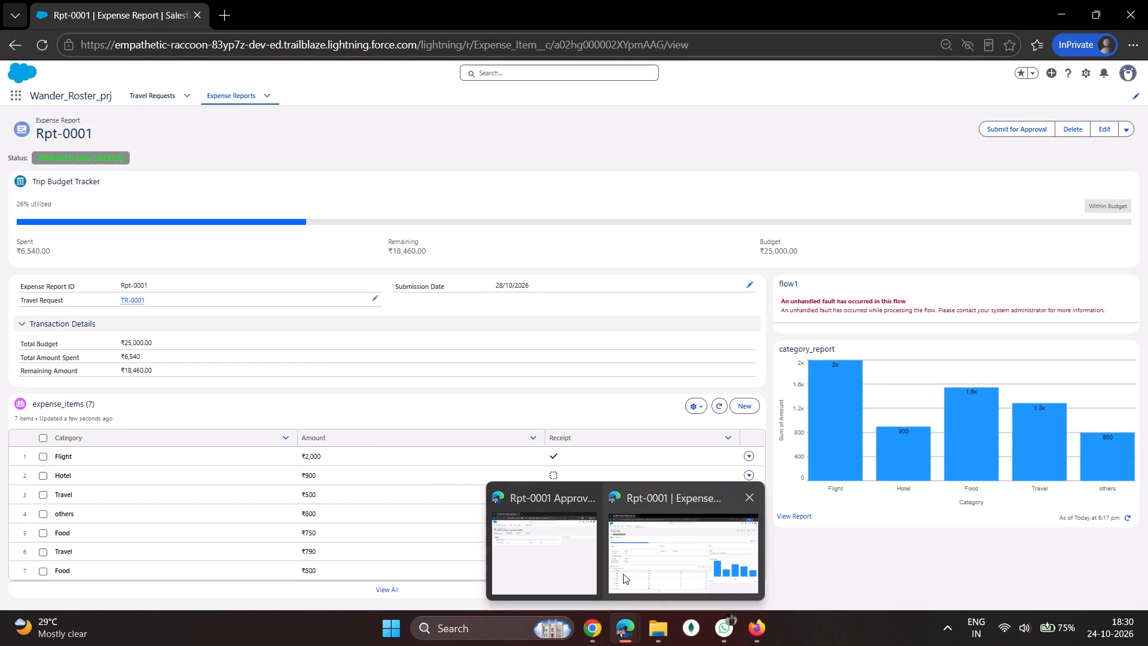
Switch to the finance session, open its Expense Reports list, and check the logged-in account's details.
left_click(533, 544)
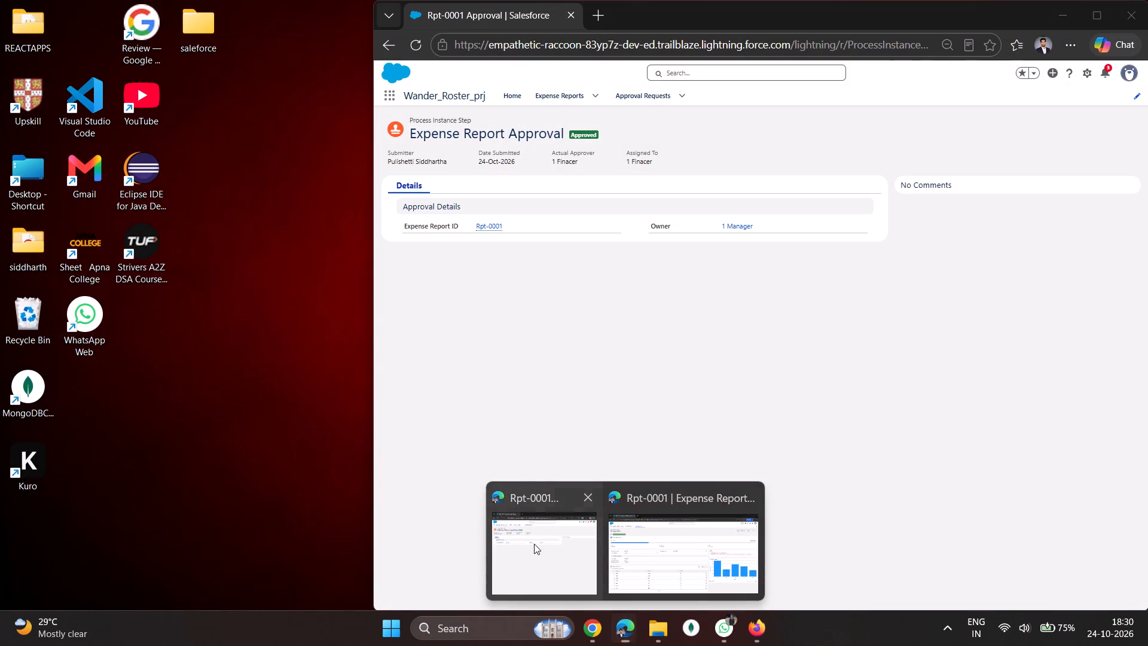
left_click(538, 84)
left_click(559, 99)
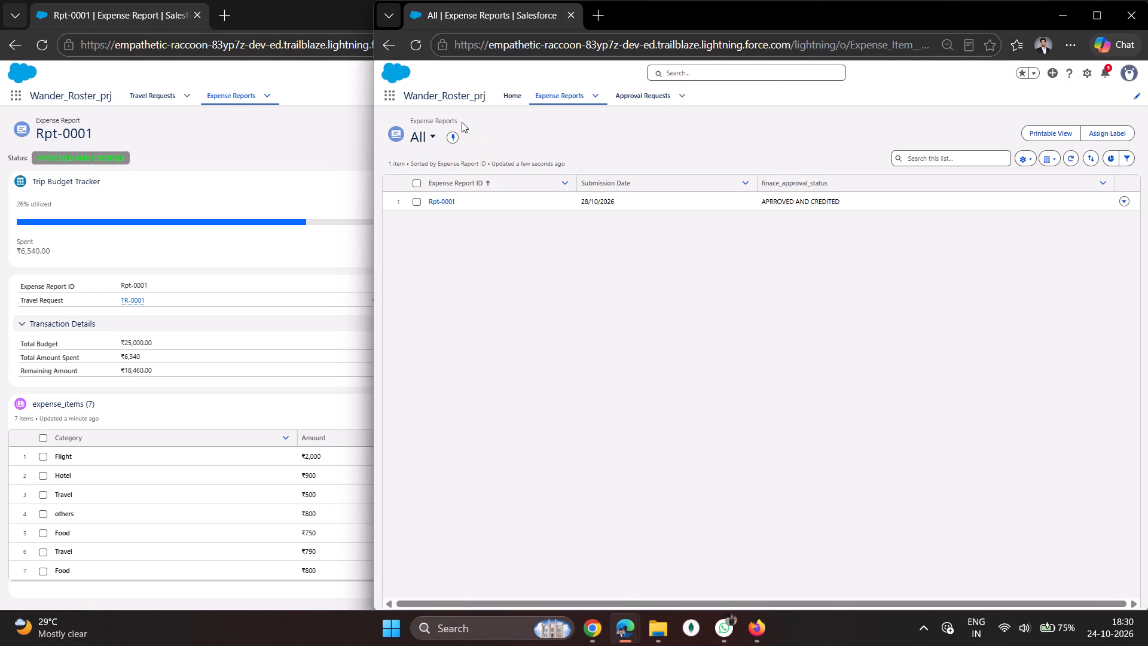
left_click(1127, 74)
left_click(1127, 74)
left_click(1125, 75)
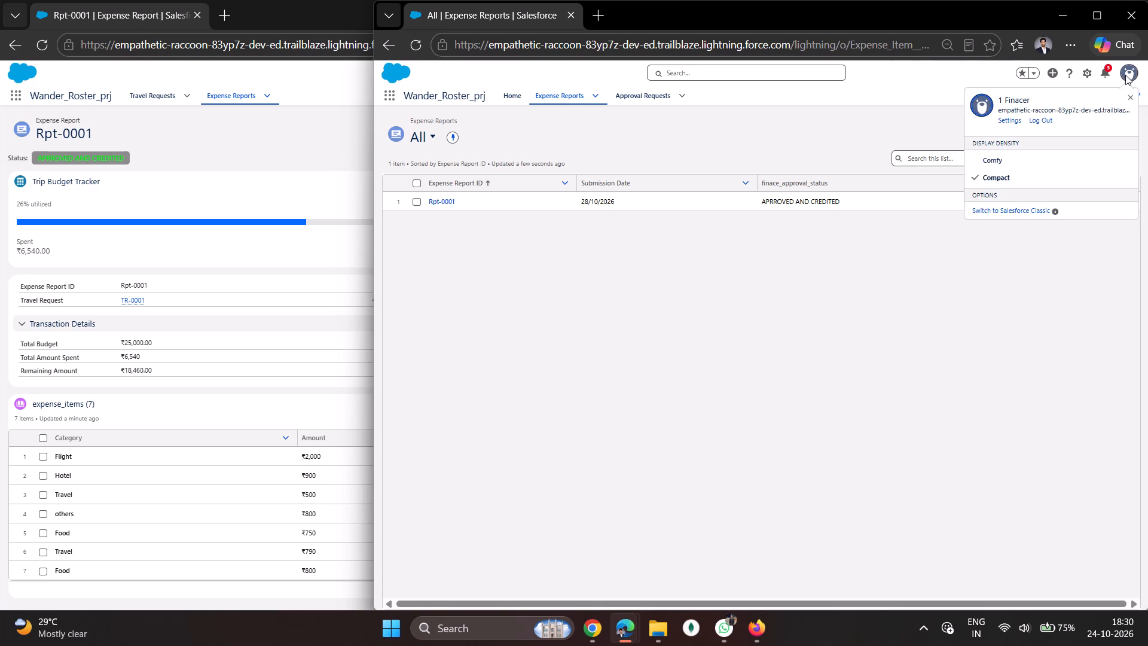
left_click(1125, 75)
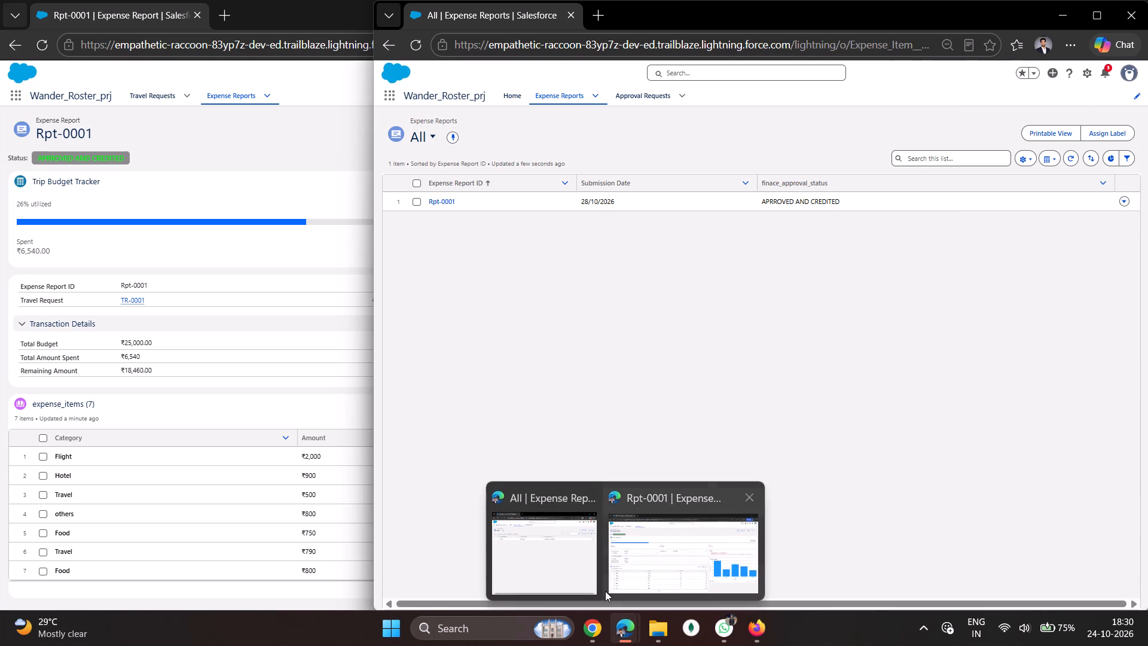
Minimize the finance, employee, Firefox and Chrome windows, and bring the finance session's Edge window back maximized.
left_click(564, 560)
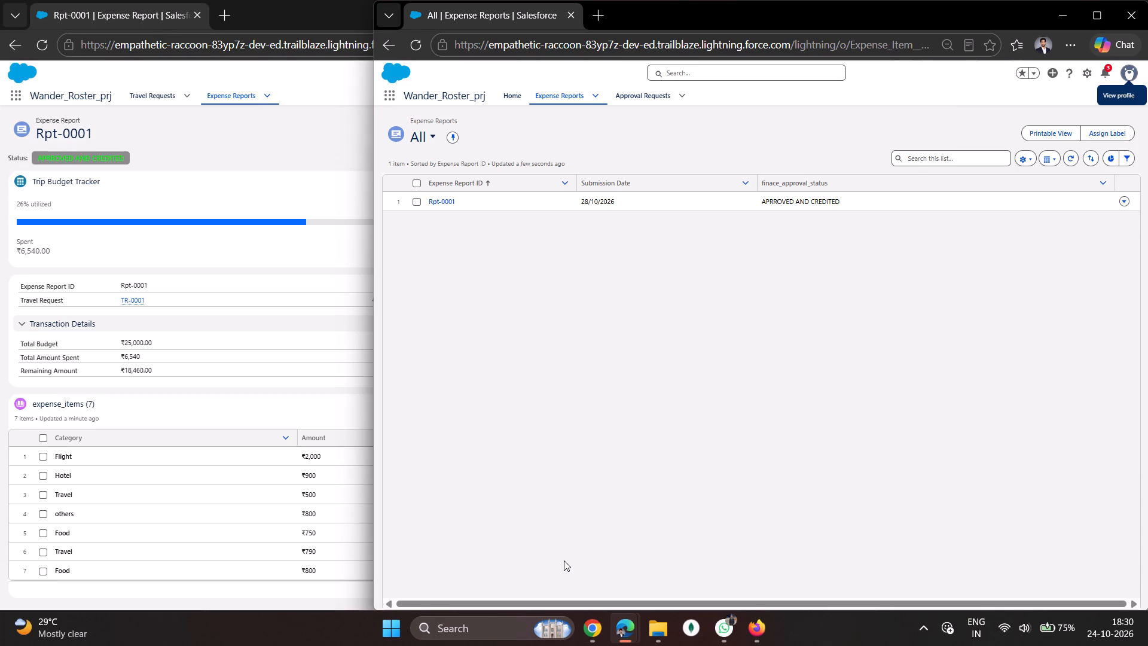
left_click(1053, 14)
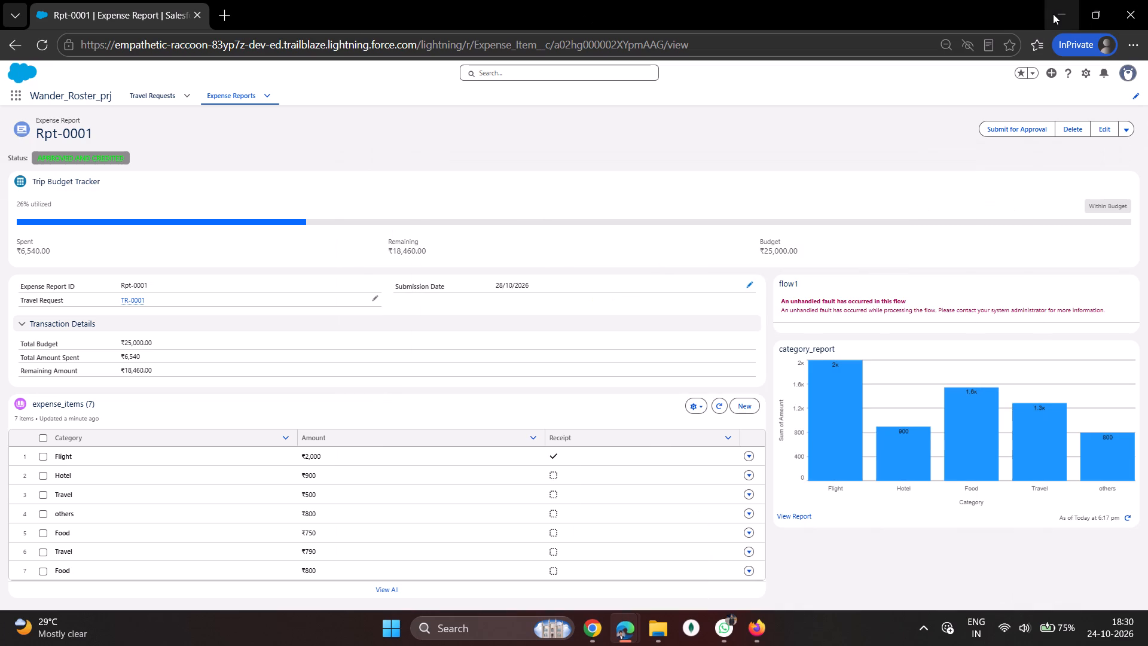
left_click(1053, 14)
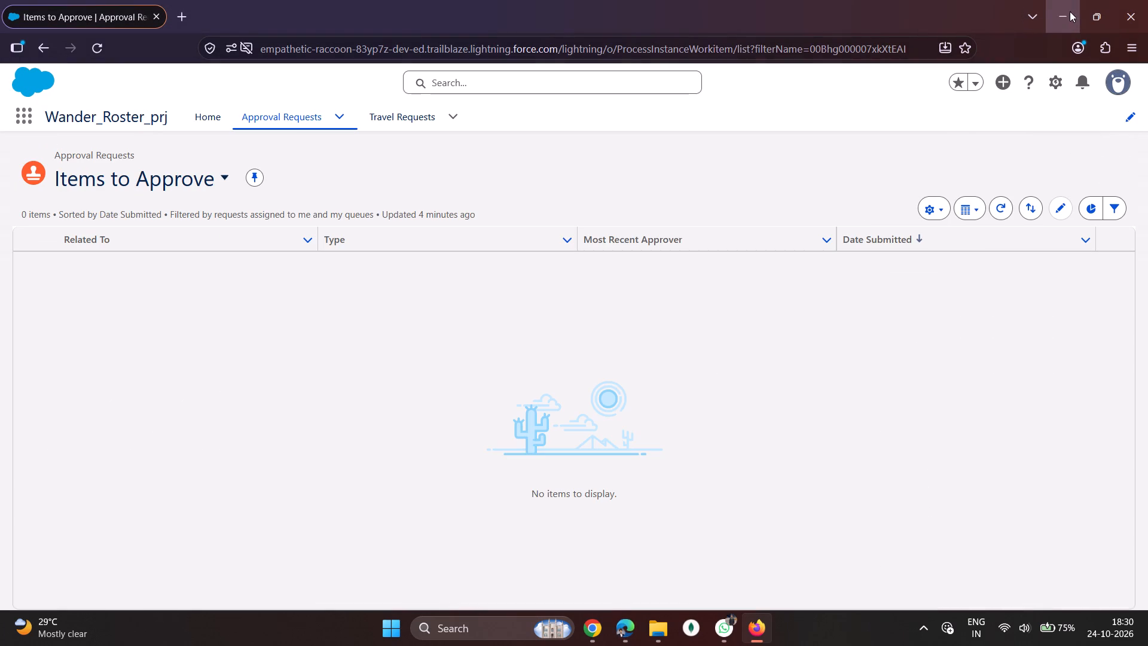
left_click(1060, 13)
left_click(1060, 13)
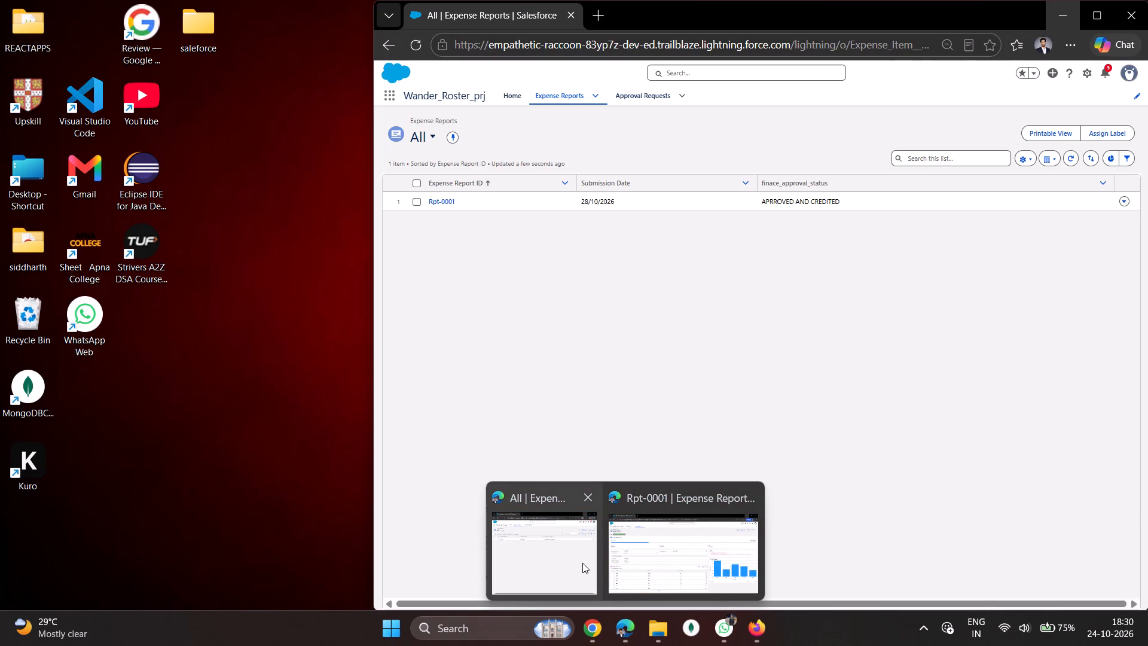
left_click(582, 563)
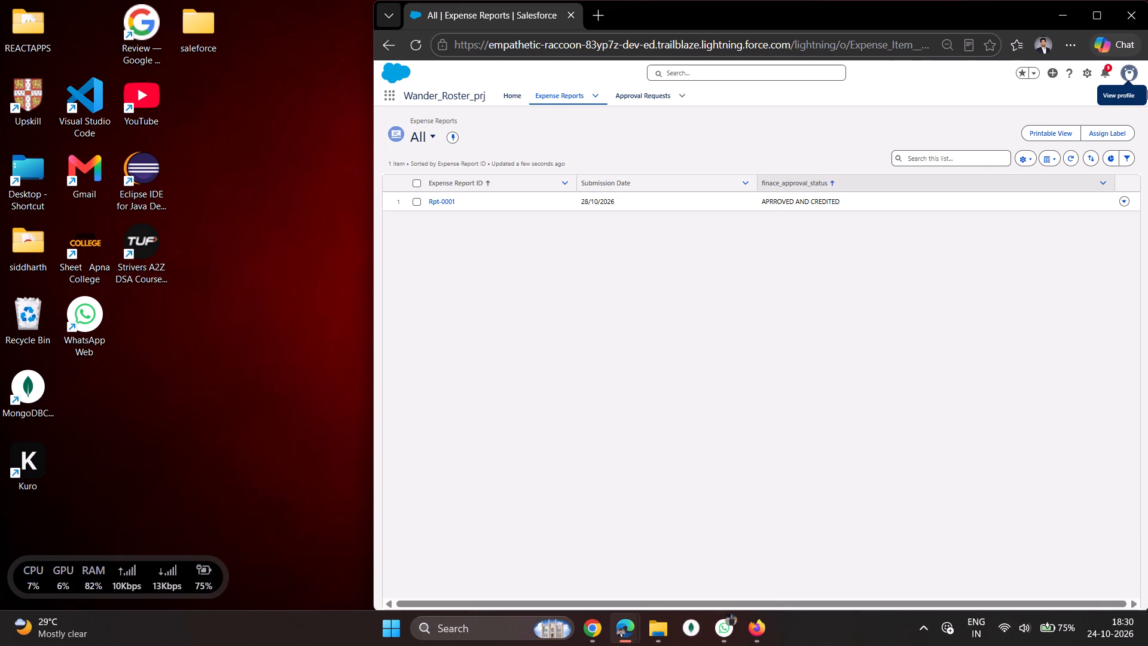
left_click(1109, 13)
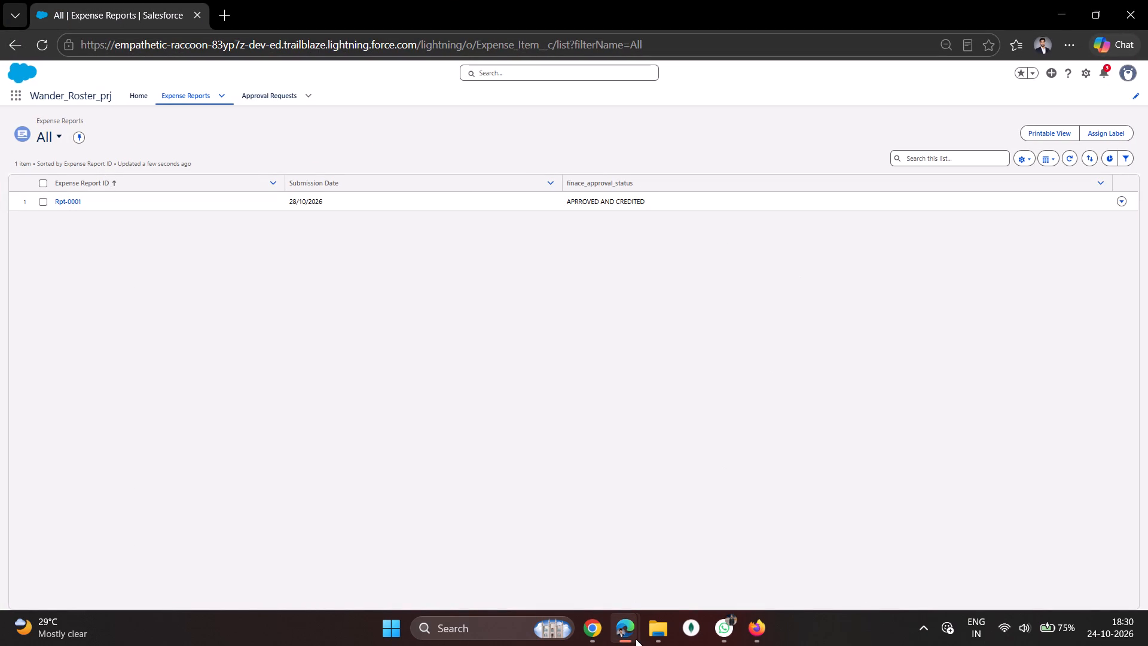
Switch to the InPrivate employee session showing Rpt-0001 and check its account details.
left_click(663, 563)
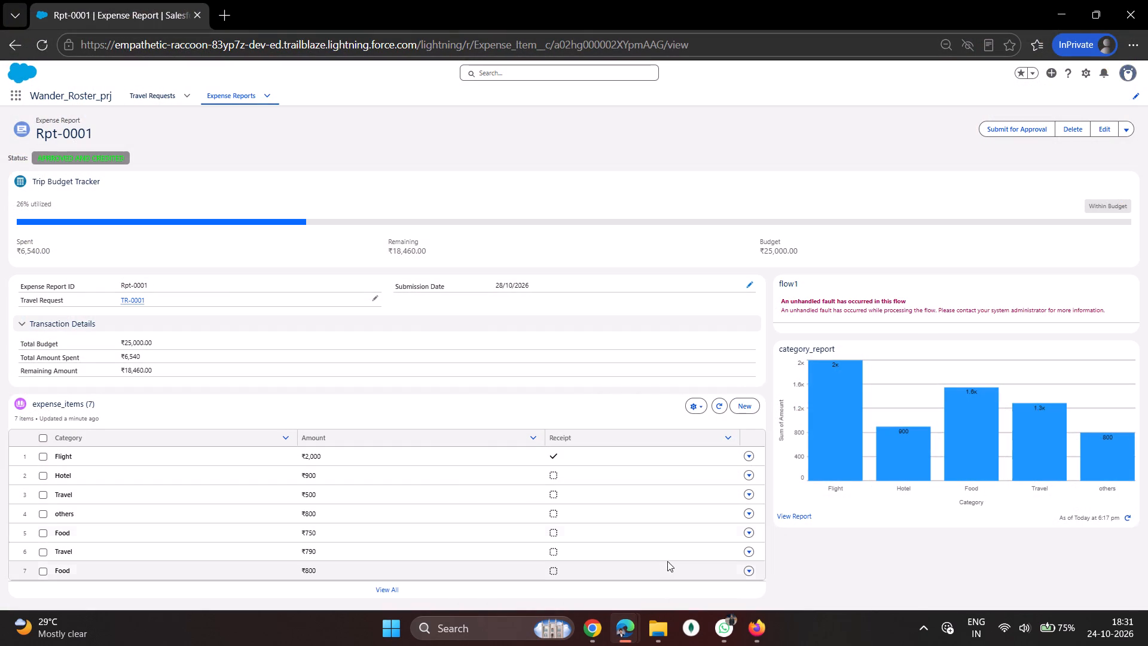
left_click(1124, 77)
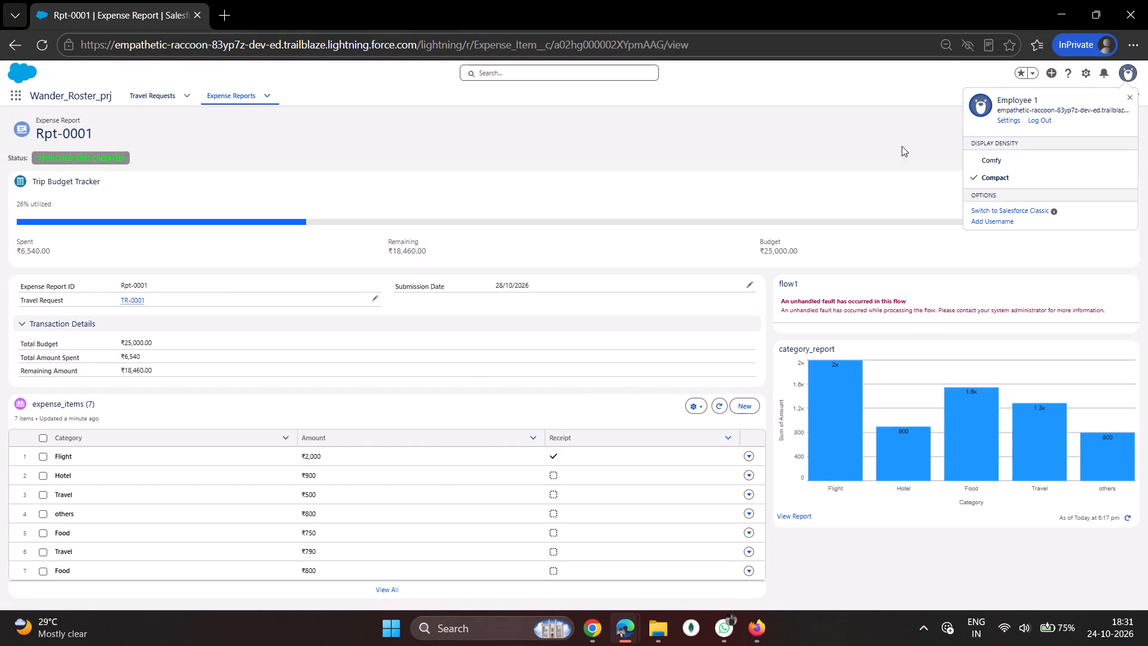
left_click(823, 147)
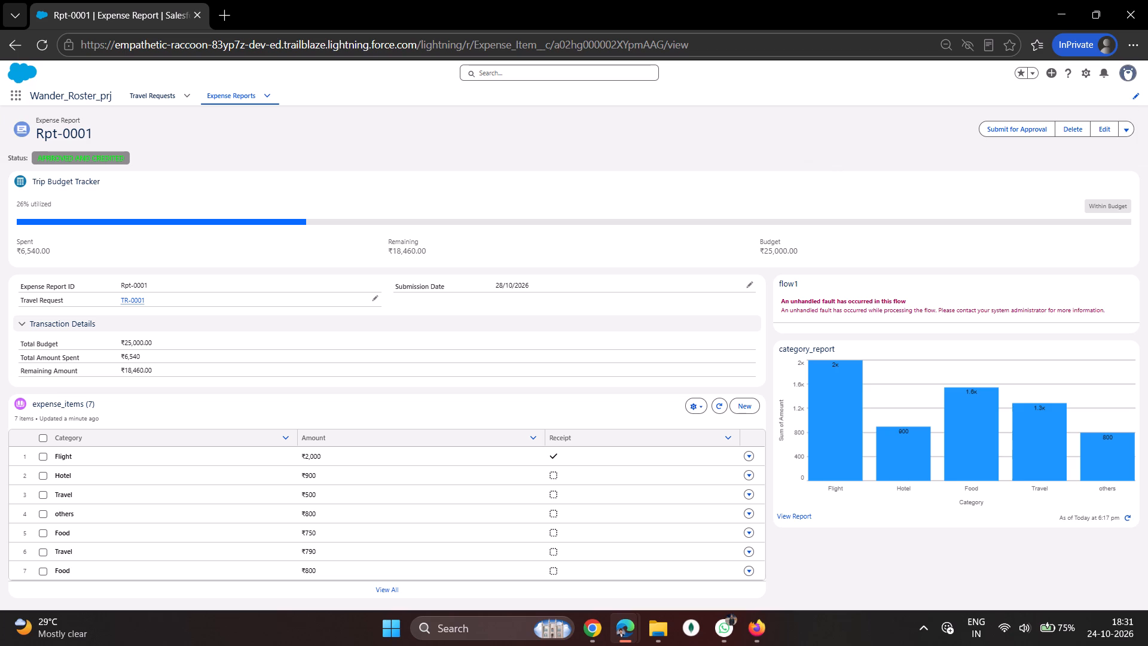
Review the employee's Expense Reports and Travel Requests lists, and check the account details again.
left_click(227, 97)
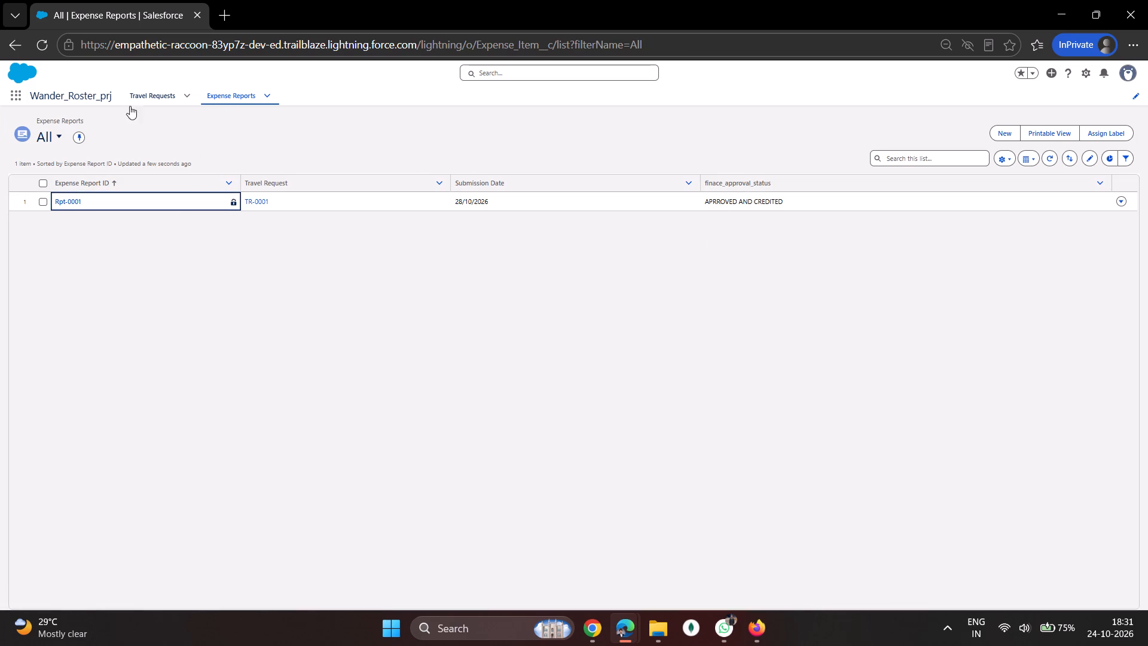
left_click(135, 89)
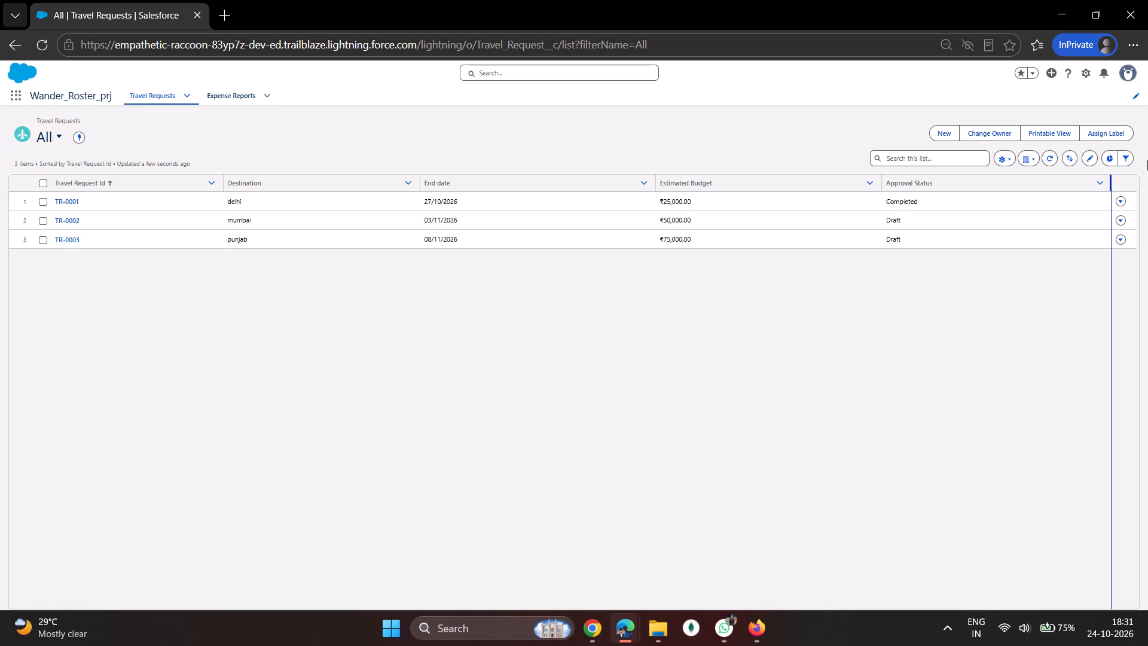
left_click(1134, 76)
left_click(719, 437)
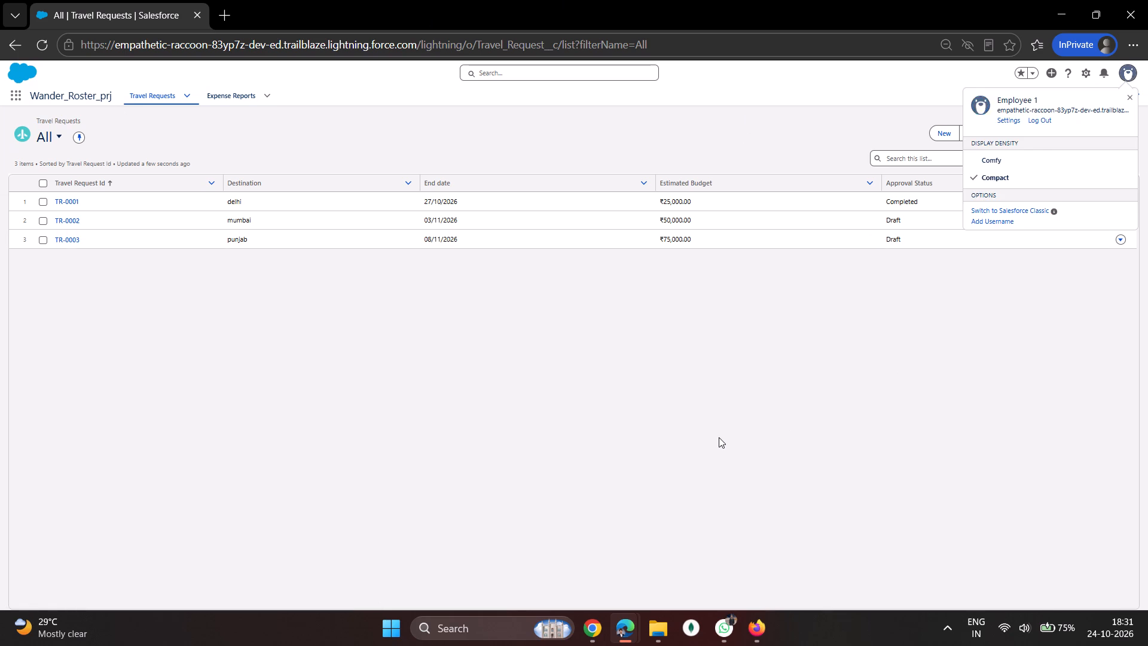
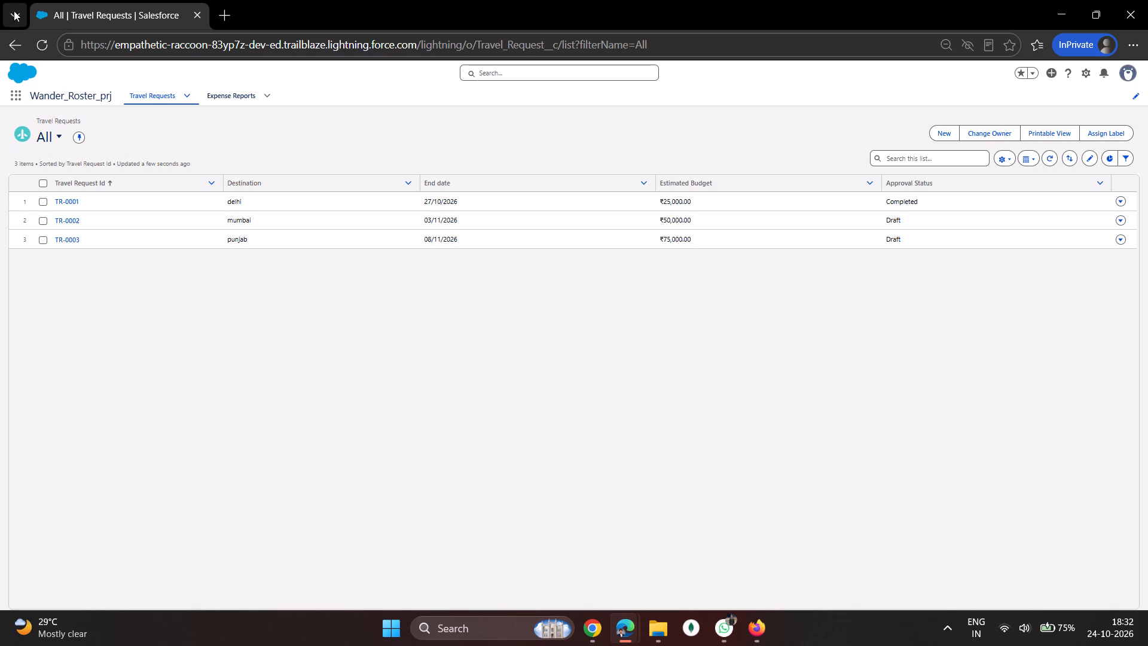
Open travel request TR-0002 to mumbai and submit it for approval without comments.
left_click(68, 220)
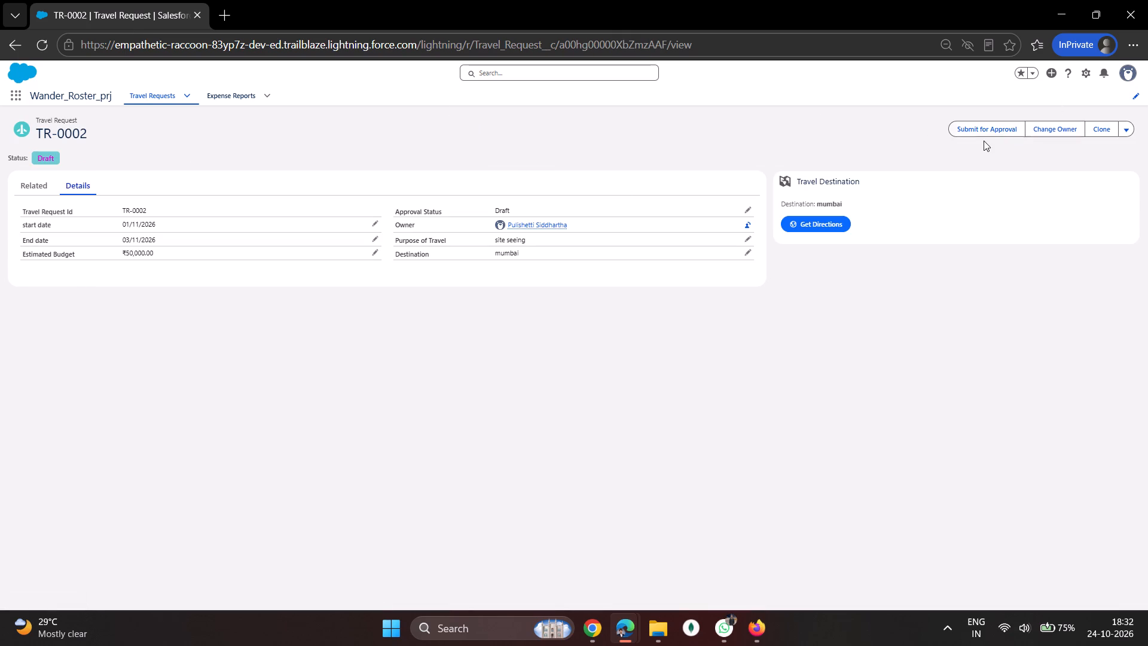
left_click(961, 124)
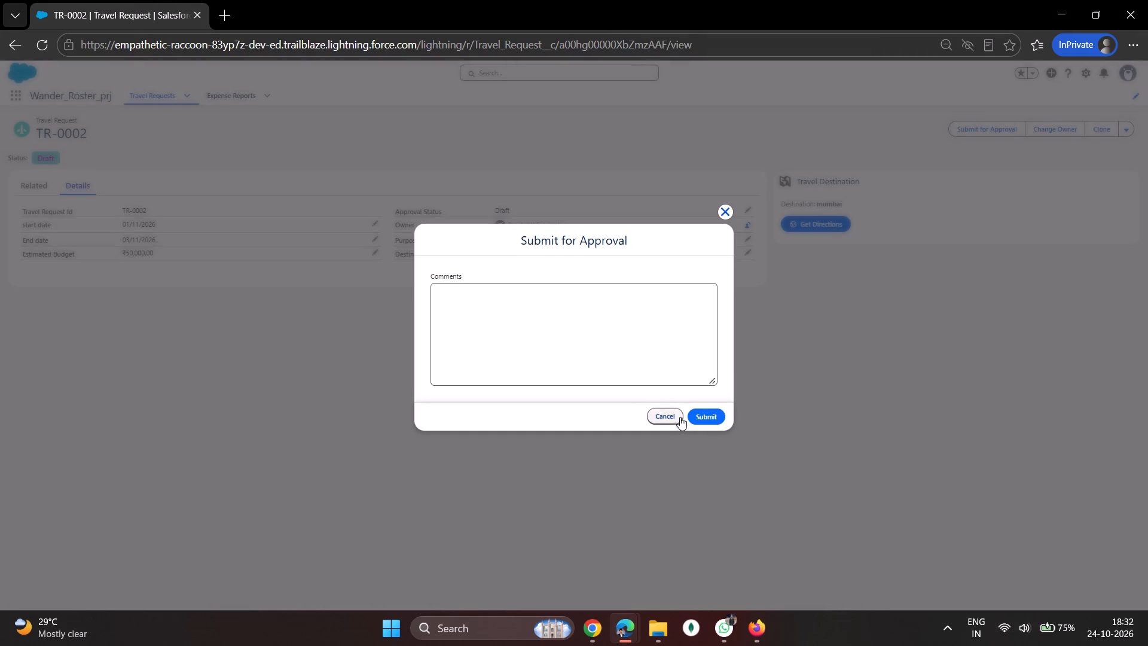
left_click(715, 413)
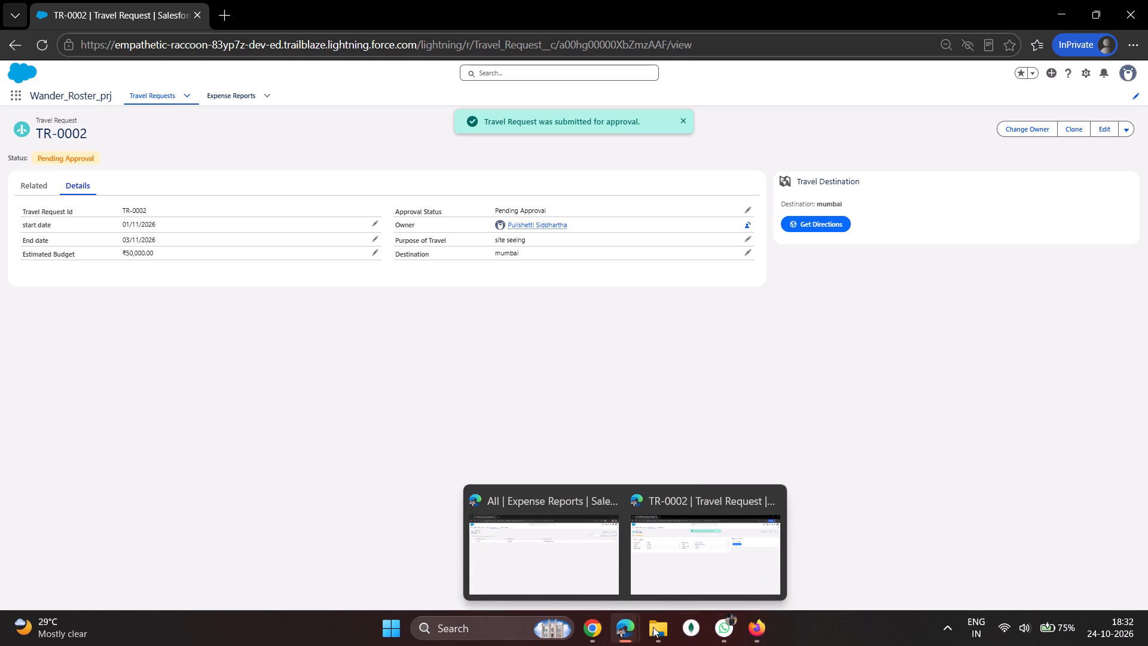
Switch to the manager's Firefox session and approve TR-0002 from its approval notification, leaving the comments empty.
left_click(764, 639)
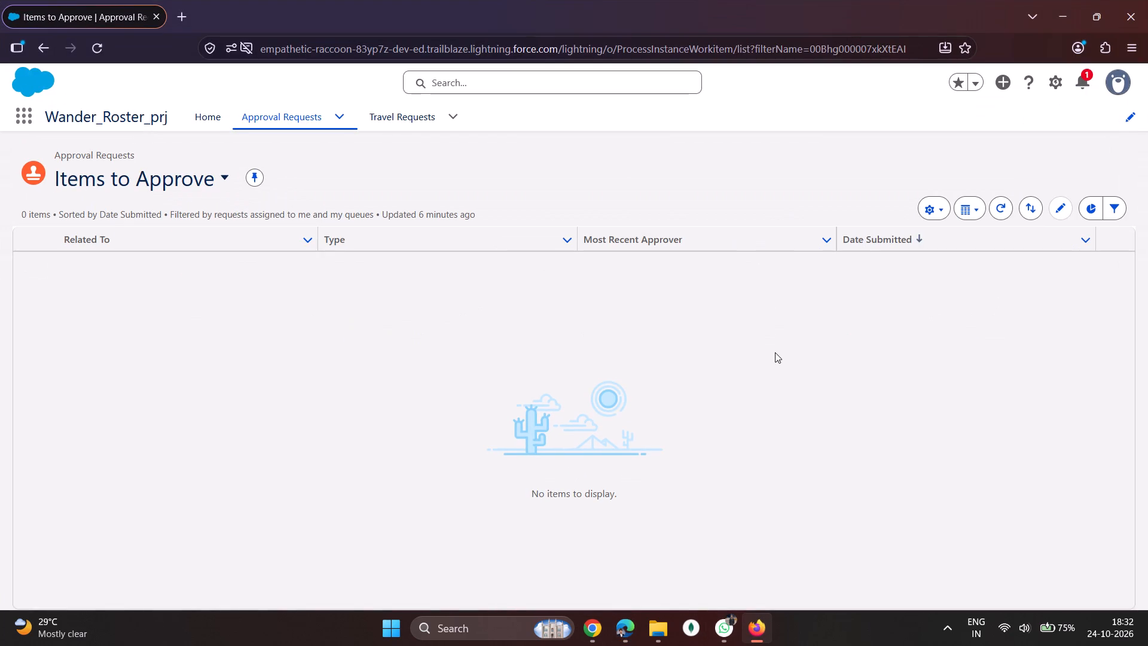
left_click(1077, 87)
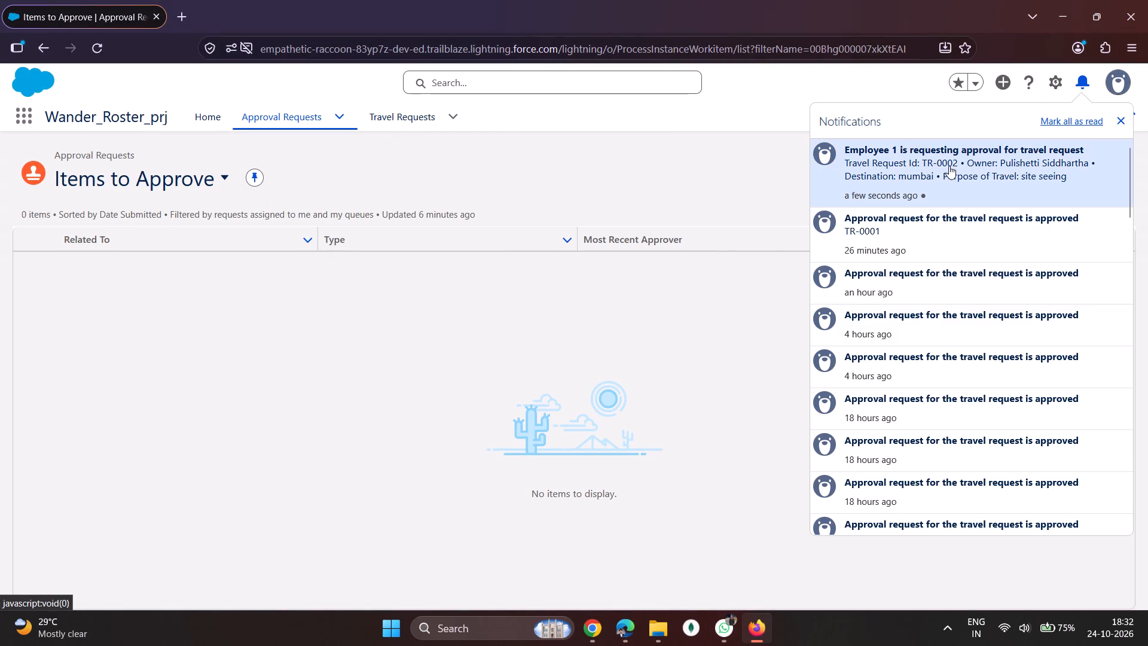
left_click(896, 154)
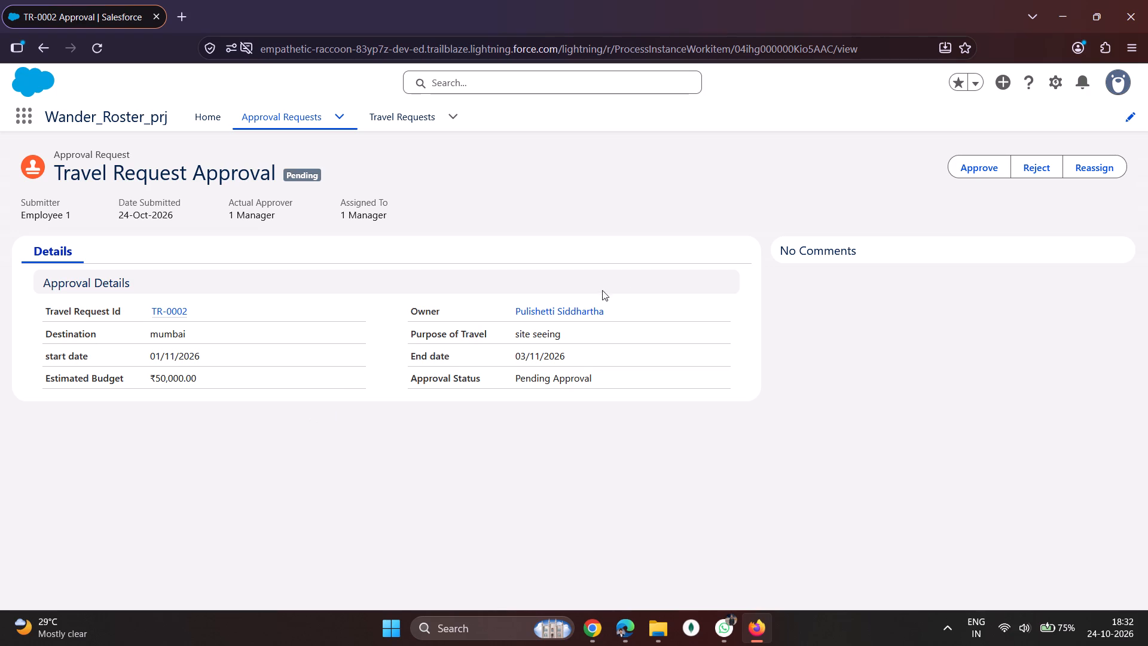
left_click(973, 159)
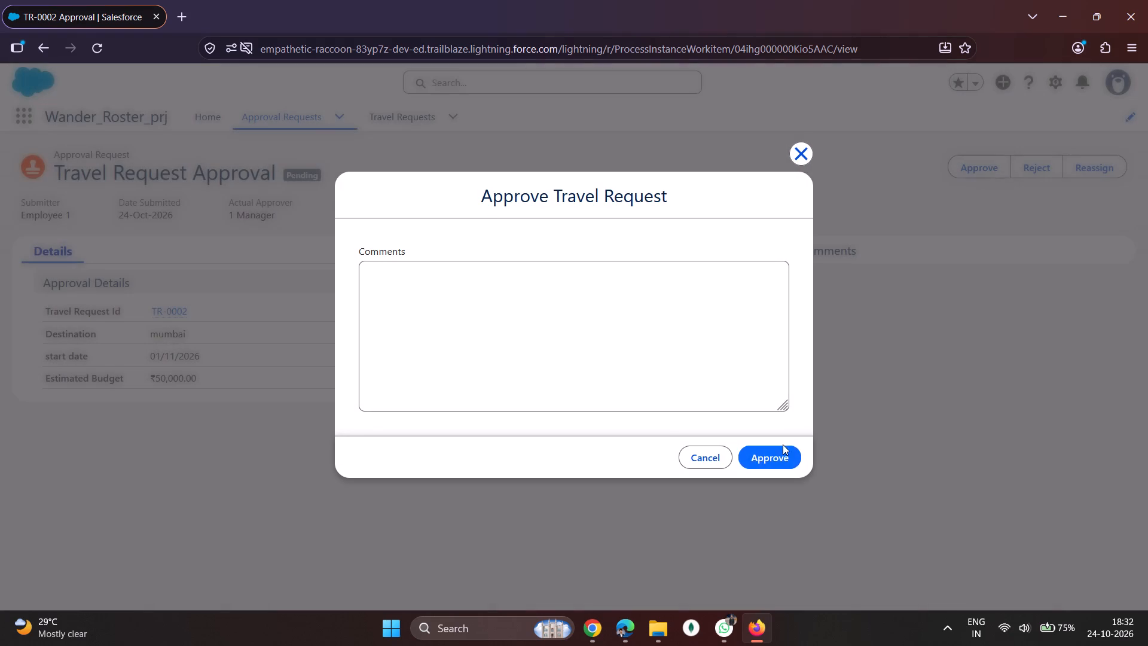
left_click(780, 457)
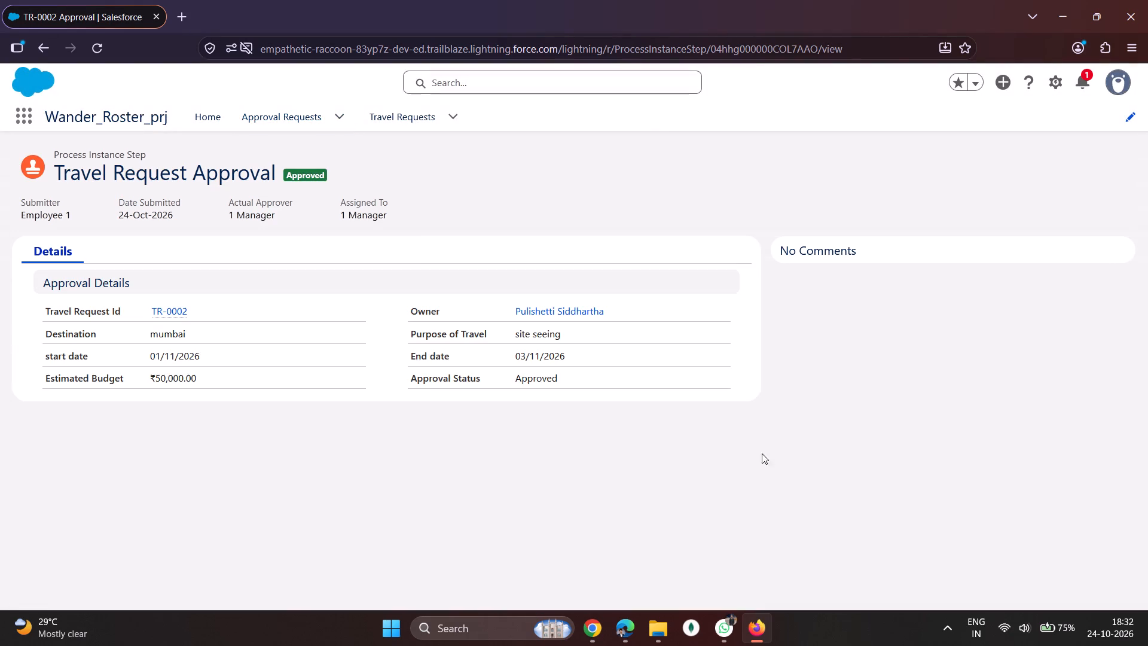
scroll(653, 431, "up", 2)
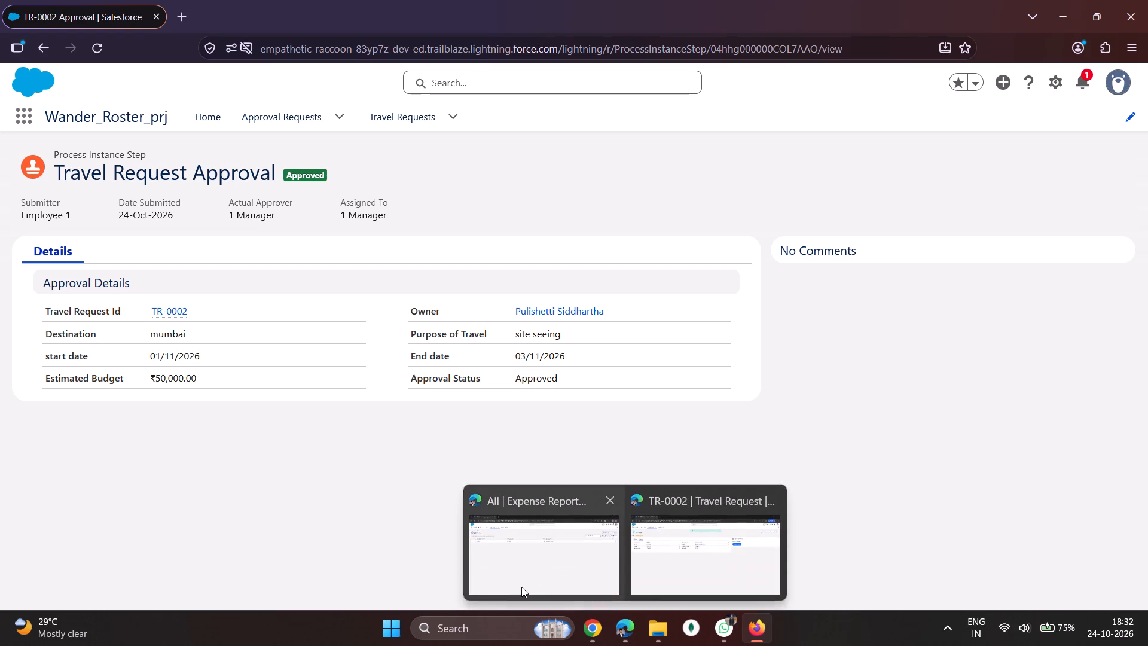
View the finance session's Expense Reports list, and check the account details in the InPrivate employee session.
left_click(521, 587)
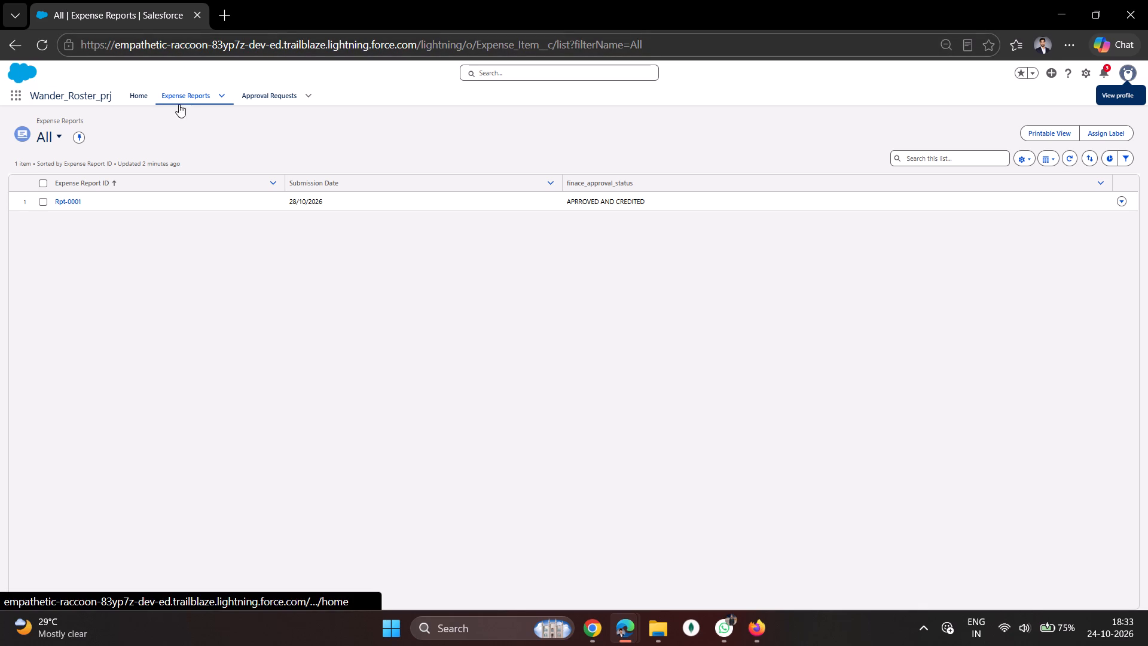
left_click(654, 574)
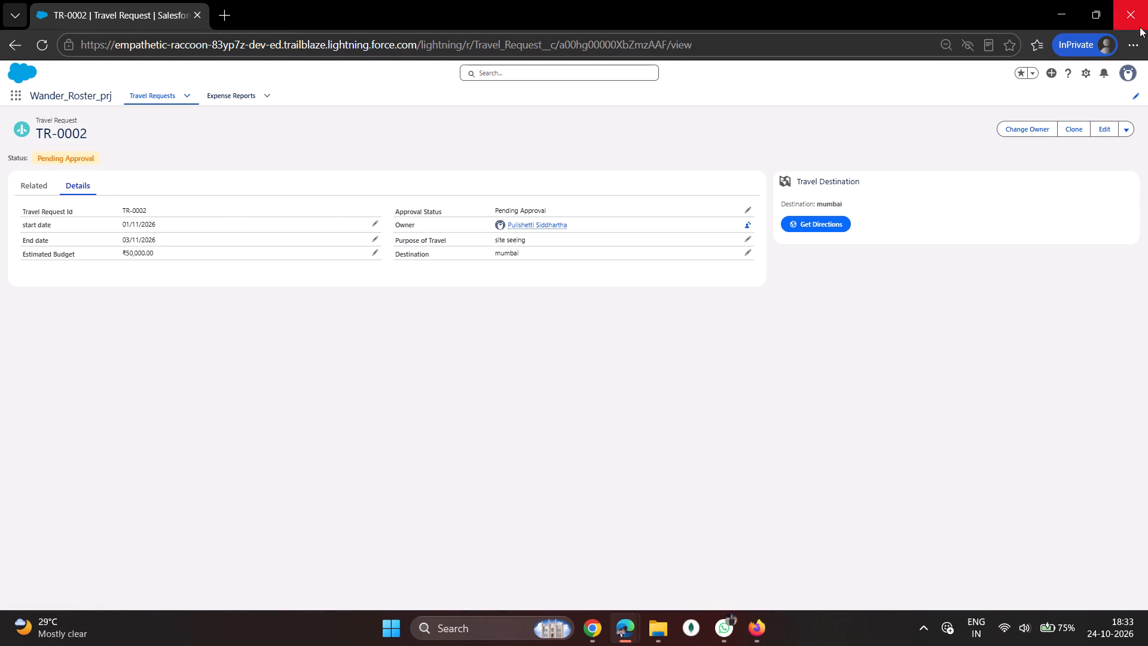
left_click(1127, 77)
left_click(969, 330)
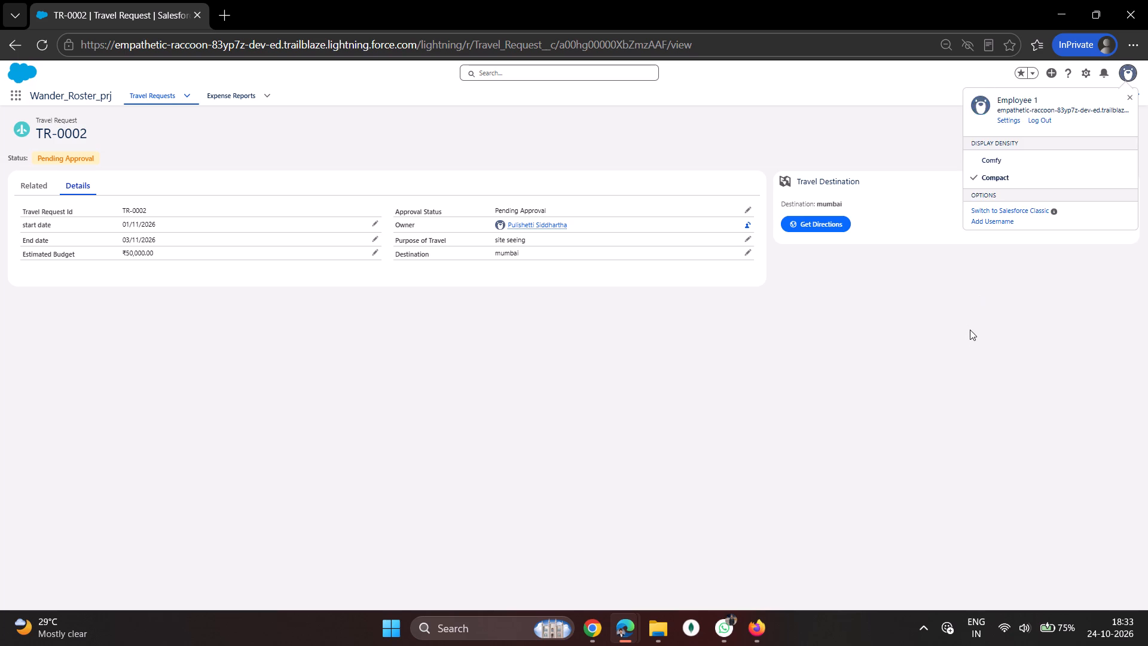
Switch to the manager's Firefox session, review its Items to Approve list, and check the logged-in account's details.
left_click(745, 624)
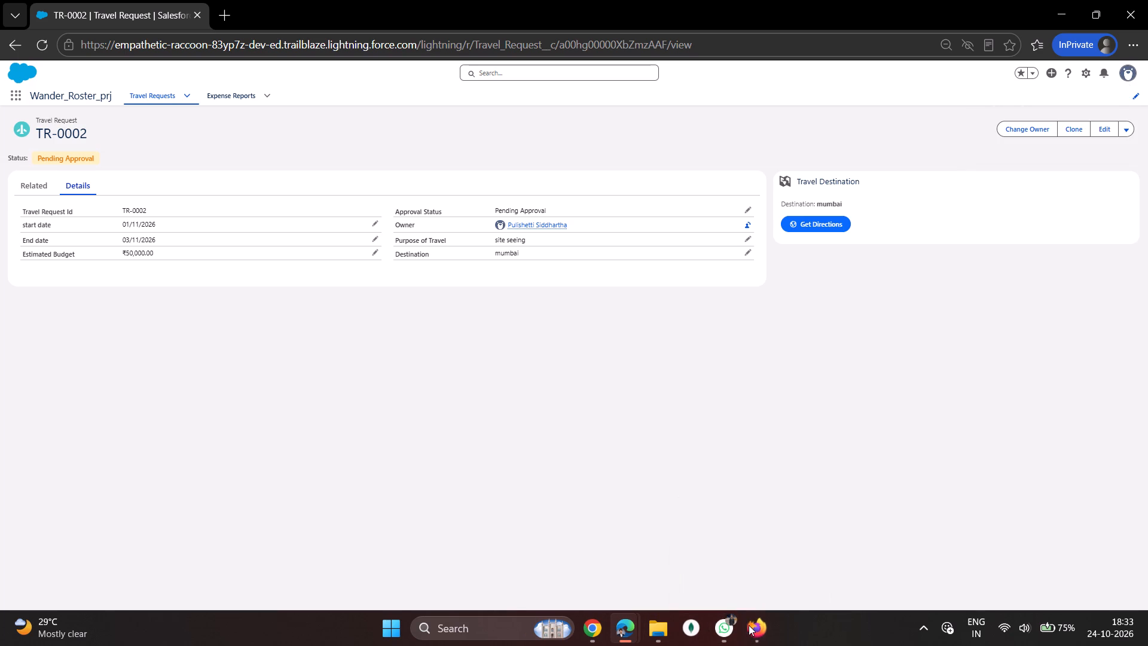
left_click(755, 577)
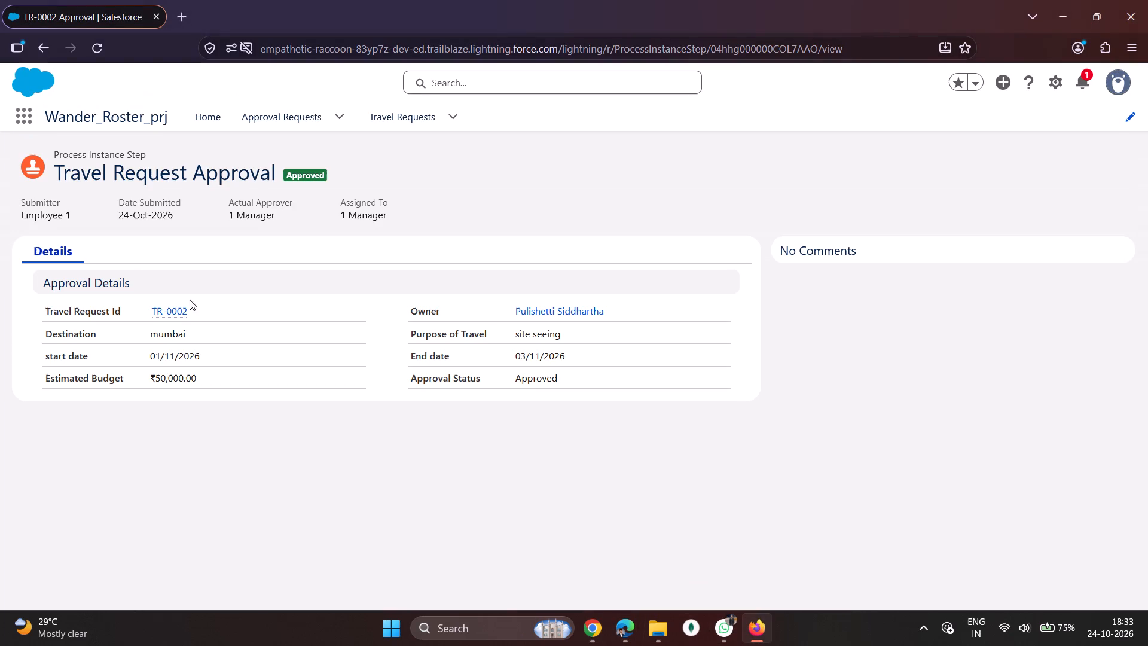
left_click(274, 110)
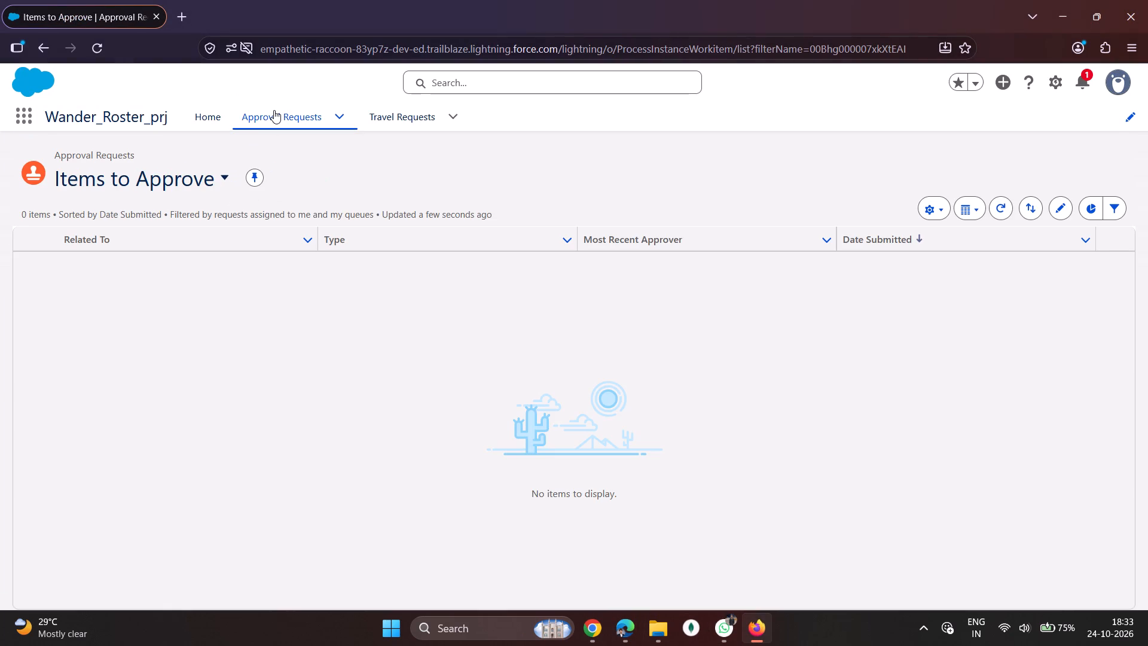
left_click(291, 119)
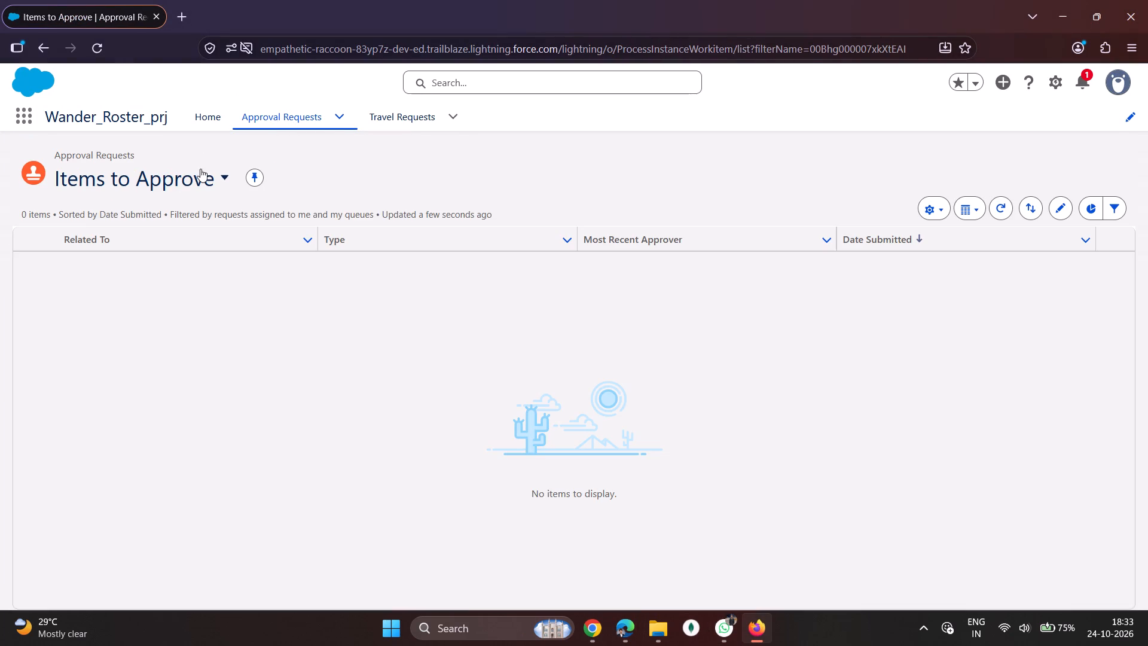
left_click(177, 187)
left_click(212, 164)
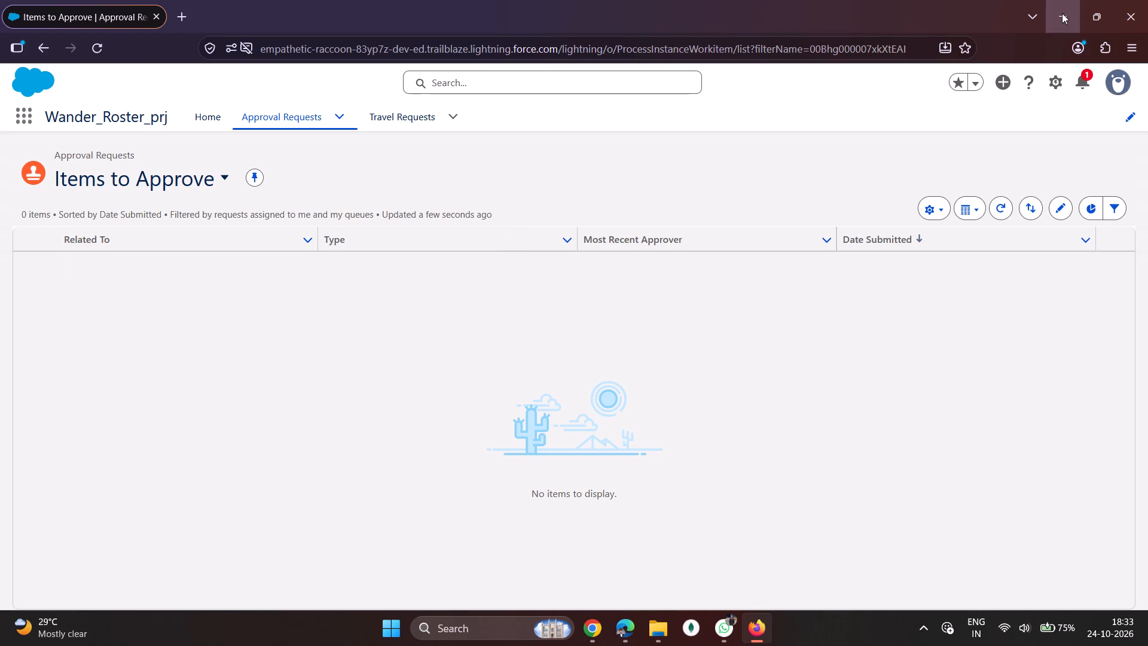
left_click(1120, 75)
left_click_drag(654, 419, 661, 418)
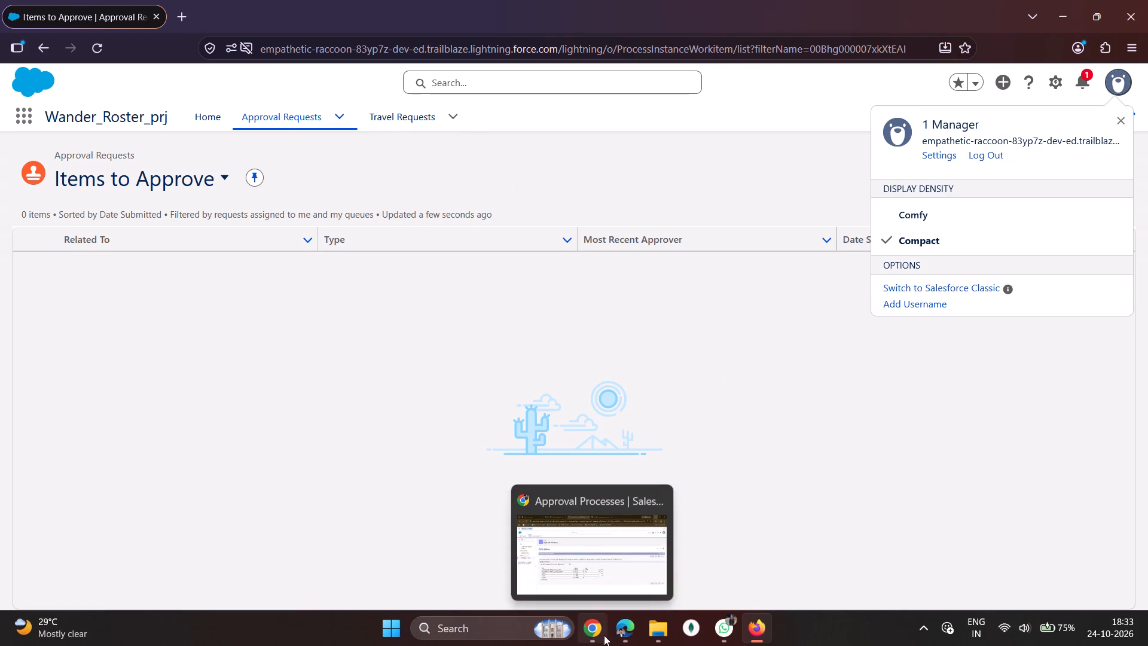
Switch to the finance session in Edge and check the logged-in account's details.
left_click(590, 575)
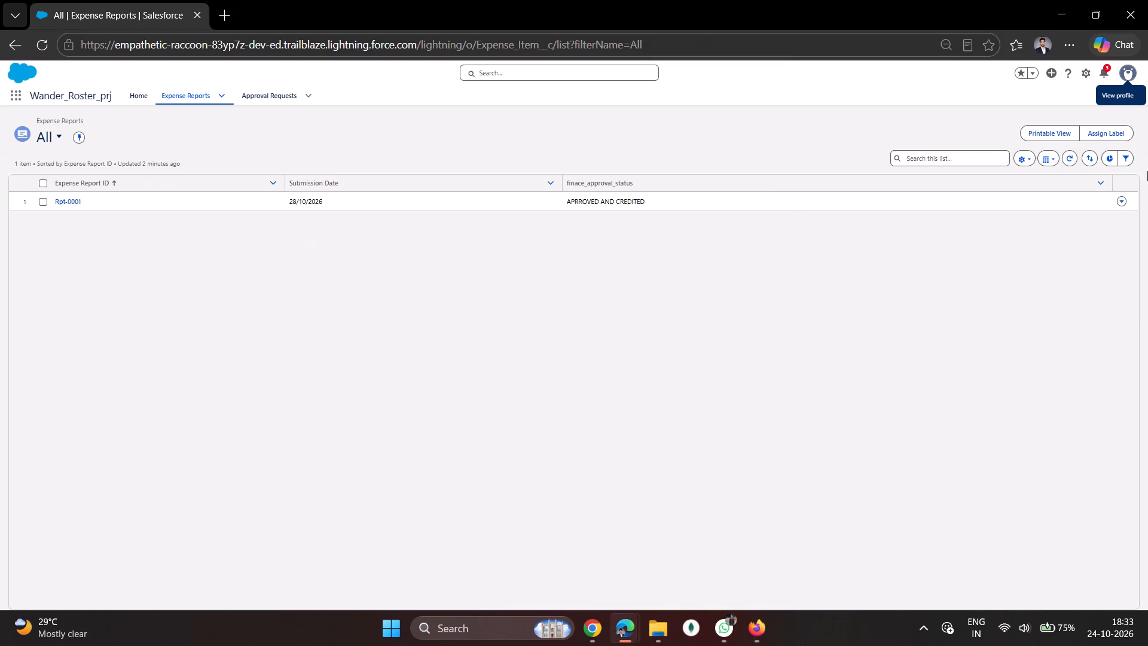
left_click(1147, 75)
left_click(1132, 78)
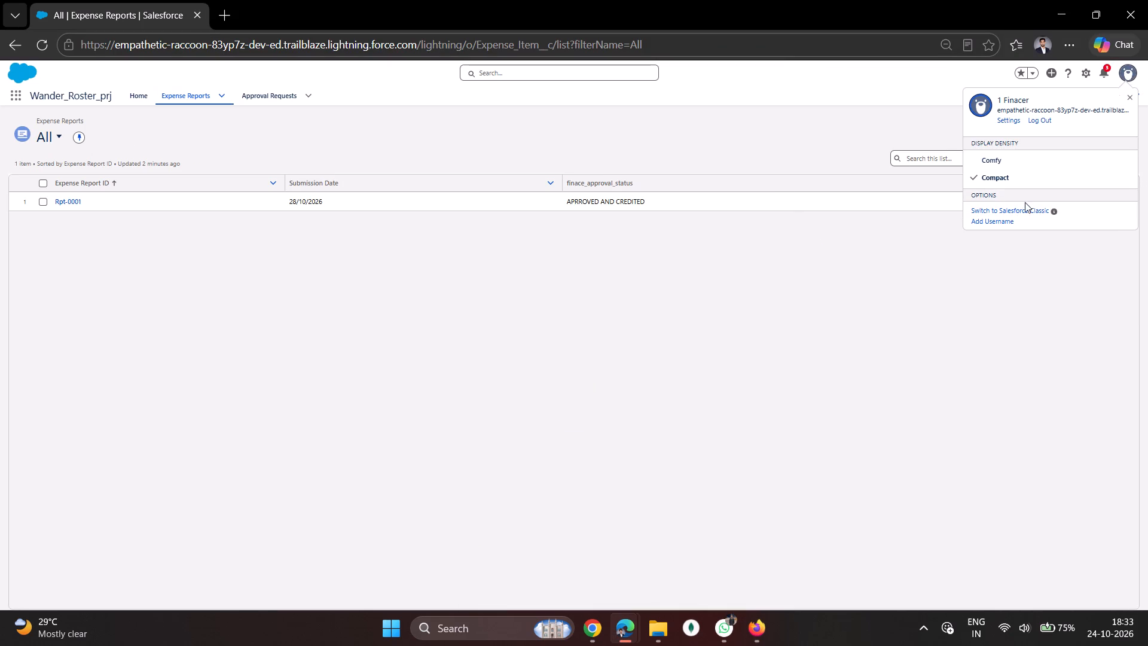
Return to the InPrivate employee session and review the Travel Requests and Expense Reports lists for TR-0002 and its linked report.
left_click(689, 554)
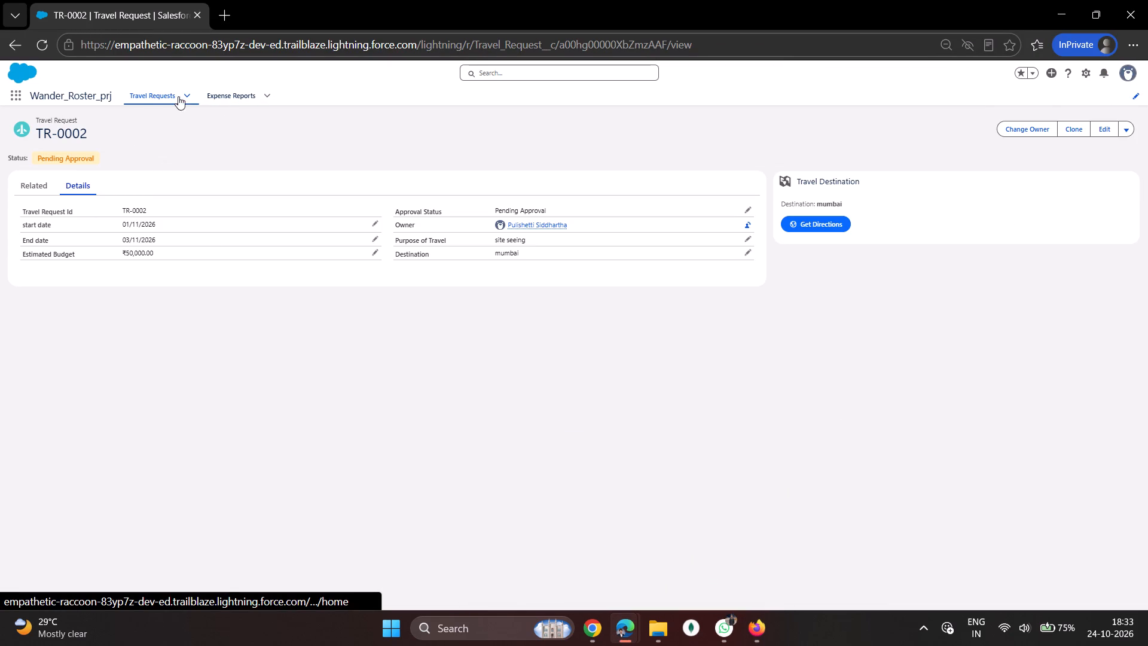
left_click(138, 97)
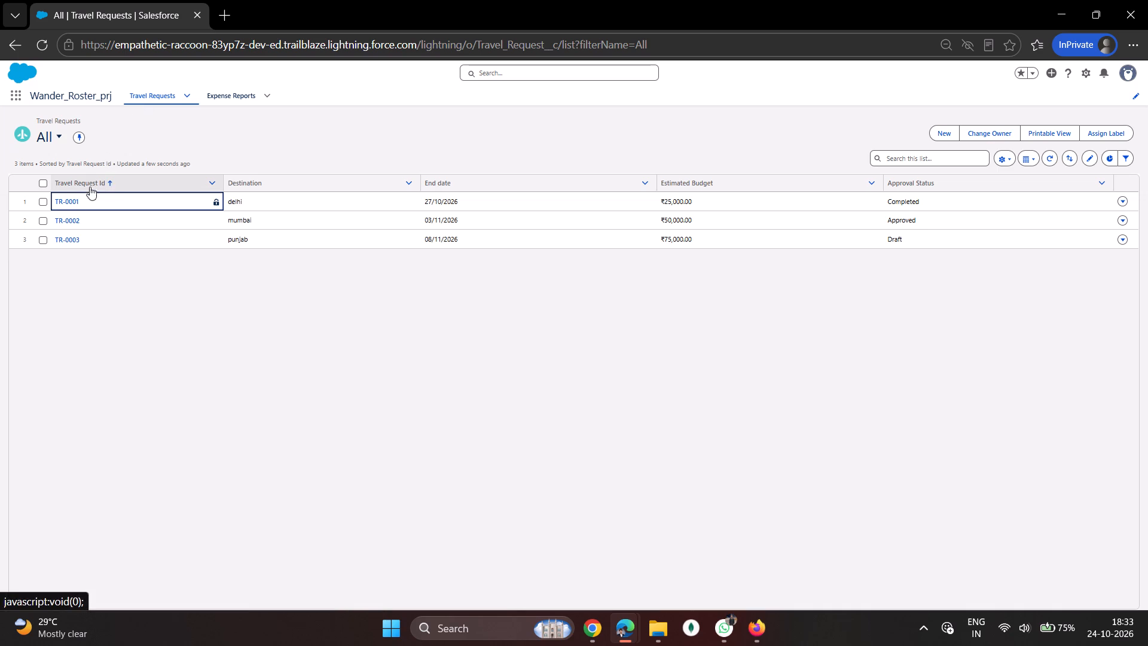
left_click(222, 94)
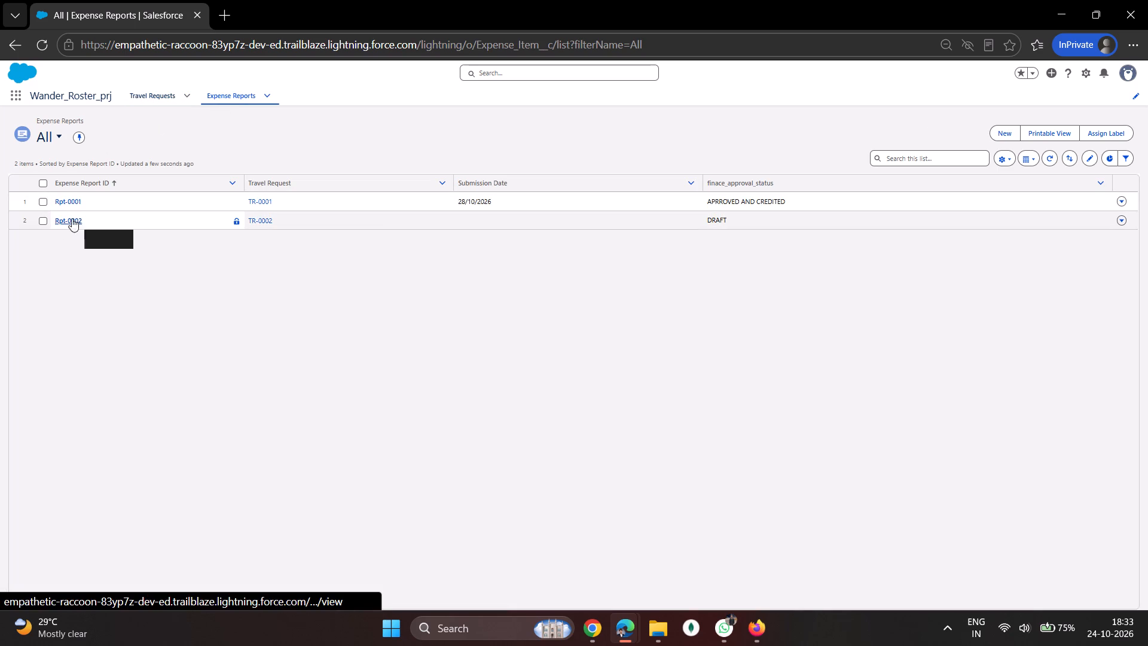
left_click(154, 93)
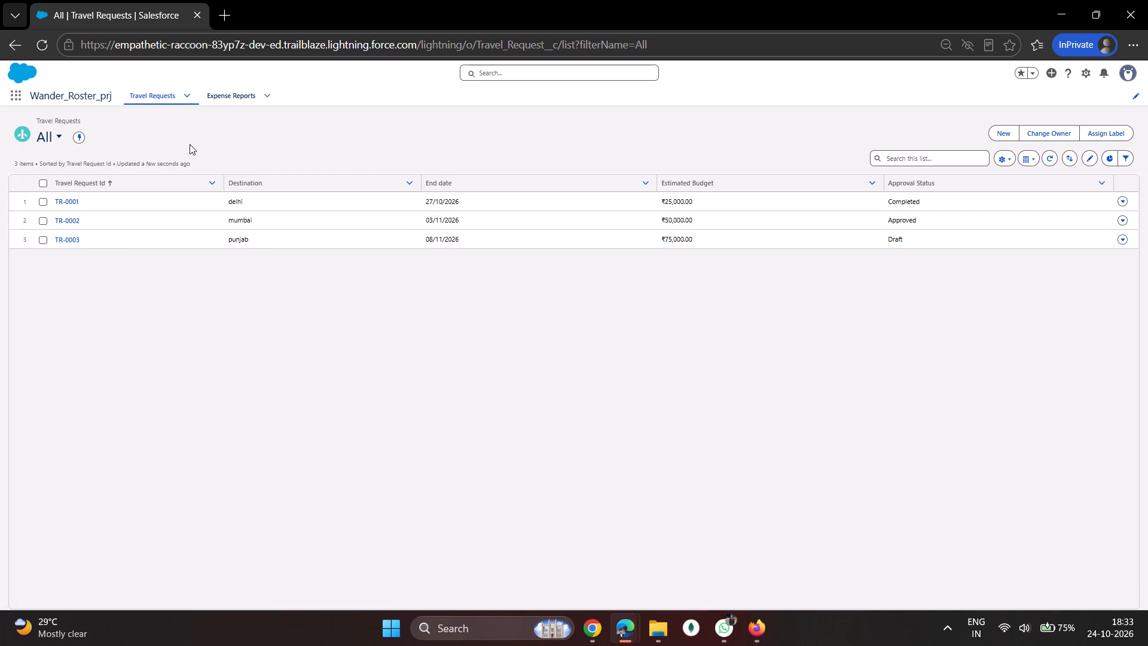
Open expense report Rpt-0002, set its Submission Date to 04/11/2026, and save the record.
left_click(242, 88)
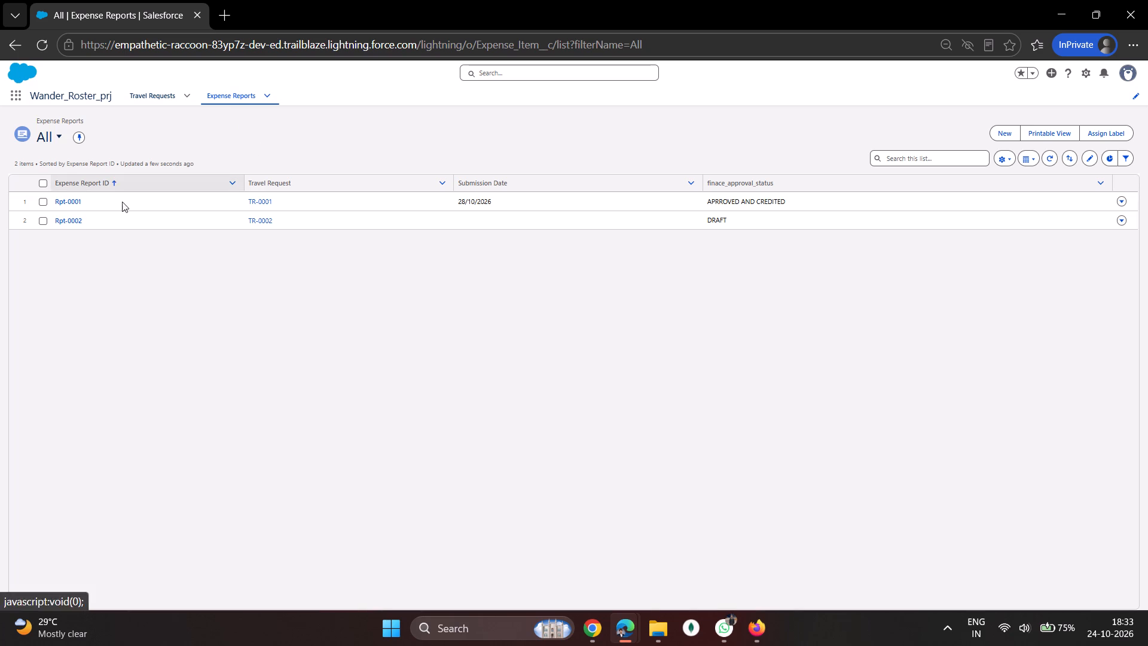
left_click(57, 222)
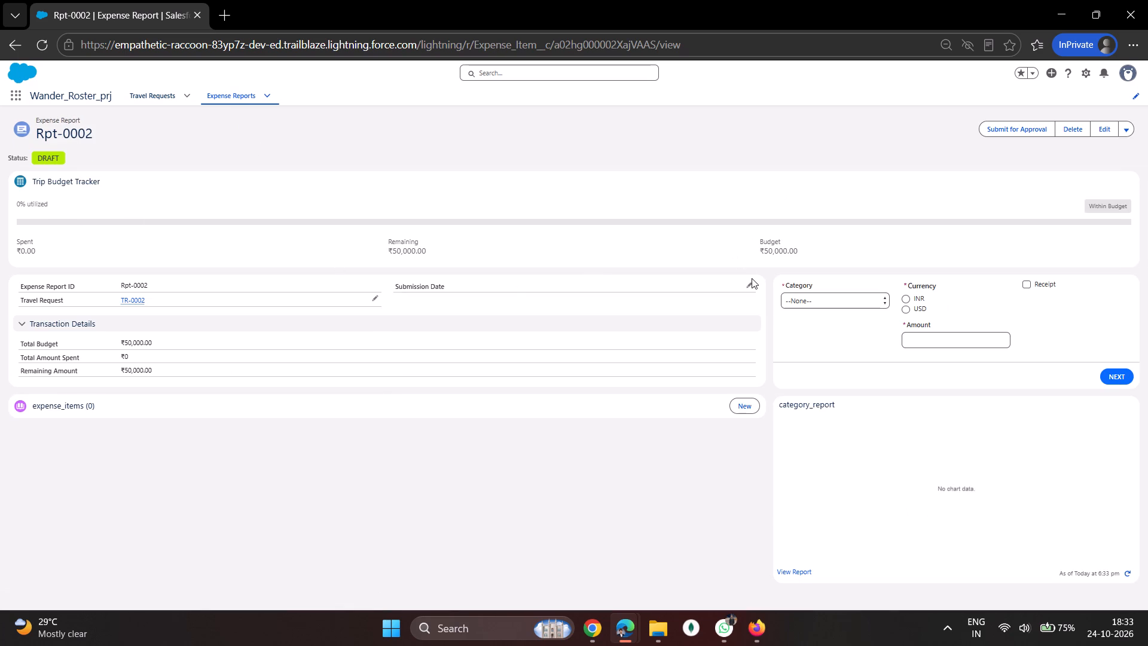
left_click(746, 279)
left_click(751, 285)
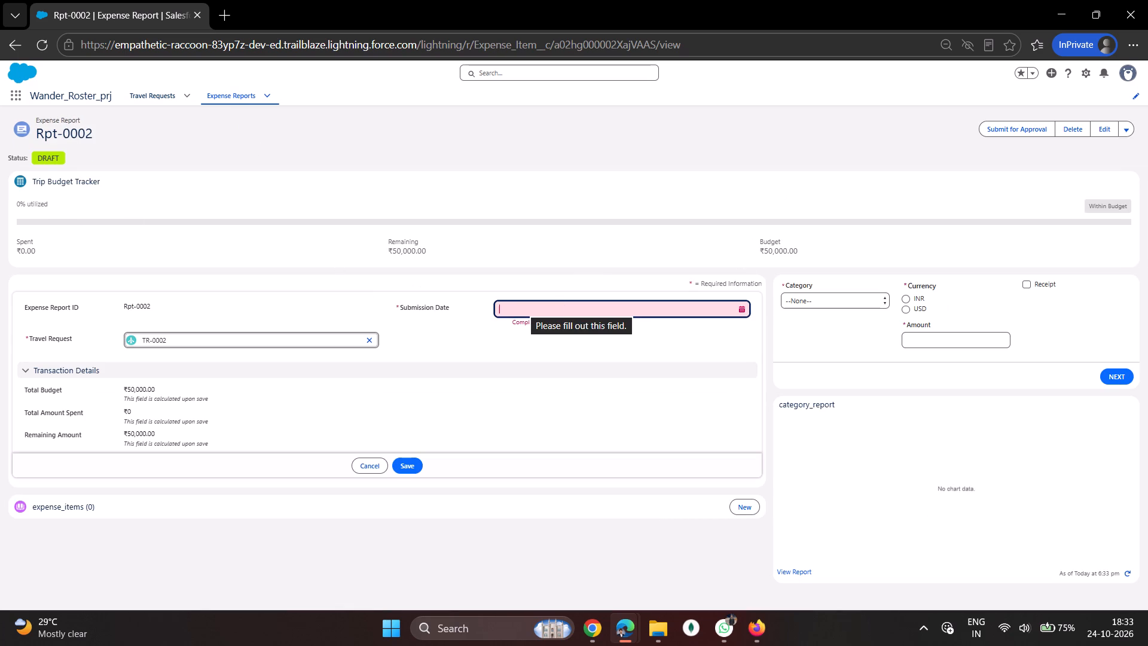
left_click(741, 308)
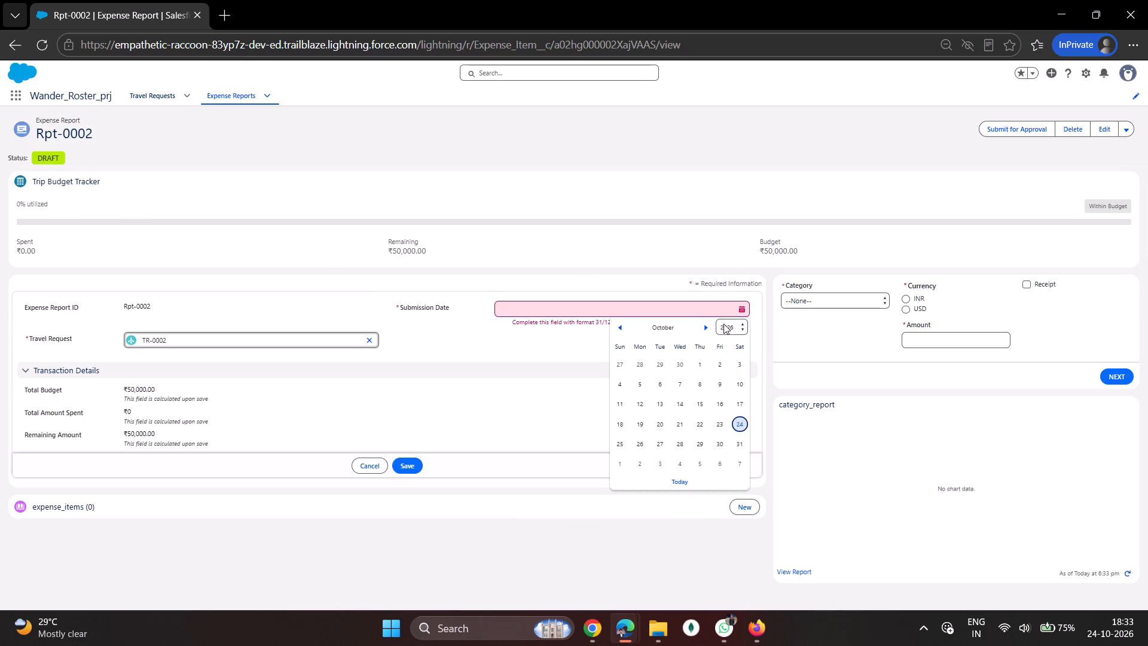
left_click(701, 331)
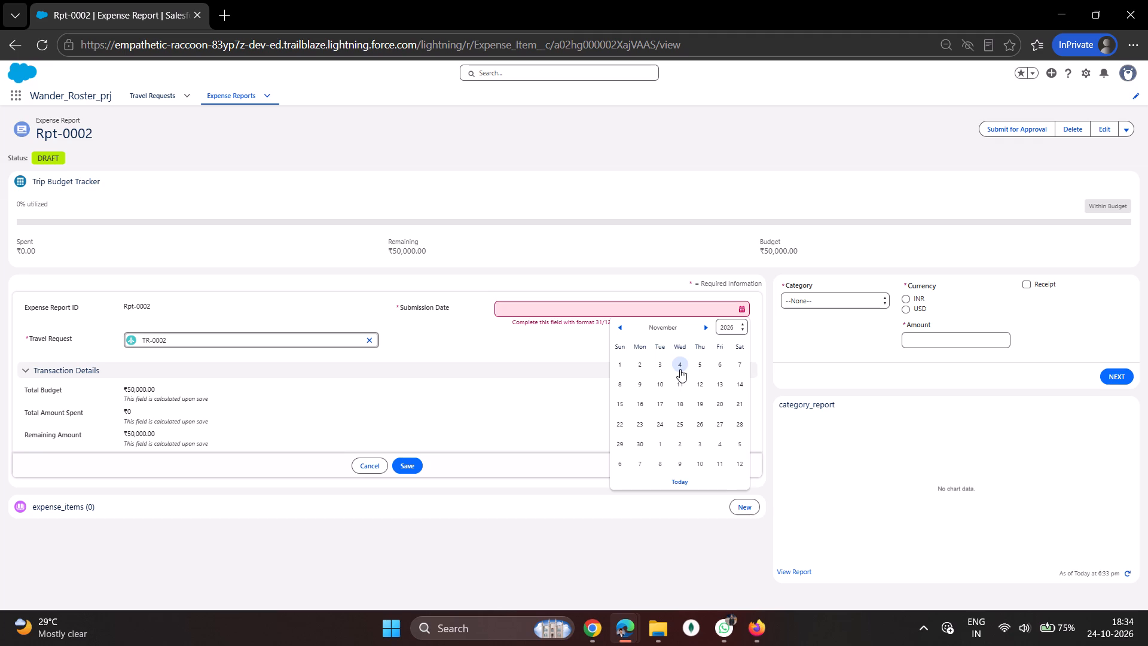
left_click(680, 369)
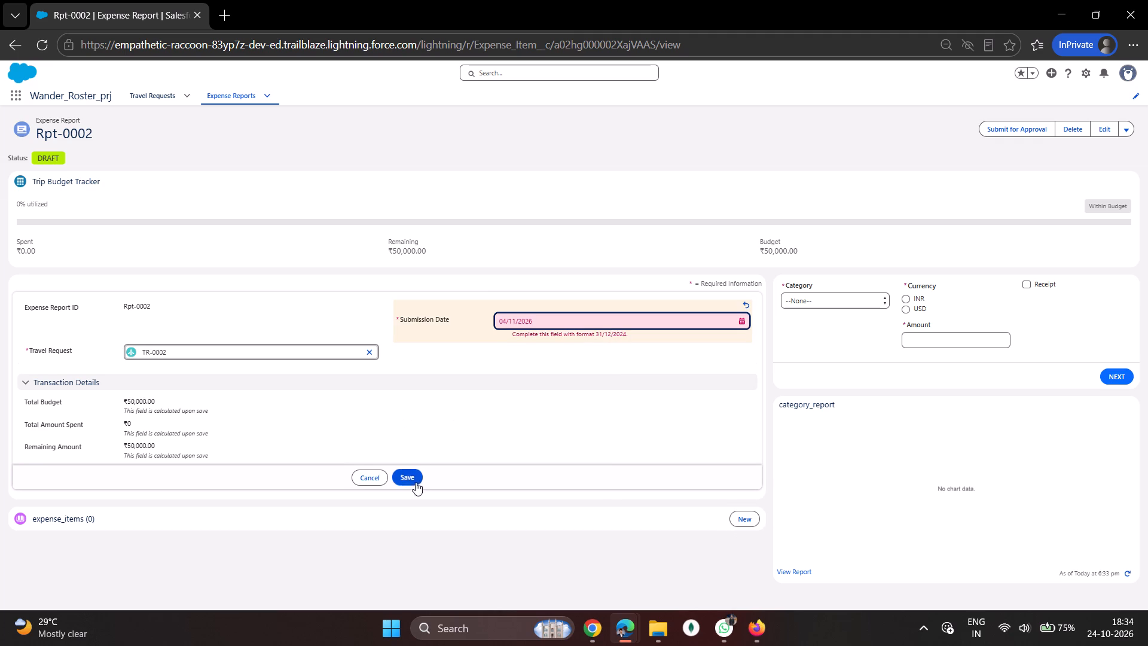
left_click(415, 483)
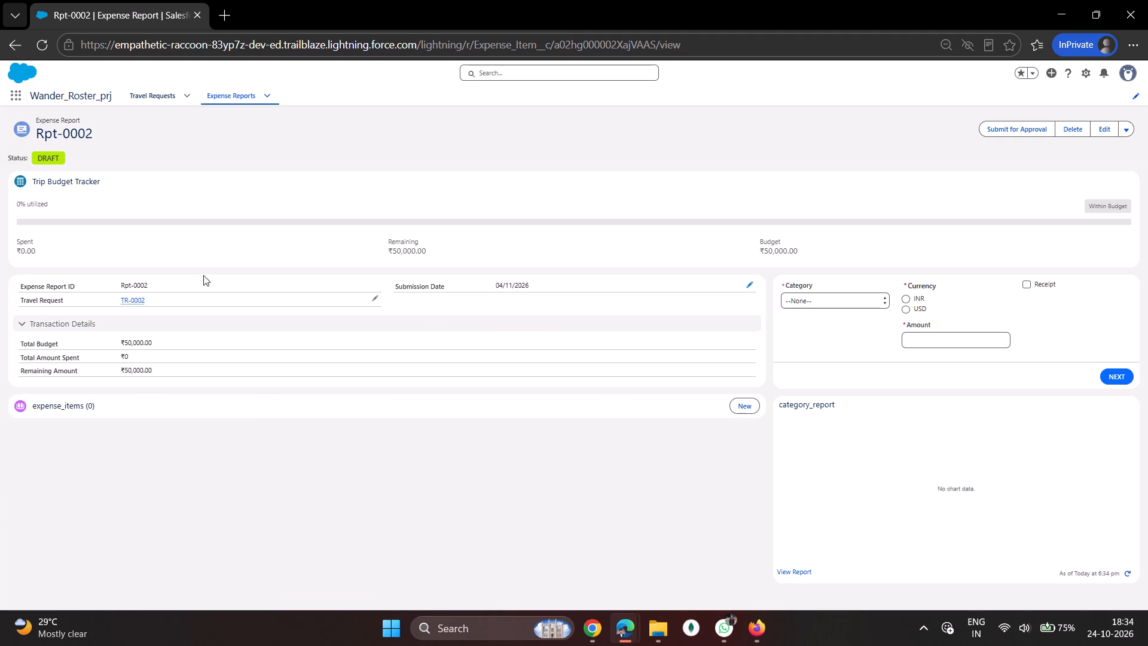
Fill in a Flight expense item for Rpt-0002 with currency INR, amount 20000 and Receipt checked, and continue to the file upload.
double_click(816, 289)
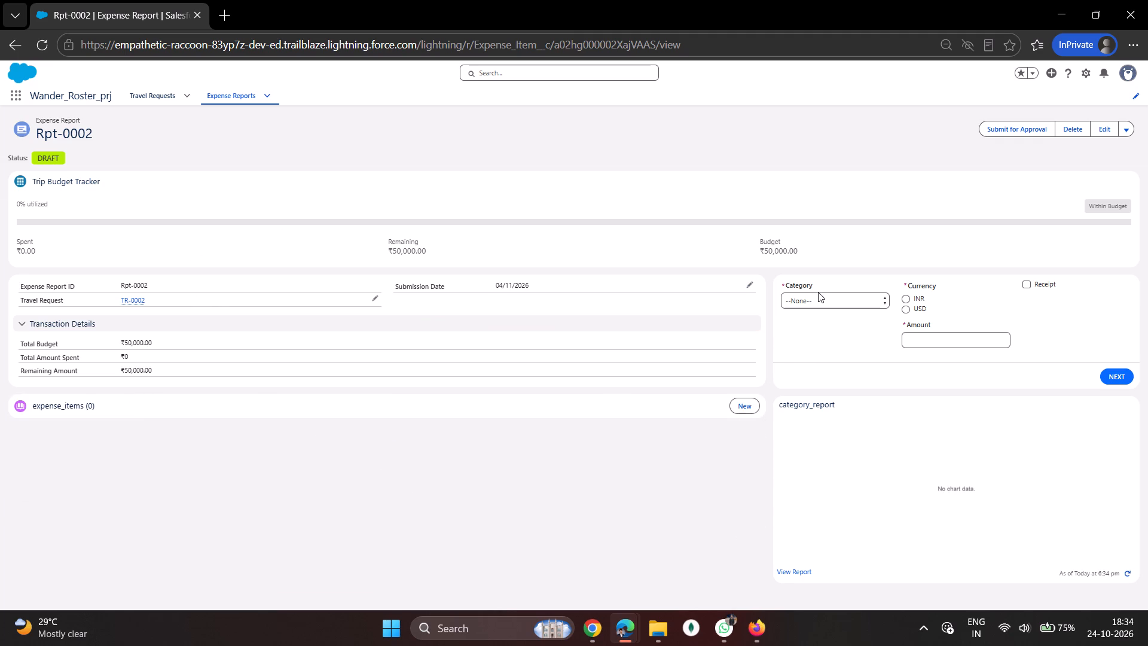
left_click(810, 302)
left_click(813, 336)
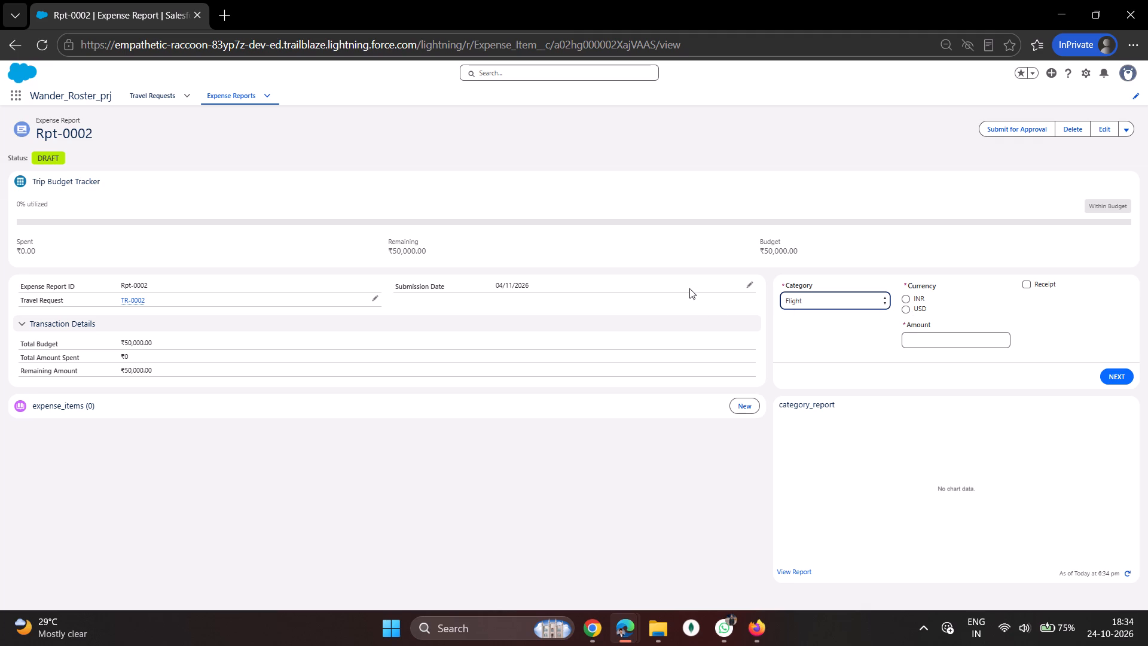
left_click(906, 301)
left_click_drag(917, 331, 924, 329)
left_click(950, 333)
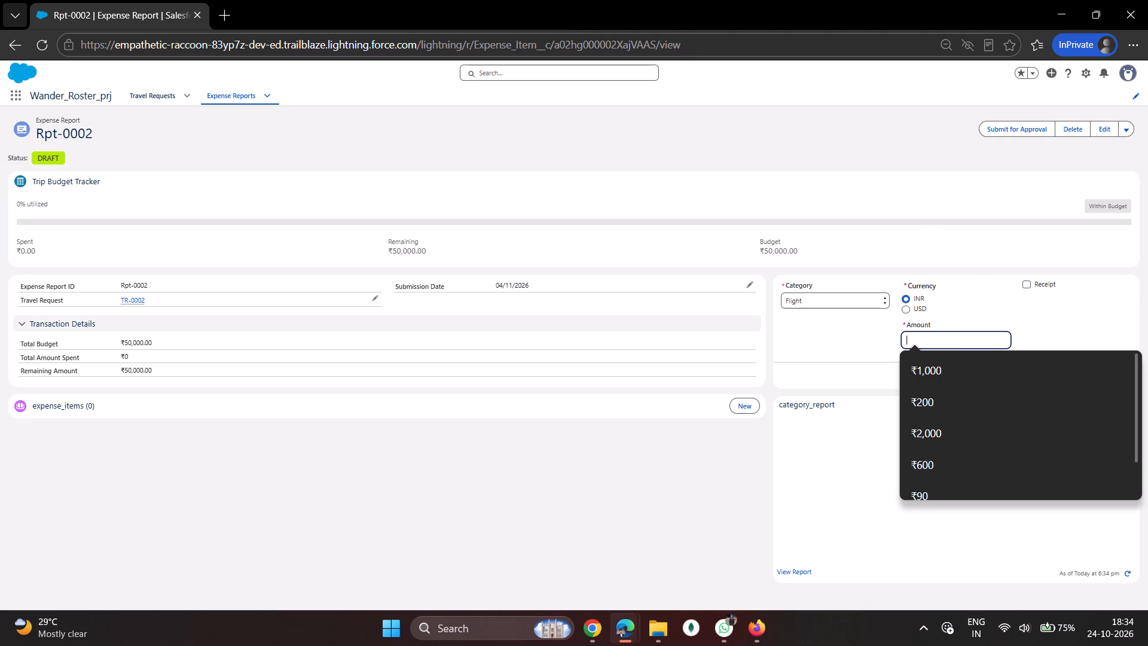
type("20000")
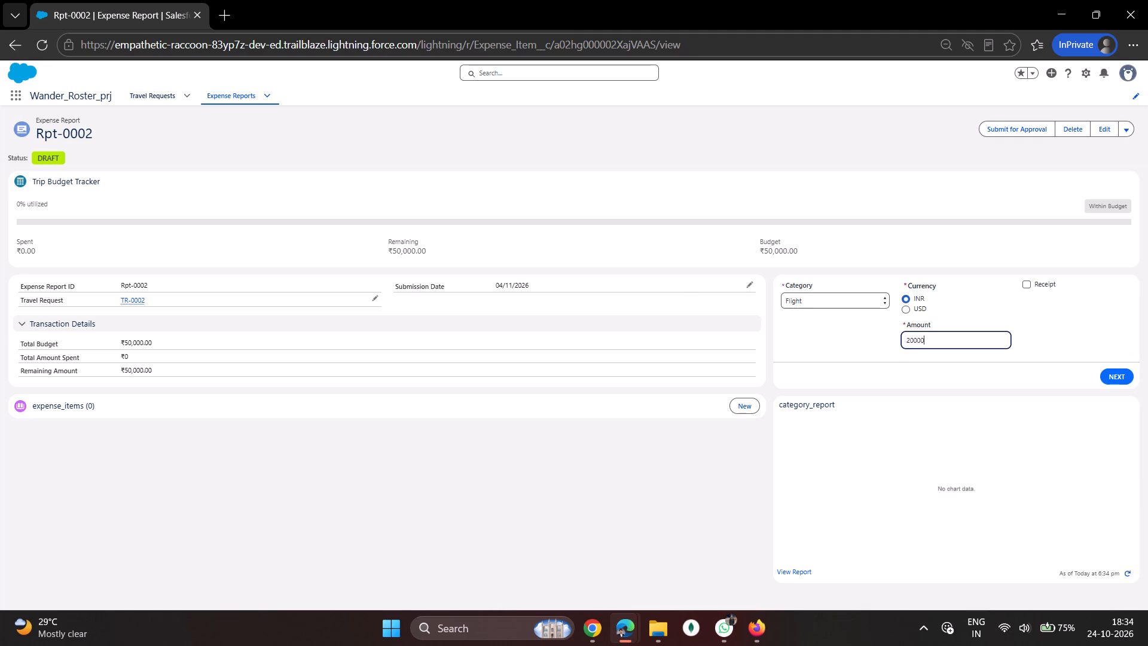
left_click(1026, 283)
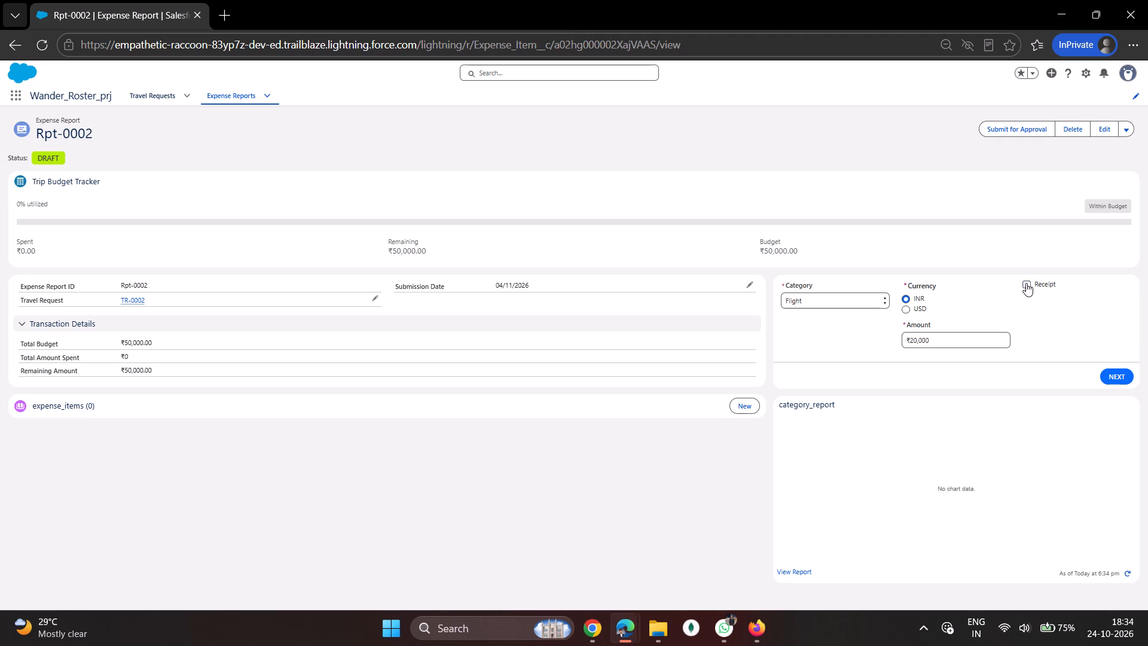
left_click(1118, 371)
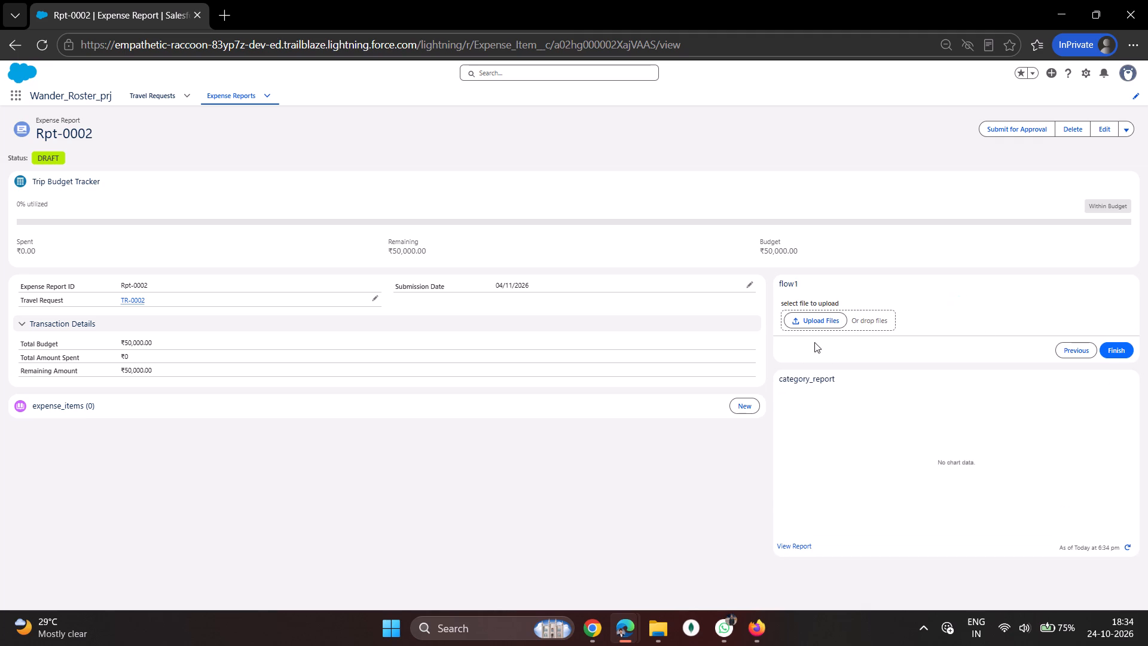
Upload the plane-ticket-png-sticker AVIF file from Downloads as the flight receipt and finish adding the expense item.
left_click(795, 313)
left_click(802, 321)
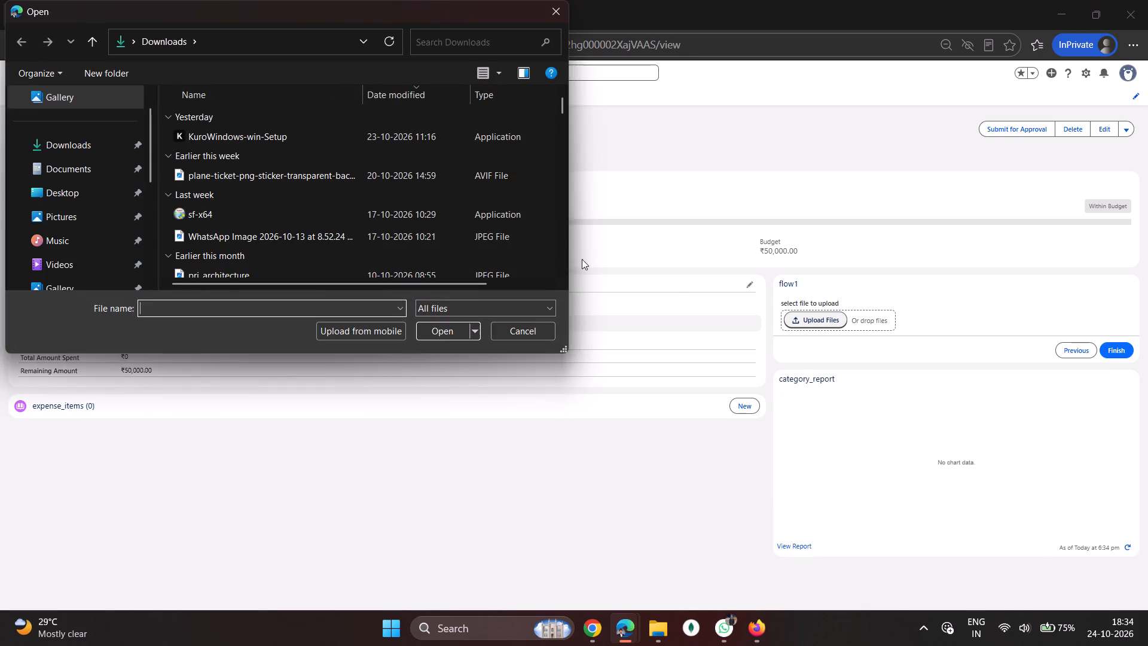
left_click(340, 172)
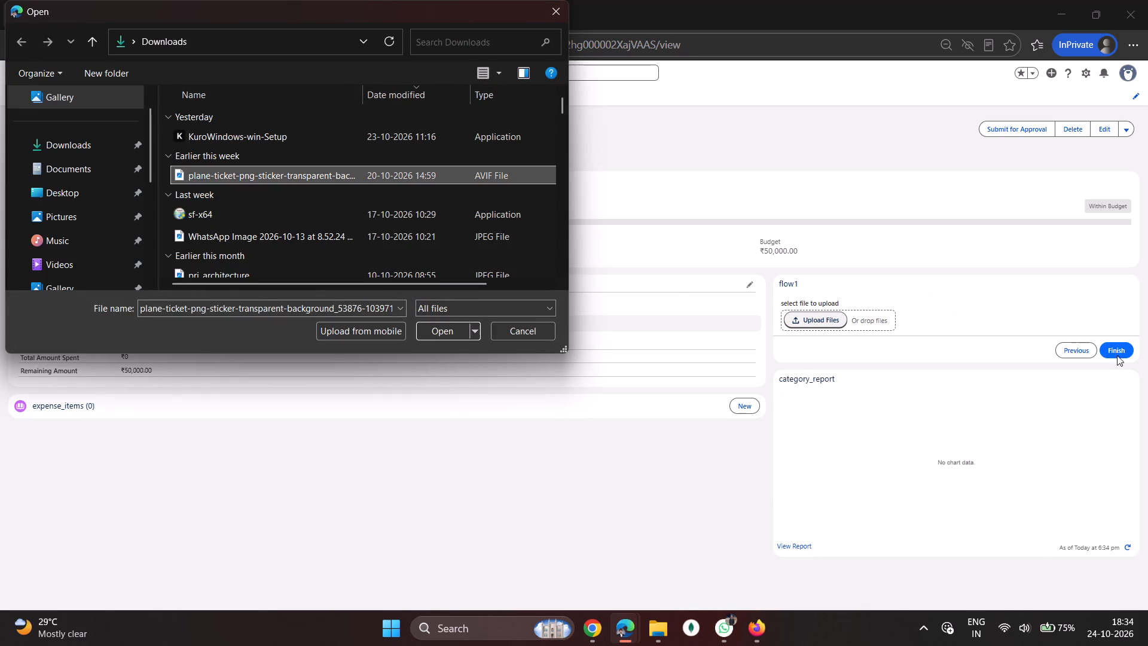
left_click(444, 327)
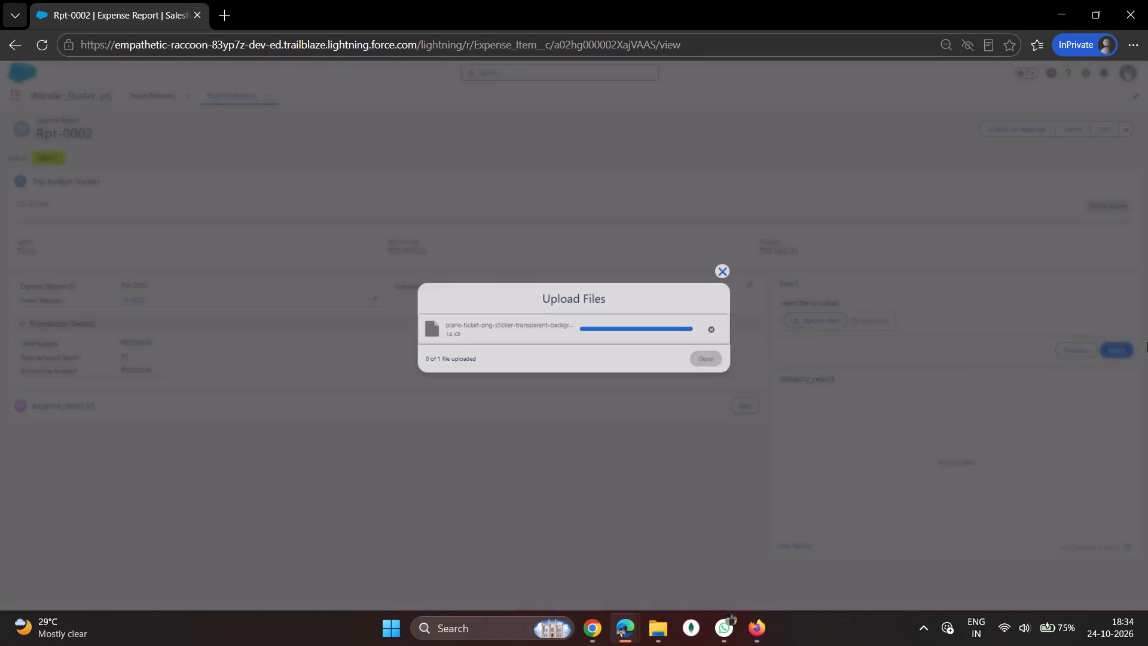
left_click(701, 368)
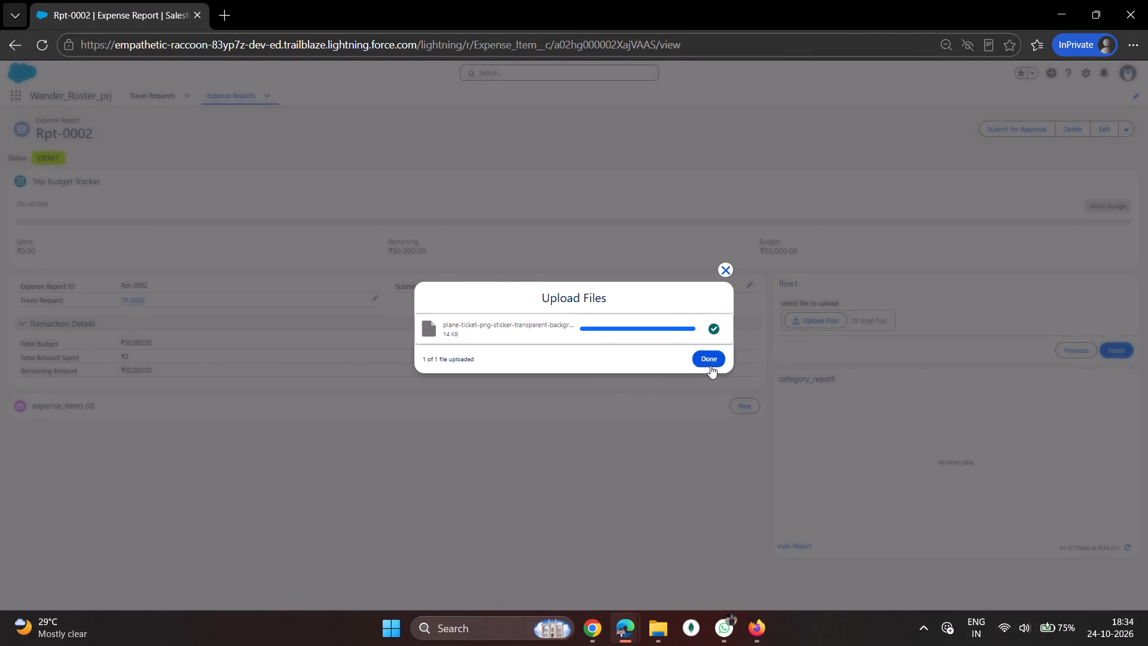
left_click(710, 365)
left_click(1120, 356)
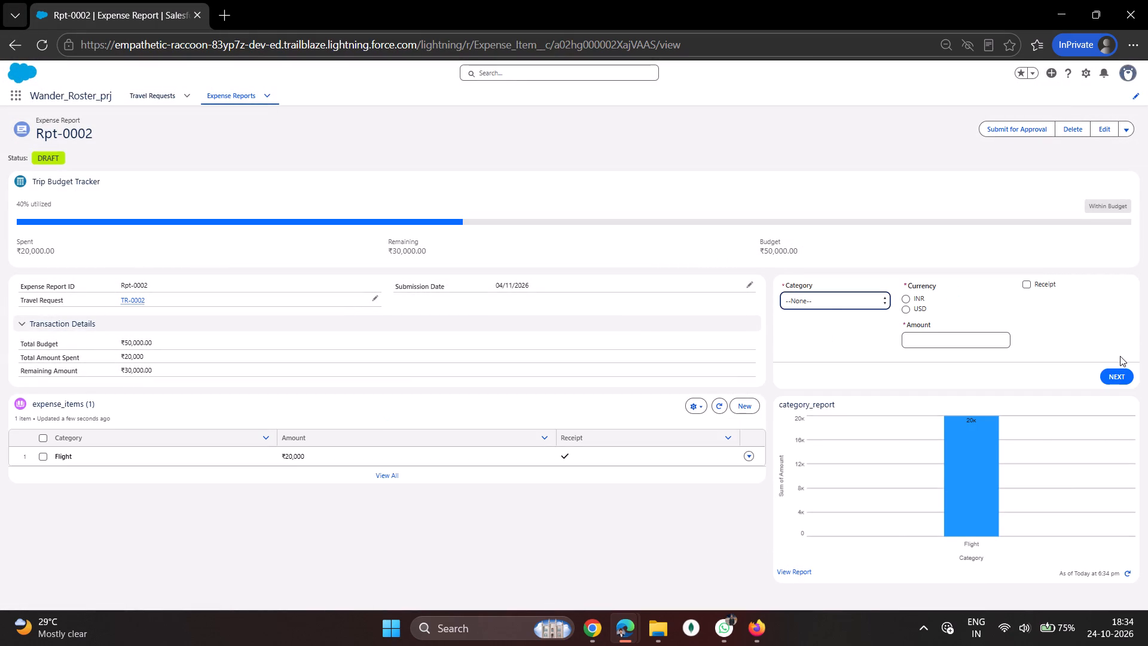
Start another expense item for Rpt-0002 with category Food and currency INR, ready for its amount.
left_click(831, 310)
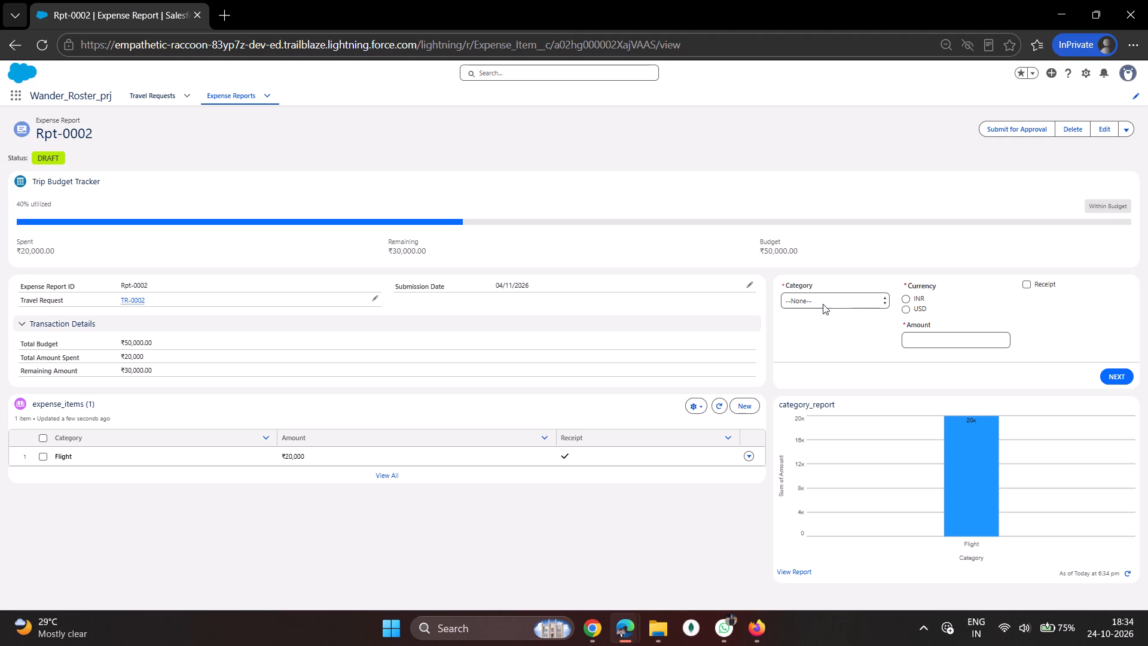
left_click(823, 304)
left_click(807, 373)
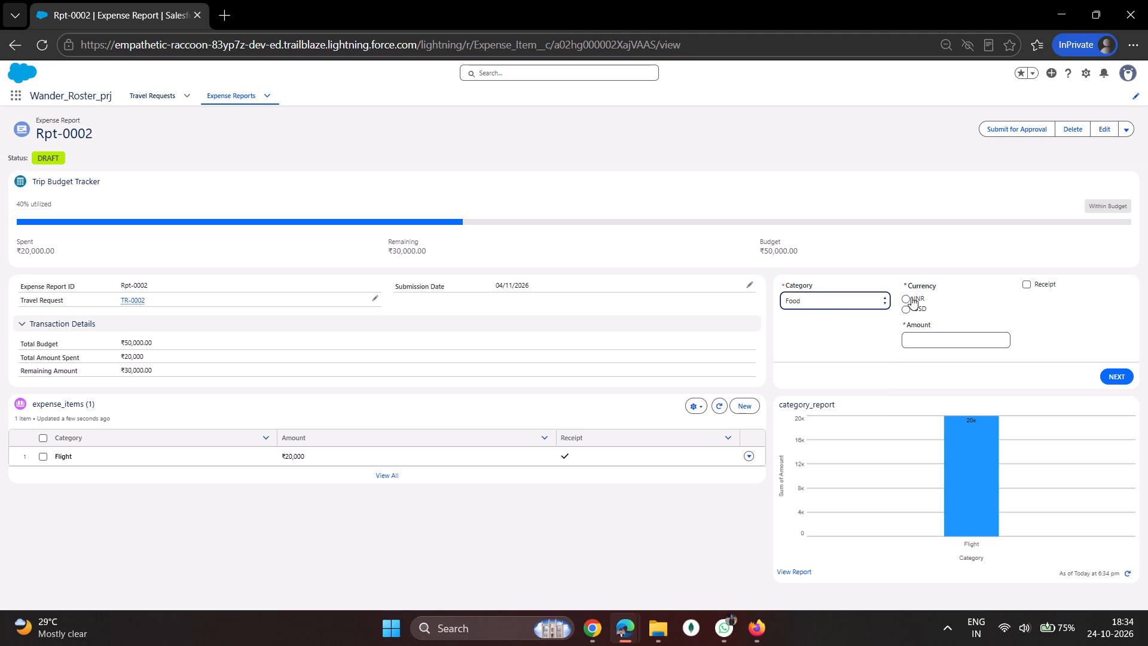
left_click_drag(911, 297, 906, 297)
left_click(906, 297)
left_click(921, 337)
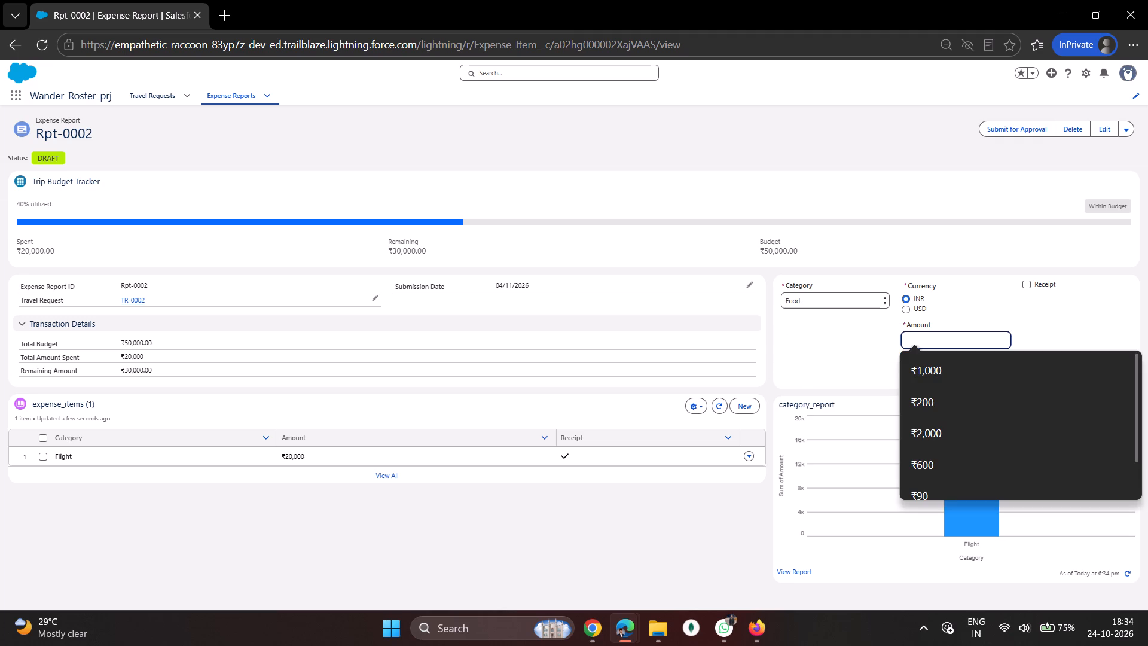
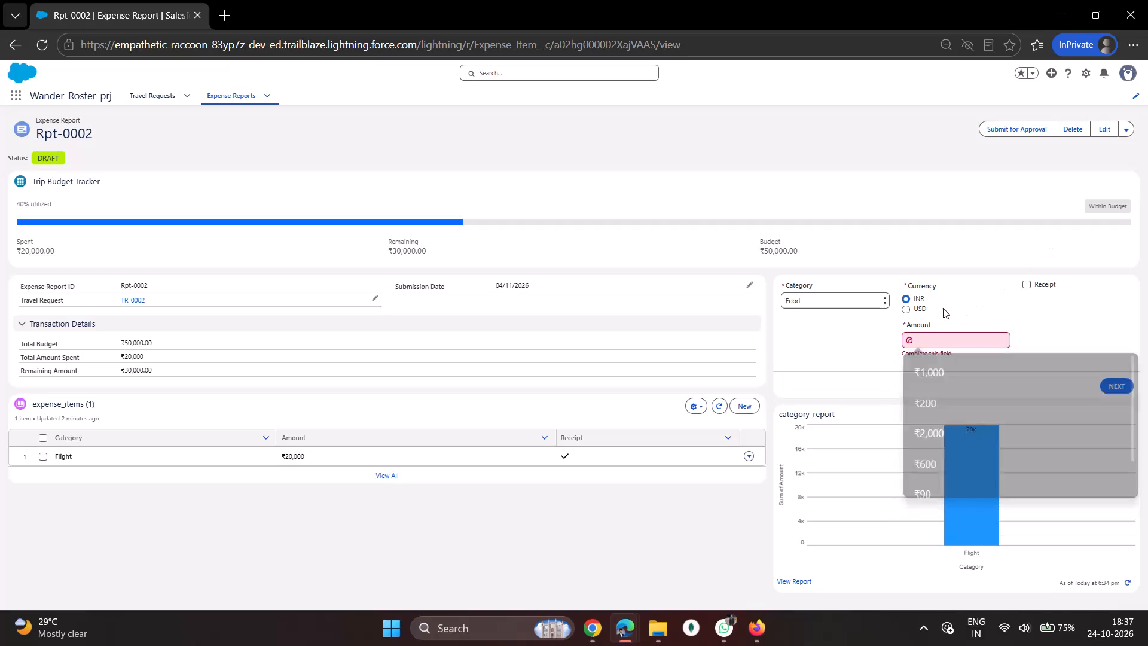
Enter 5432 as the amount of the INR Food expense item and add the item to Rpt-0002.
left_click(947, 339)
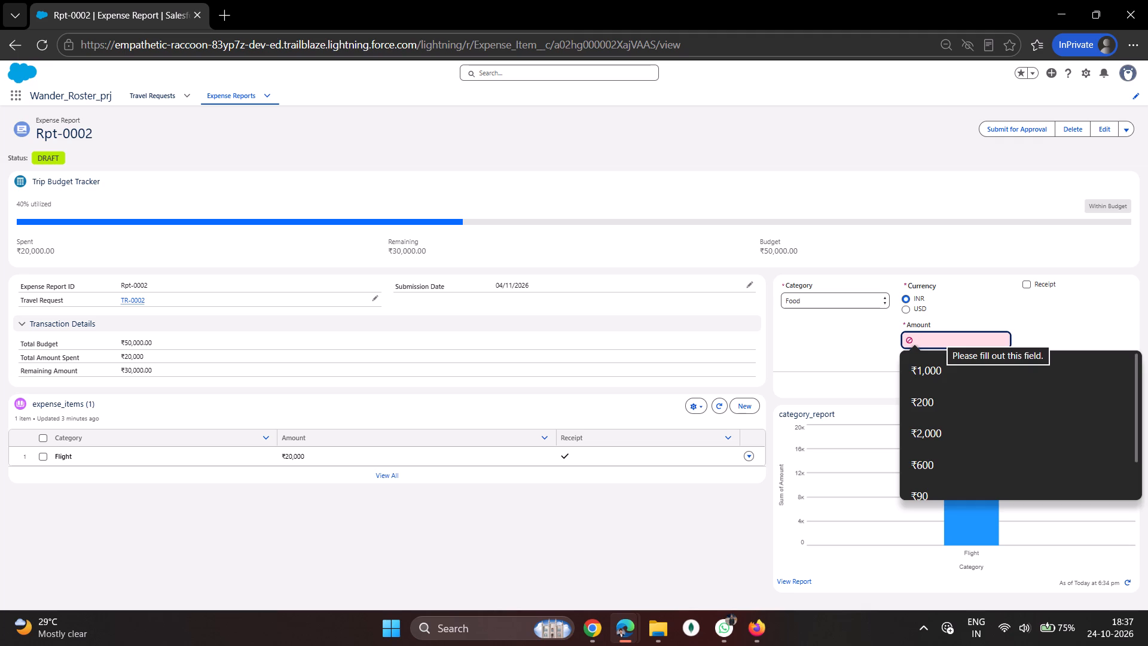
type("5432")
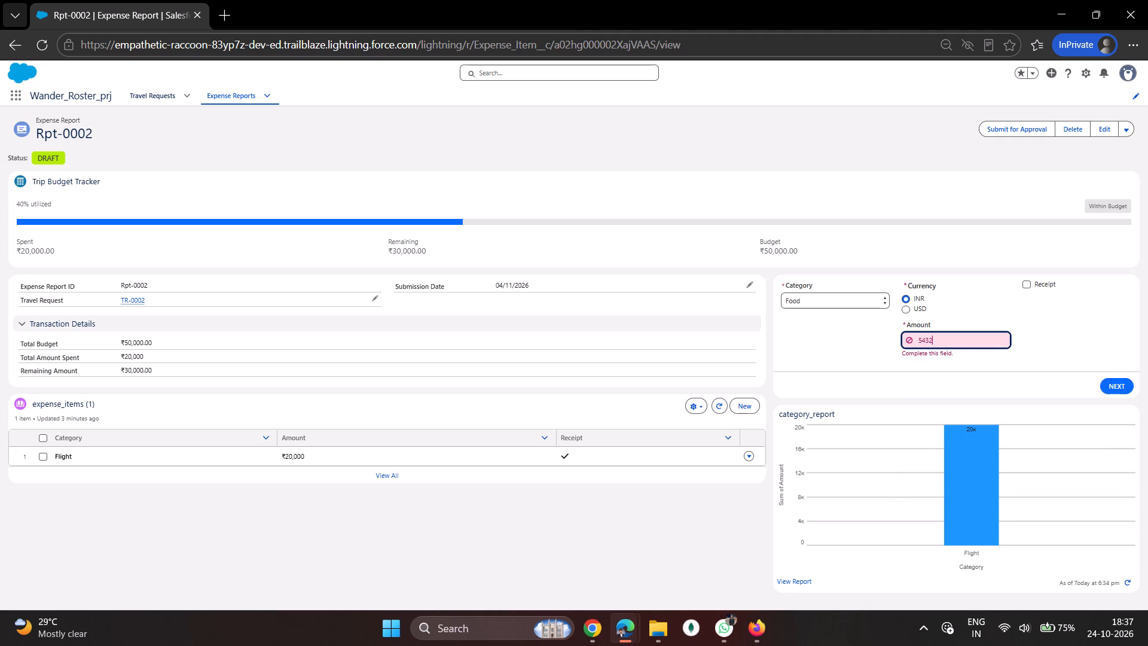
left_click(1111, 391)
left_click(1124, 372)
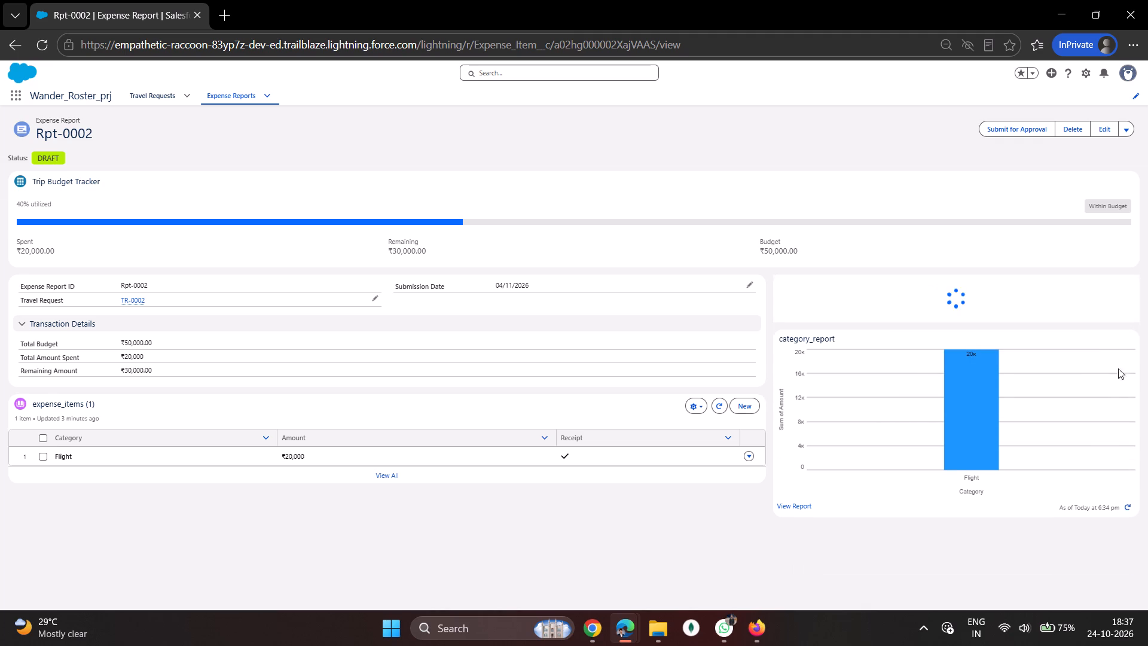
Add a Travel expense item to Rpt-0002 with currency INR and amount 456.
left_click(823, 295)
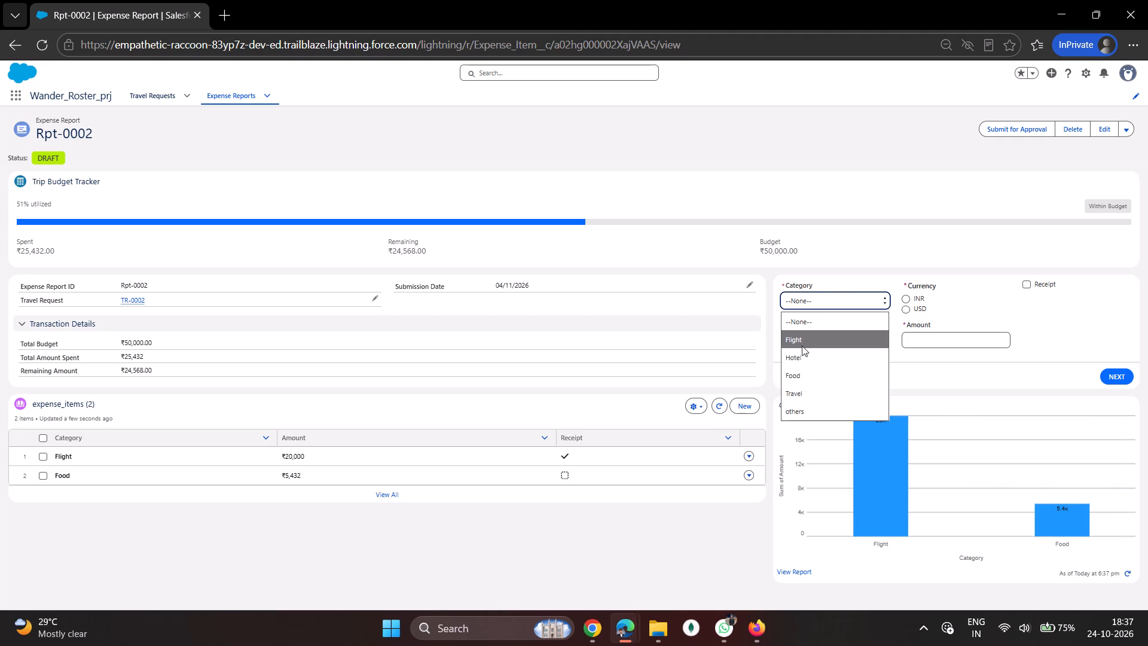
left_click(811, 389)
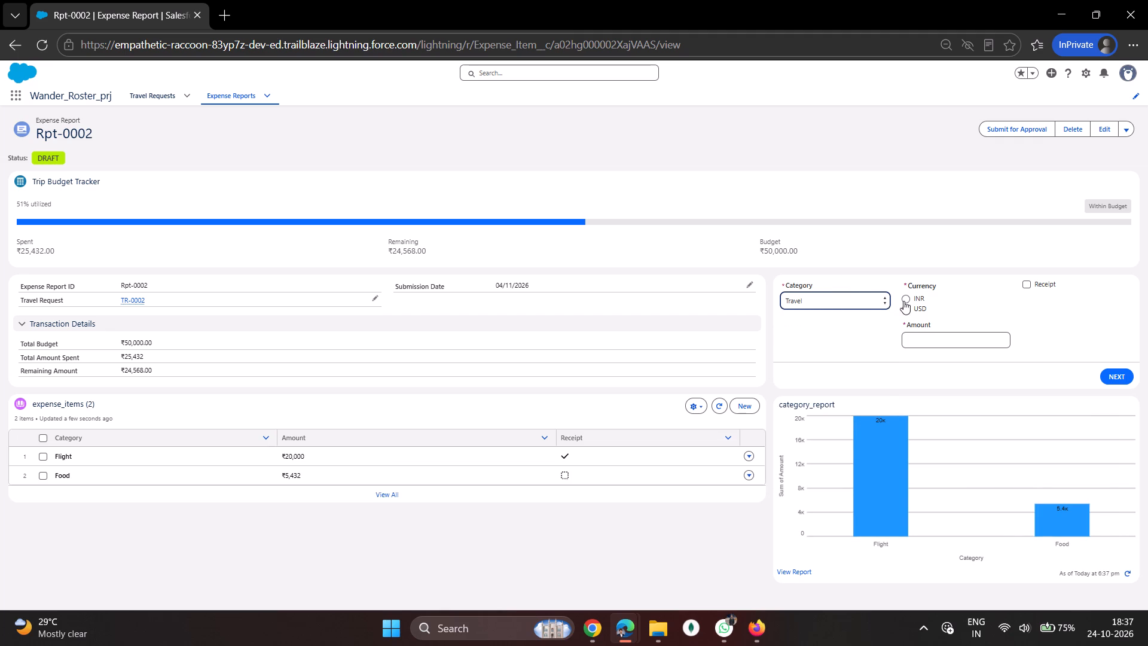
left_click(903, 313)
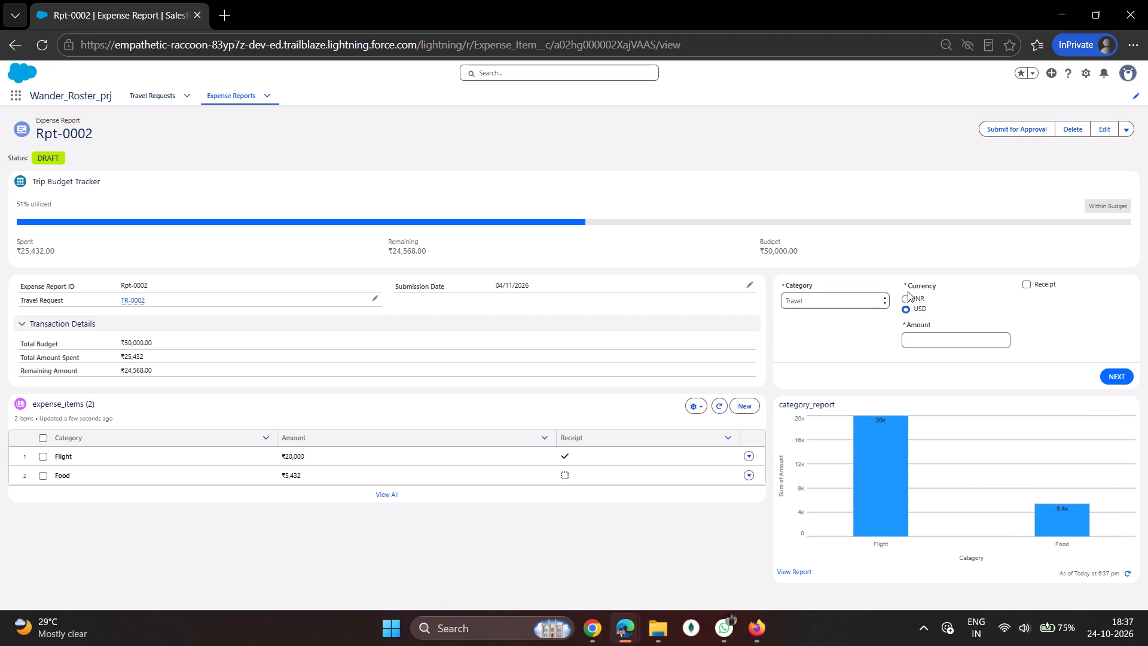
left_click(902, 295)
left_click(927, 340)
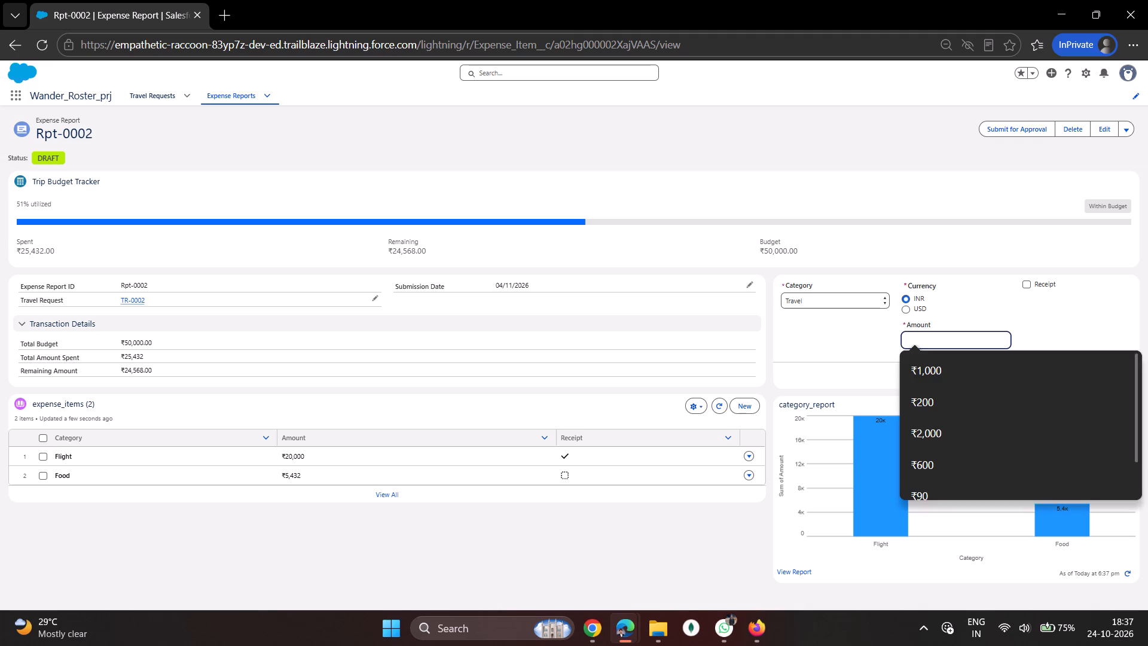
type("456")
left_click(1118, 373)
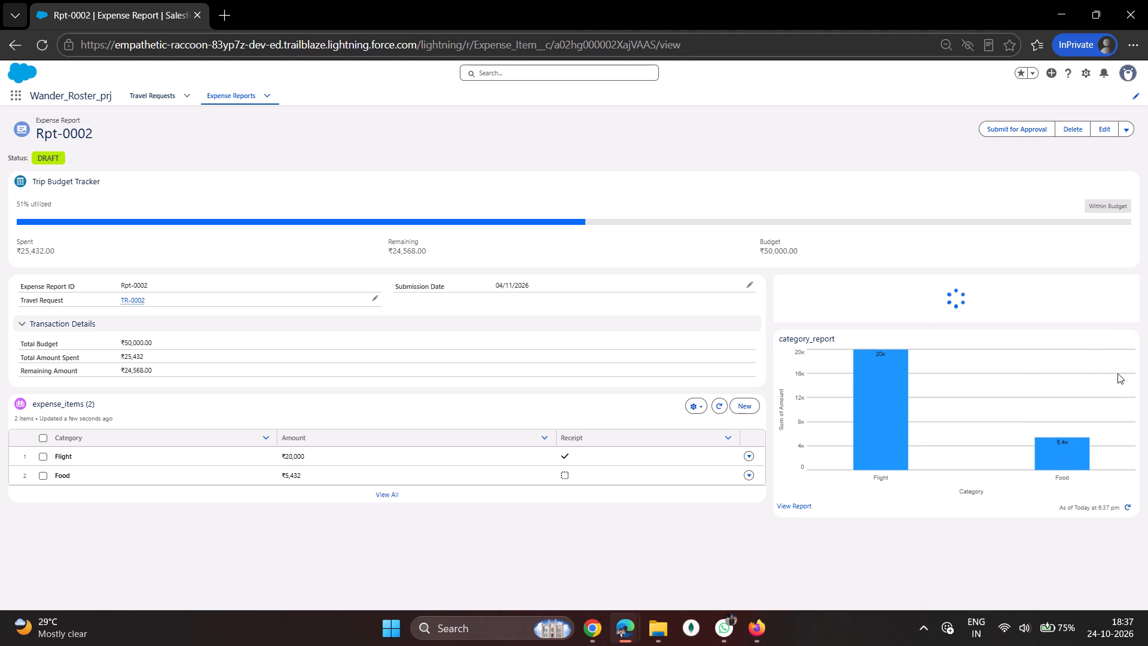
Add a second Travel expense item to Rpt-0002 with currency INR and amount 789.
left_click(908, 301)
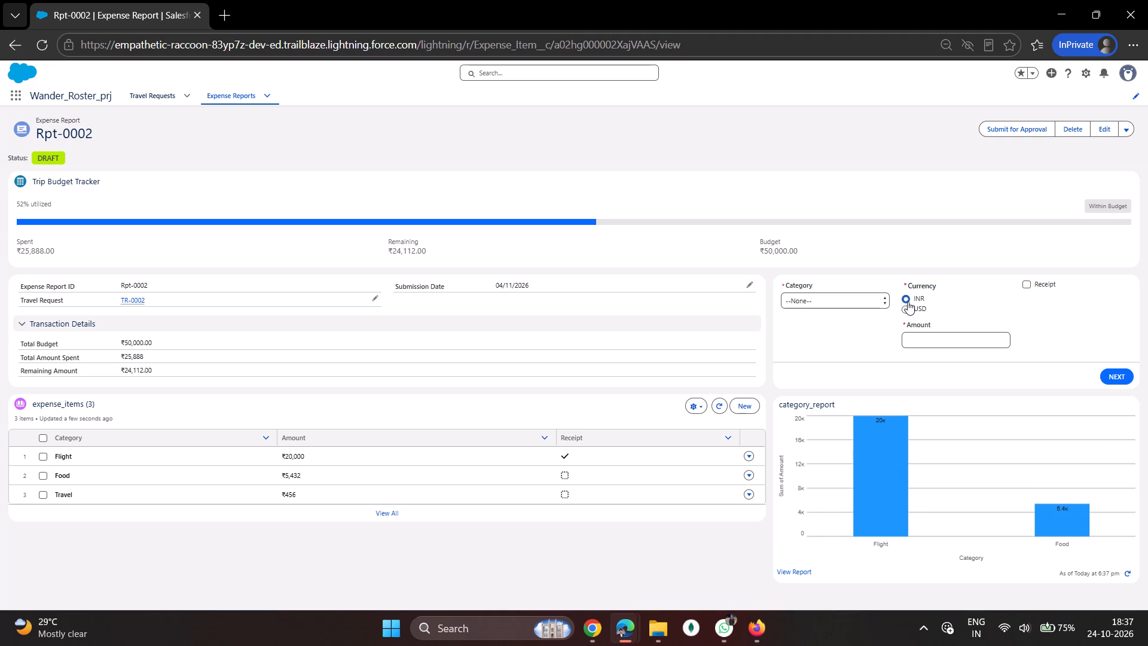
left_click(925, 339)
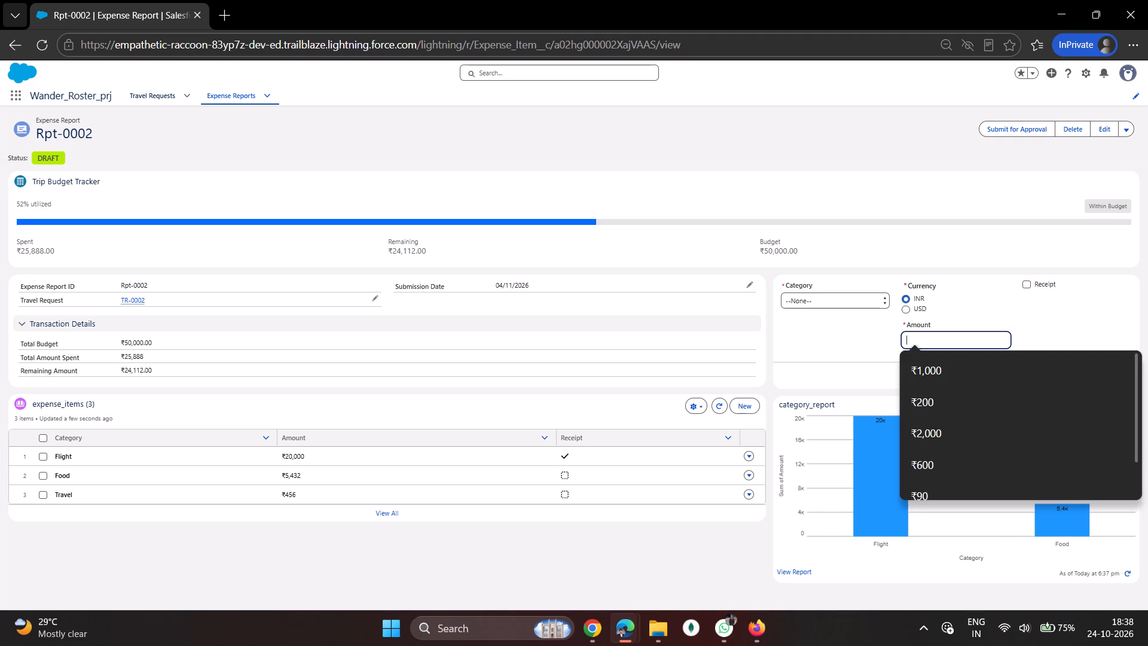
type("789")
left_click(1118, 376)
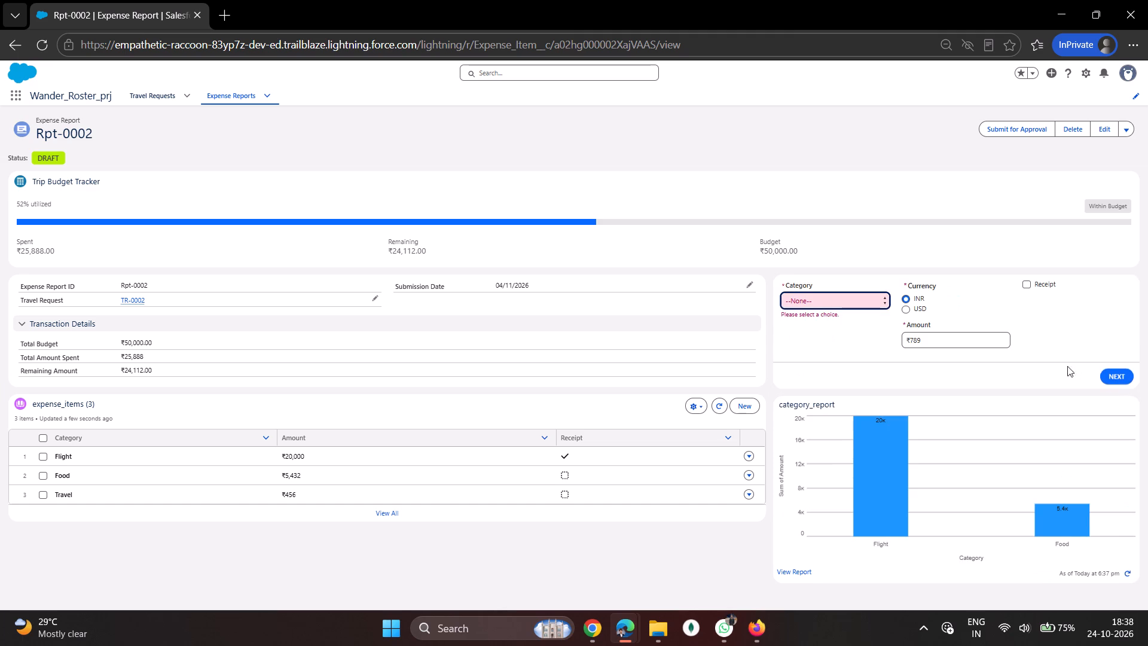
left_click(810, 290)
left_click(820, 297)
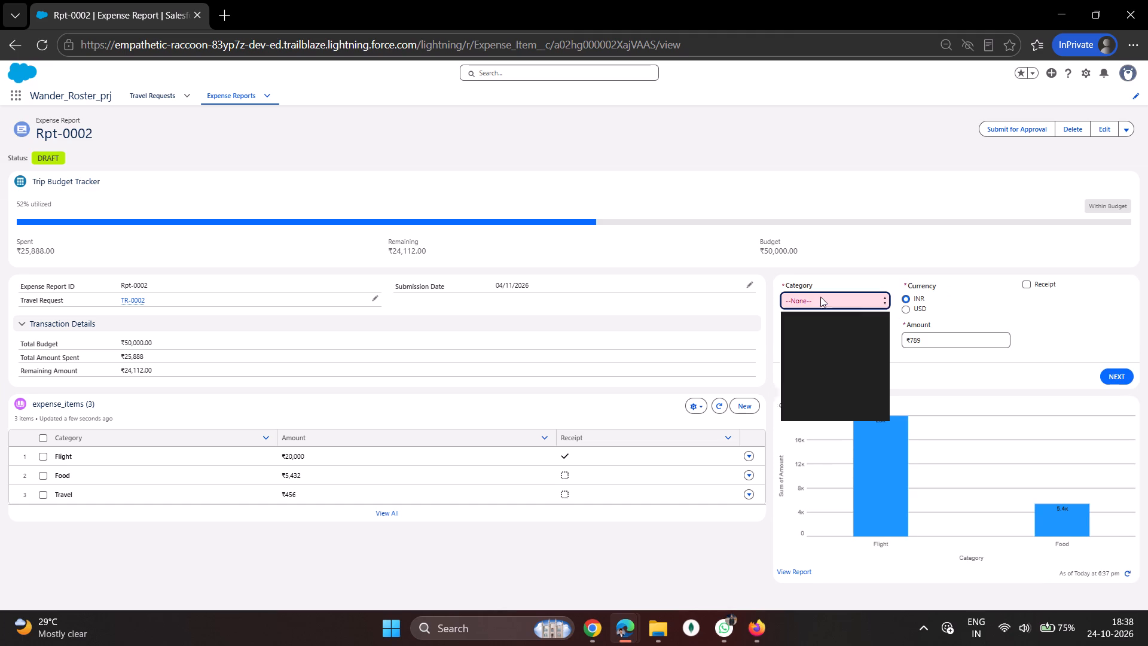
left_click(825, 378)
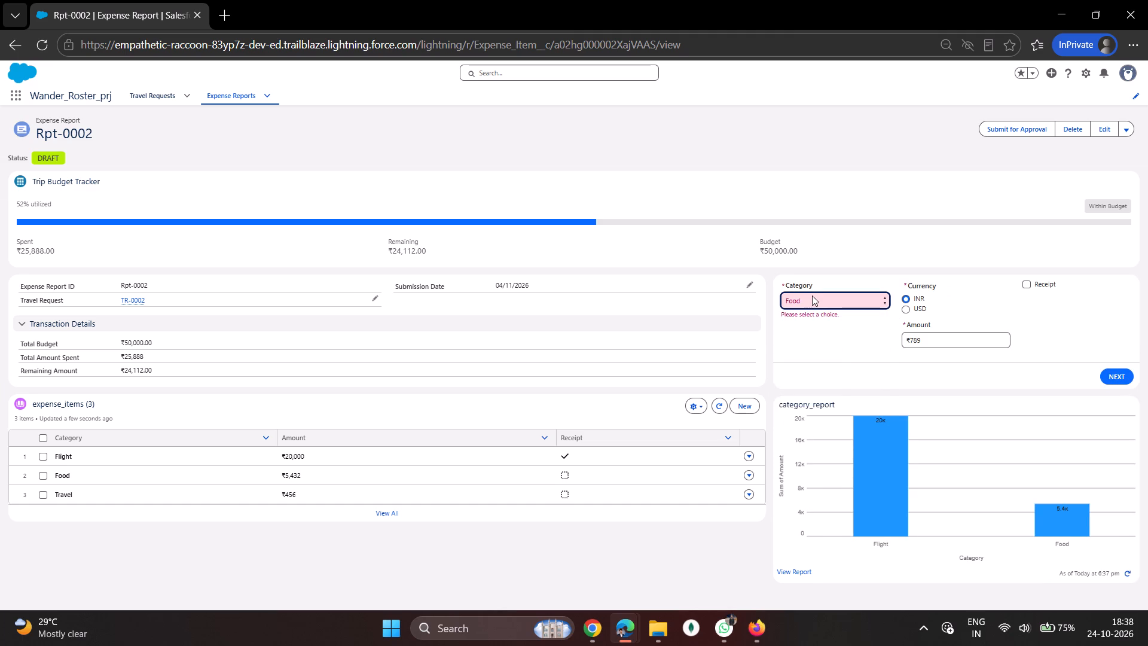
left_click(814, 298)
left_click(795, 395)
left_click(1118, 379)
Add an expense item of category others to Rpt-0002 with currency INR and amount 666.
left_click(810, 306)
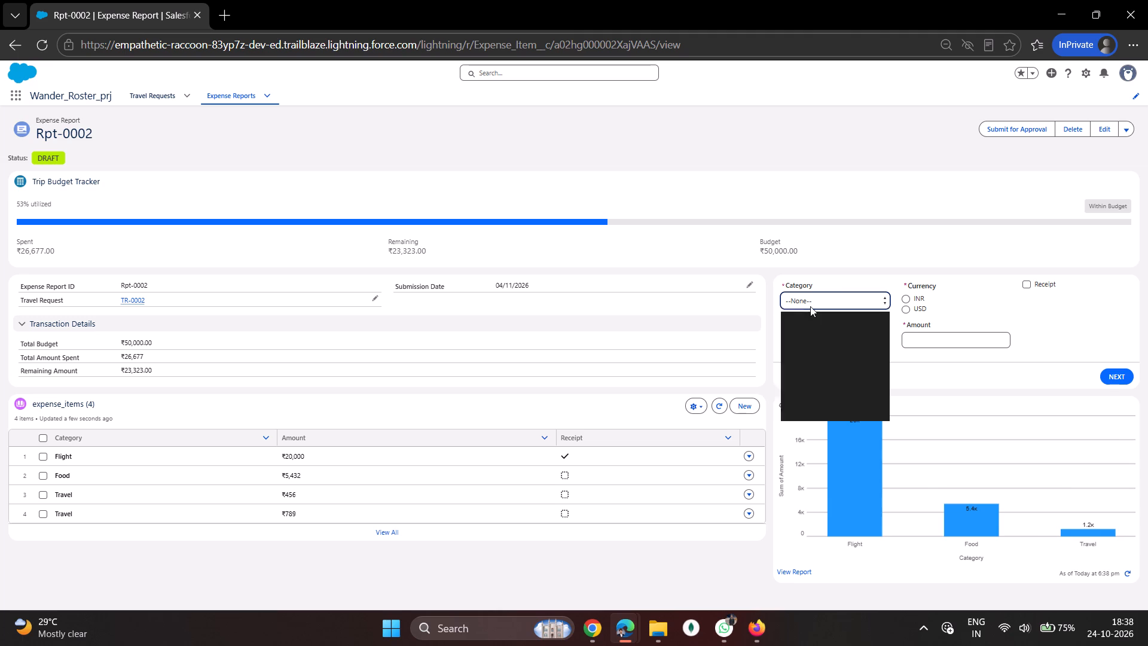
left_click(810, 415)
left_click(905, 303)
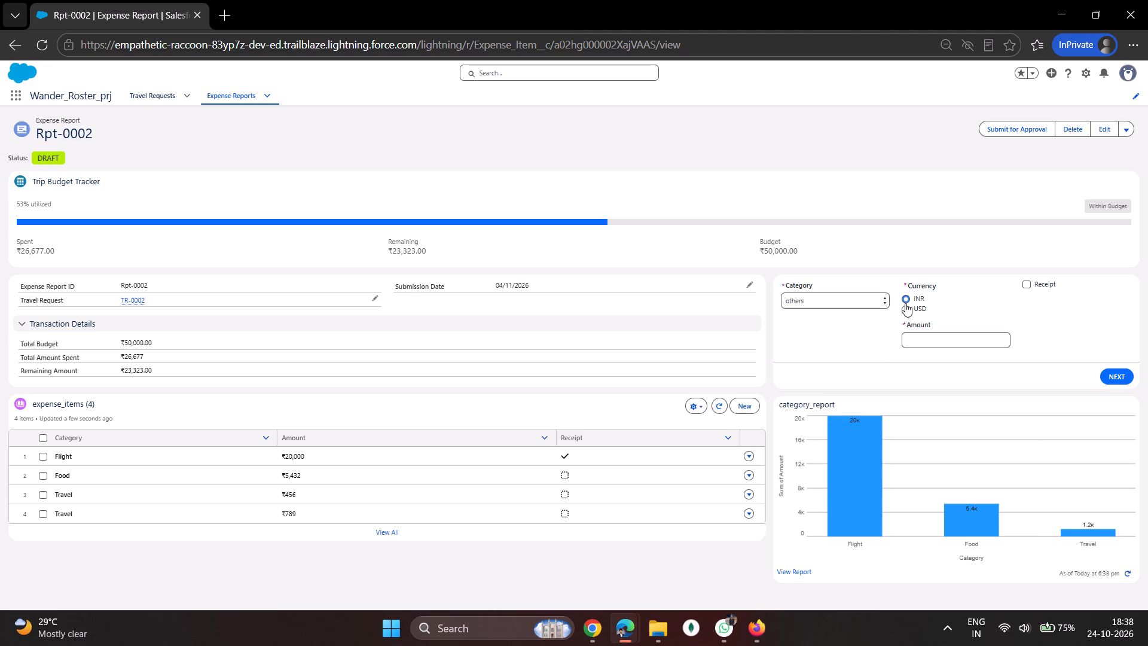
double_click(926, 355)
left_click(924, 344)
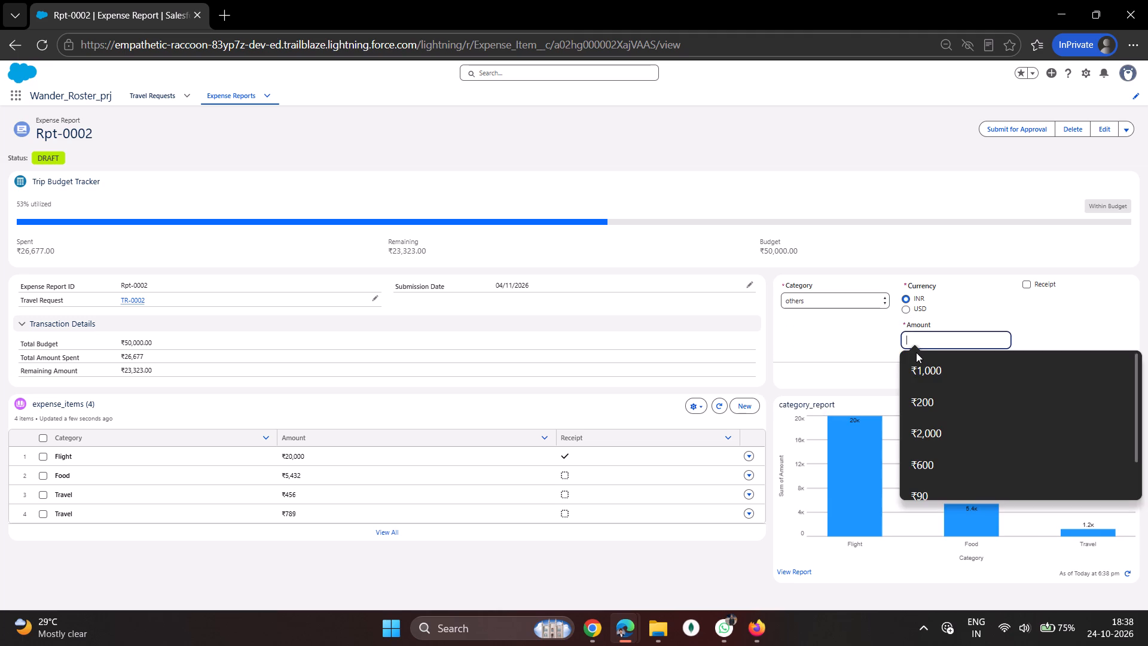
key("6")
key("6")
key("6")
left_click(1107, 377)
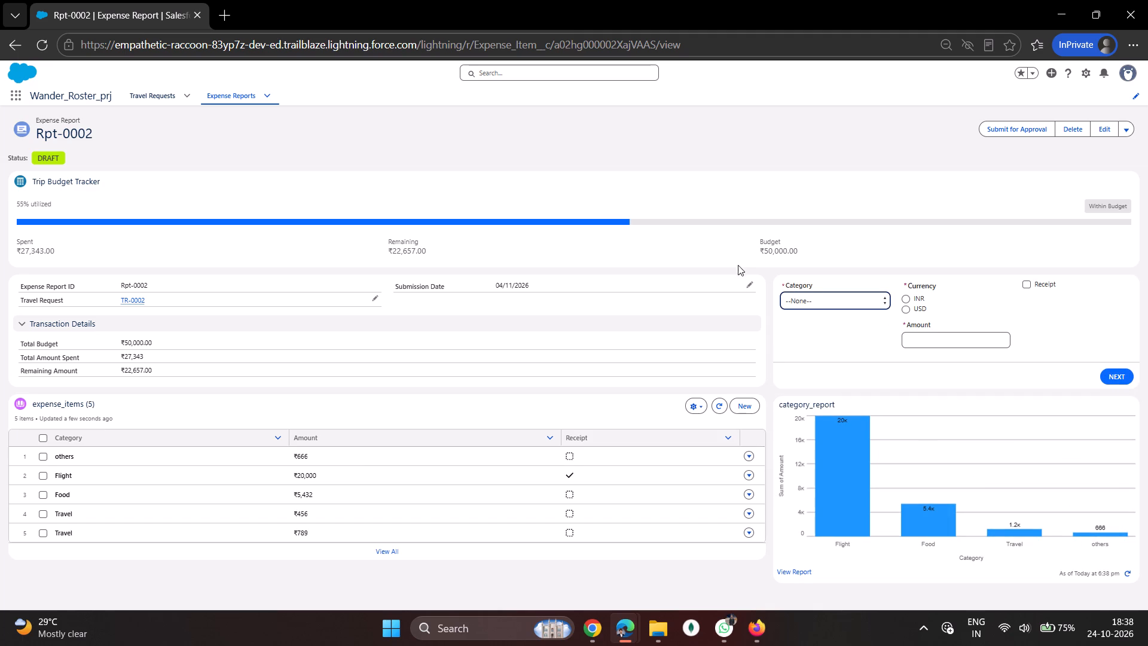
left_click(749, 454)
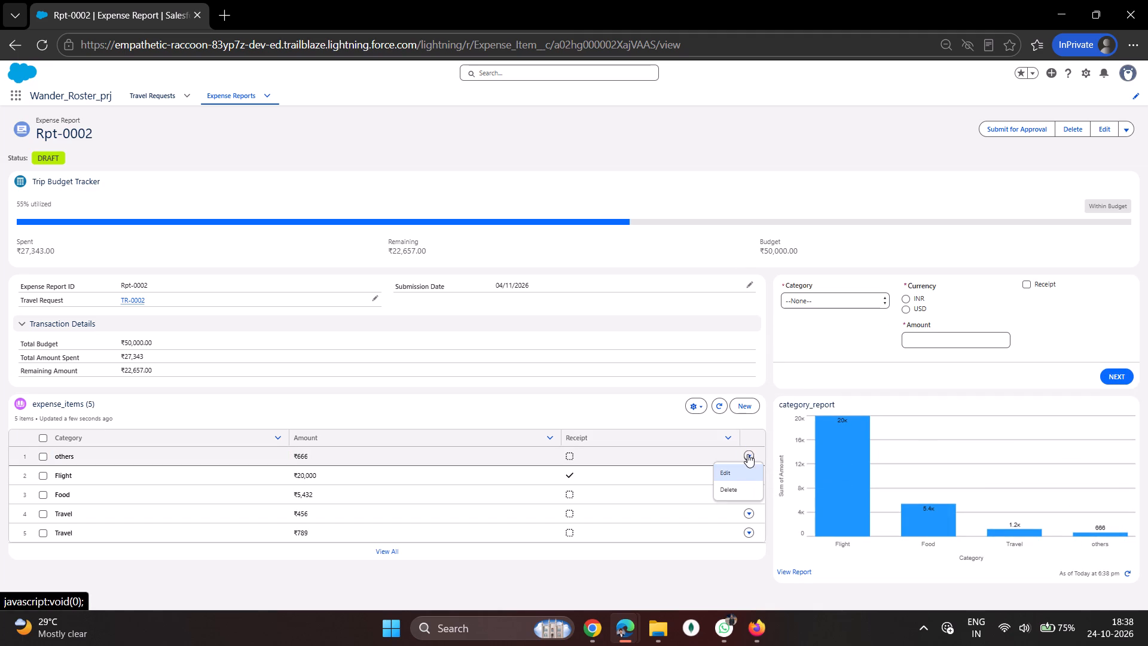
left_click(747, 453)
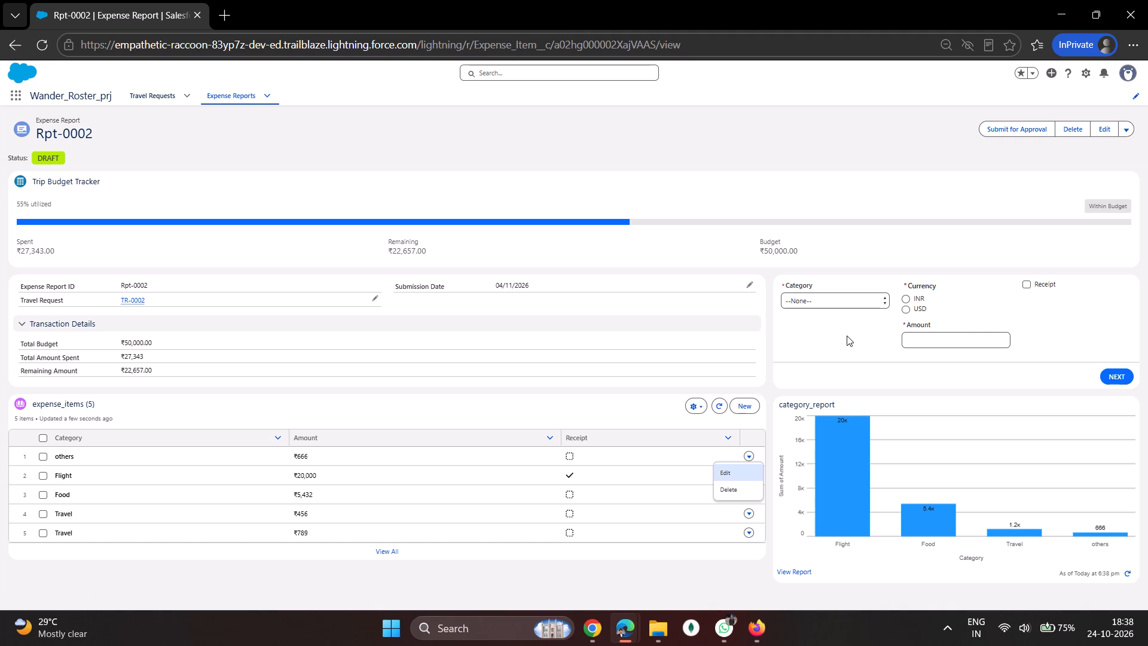
Add a Hotel expense item to Rpt-0002 with currency INR and amount 5678.
left_click(848, 297)
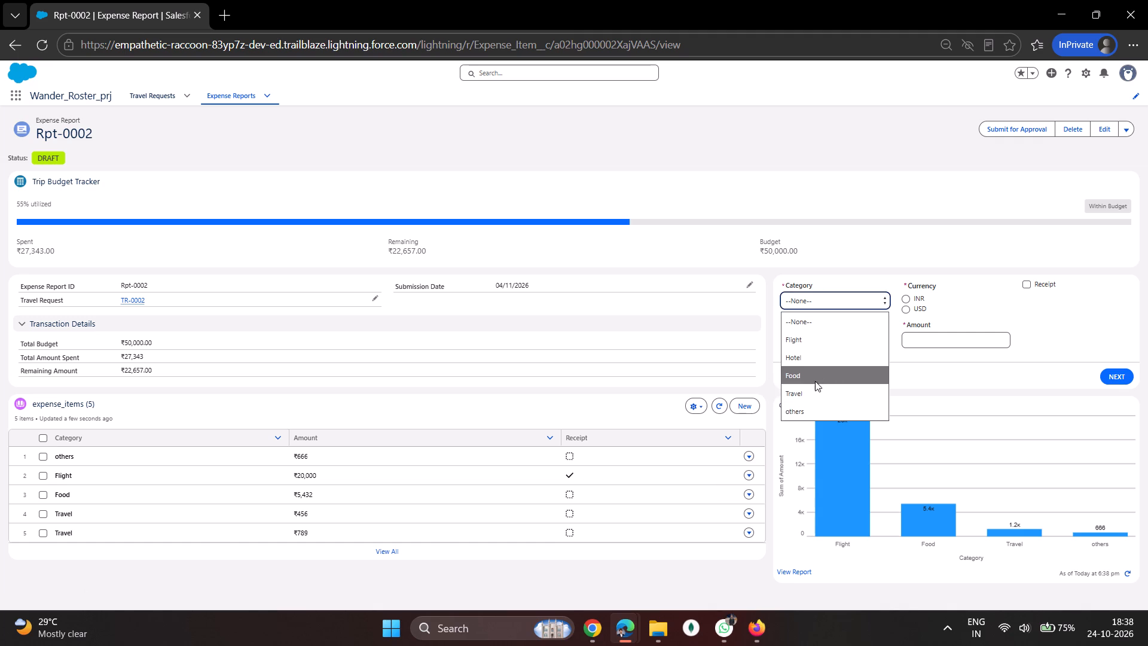
left_click(814, 362)
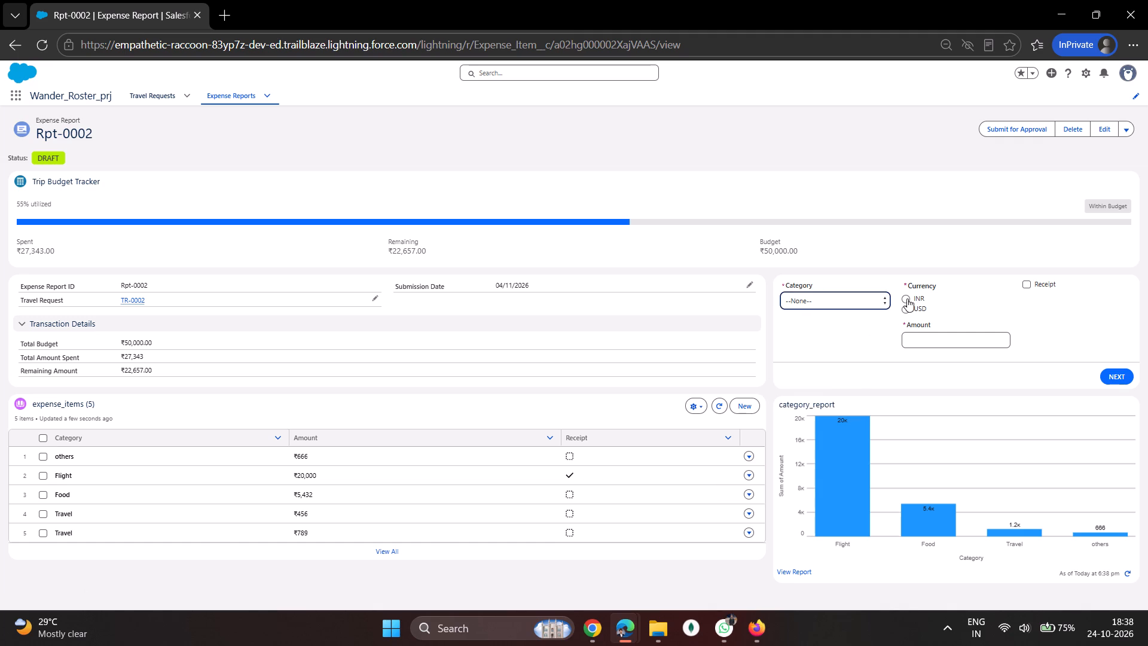
left_click(907, 298)
left_click(917, 339)
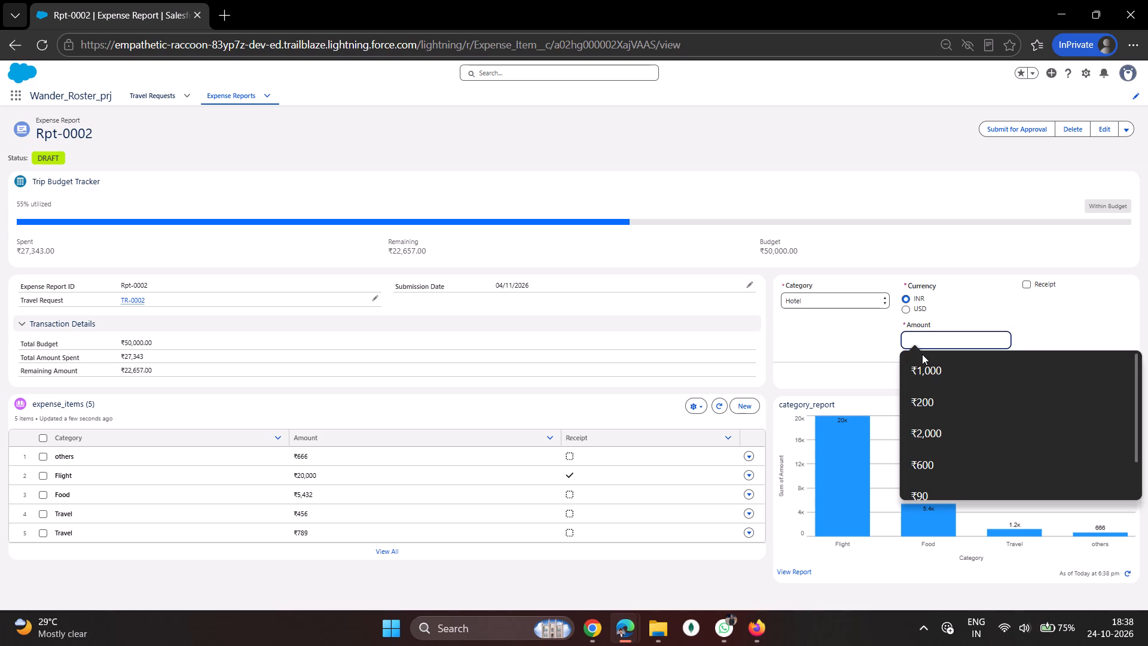
type("5678")
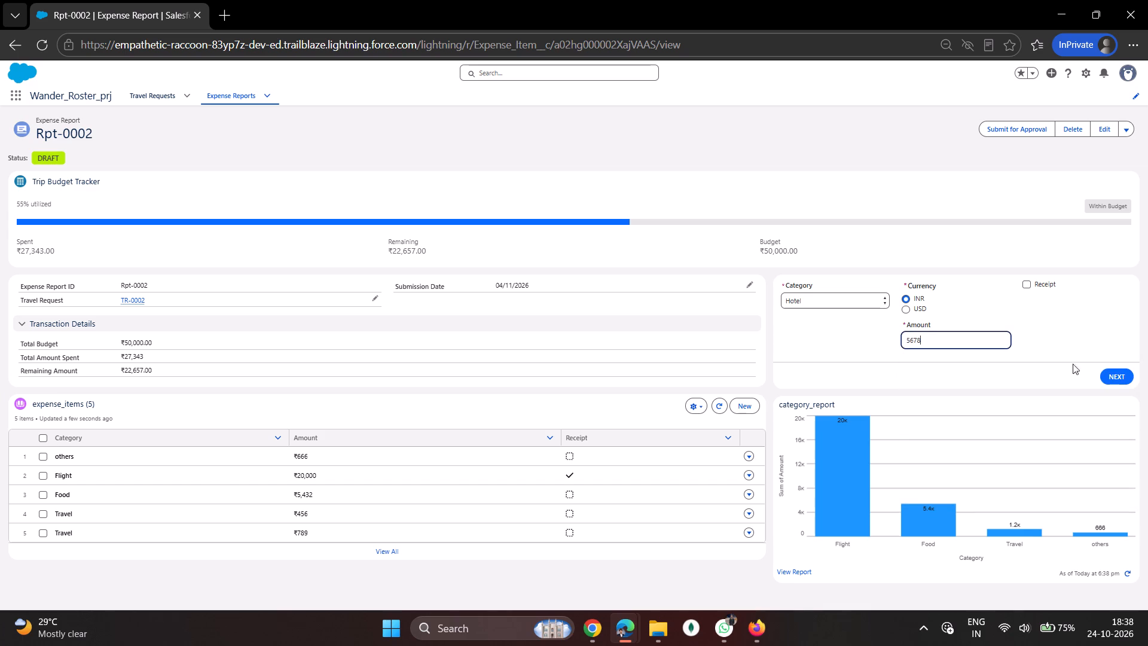
left_click(1105, 376)
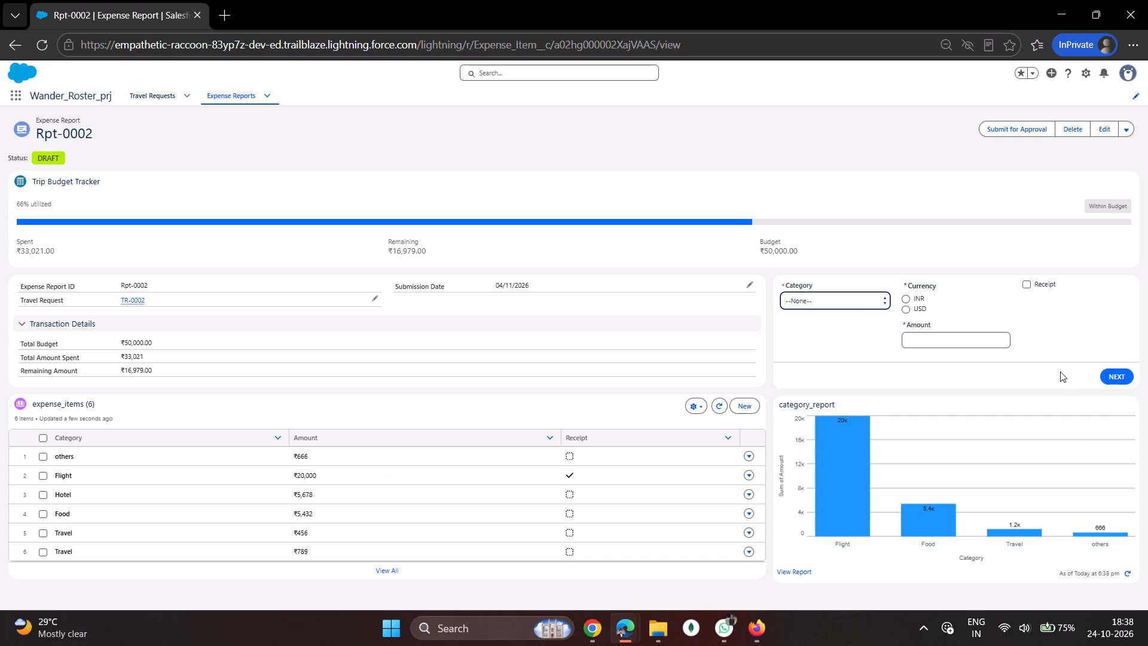
Add another expense item of category others to Rpt-0002 with currency INR and amount 3000.
left_click(808, 294)
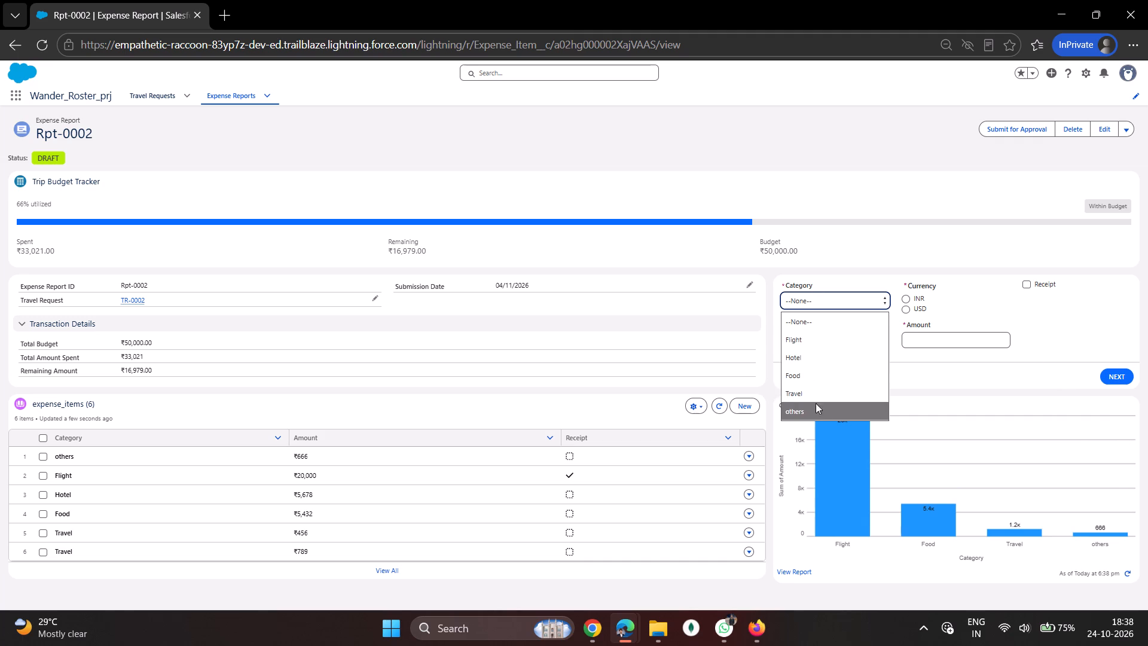
left_click(819, 412)
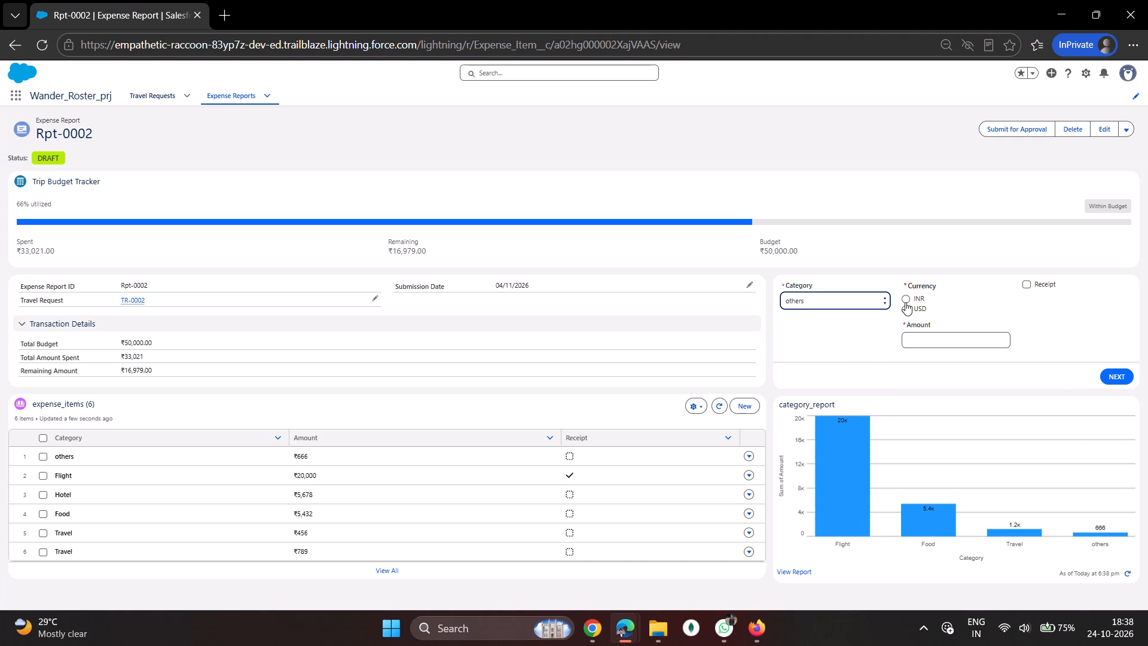
left_click(905, 302)
left_click(919, 336)
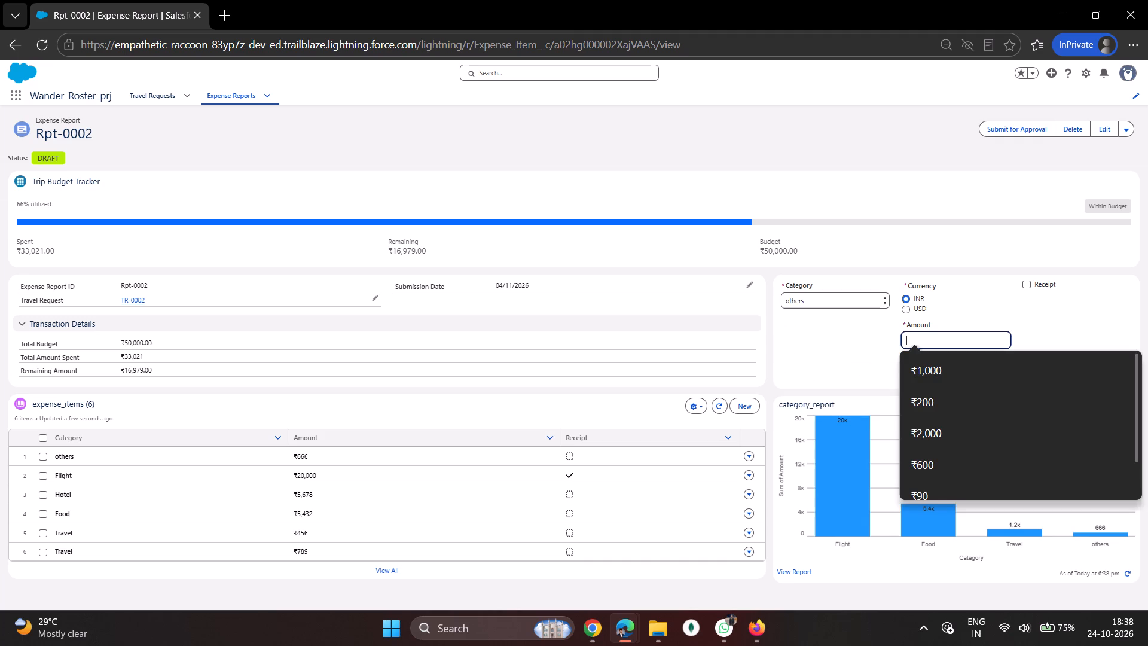
key("3")
key("0")
type("00")
left_click(1108, 375)
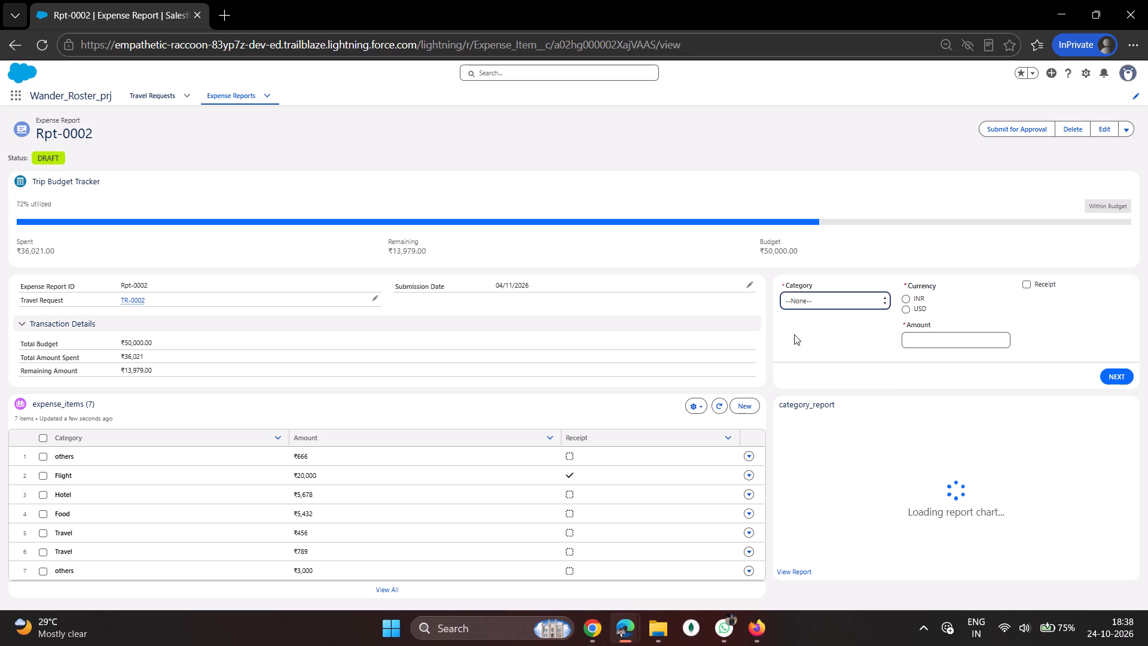
Add a second Hotel expense item to Rpt-0002 with currency INR and amount 7000.
scroll(622, 367, "down", 3)
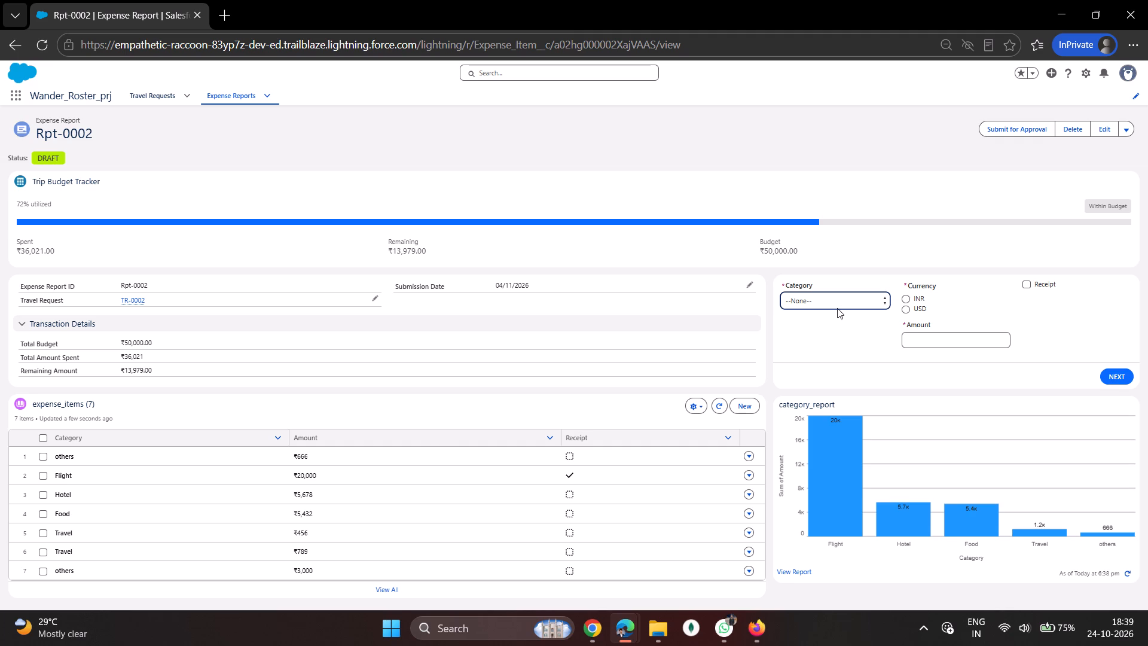
left_click(805, 307)
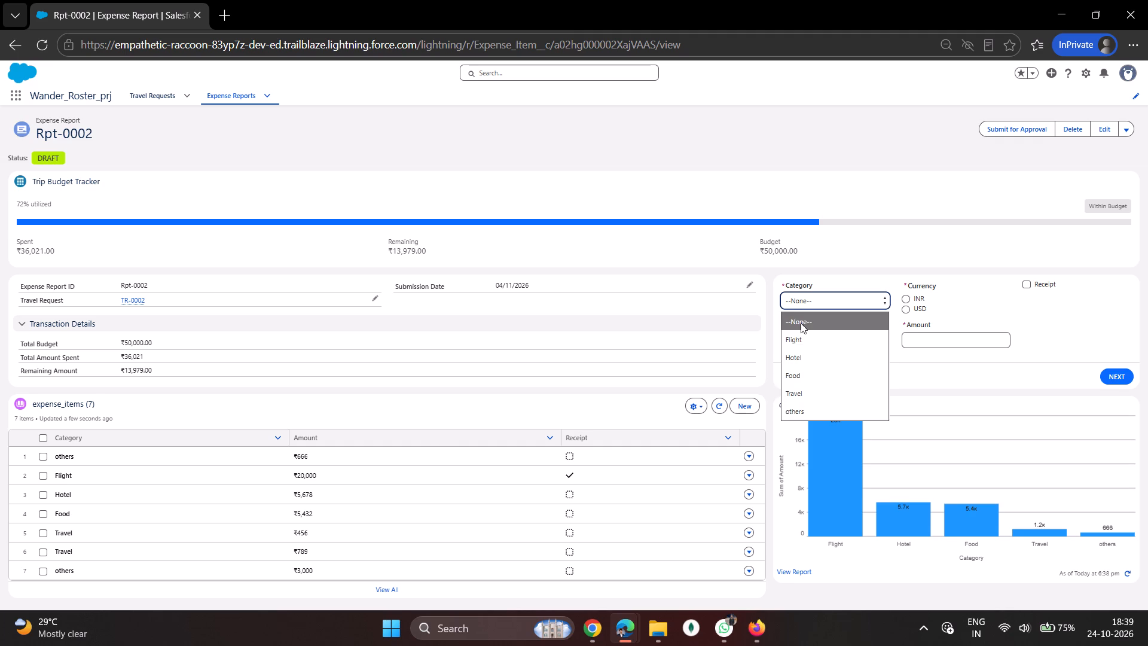
left_click(799, 337)
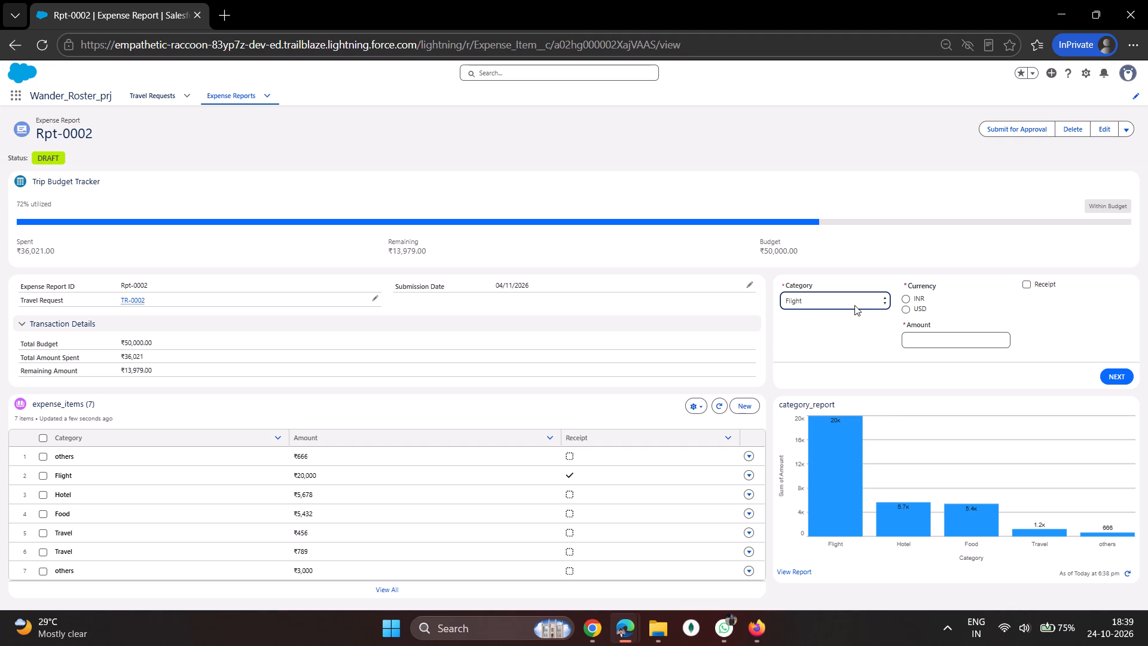
left_click(853, 301)
left_click(817, 359)
left_click(900, 298)
left_click(905, 298)
left_click(921, 343)
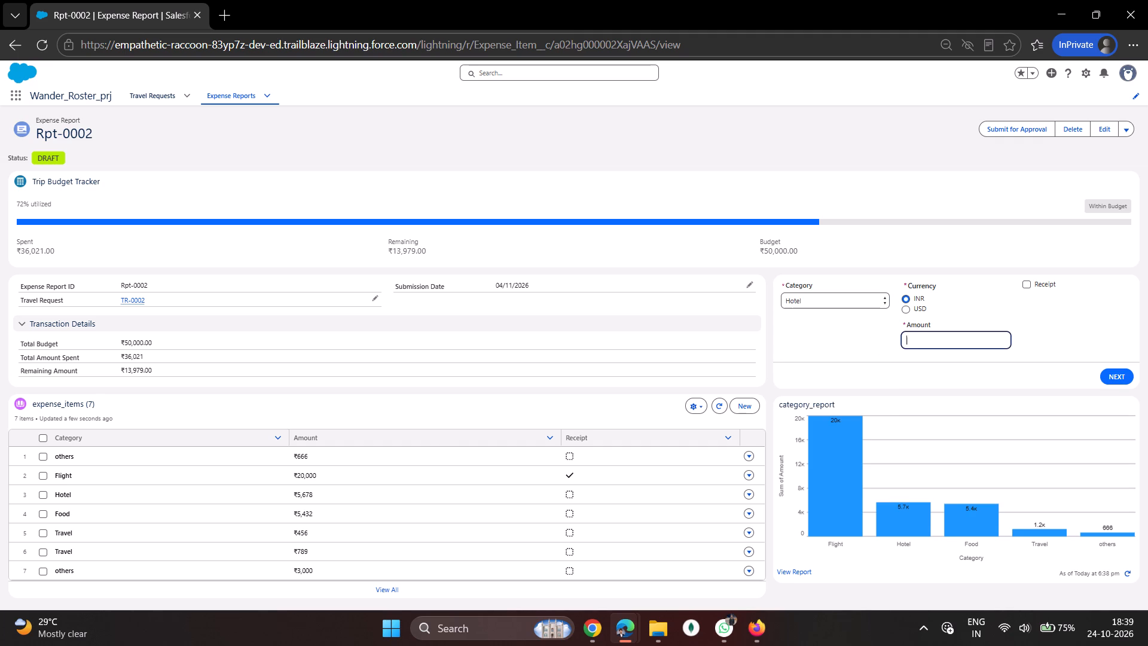
type("7000")
left_click(1120, 382)
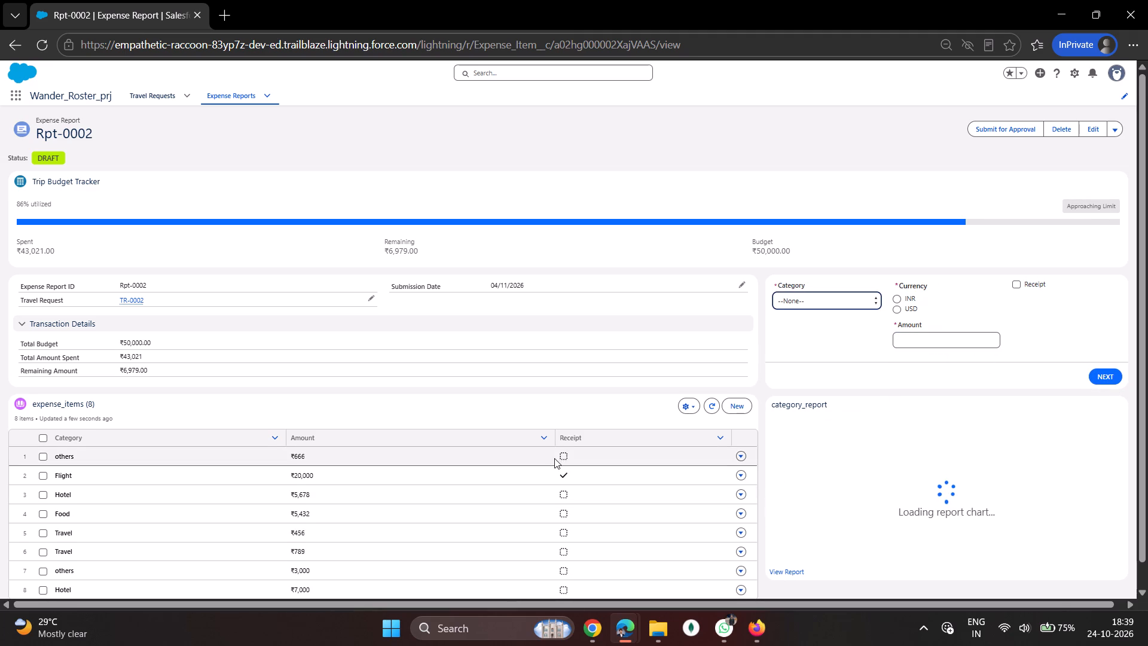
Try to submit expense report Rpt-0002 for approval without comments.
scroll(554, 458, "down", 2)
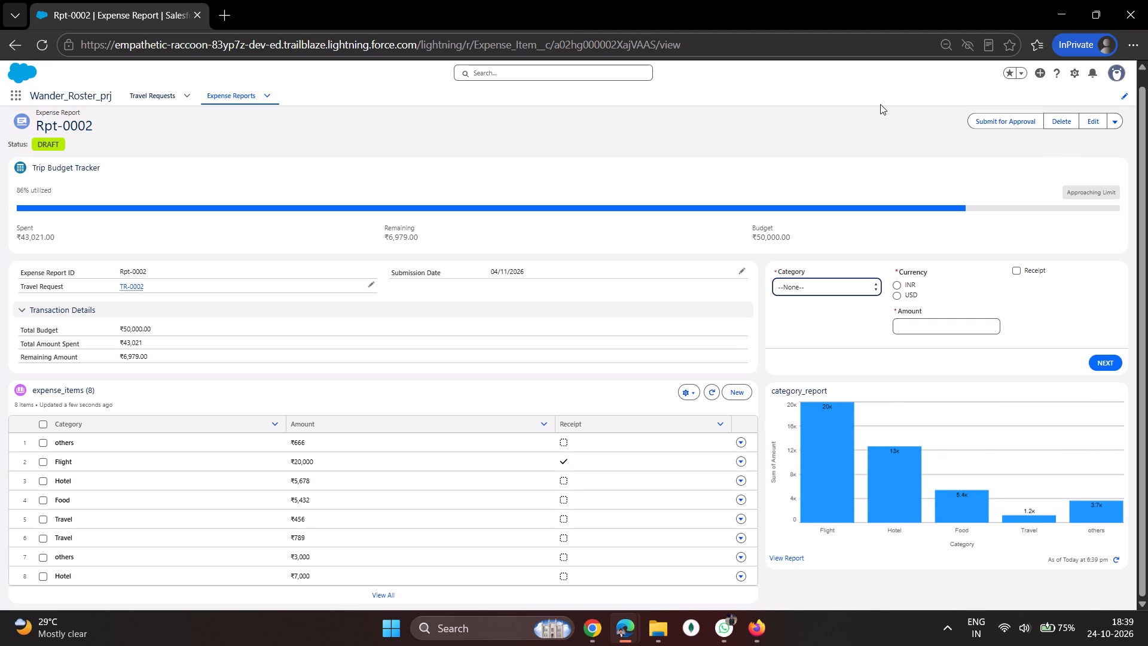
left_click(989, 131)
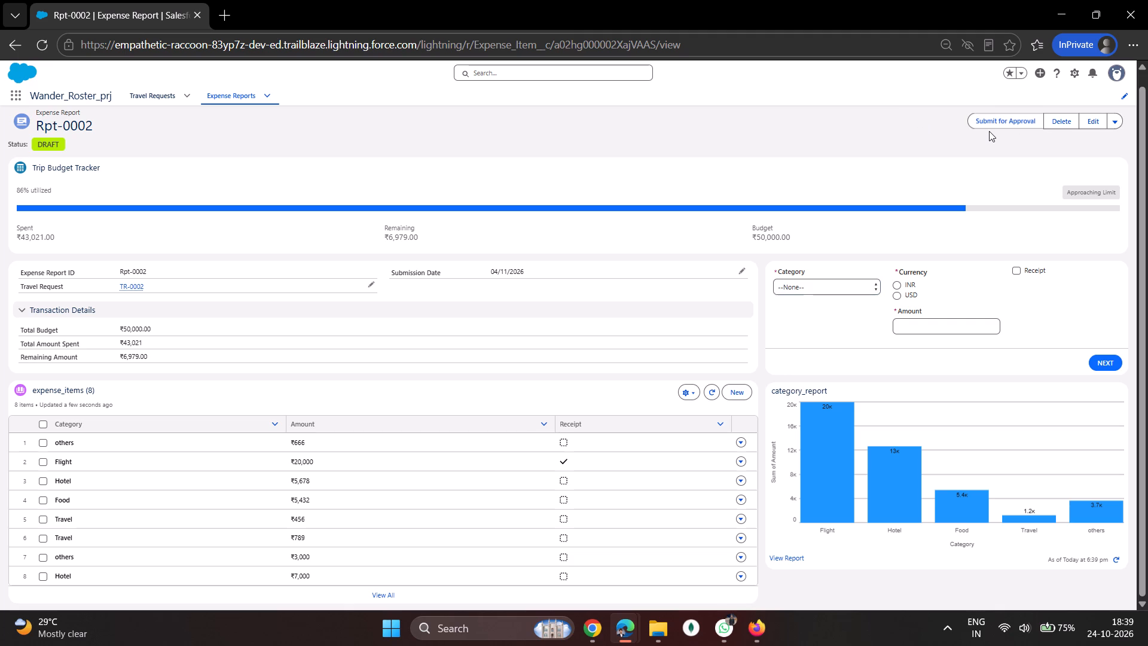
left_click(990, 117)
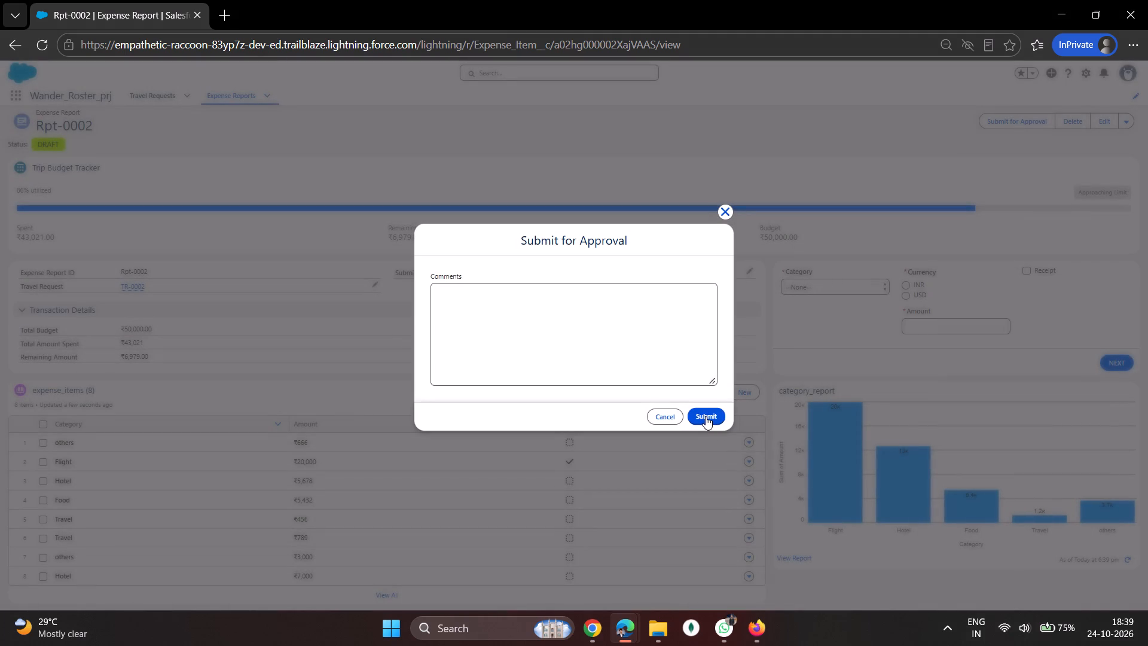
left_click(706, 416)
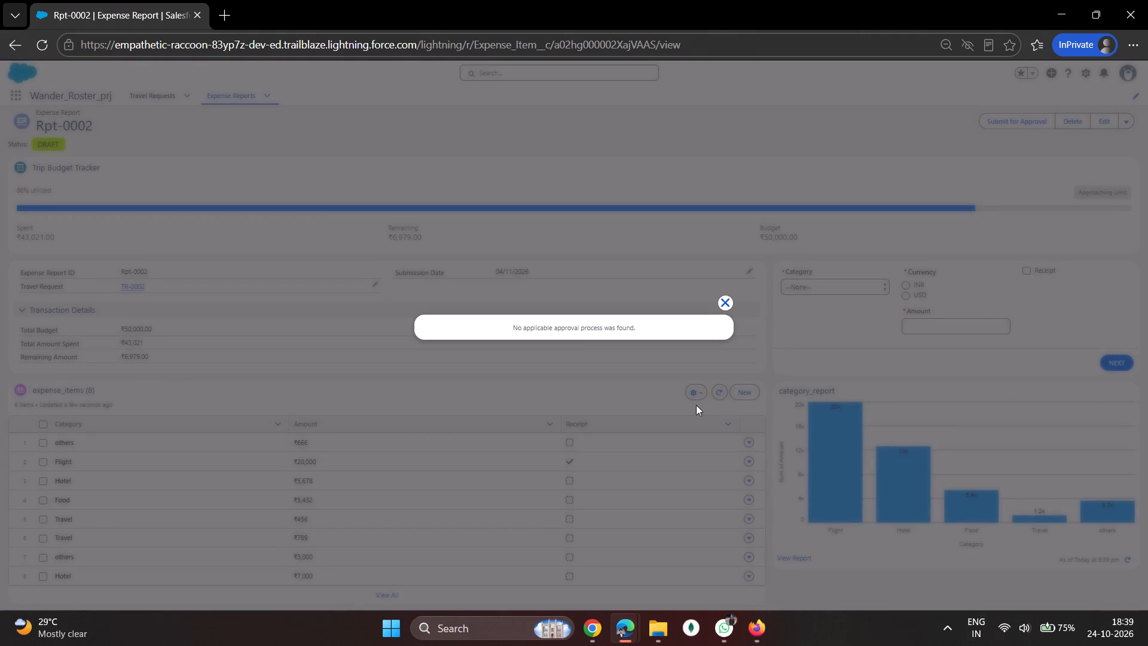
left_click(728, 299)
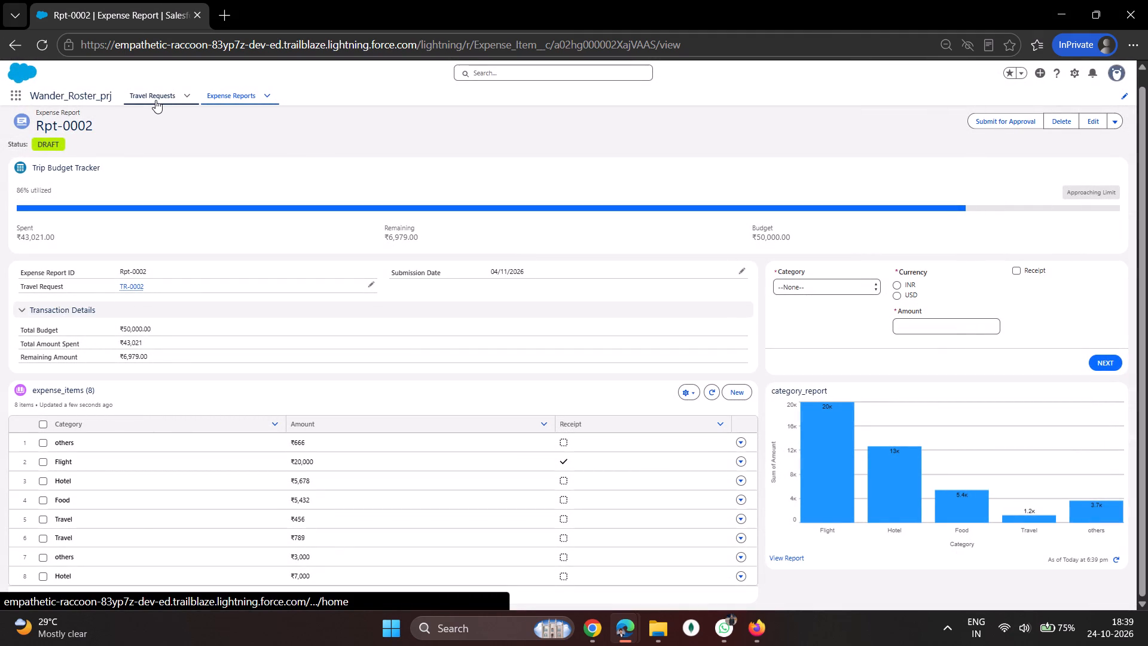
Set the Approval Status of travel request TR-0002 to Completed and save the record.
left_click(155, 100)
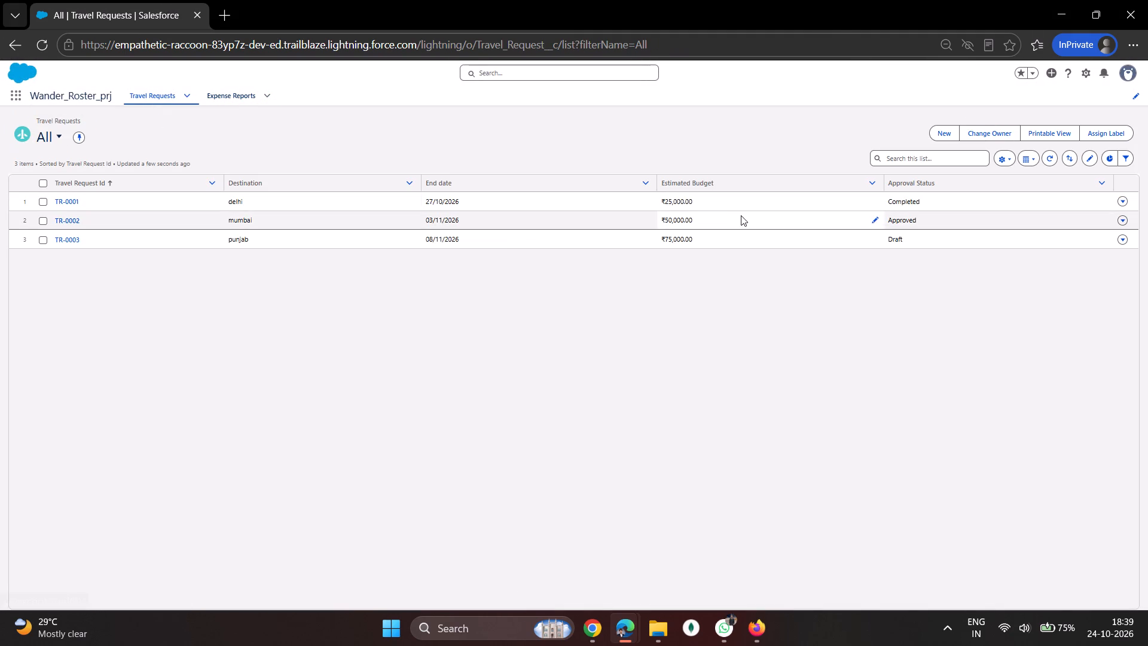
left_click(54, 223)
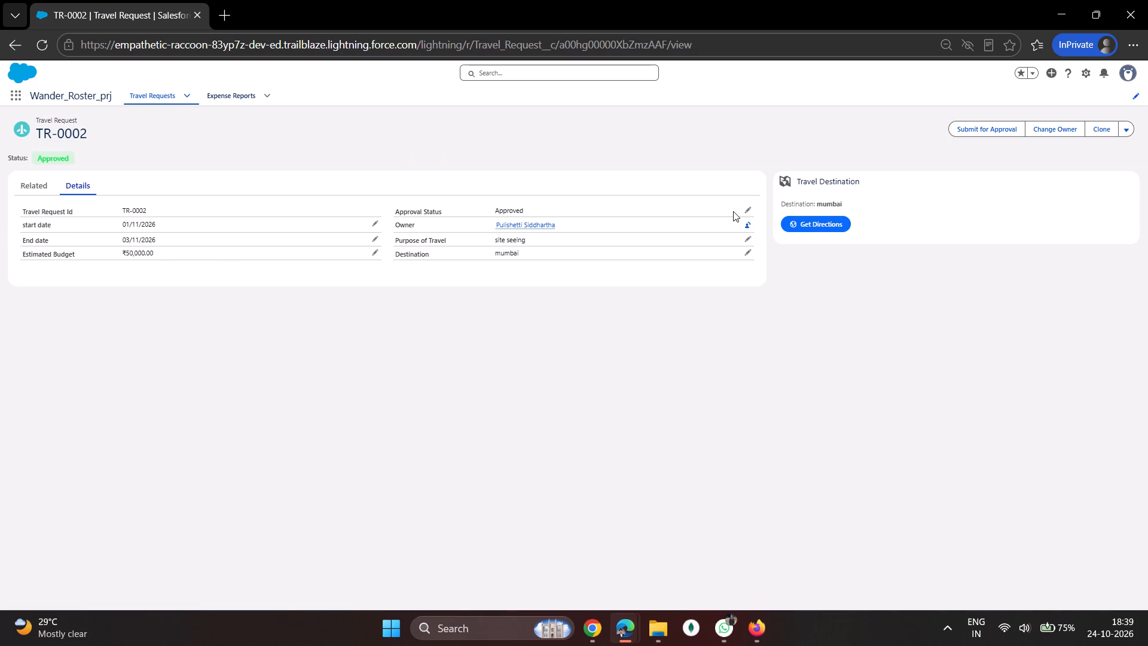
left_click(746, 211)
left_click(668, 238)
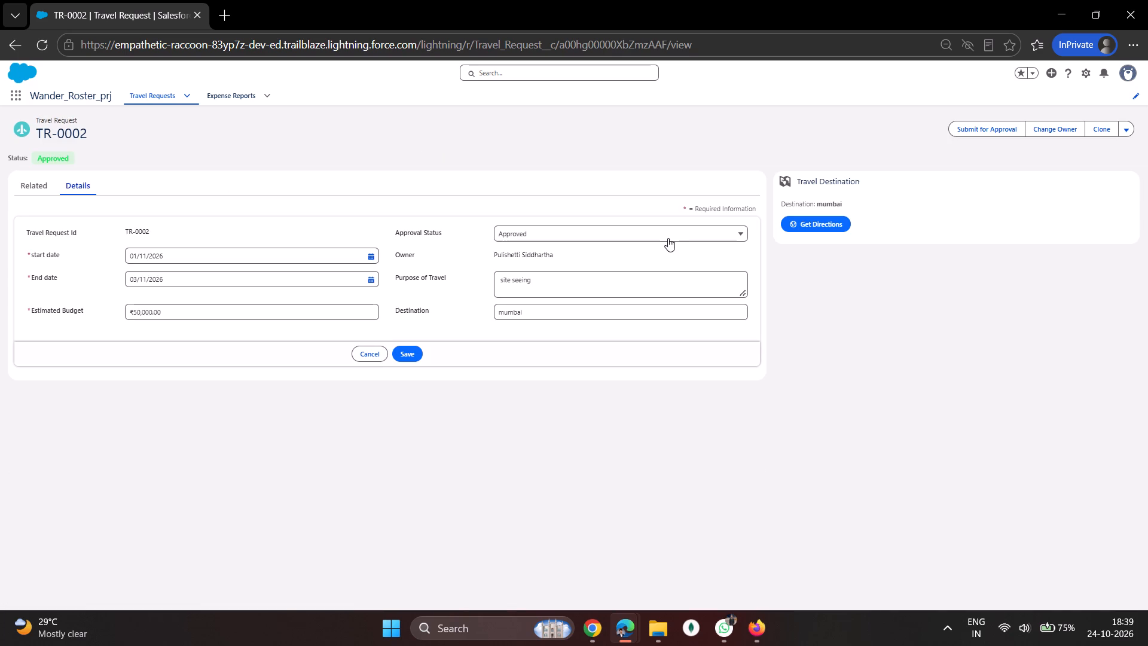
left_click(636, 329)
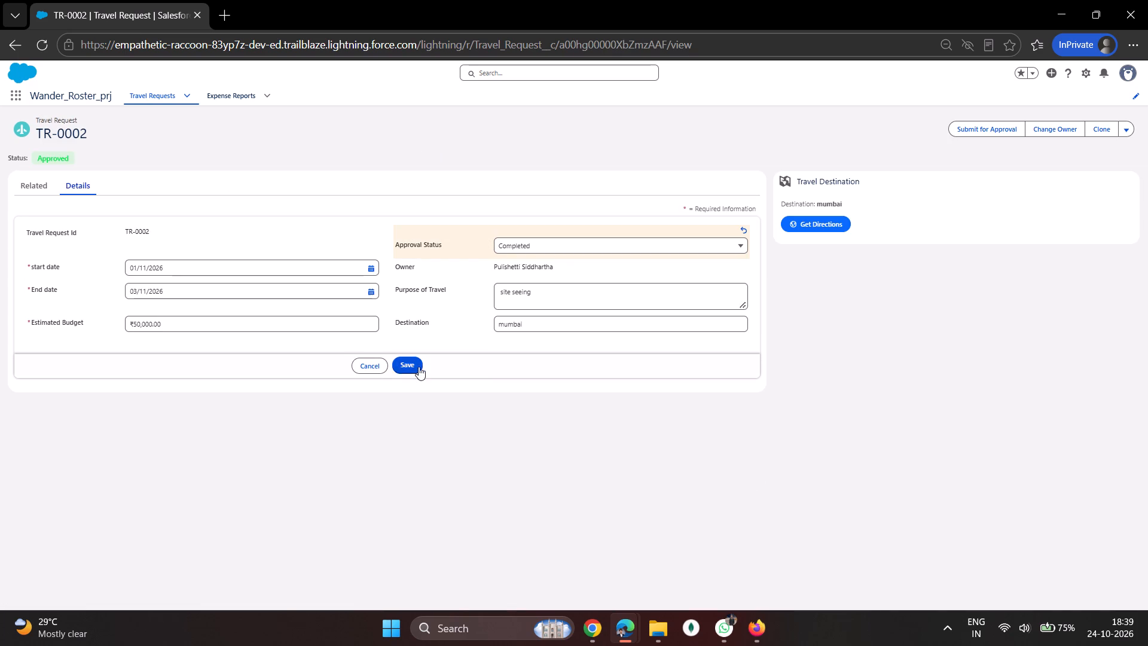
left_click(419, 367)
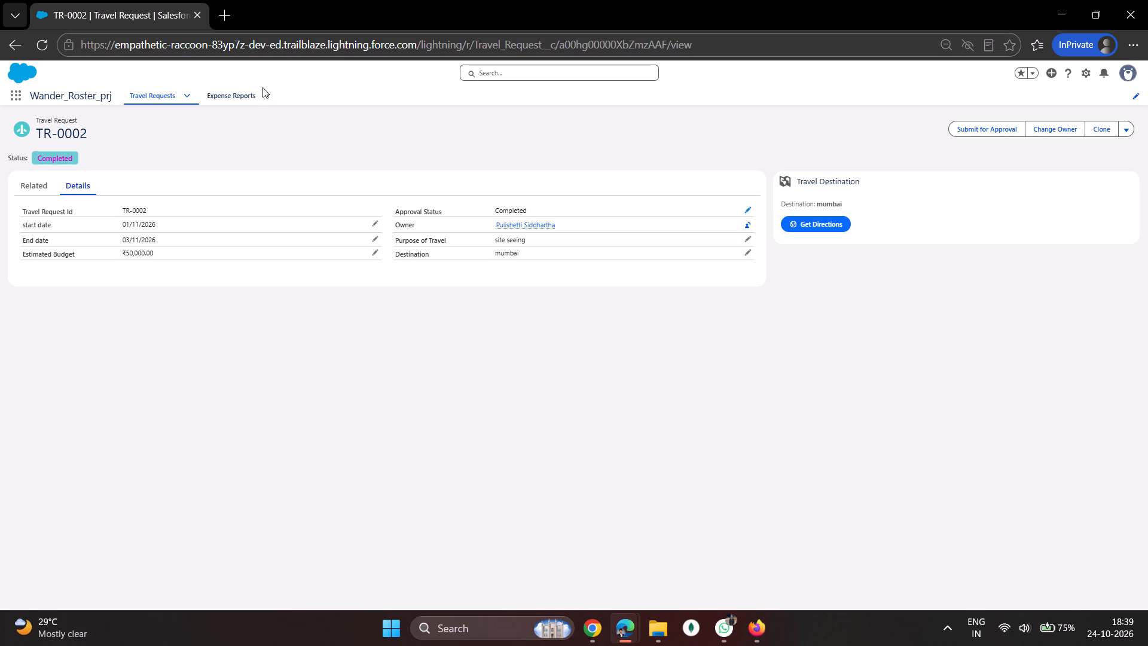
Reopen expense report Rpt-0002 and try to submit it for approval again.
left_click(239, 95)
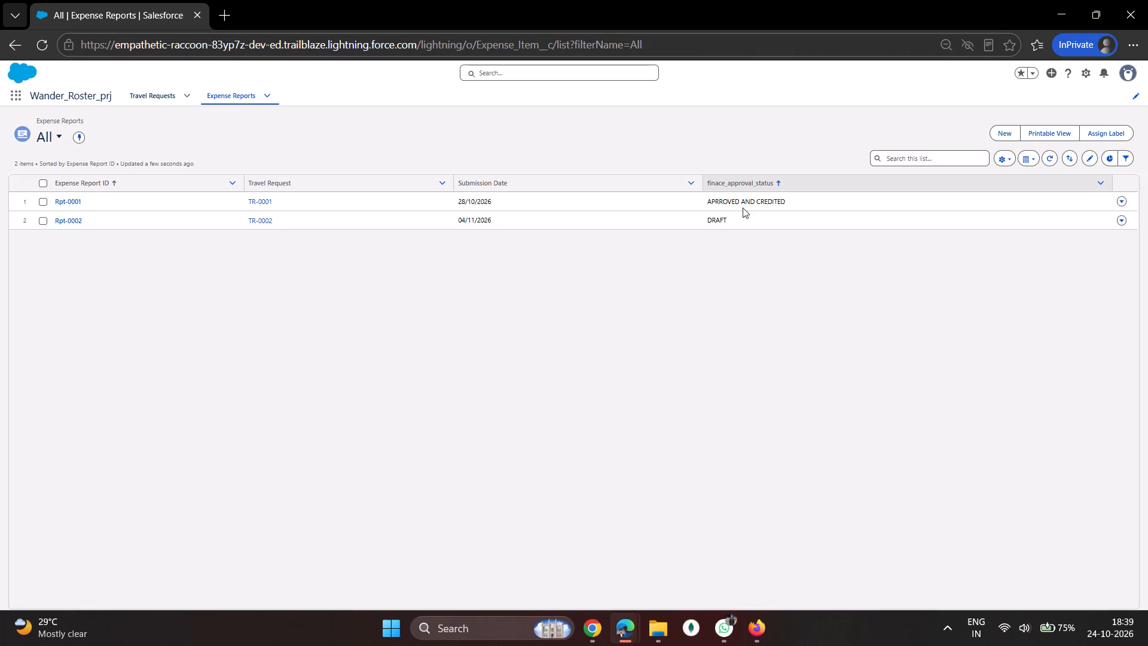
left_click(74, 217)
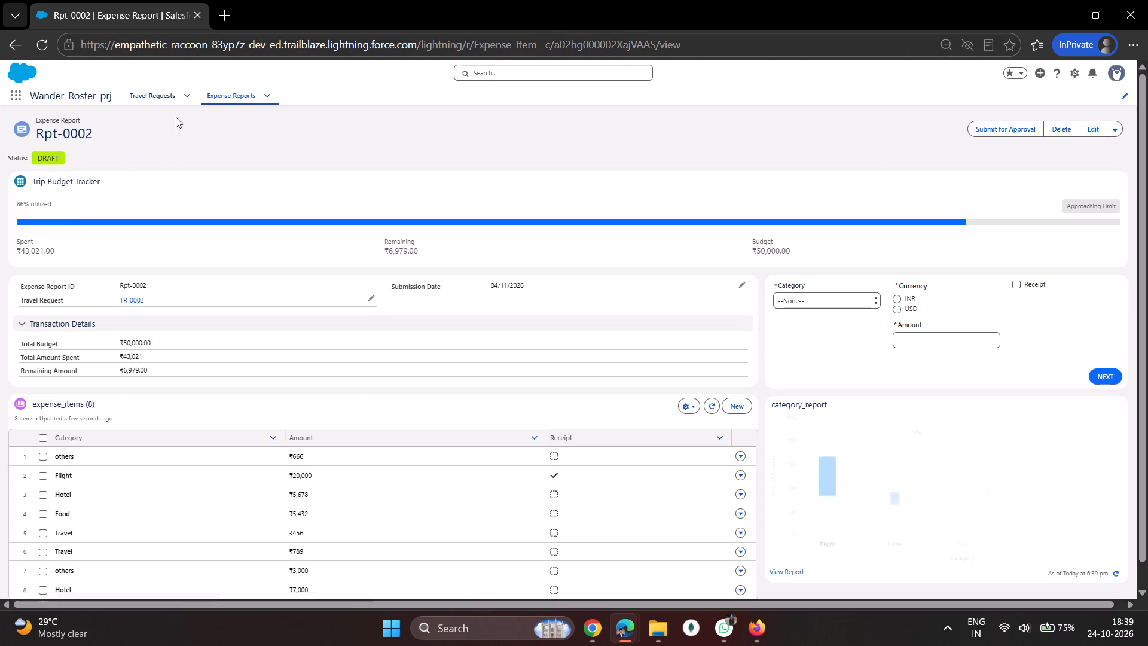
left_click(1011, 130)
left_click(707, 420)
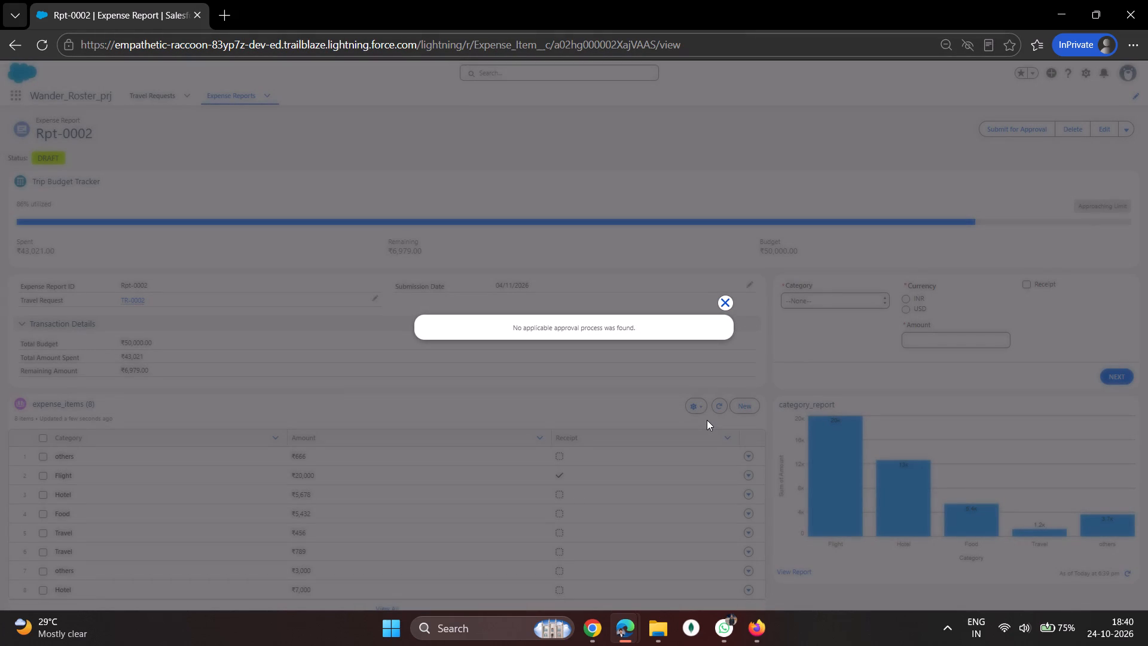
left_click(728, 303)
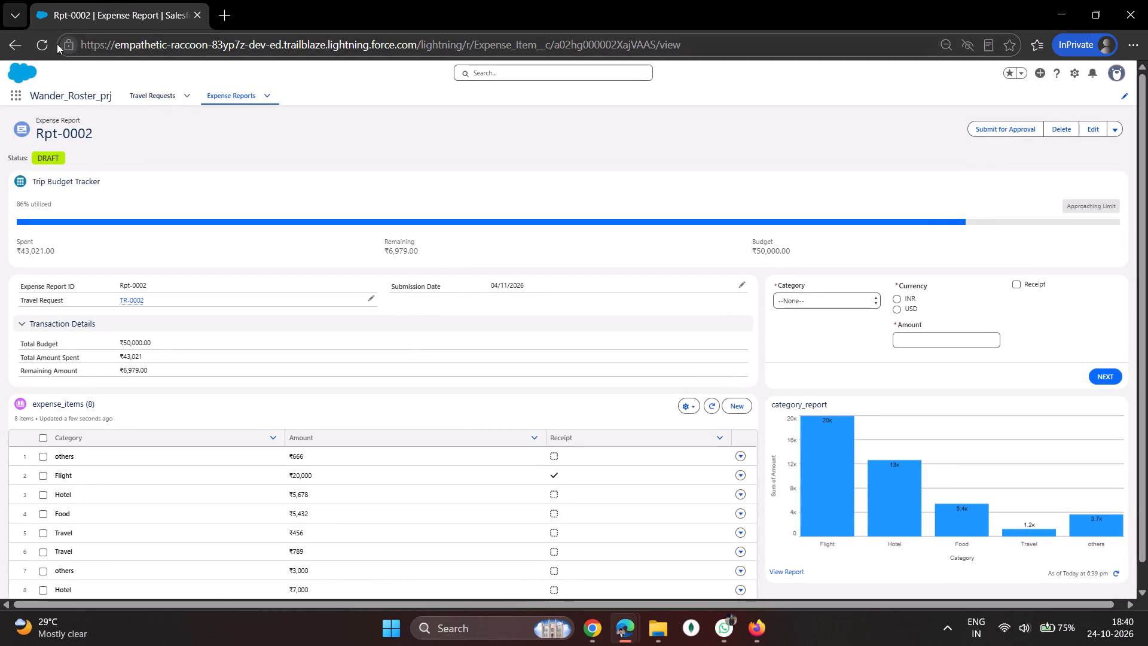
Reload the Rpt-0002 page and retry submitting the report for approval without comments.
left_click(48, 45)
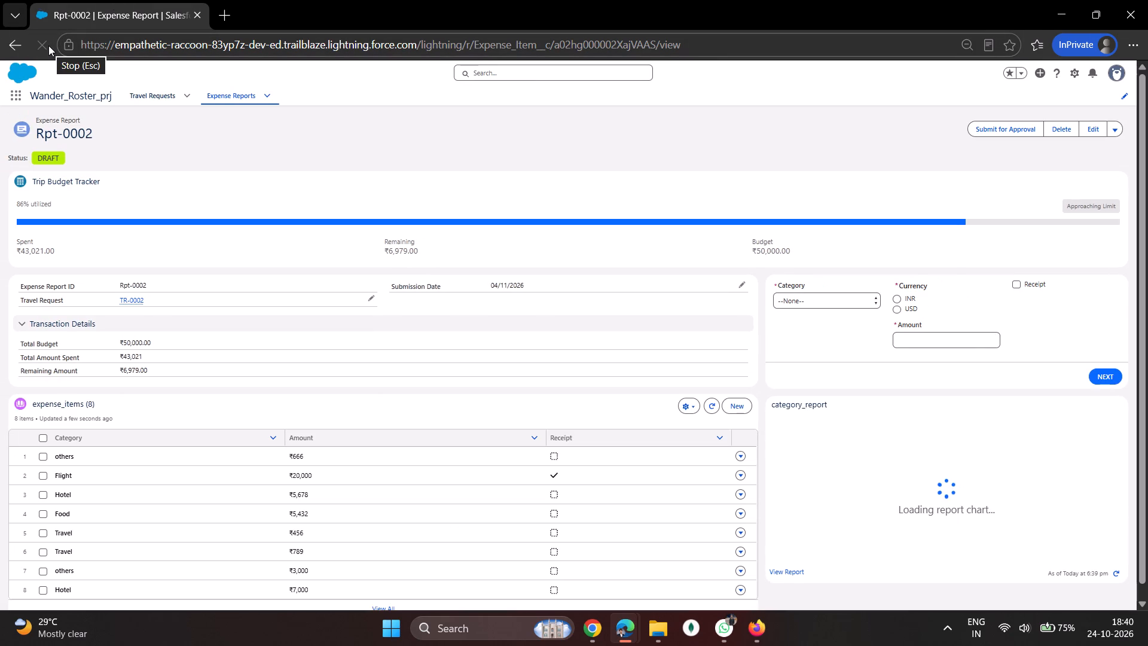
left_click(1002, 134)
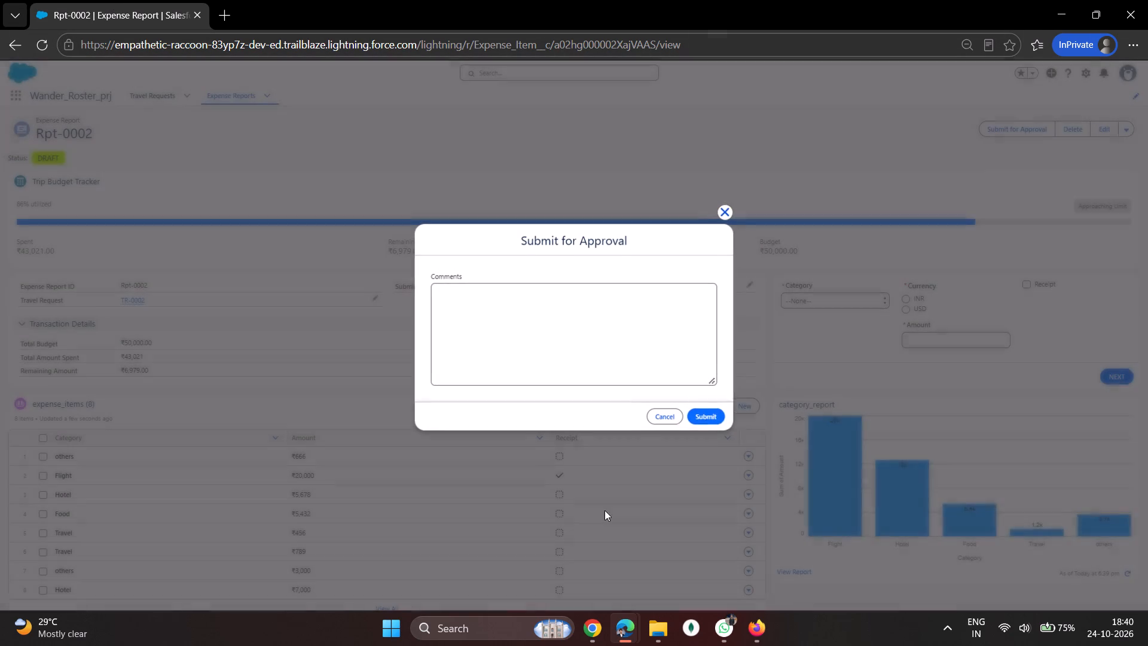
left_click(702, 403)
left_click(702, 418)
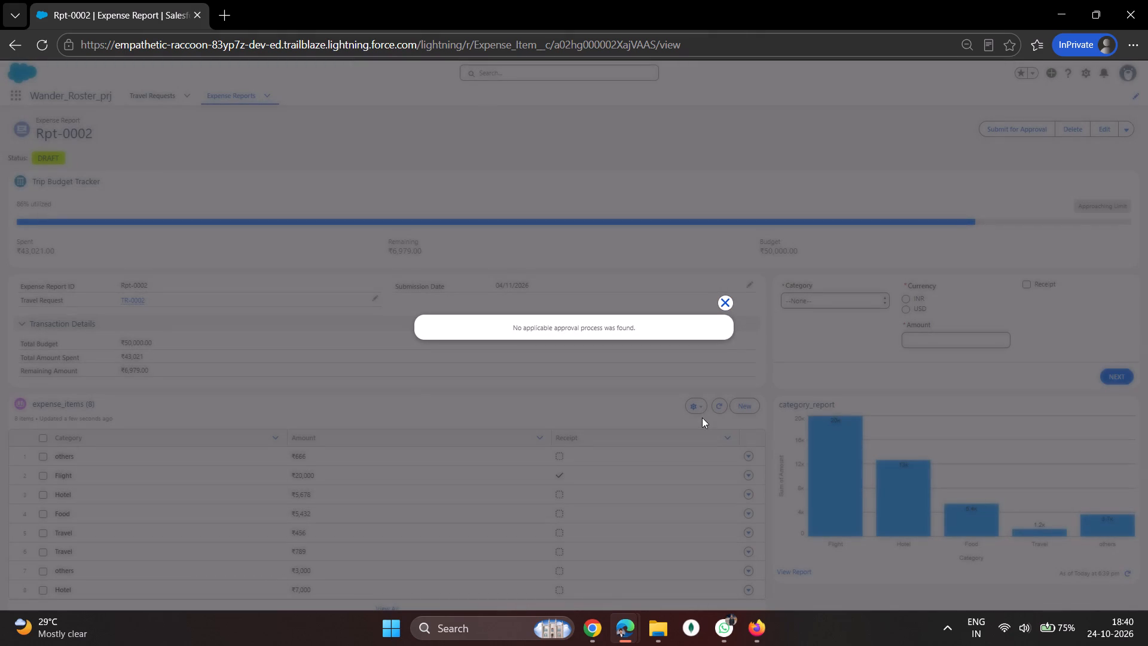
Copy the full text of the approval error message and dismiss it.
left_click_drag(489, 322, 627, 333)
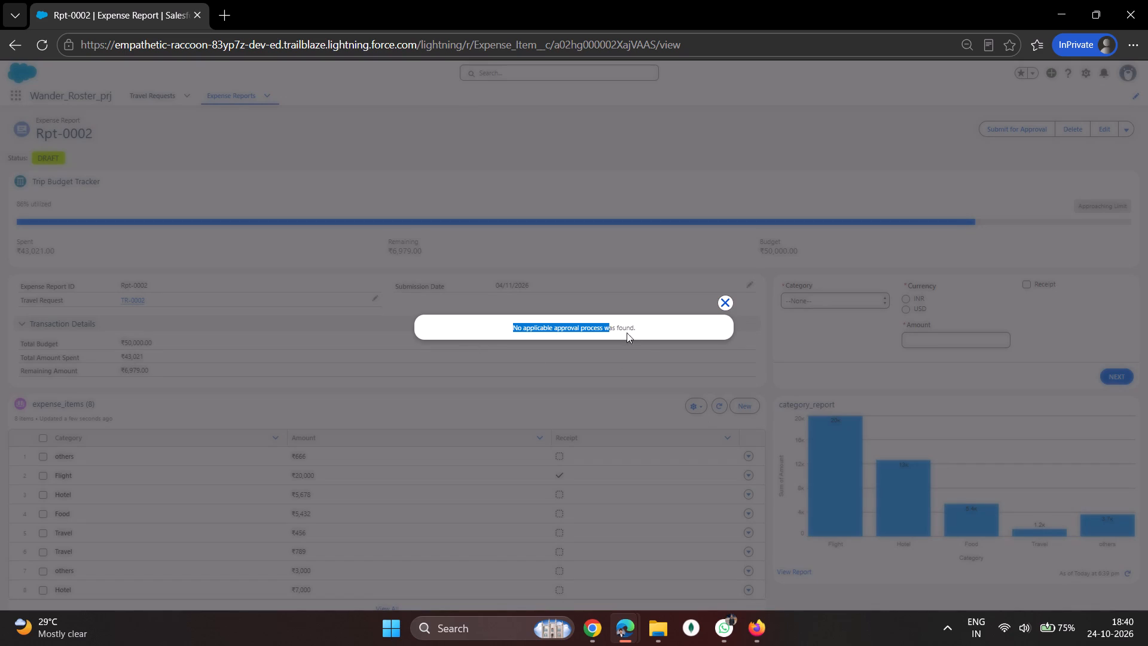
left_click_drag(627, 333, 649, 334)
key("ctrl+c")
left_click(722, 300)
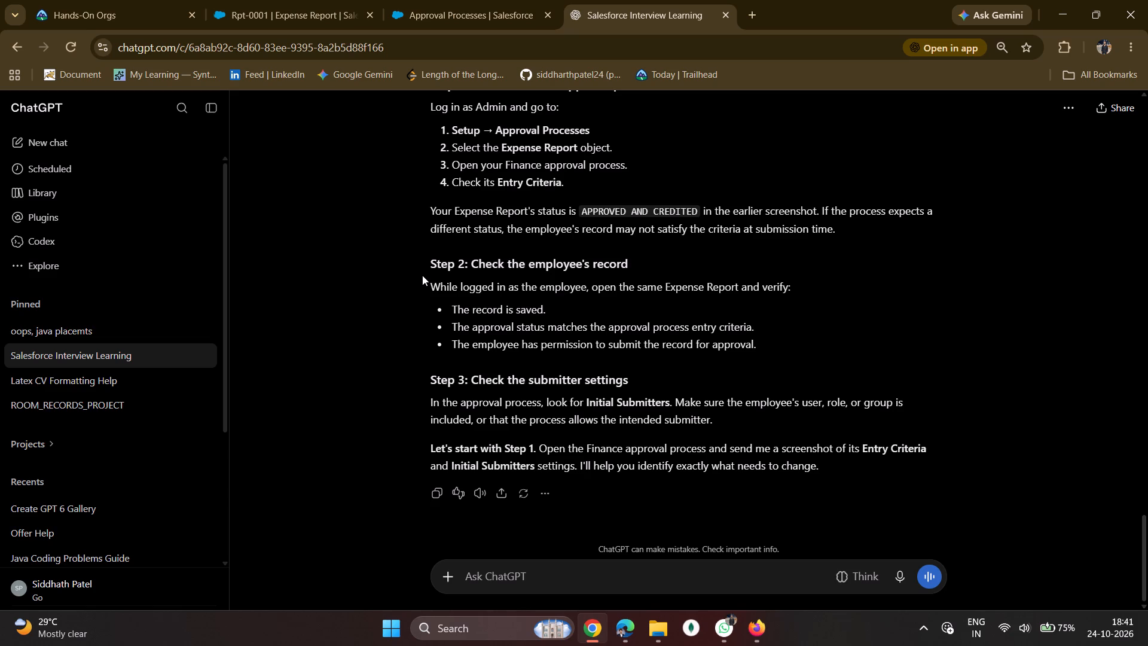
In Setup's Object Manager, search for "expense", open the Expense Report object and review its fields and relationships.
left_click(432, 0)
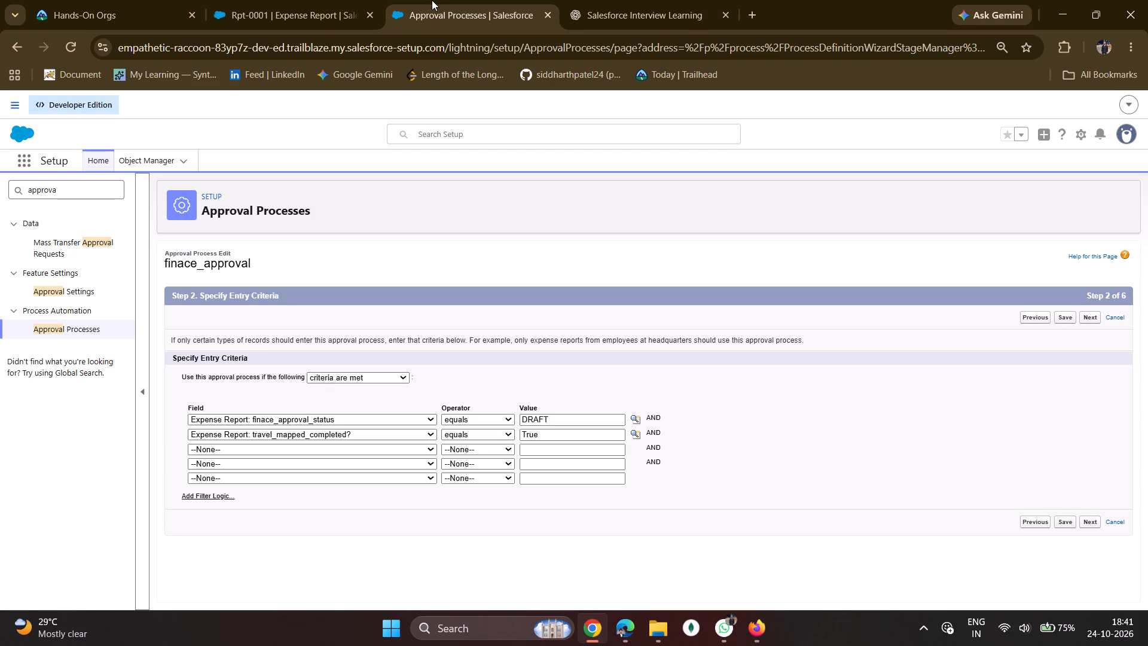
left_click(135, 167)
left_click(930, 184)
left_click(933, 188)
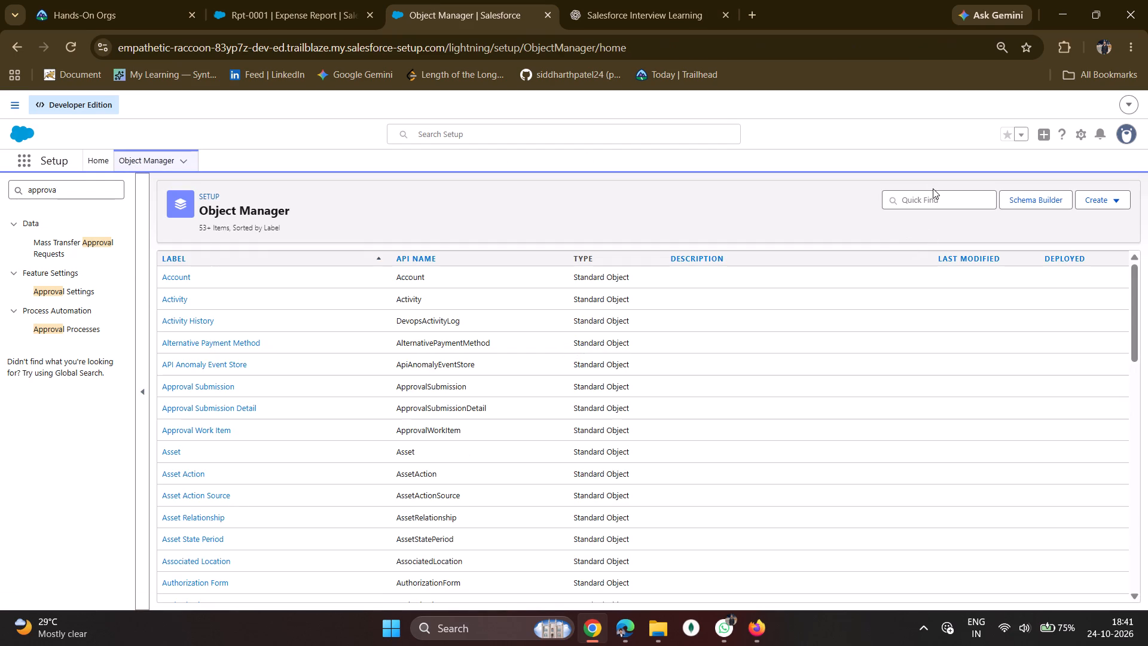
left_click(933, 198)
left_click(955, 234)
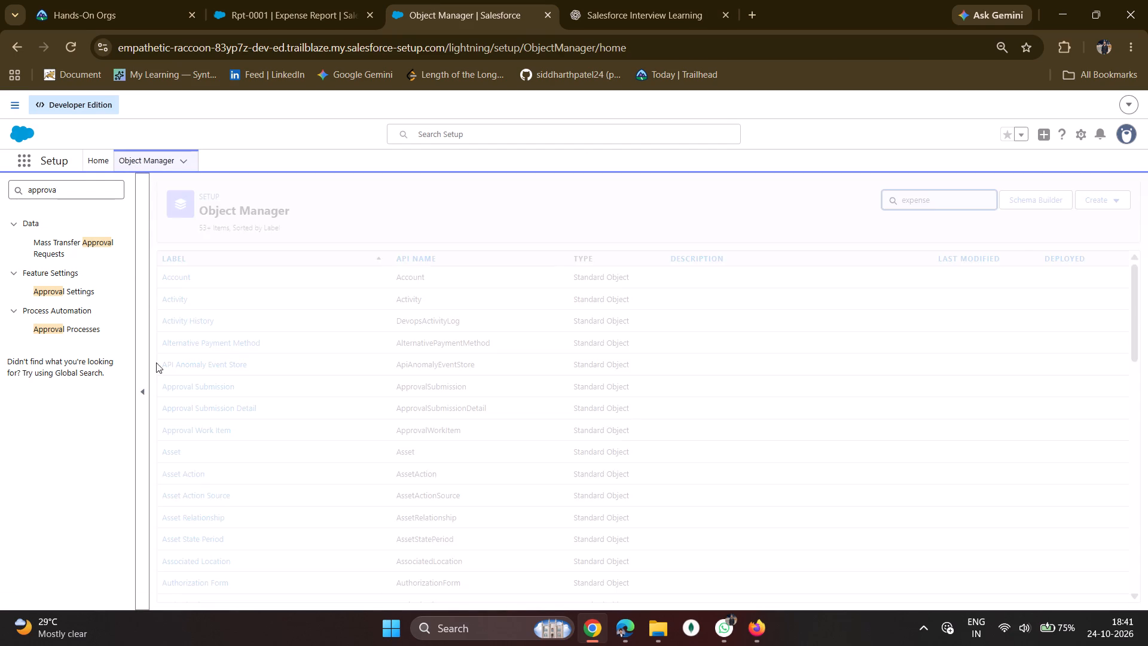
left_click(174, 285)
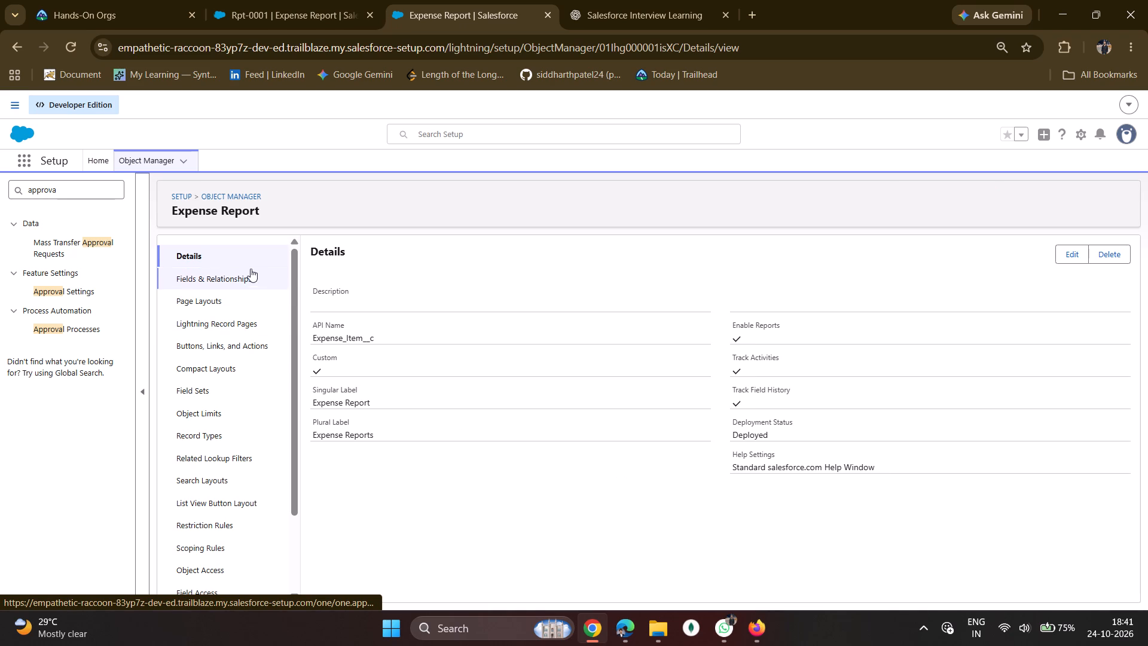
left_click(246, 281)
scroll(526, 392, "down", 2)
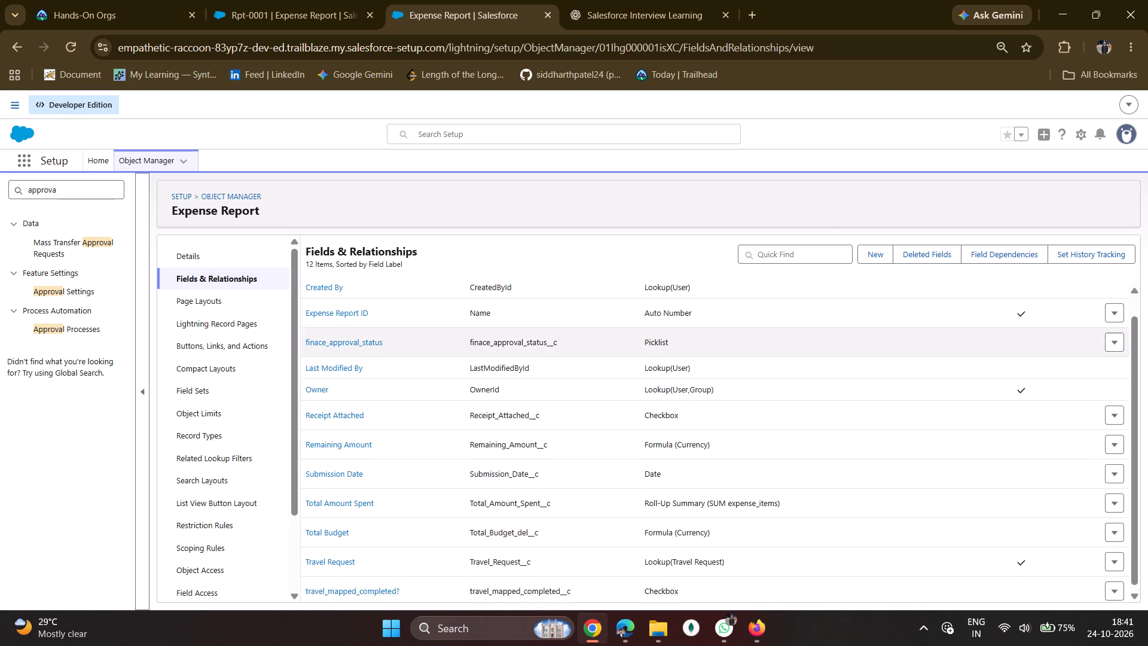
Add the travel_mapped_completed? field below Submission Date in the Information section of the Expense Item Layout and save the layout.
left_click(245, 295)
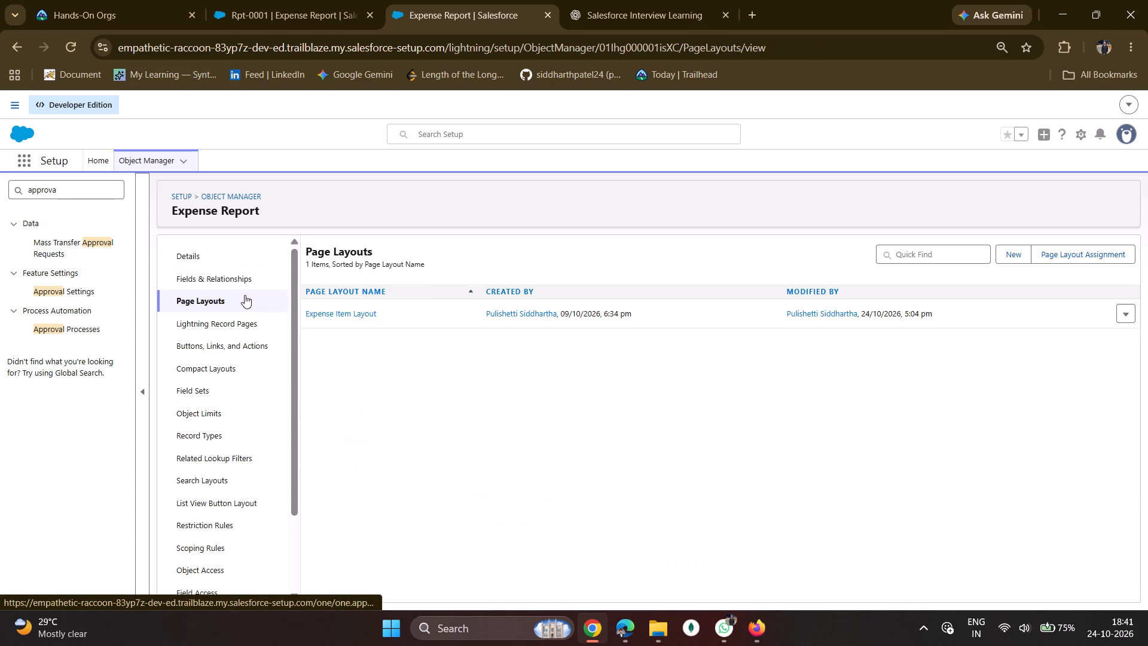
left_click(357, 310)
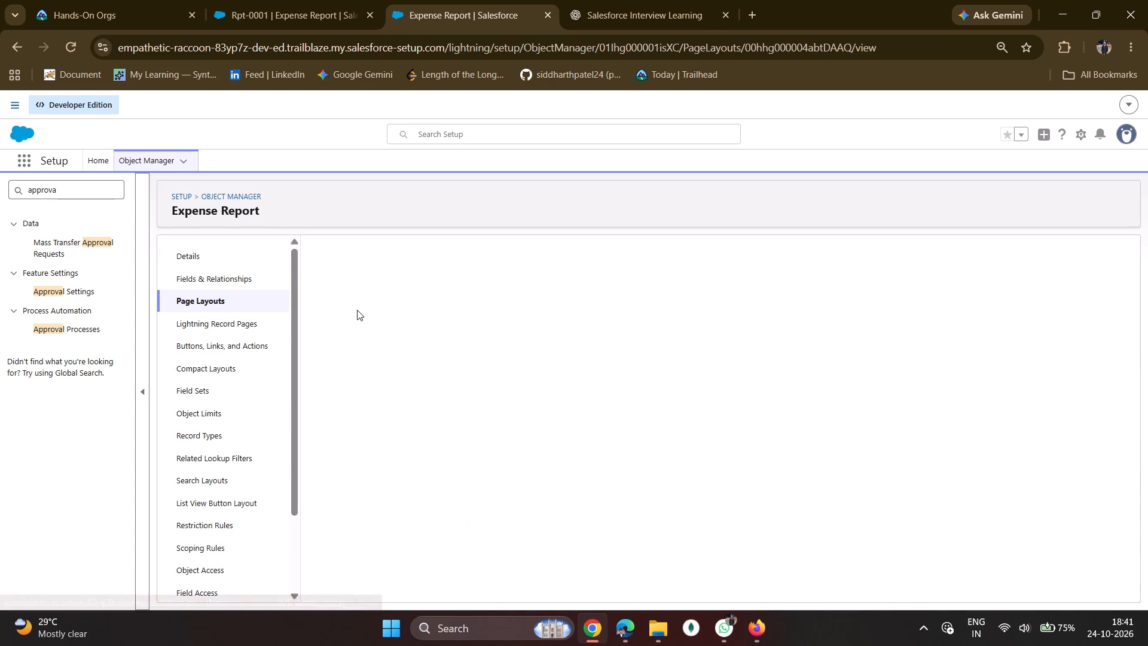
scroll(357, 310, "down", 5)
scroll(357, 310, "up", 3)
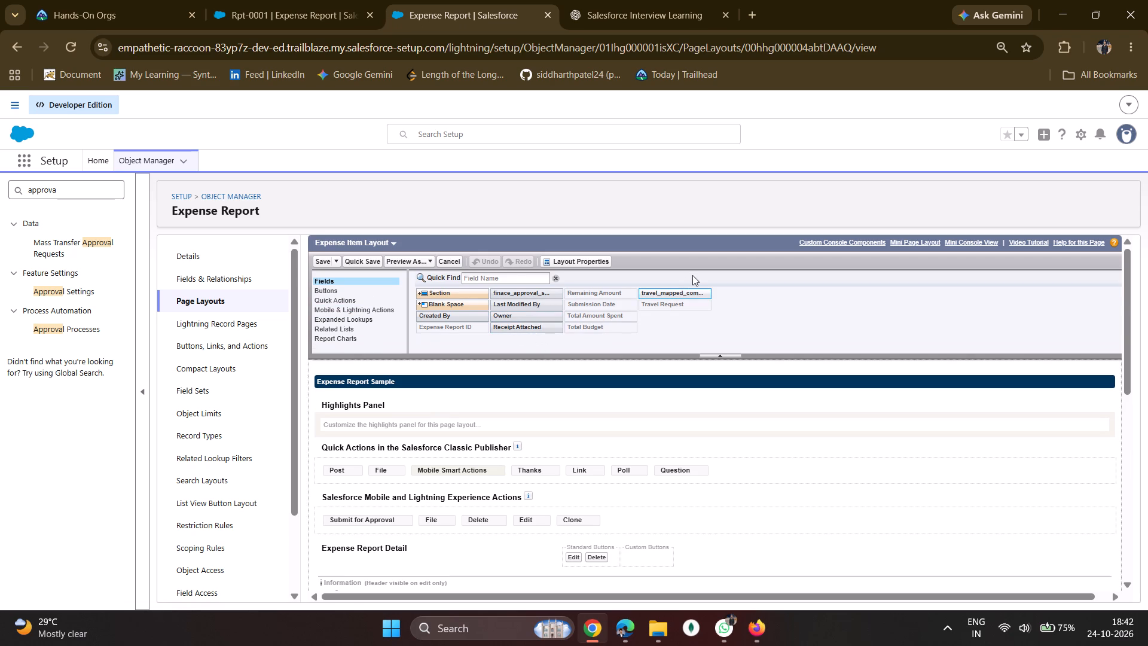
scroll(610, 534, "down", 3)
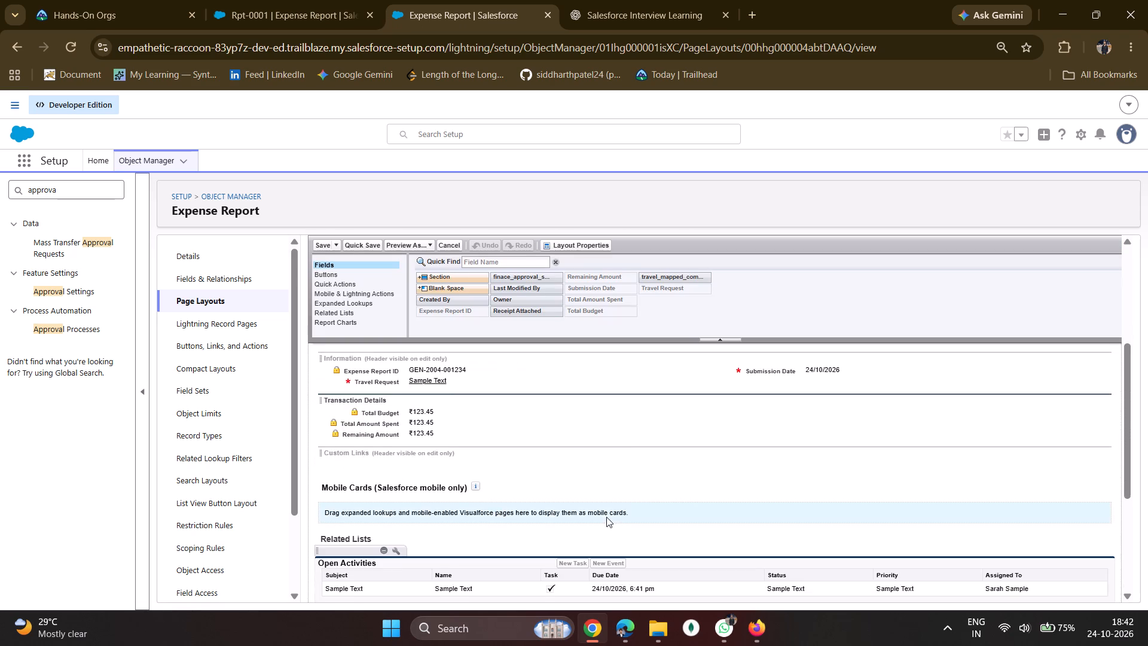
scroll(606, 510, "down", 4)
scroll(604, 462, "down", 2)
scroll(604, 462, "up", 3)
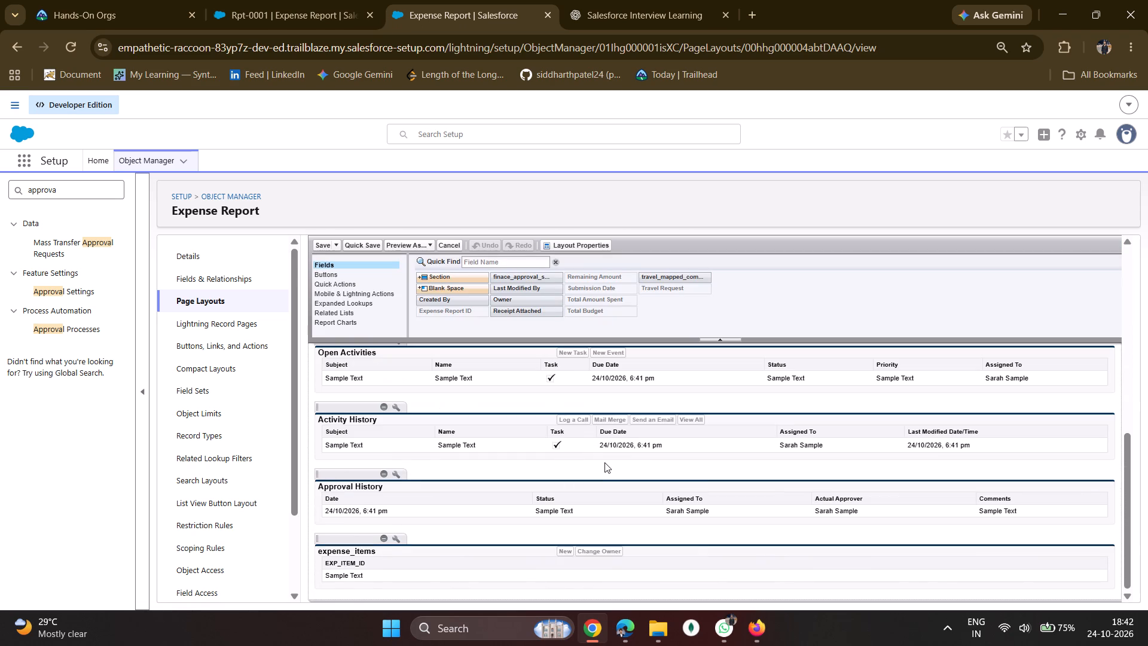
scroll(604, 462, "up", 7)
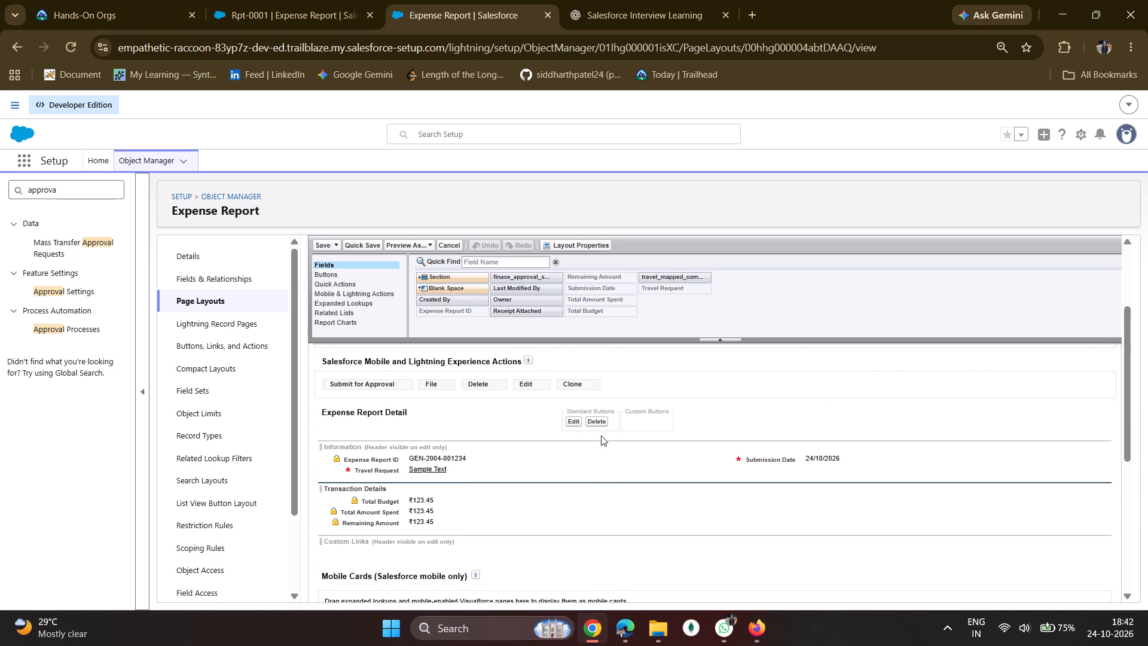
left_click_drag(665, 281, 741, 480)
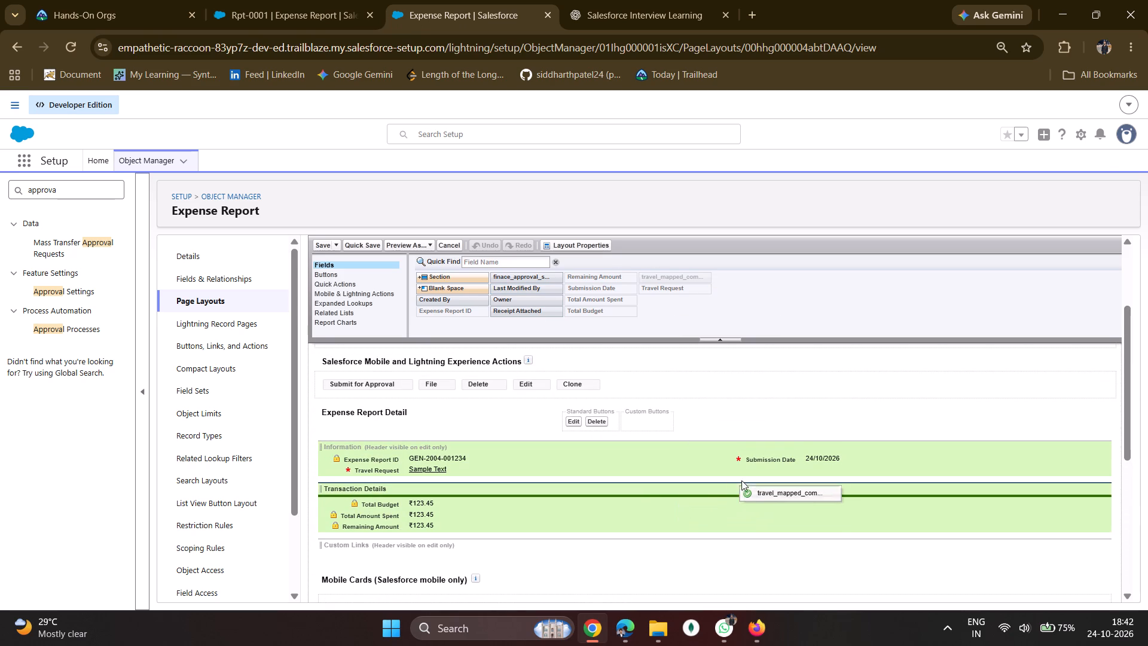
left_click_drag(741, 480, 751, 472)
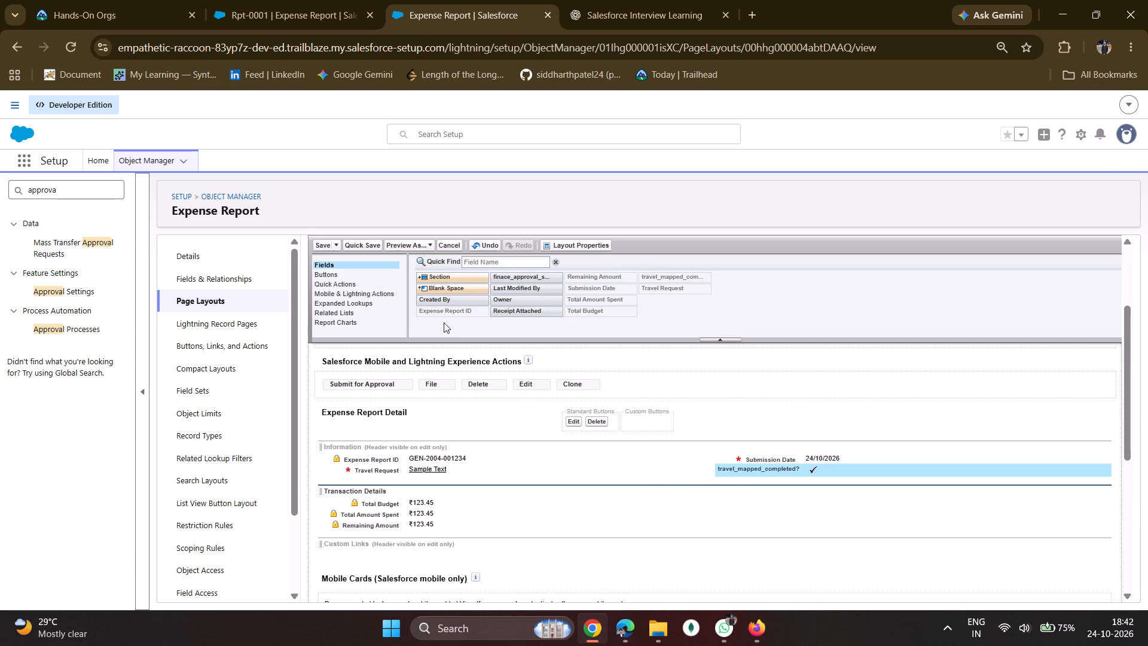
left_click(319, 241)
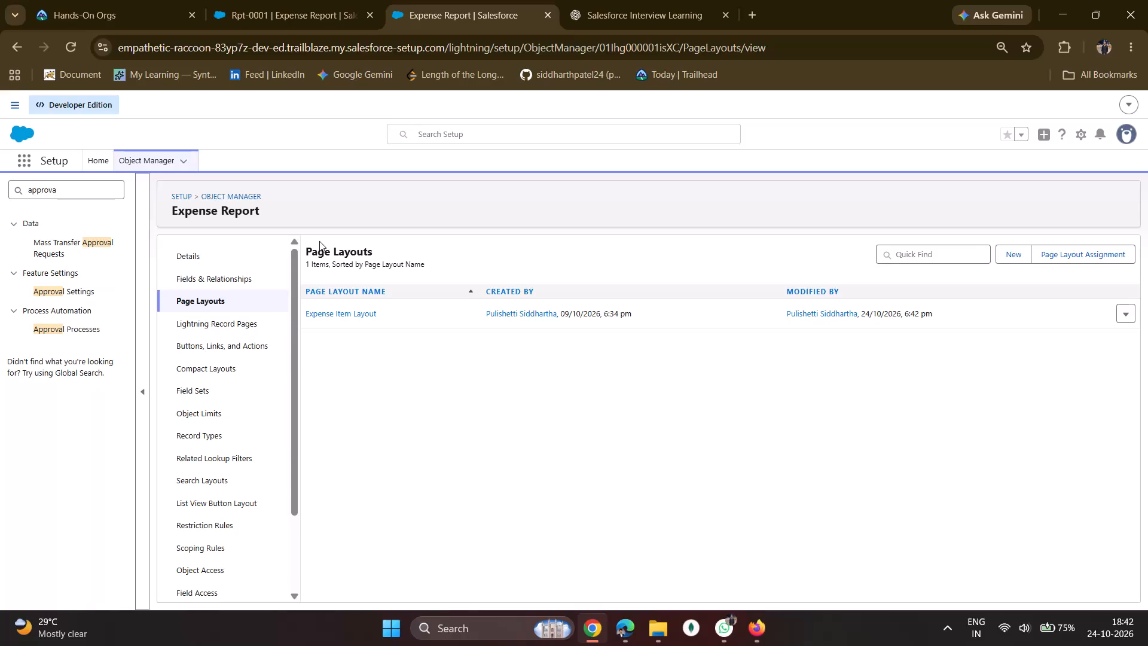
In the admin's Wander_Roster_prj session, open expense report Rpt-0002 from the expense reports list and look over its details.
left_click(247, 0)
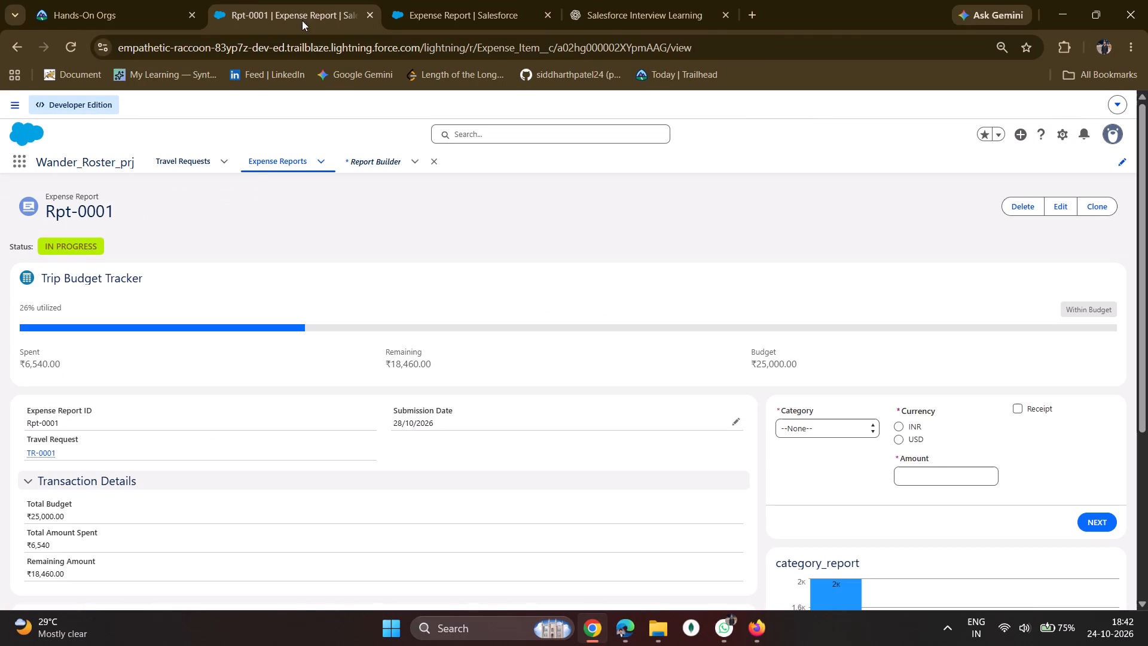
left_click(256, 170)
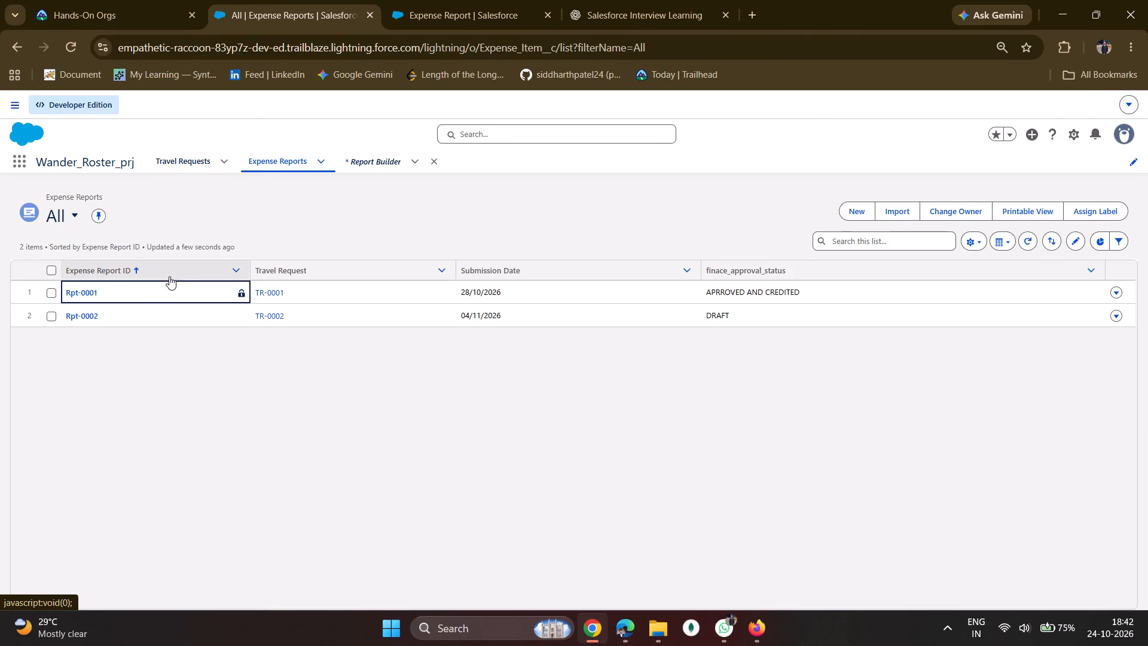
left_click(81, 321)
scroll(528, 422, "down", 2)
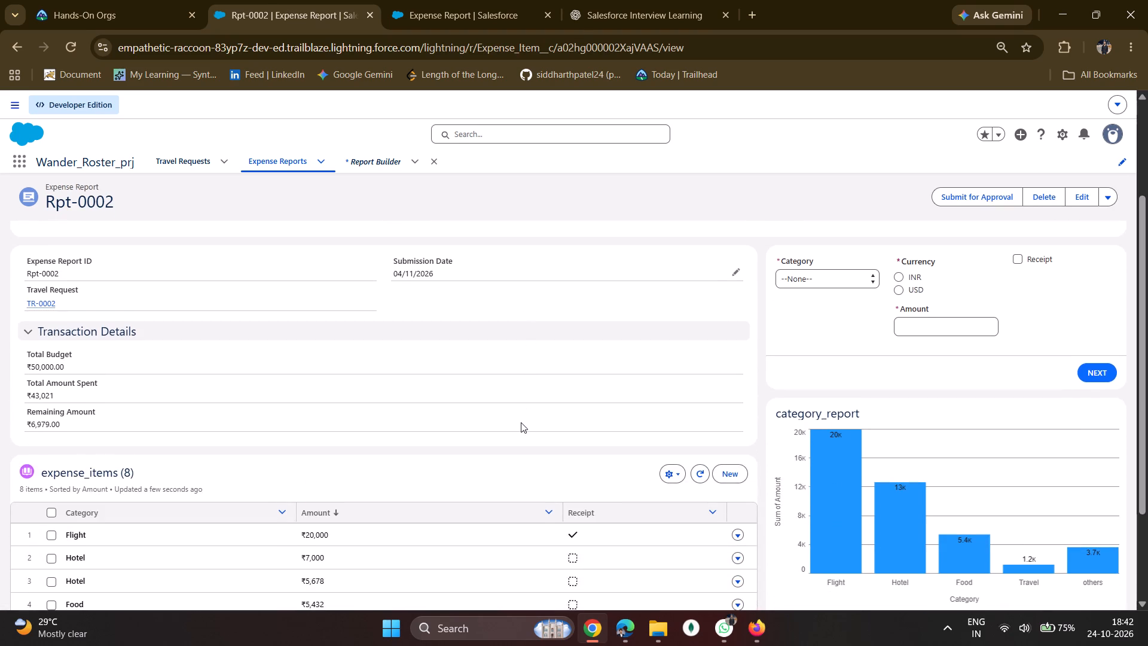
scroll(519, 422, "up", 3)
Change the admin account's display density to Compact and refresh the Rpt-0002 page.
left_click(1115, 137)
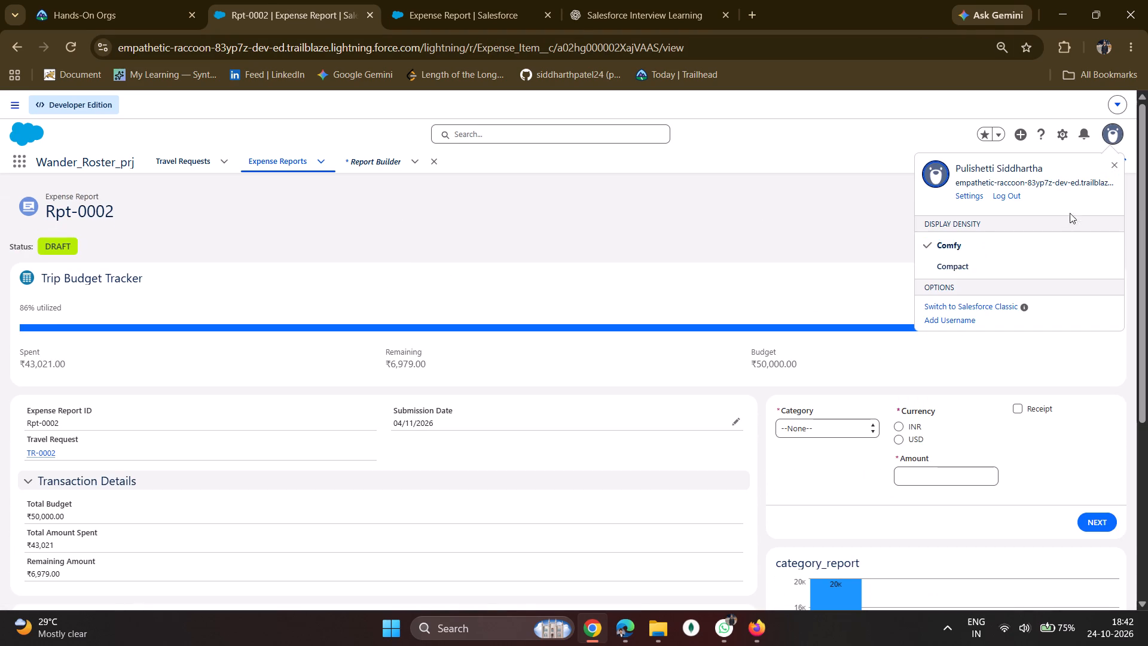
left_click(1015, 264)
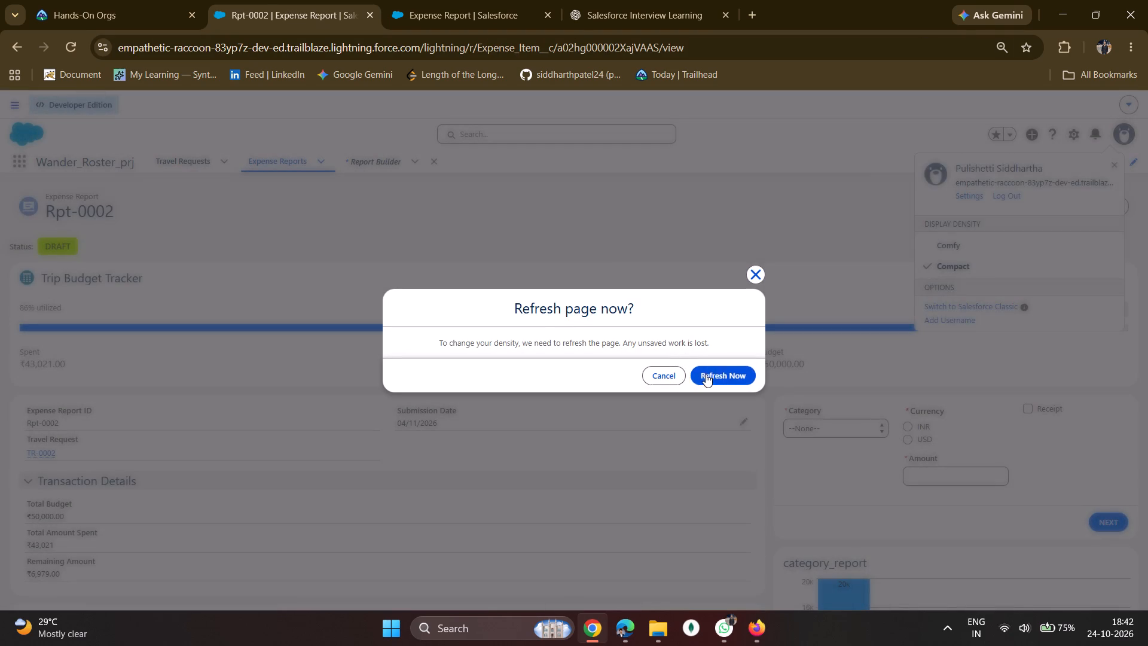
left_click(706, 374)
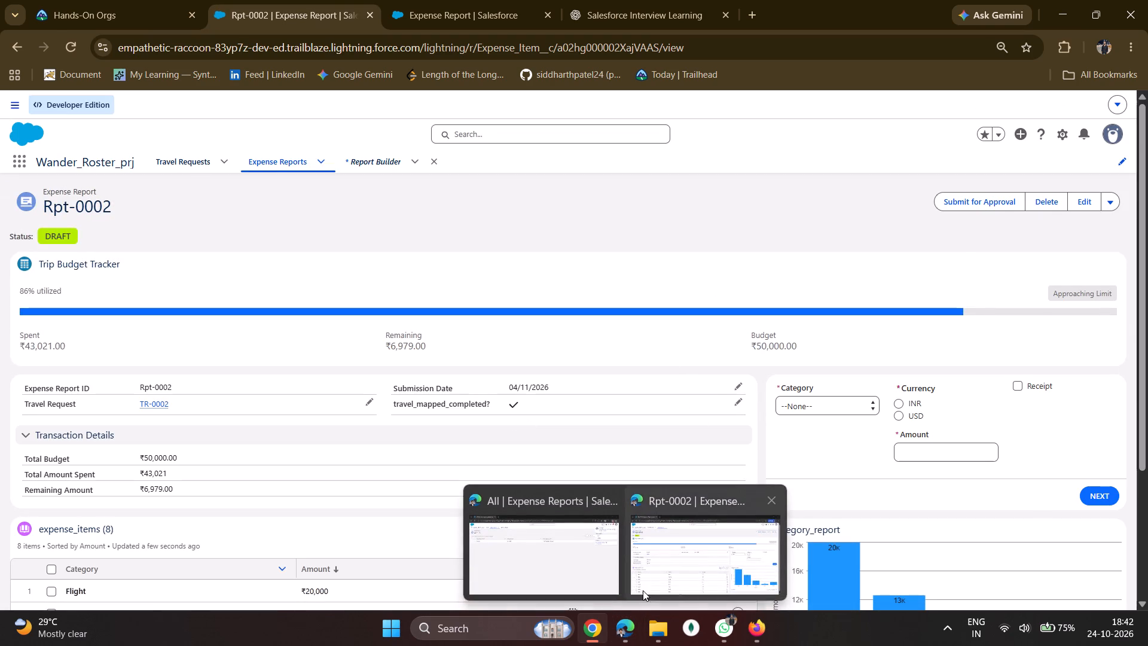
Switch to the employee's Rpt-0002 page in Edge, set the display density to Comfy and refresh the page.
left_click(658, 566)
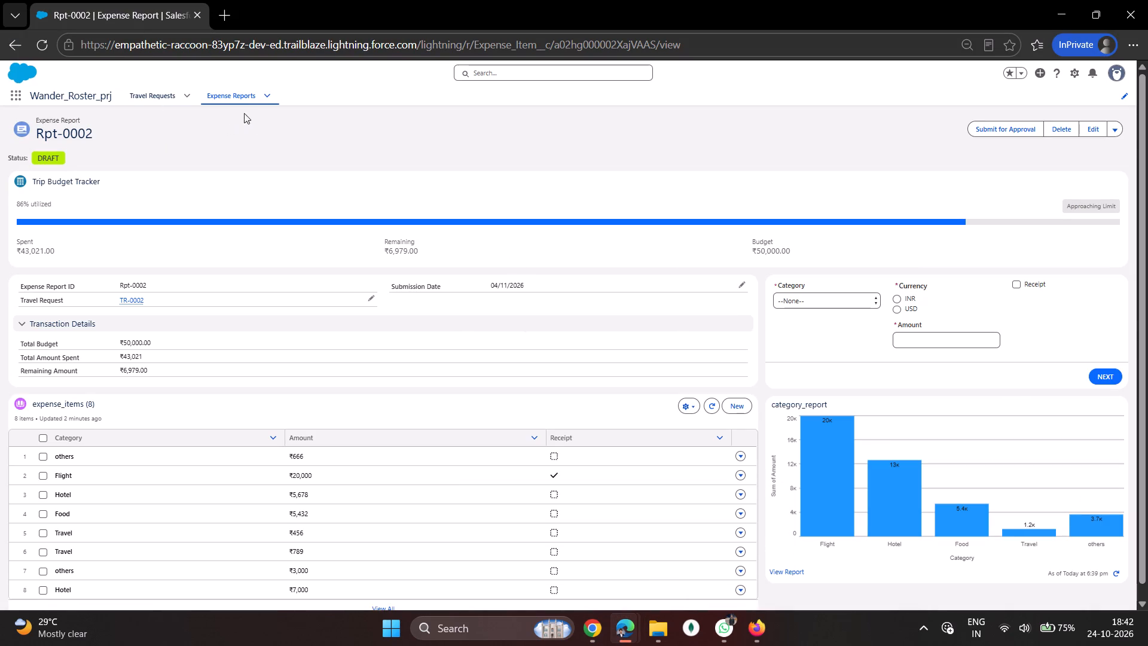
left_click(1113, 80)
left_click(1115, 78)
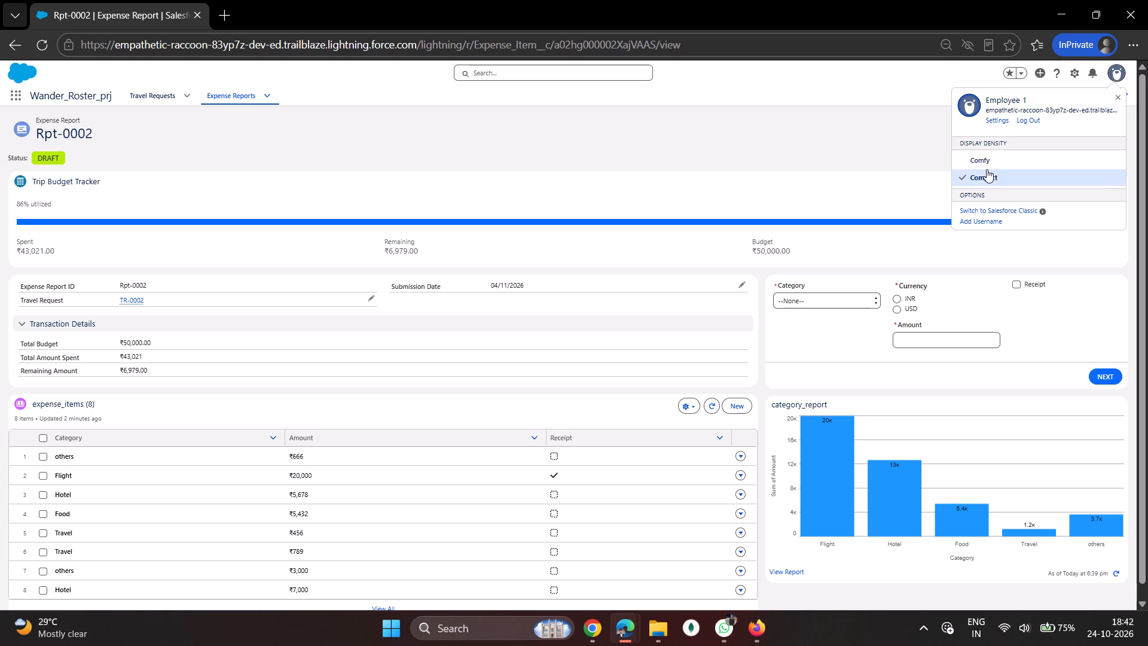
left_click(987, 161)
left_click(699, 355)
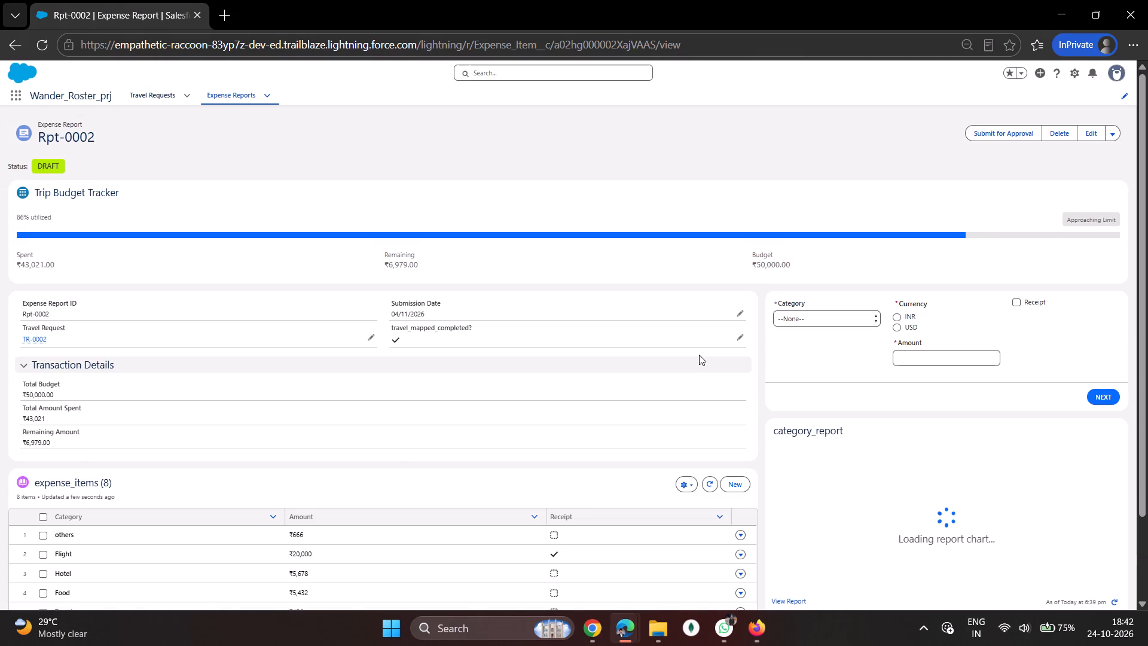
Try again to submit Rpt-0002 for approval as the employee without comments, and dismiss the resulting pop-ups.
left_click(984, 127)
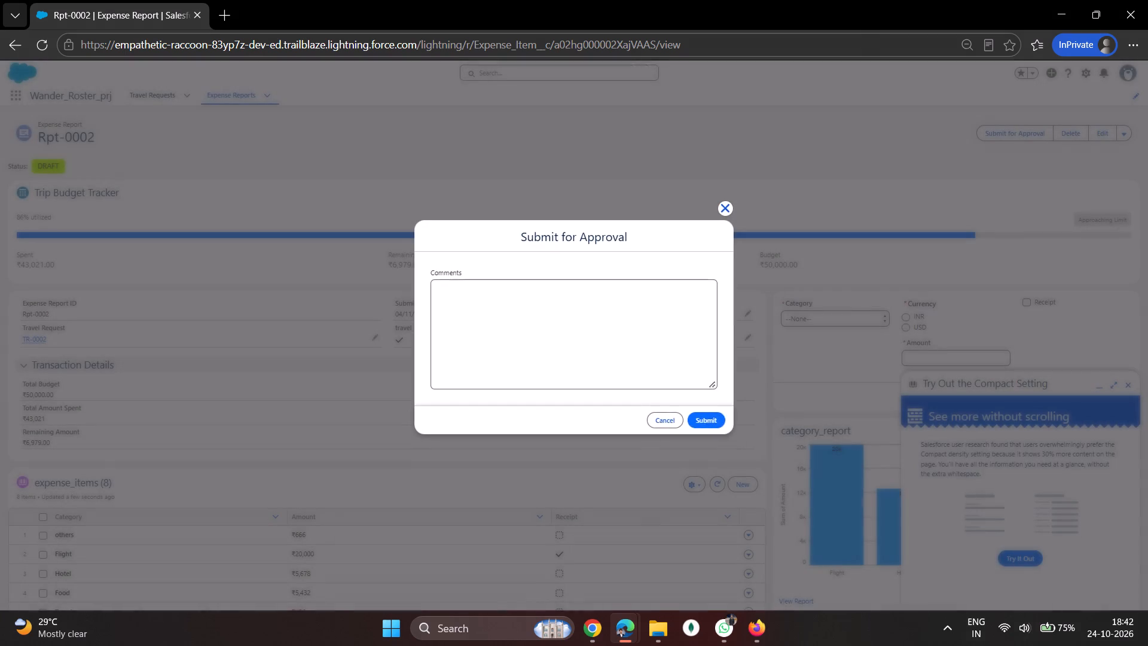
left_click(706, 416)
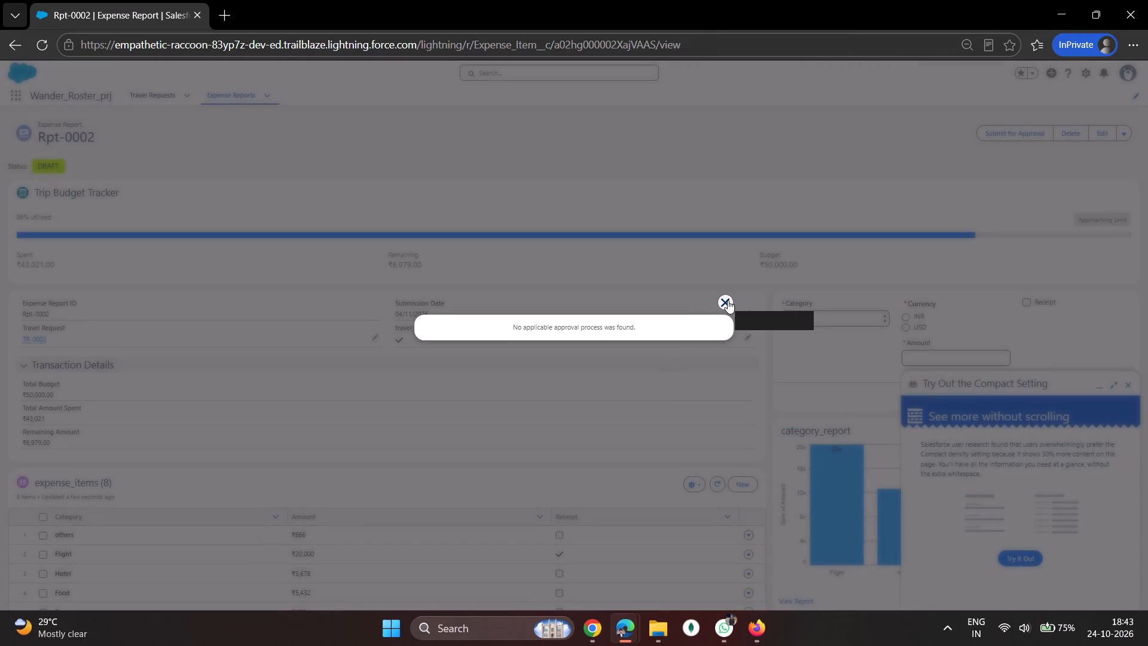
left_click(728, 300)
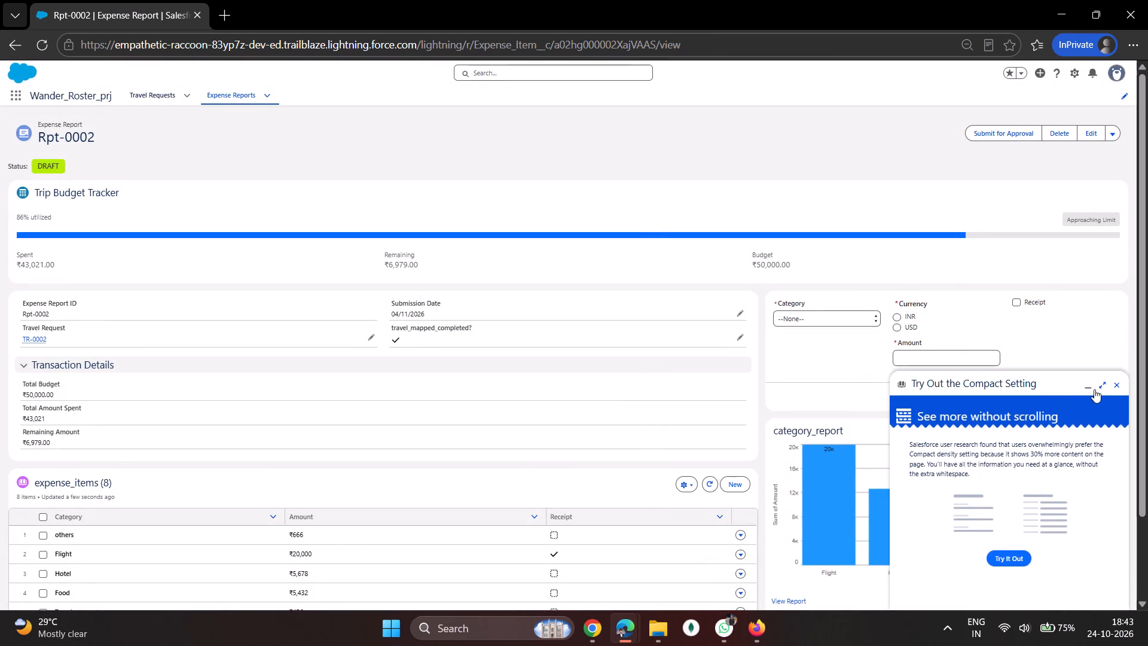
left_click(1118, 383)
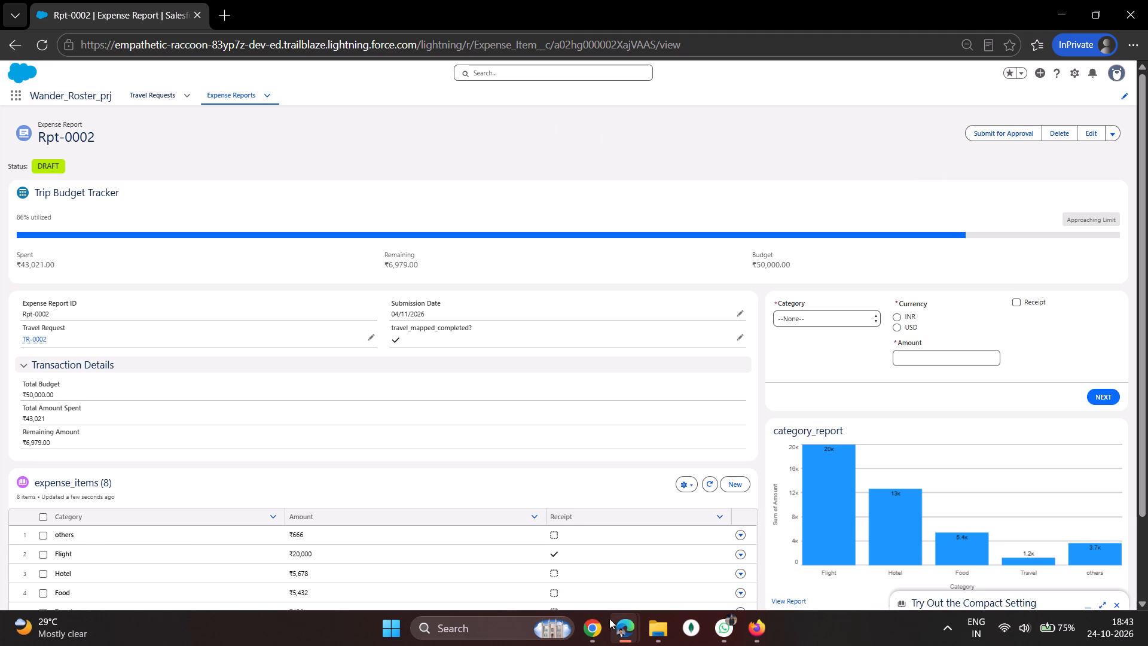
In Chrome's Setup, search for "permis", filter the permission sets by F and open the finace acess permission set.
left_click(586, 626)
left_click(449, 0)
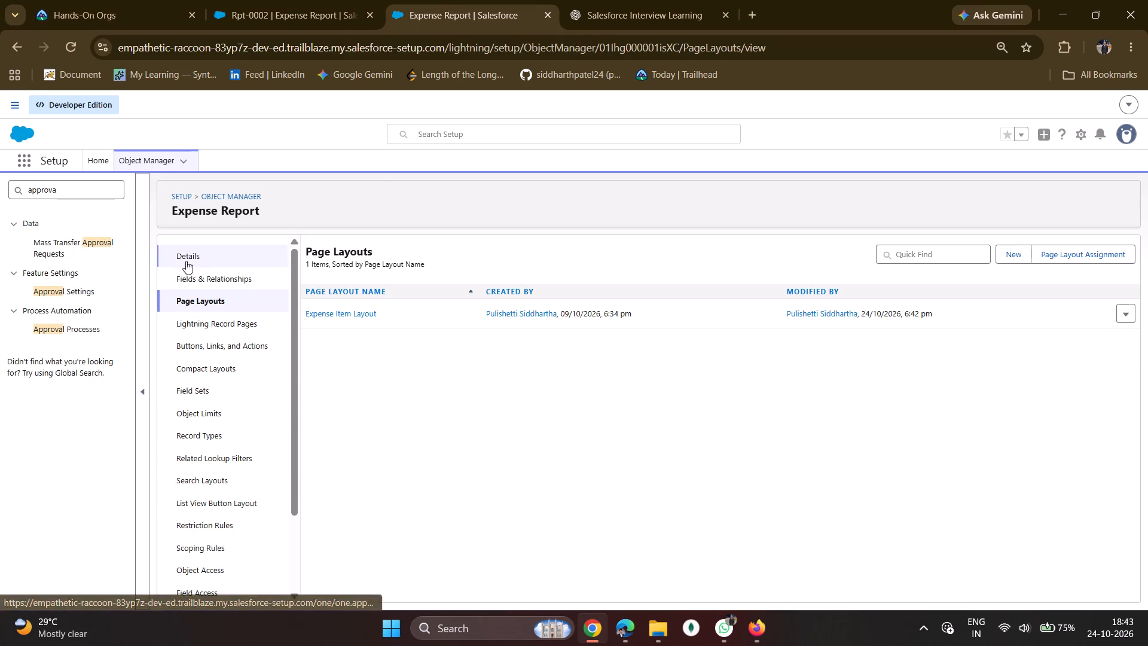
left_click_drag(68, 194, 0, 187)
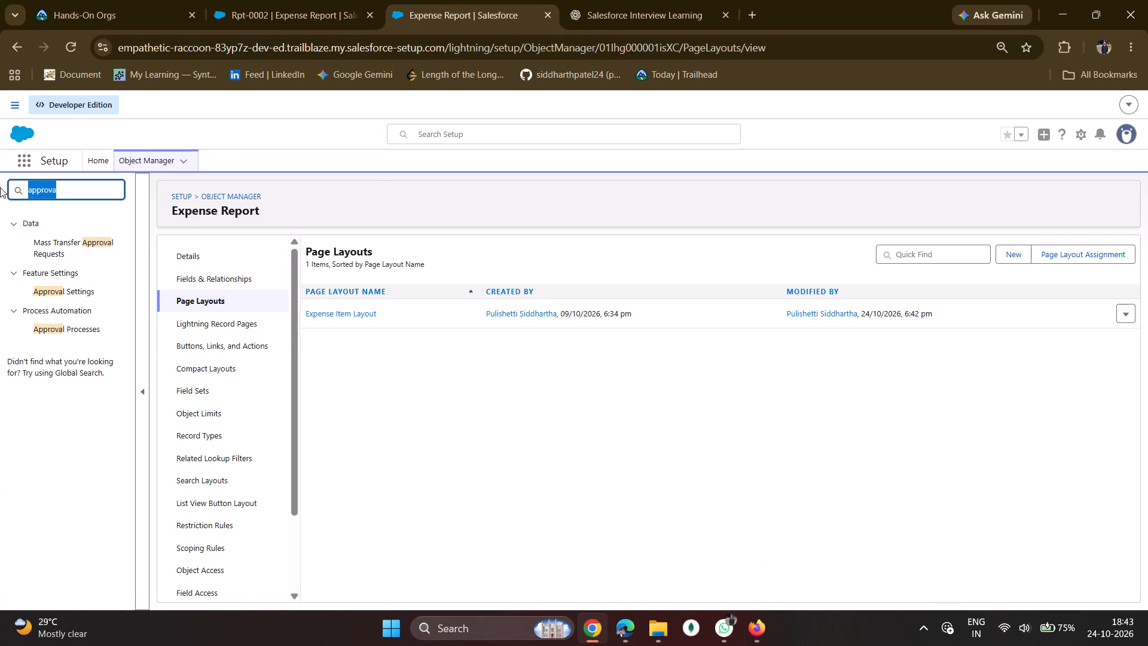
type("permis")
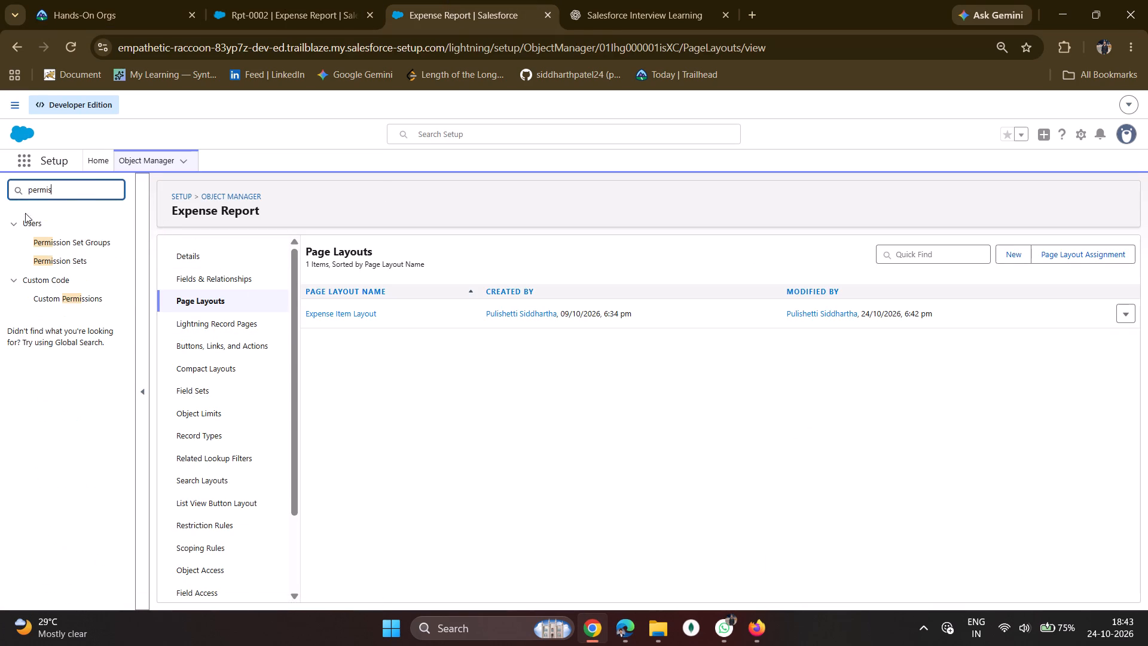
left_click(69, 261)
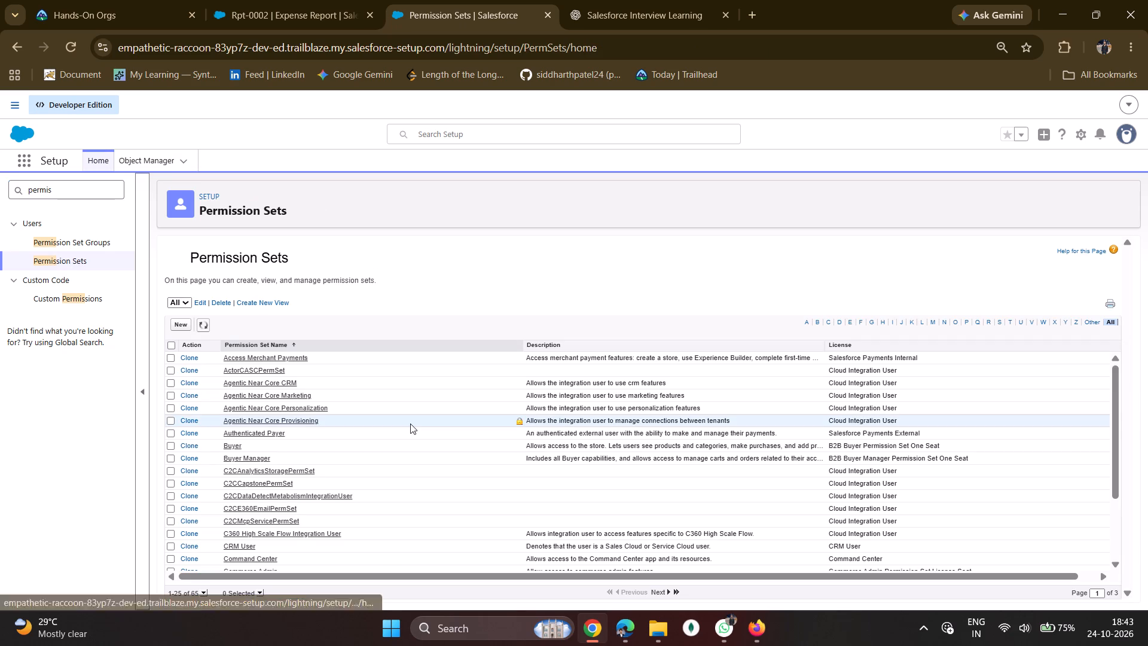
left_click(861, 321)
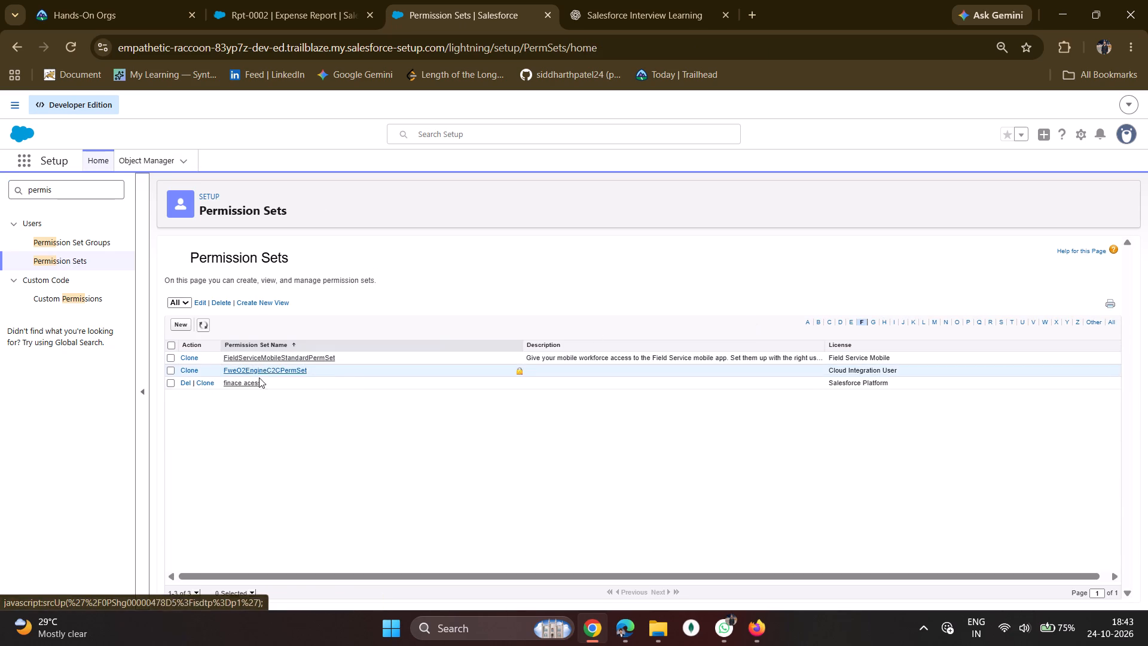
left_click(253, 386)
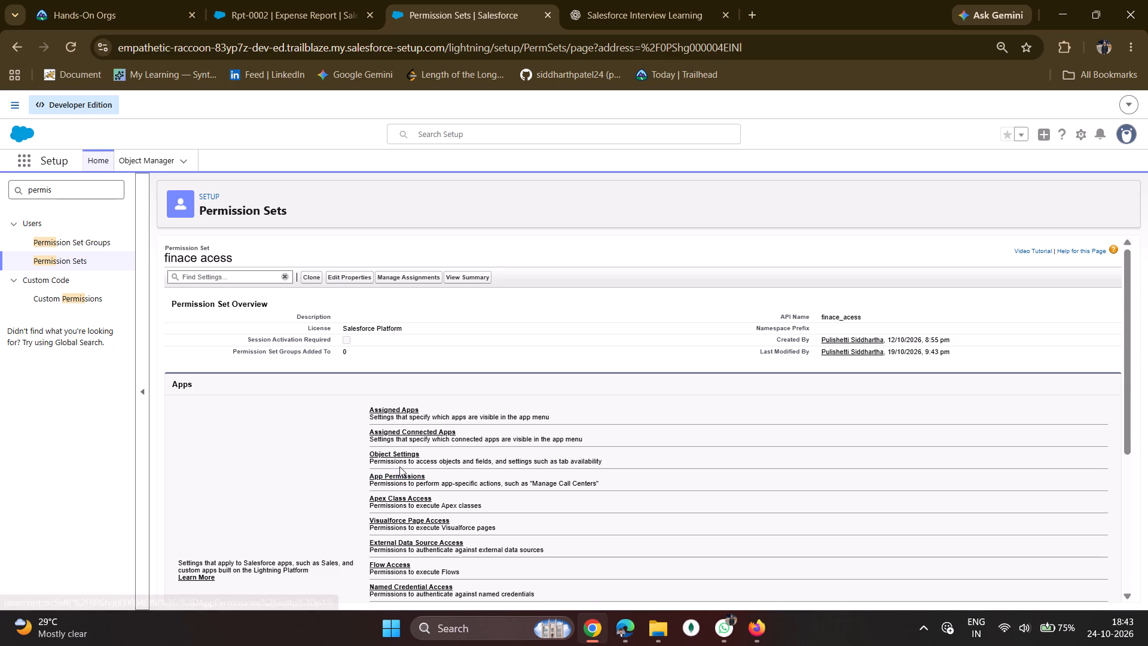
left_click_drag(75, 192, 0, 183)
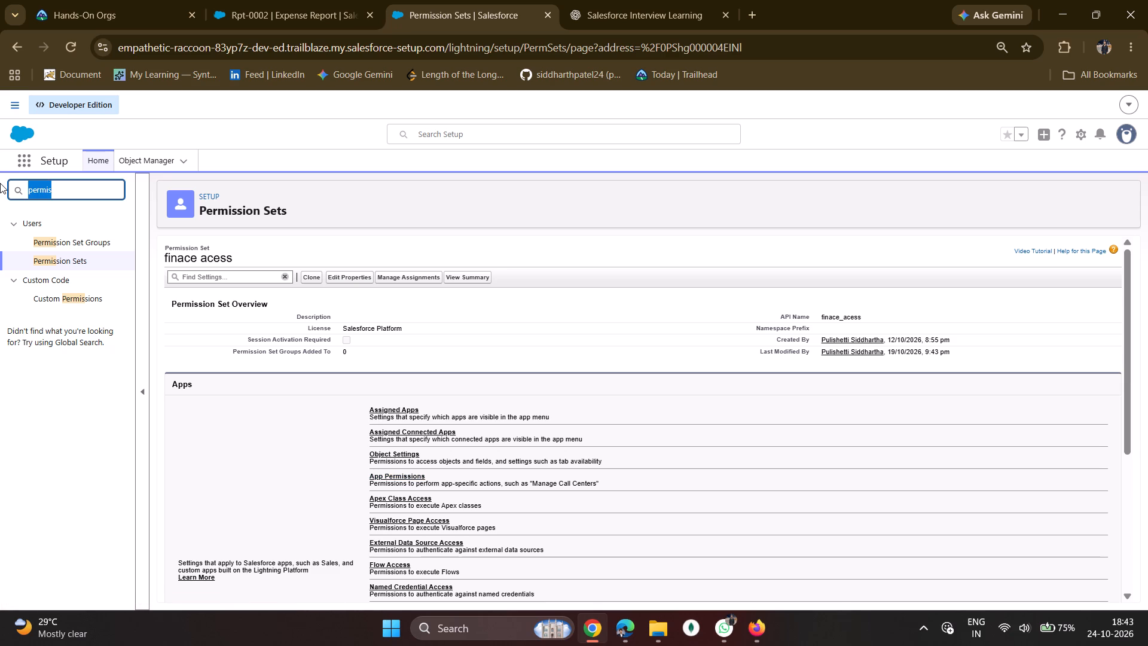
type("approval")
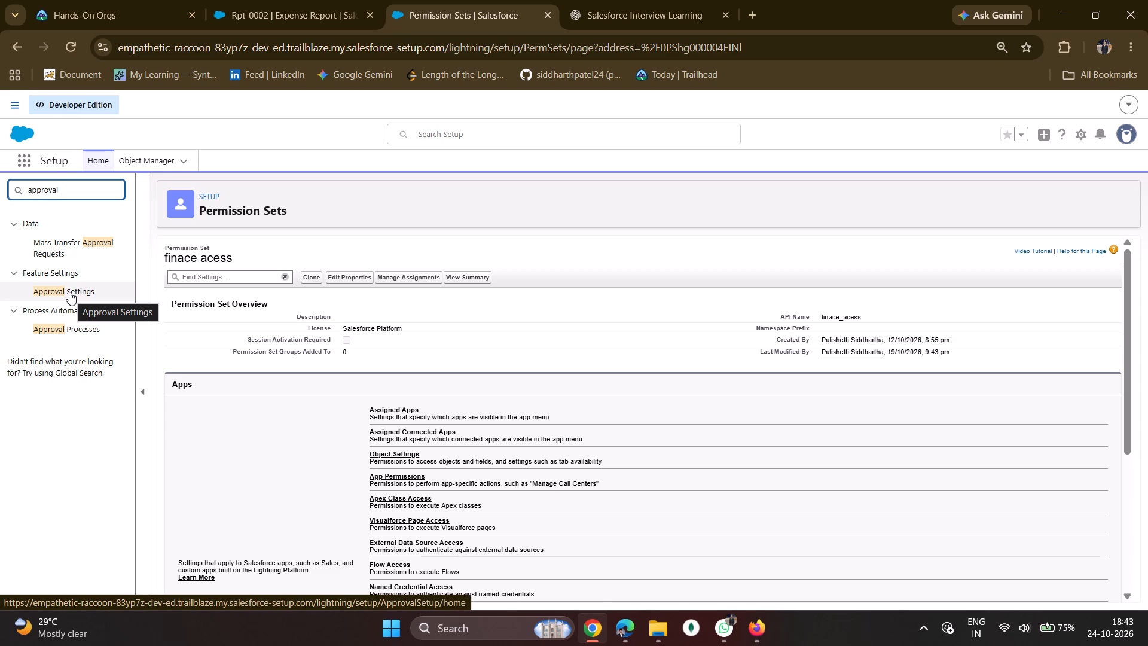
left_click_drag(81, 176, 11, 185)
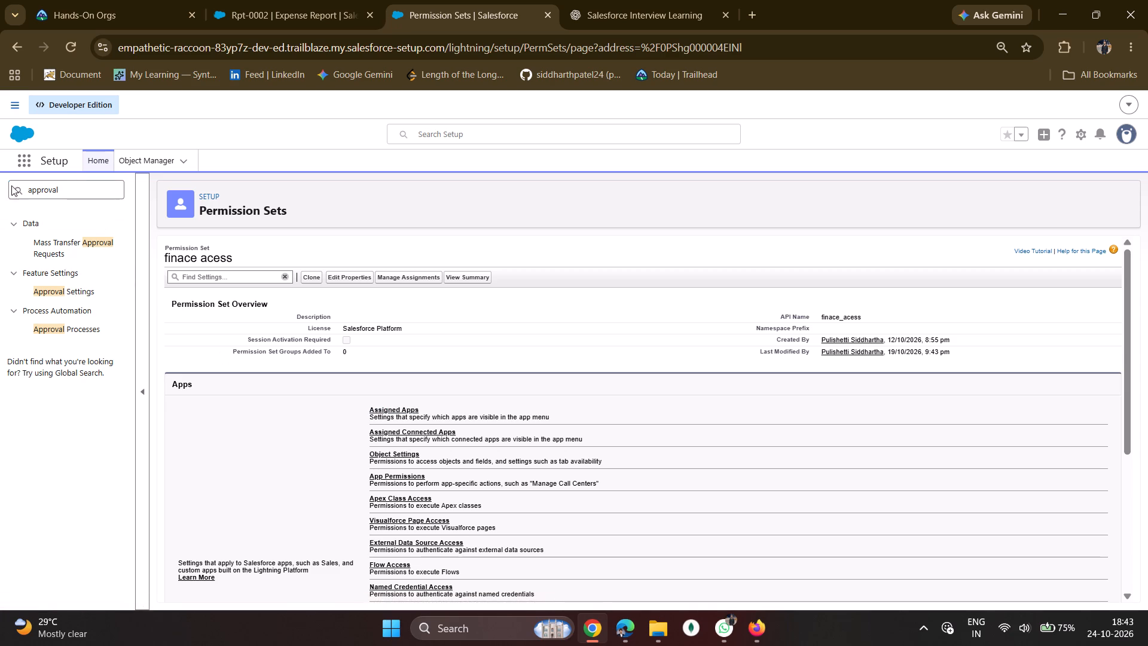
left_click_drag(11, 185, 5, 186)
Search Setup for "users", open the Employee 1 user record and review its details and related lists down to Team.
left_click_drag(71, 193, 8, 195)
type("users")
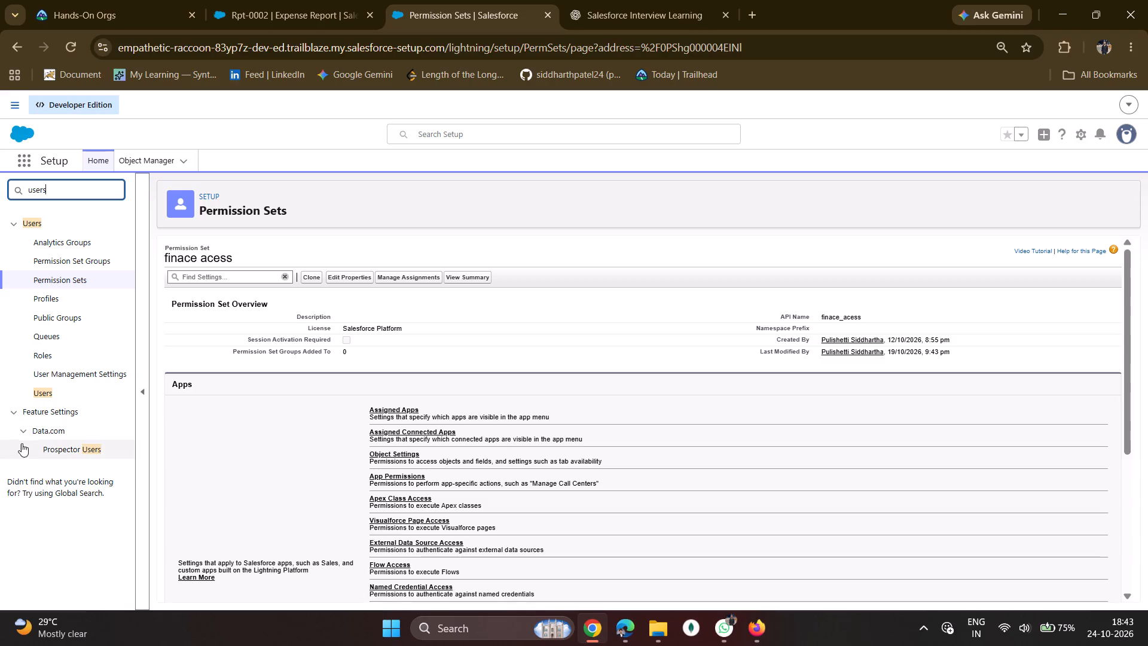
left_click(39, 395)
scroll(528, 389, "down", 2)
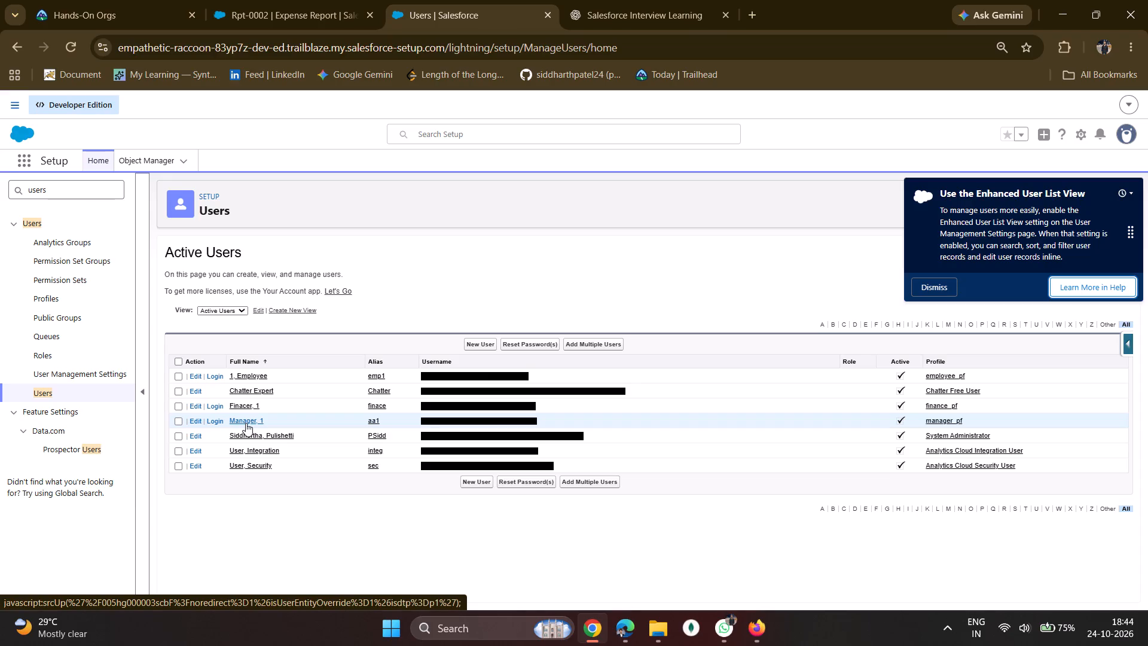
left_click(239, 375)
scroll(239, 375, "down", 4)
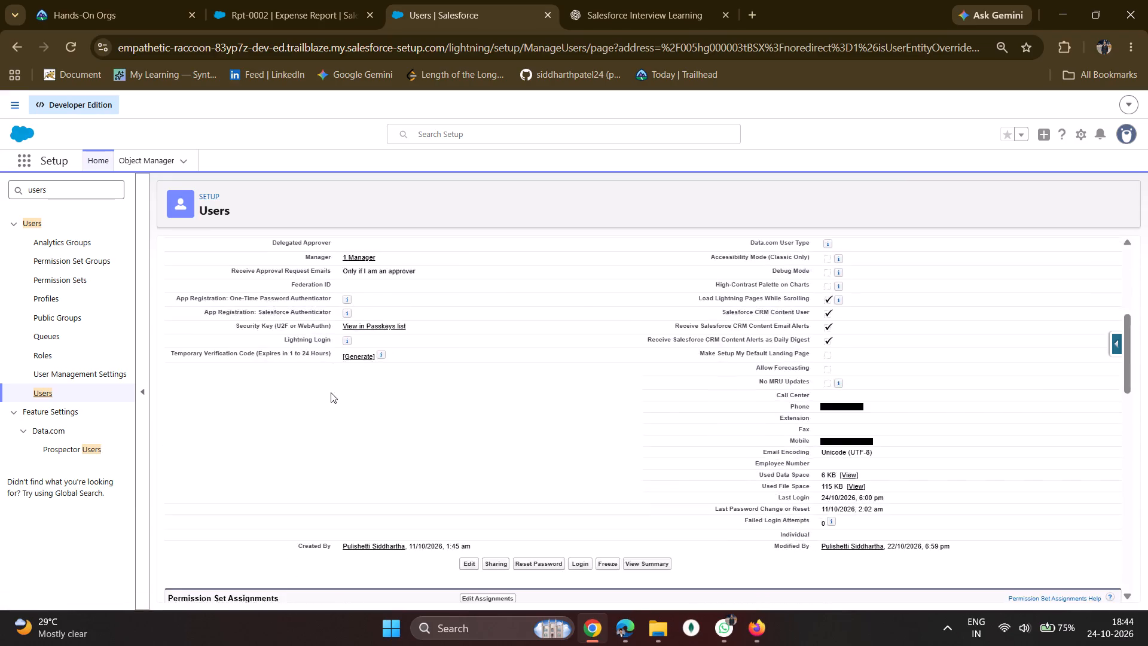
scroll(331, 392, "down", 18)
scroll(331, 392, "up", 1)
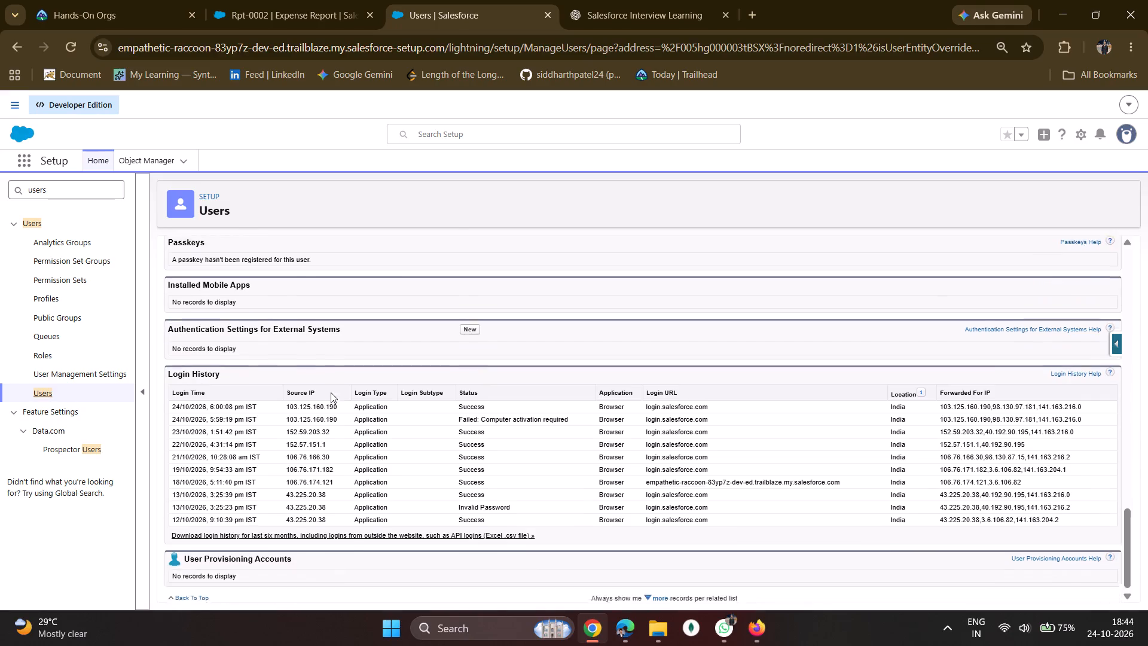
scroll(331, 392, "up", 3)
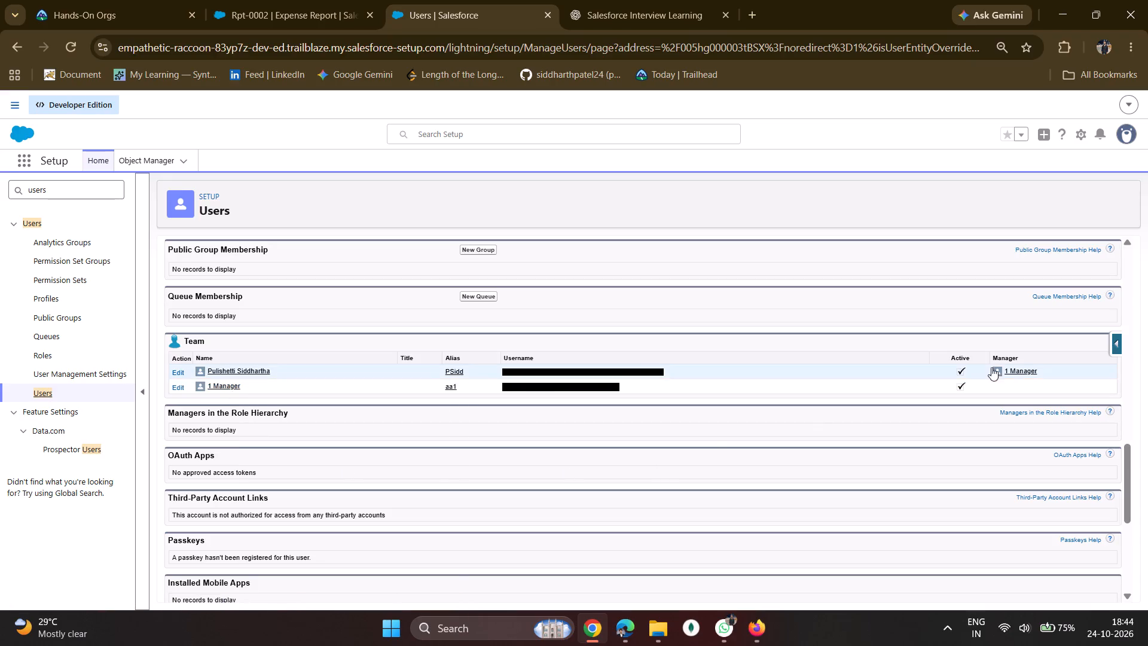
Open the 1 Manager user record from the employee's Team list and review its details and related lists.
left_click(229, 385)
scroll(224, 385, "down", 4)
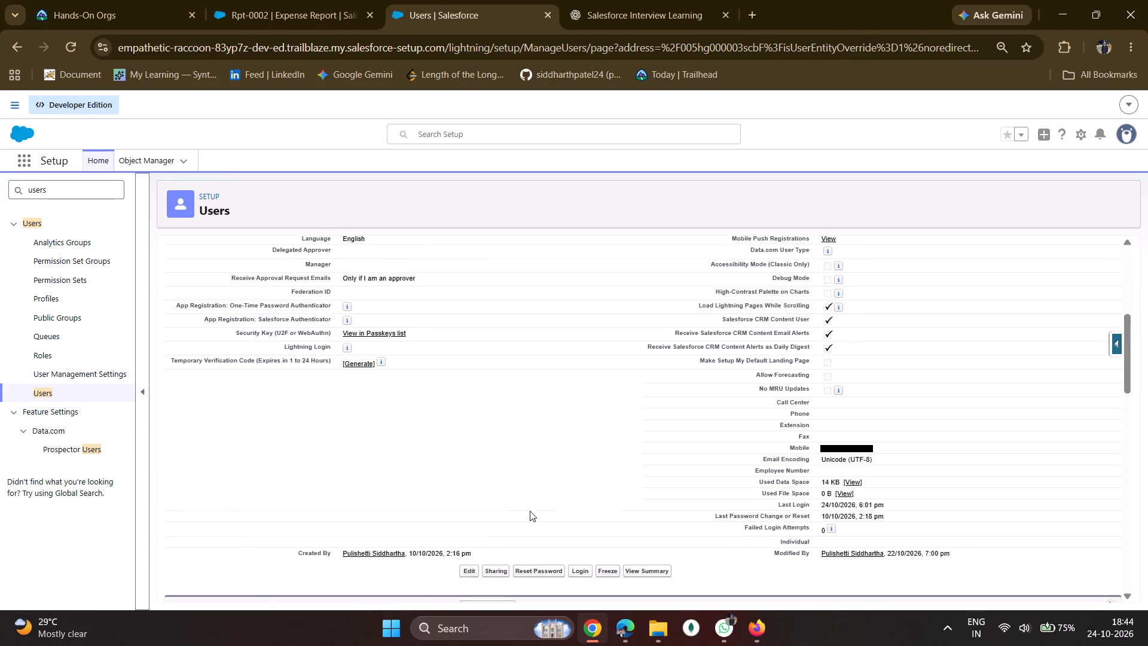
scroll(538, 506, "down", 19)
scroll(538, 506, "up", 6)
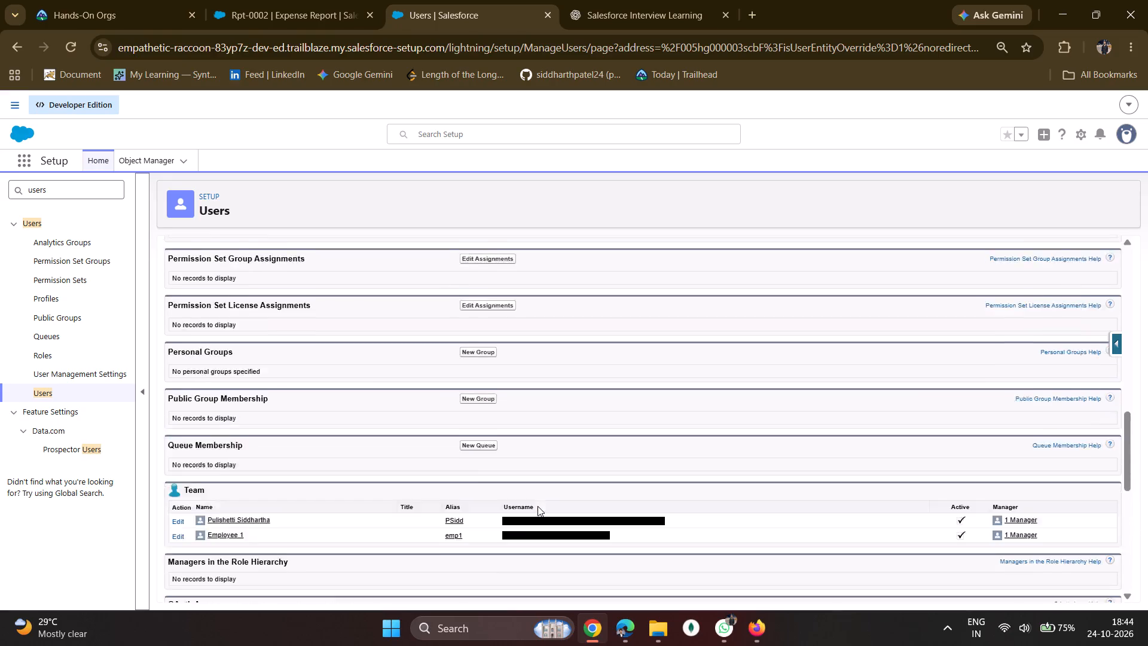
scroll(538, 506, "up", 18)
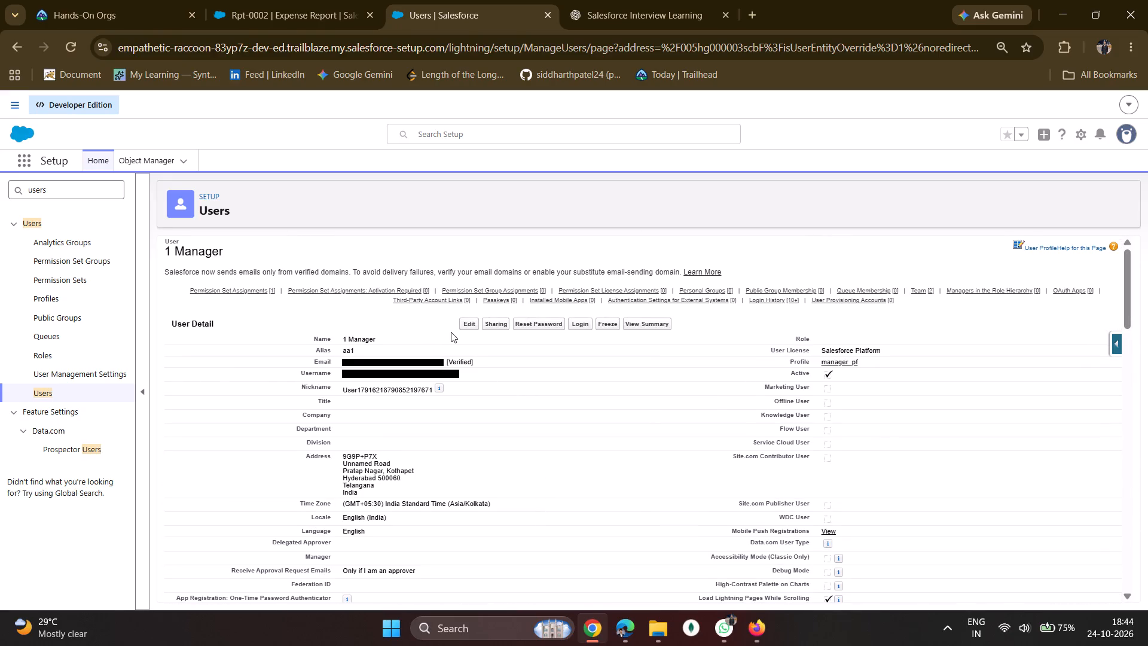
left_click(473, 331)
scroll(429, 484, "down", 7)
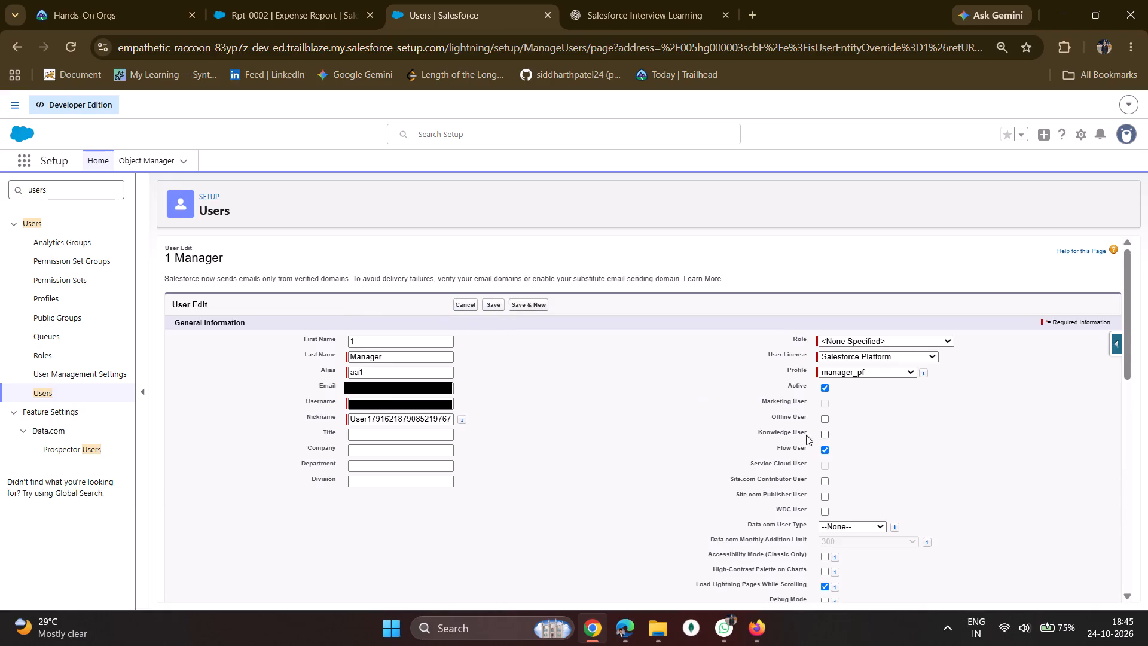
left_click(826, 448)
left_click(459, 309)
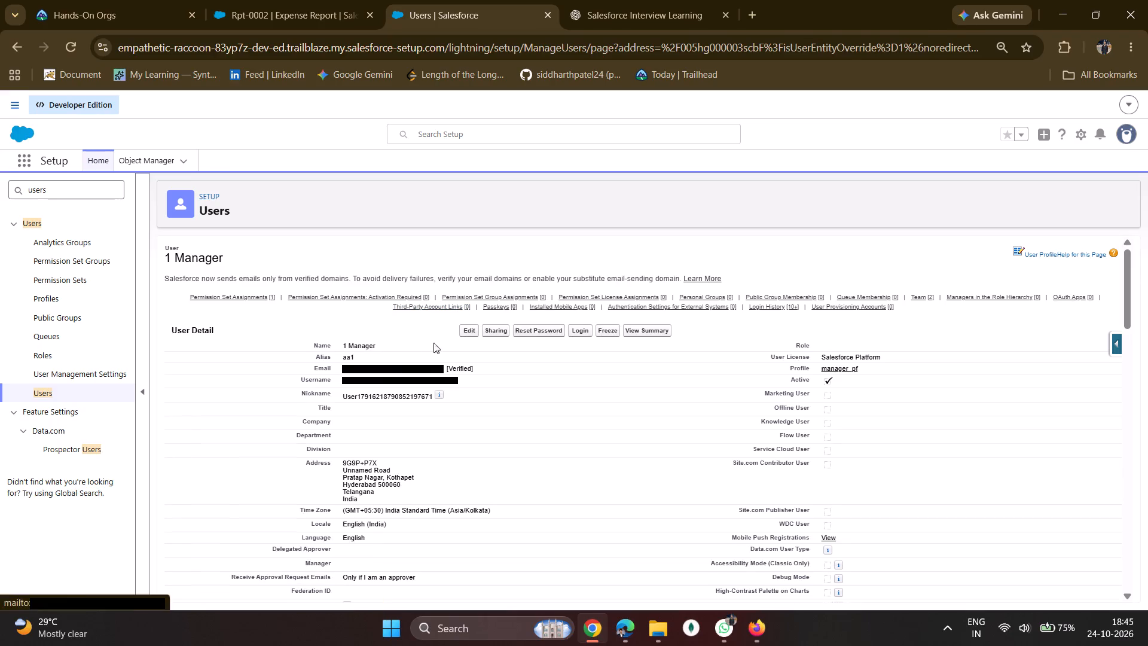
left_click(44, 393)
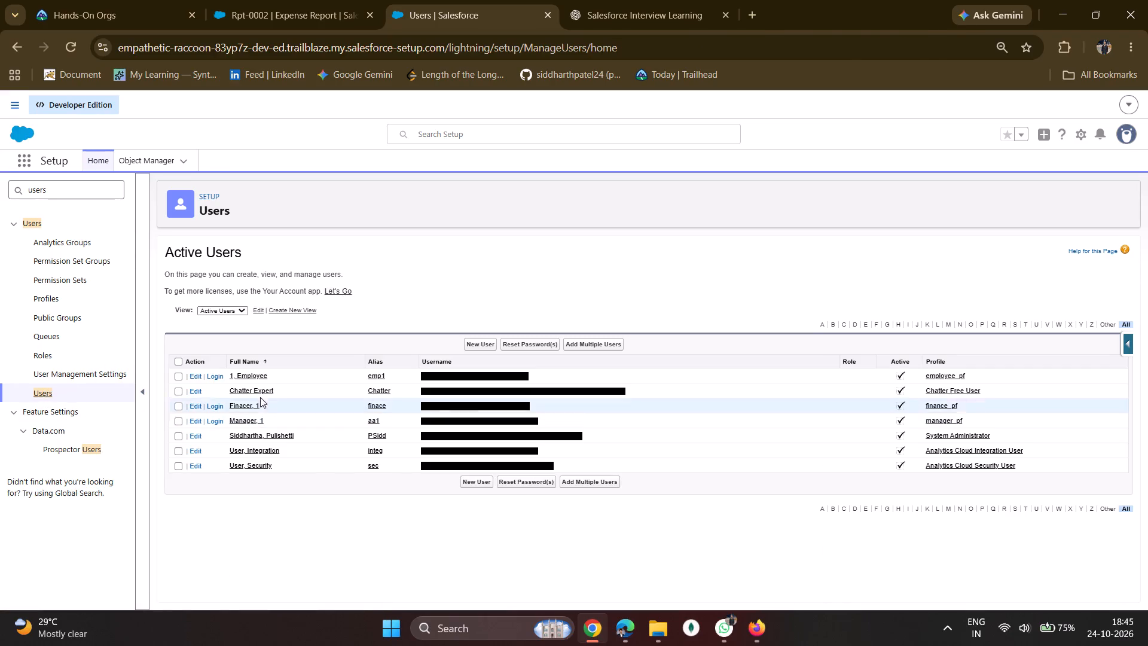
left_click(252, 379)
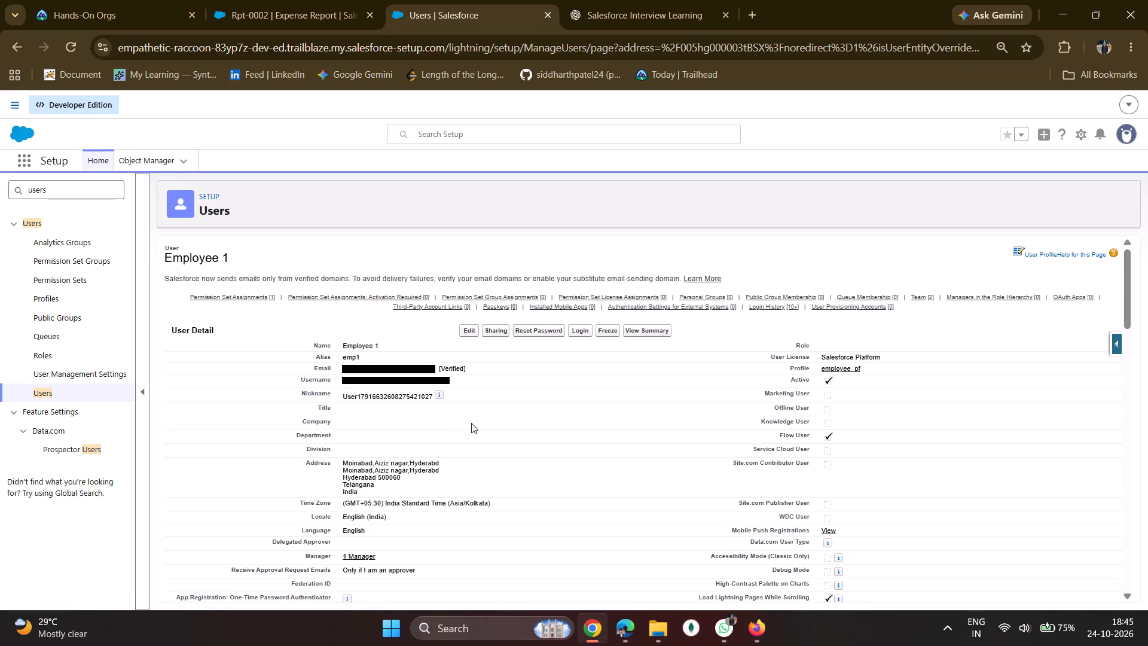
scroll(471, 423, "down", 5)
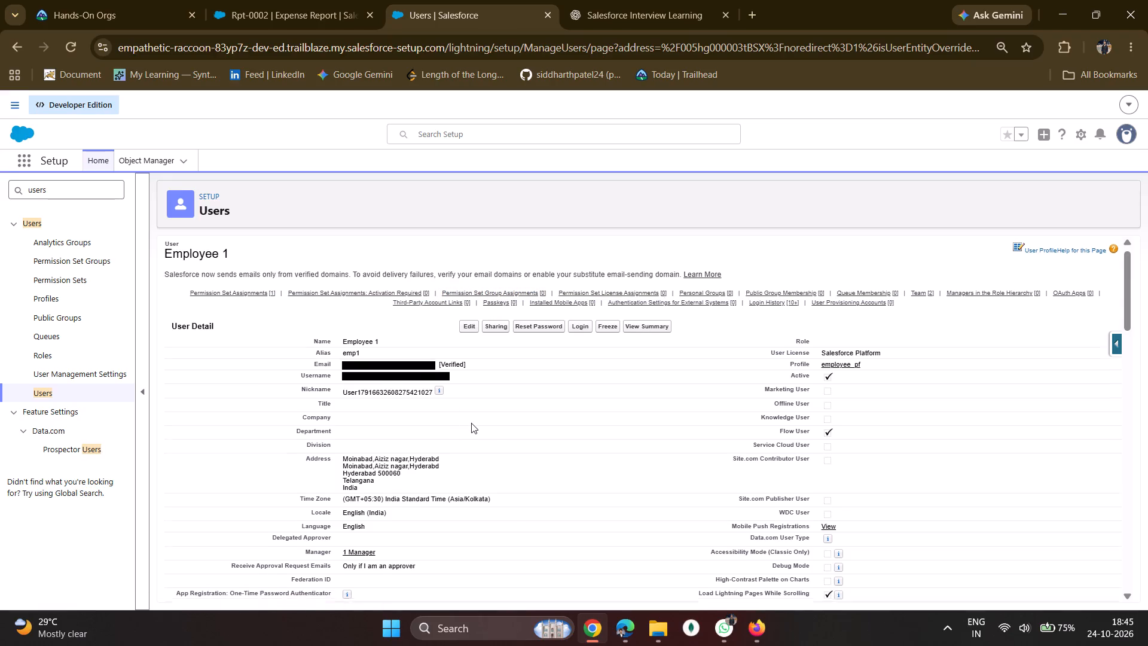
scroll(471, 423, "down", 19)
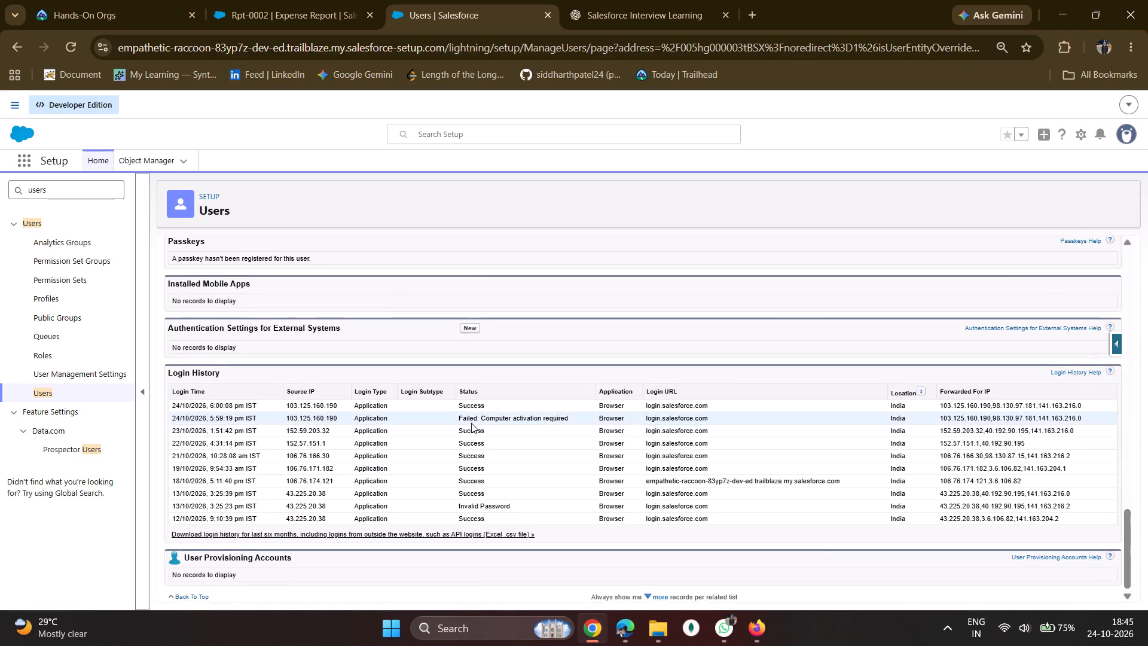
scroll(471, 423, "up", 3)
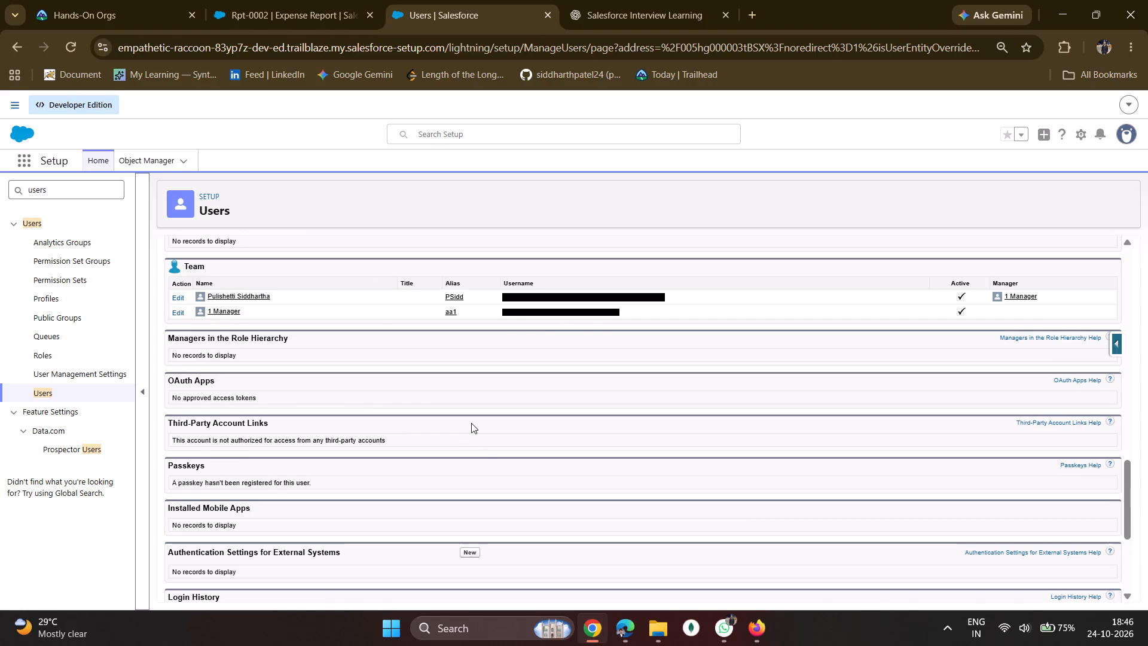
scroll(471, 423, "up", 2)
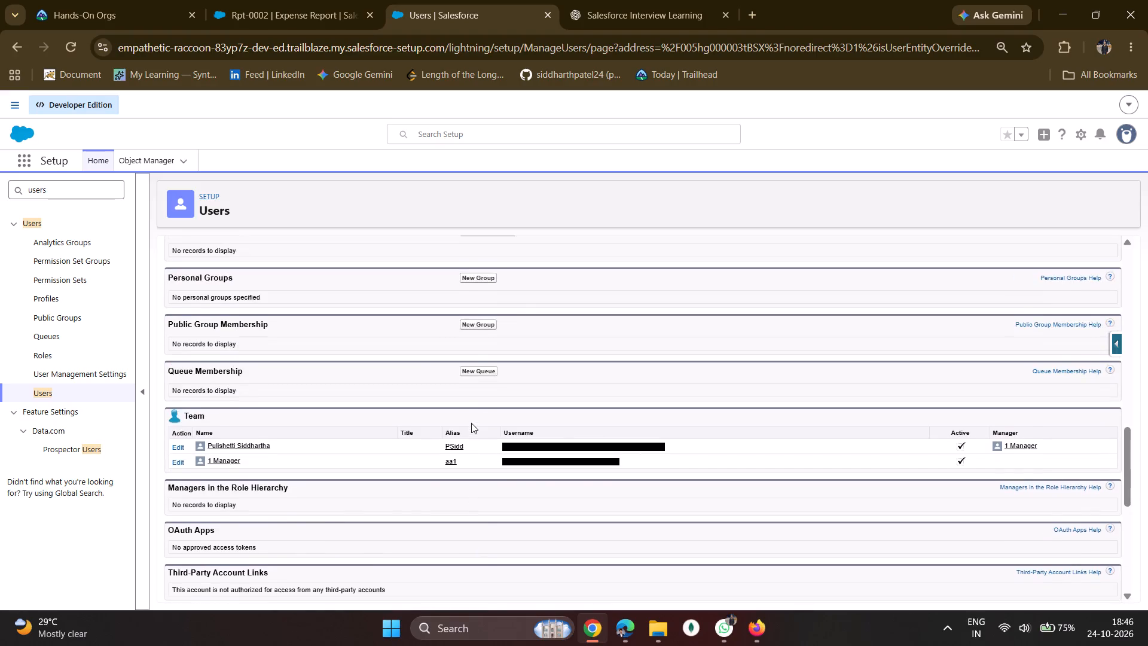
scroll(471, 423, "up", 5)
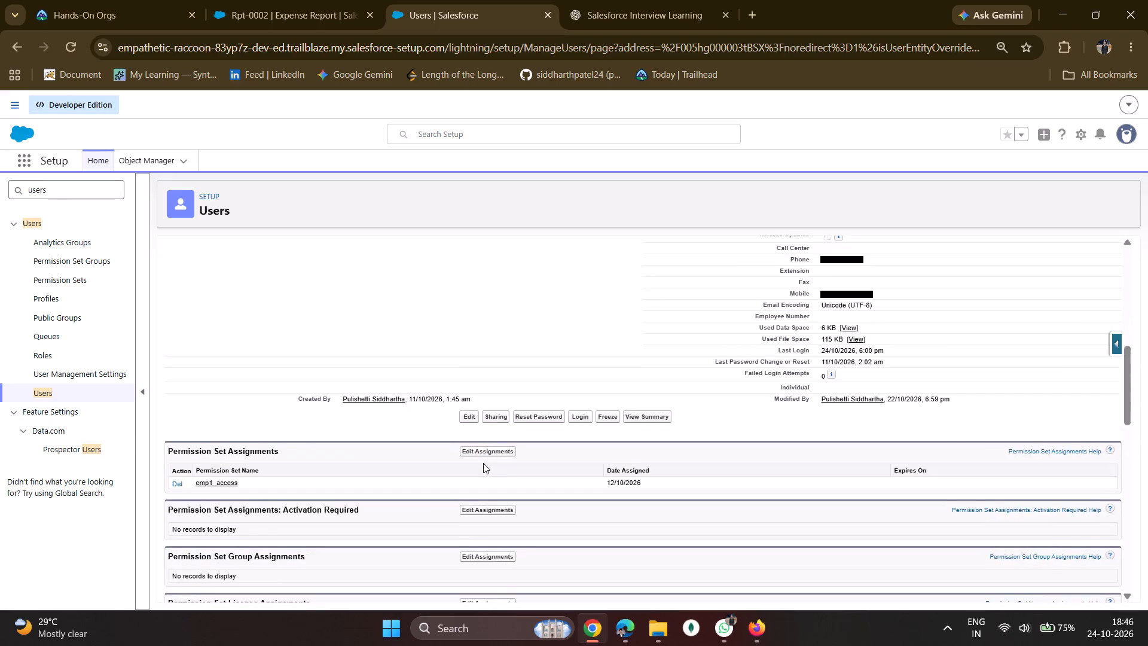
scroll(483, 463, "up", 12)
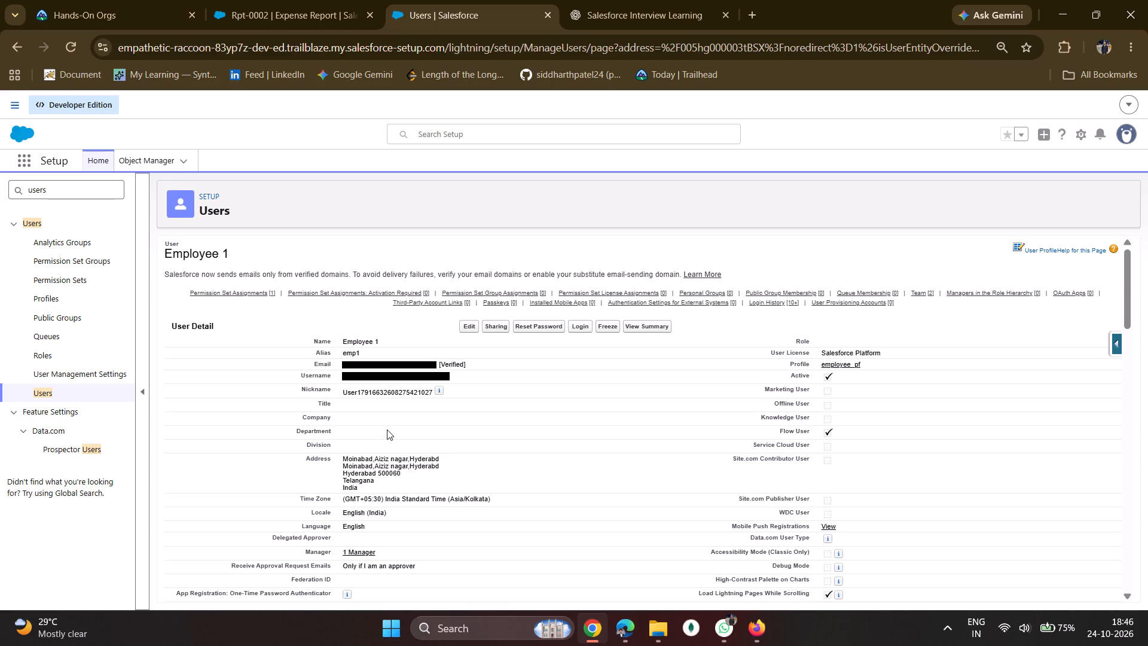
scroll(387, 429, "down", 4)
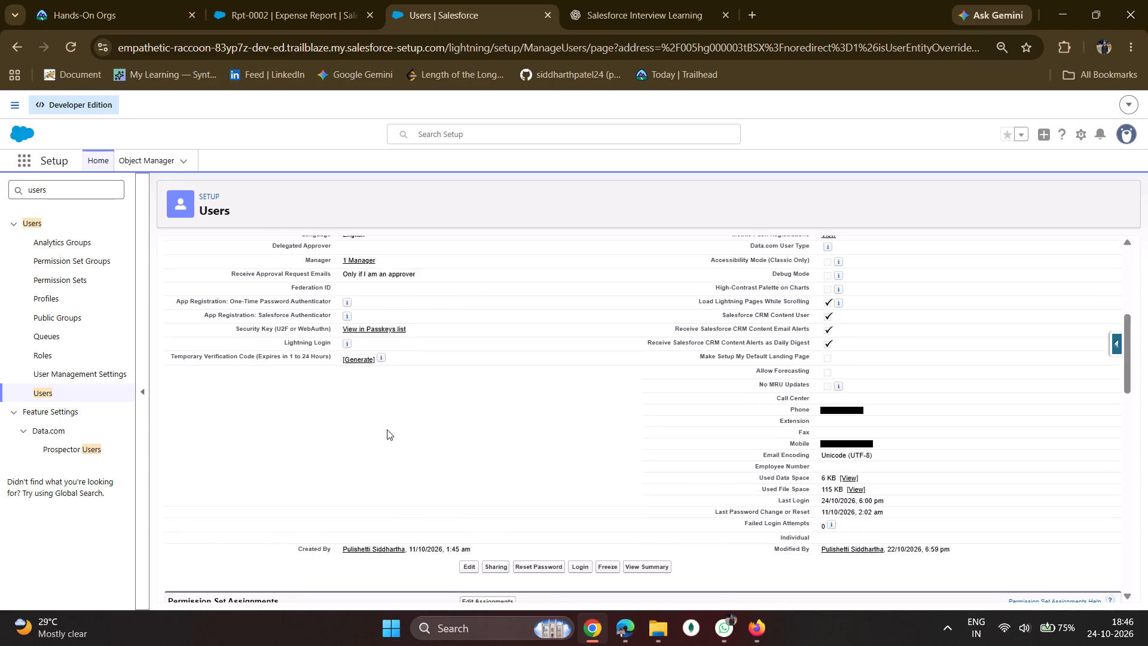
scroll(387, 429, "down", 15)
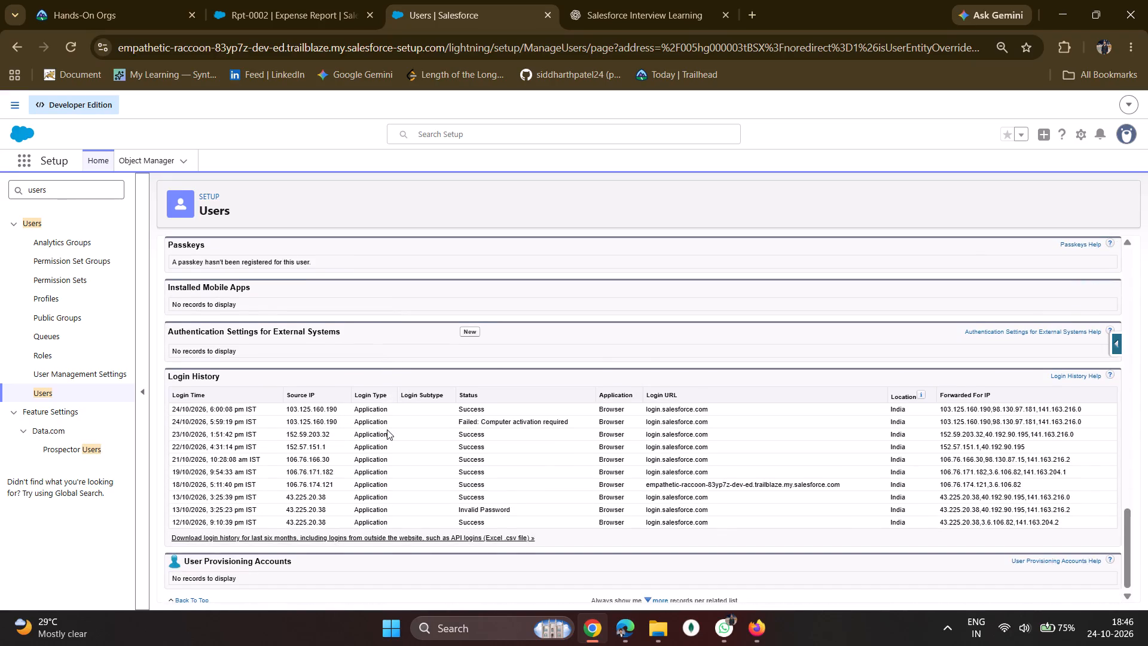
scroll(387, 429, "down", 5)
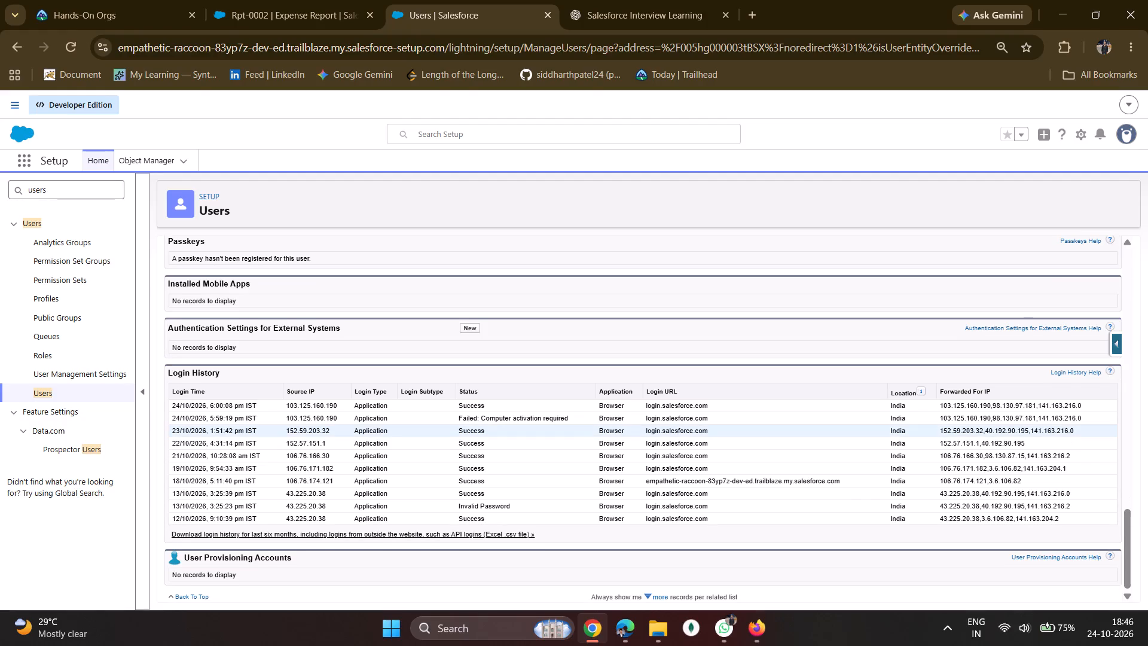
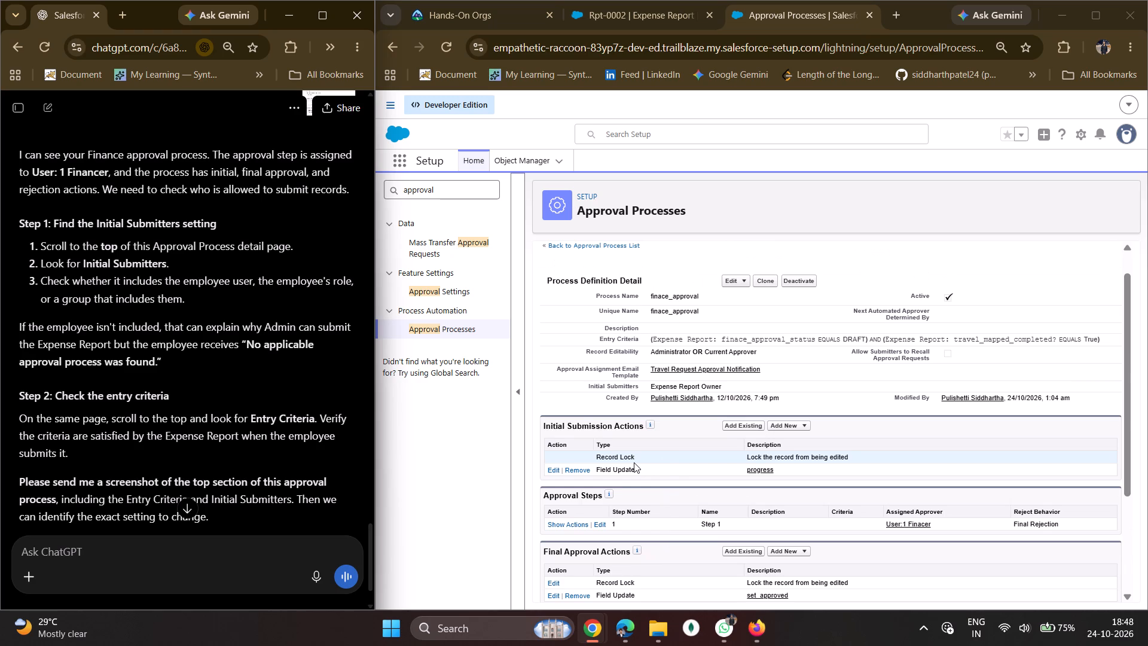
scroll(636, 462, "up", 4)
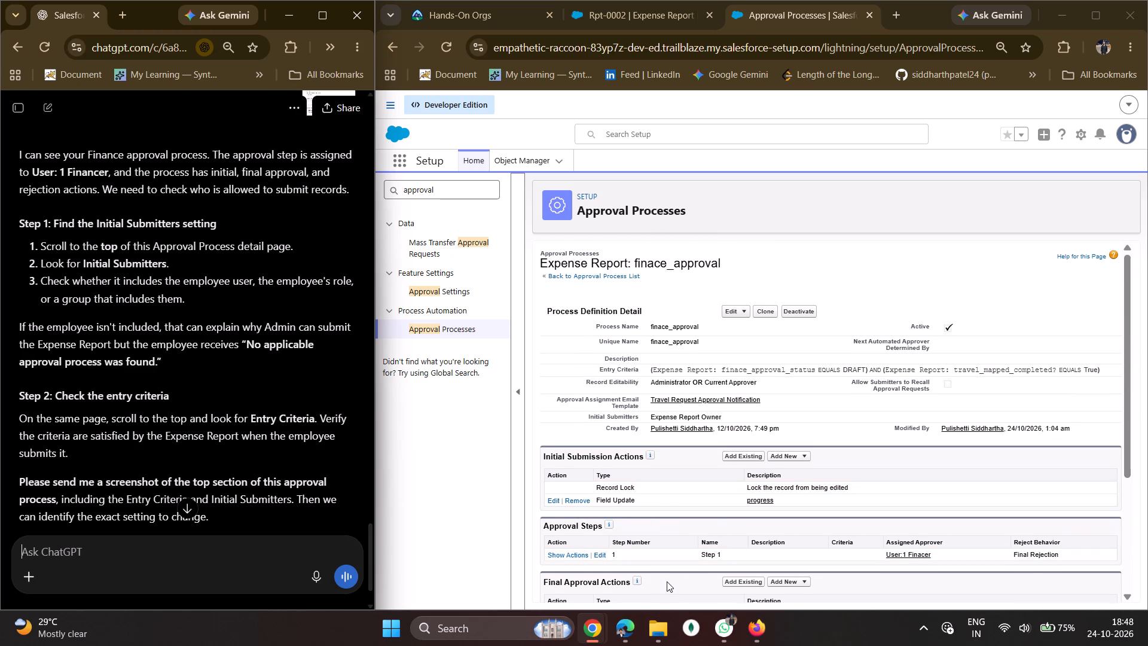
scroll(683, 458, "up", 2)
Review the finace_approval edit pages from Approver Field and Record Editability through to Initial Submitters, without changing anything.
left_click(730, 313)
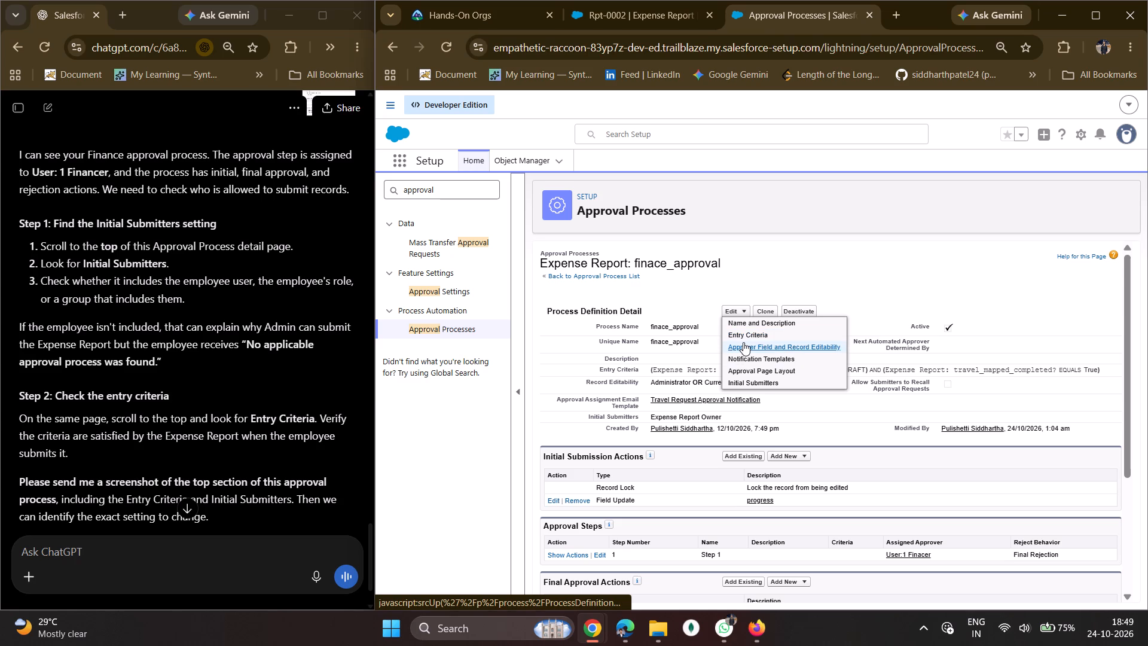
left_click(743, 342)
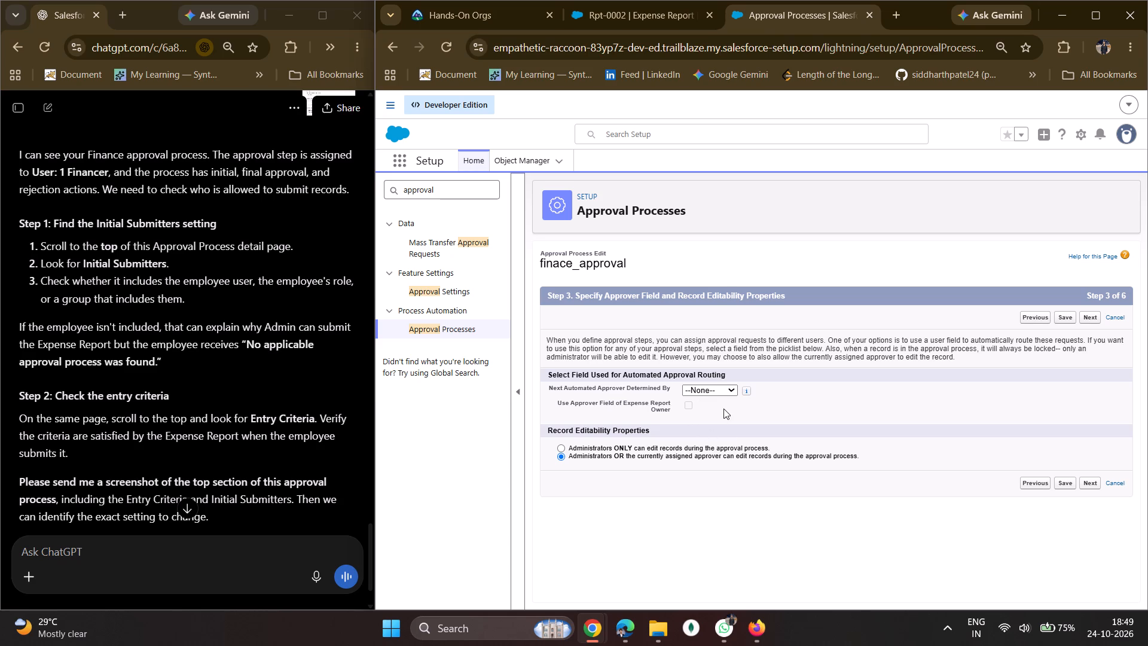
left_click(713, 387)
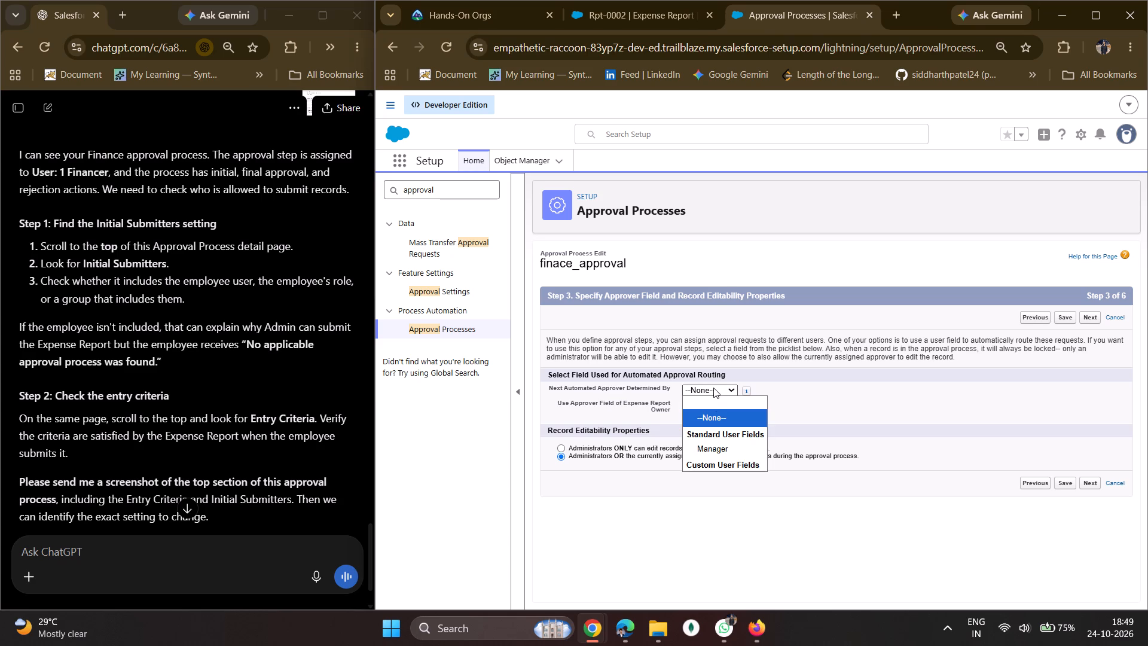
left_click(1088, 477)
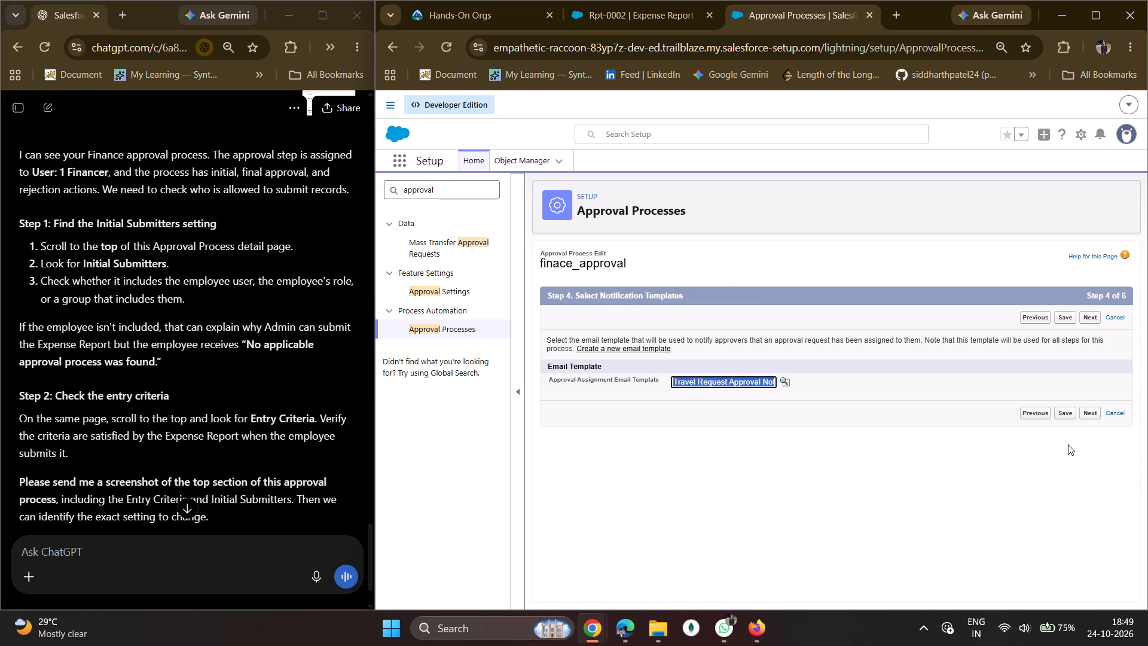
left_click(1088, 411)
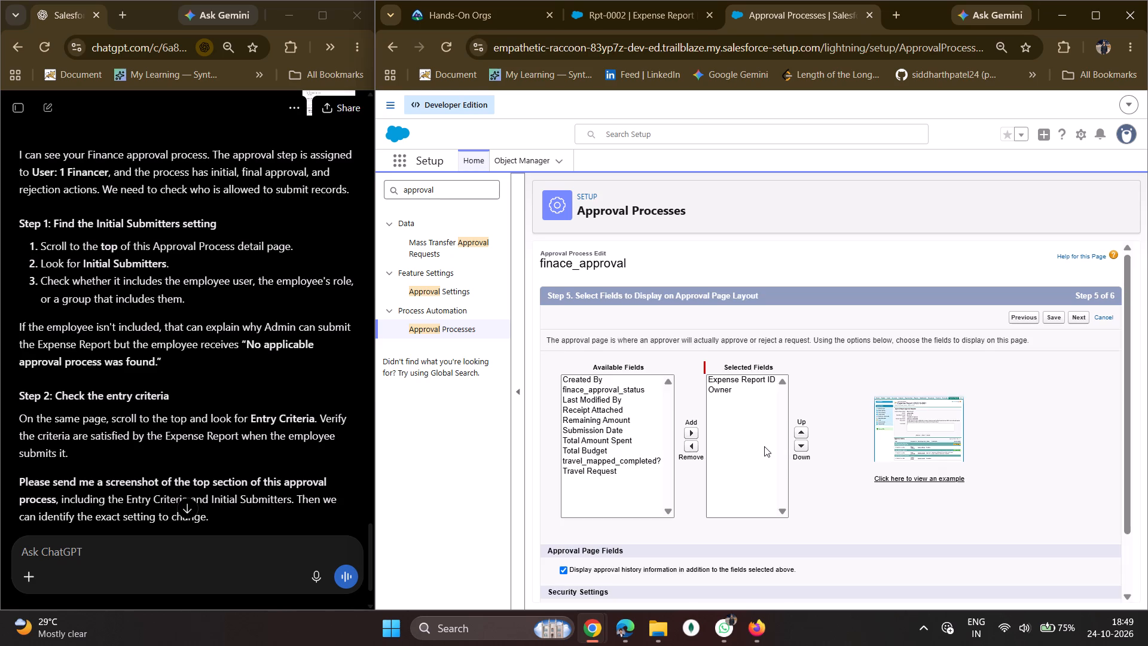
scroll(760, 447, "down", 3)
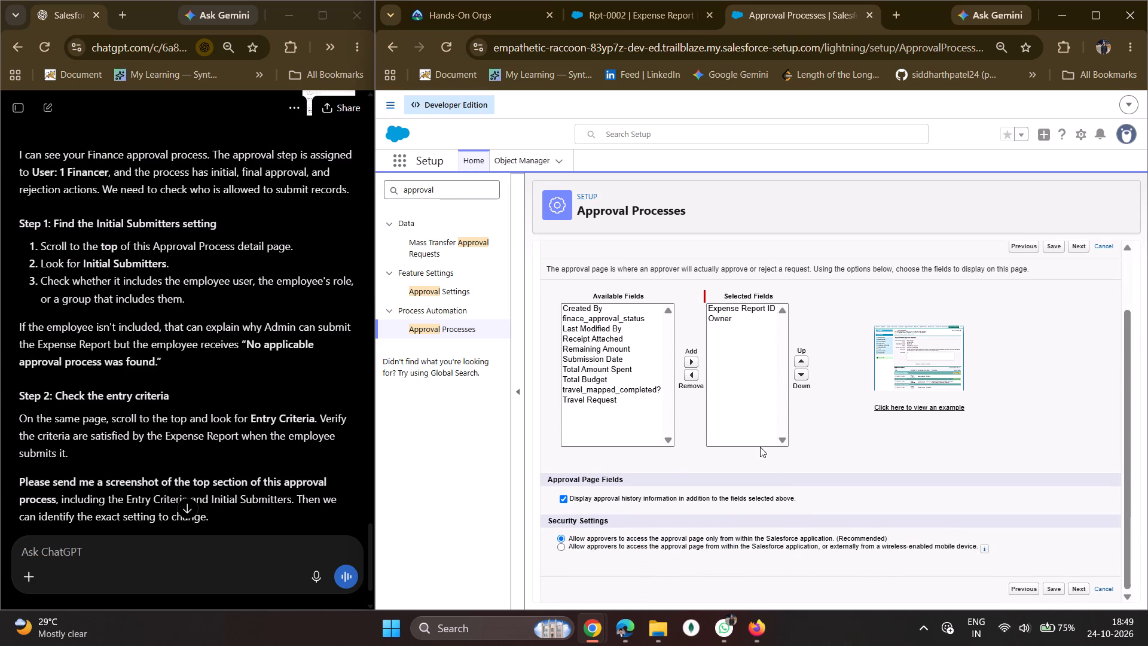
left_click(1077, 589)
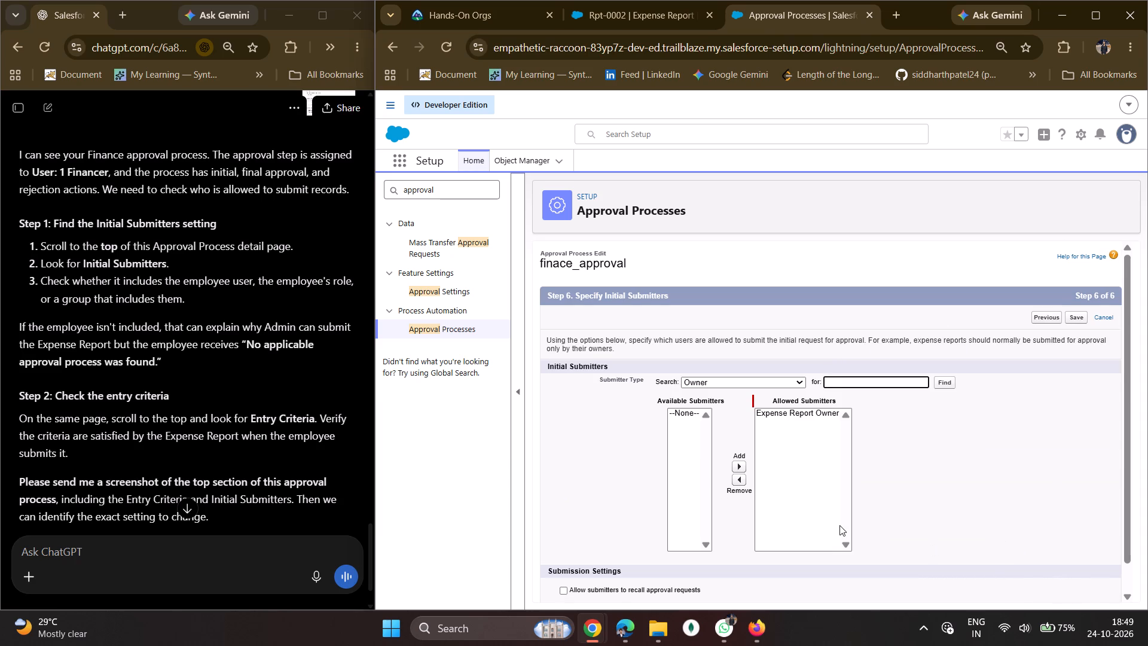
scroll(715, 459, "down", 2)
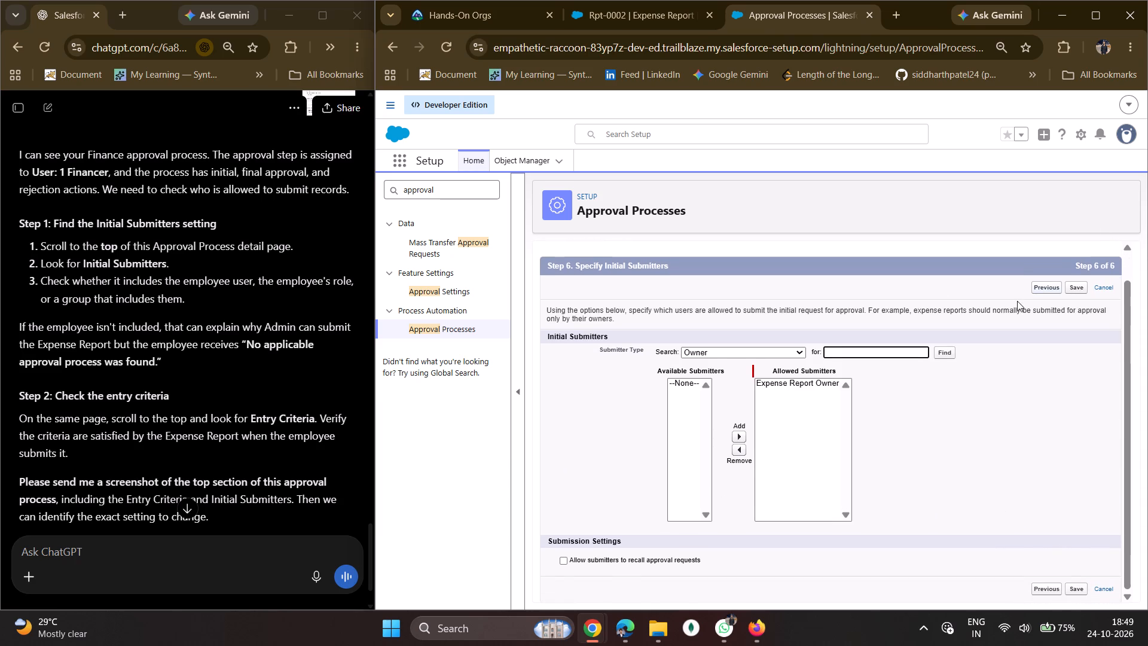
On the approval page layout step, add Submission Date, Total Budget, Total Amount Spent and Remaining Amount in that order.
left_click(1052, 282)
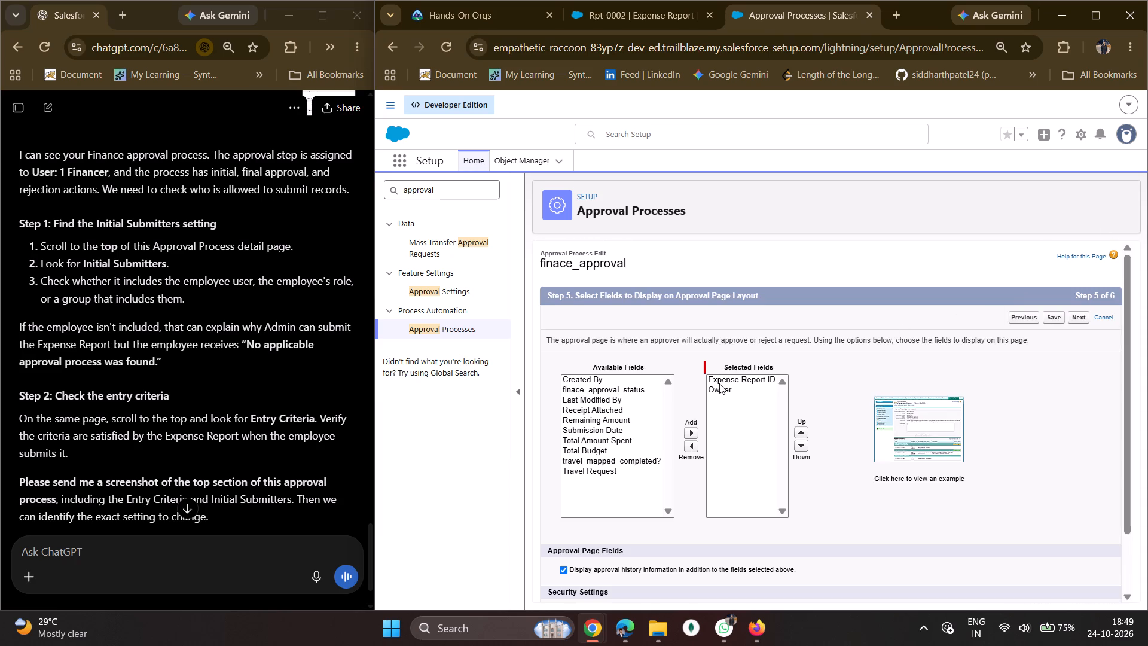
left_click(611, 426)
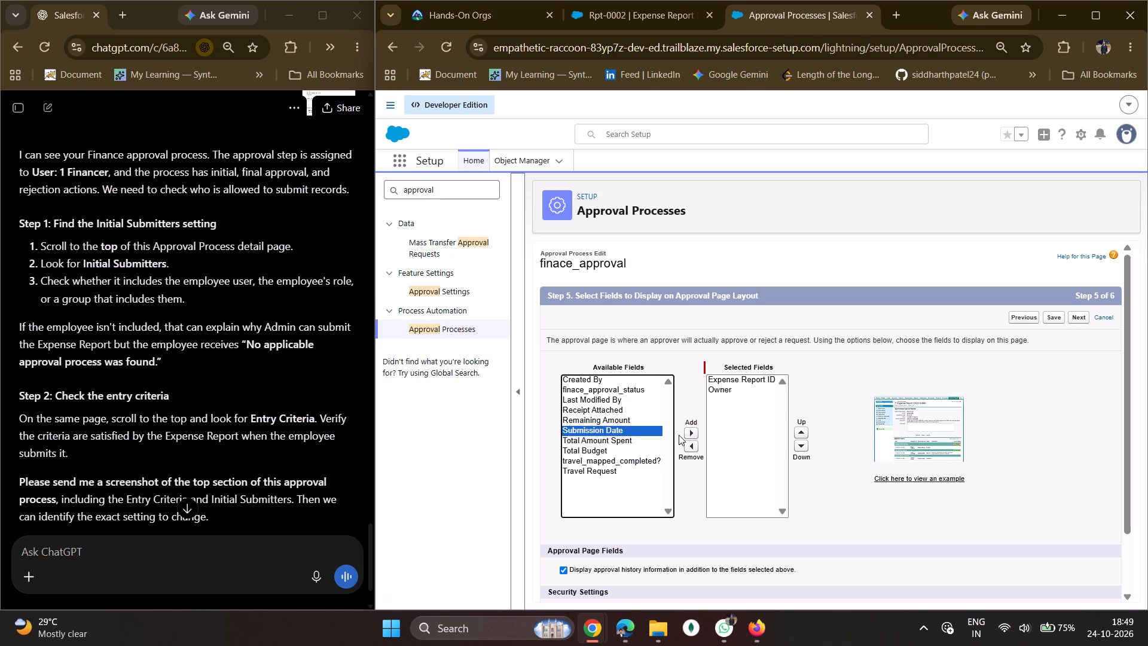
left_click(686, 435)
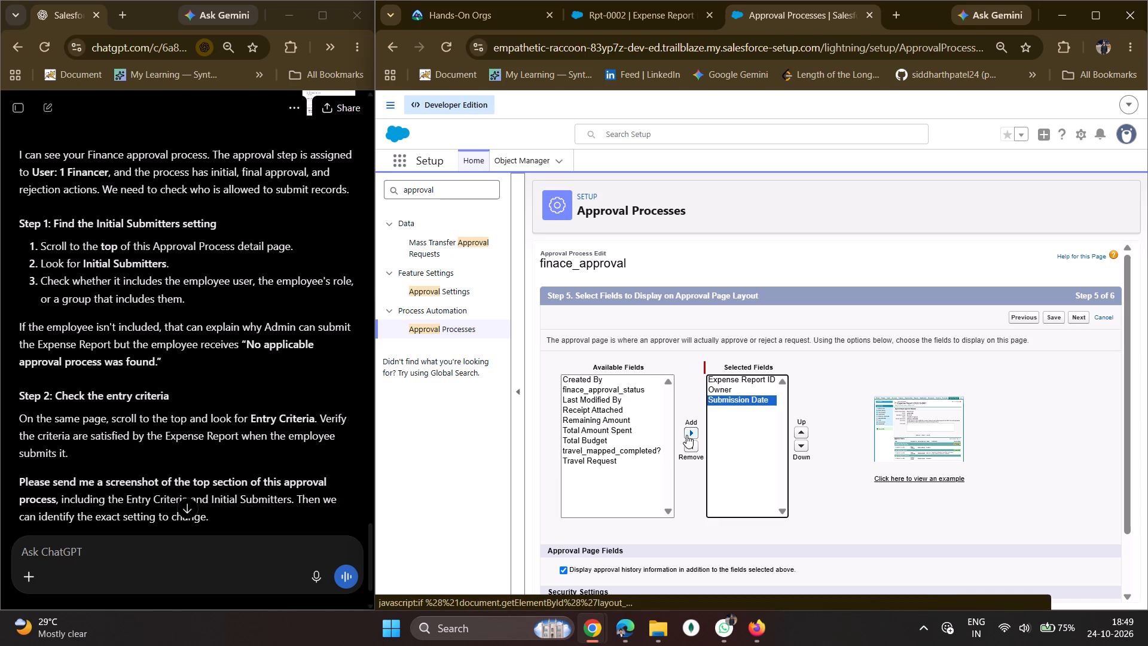
left_click(618, 431)
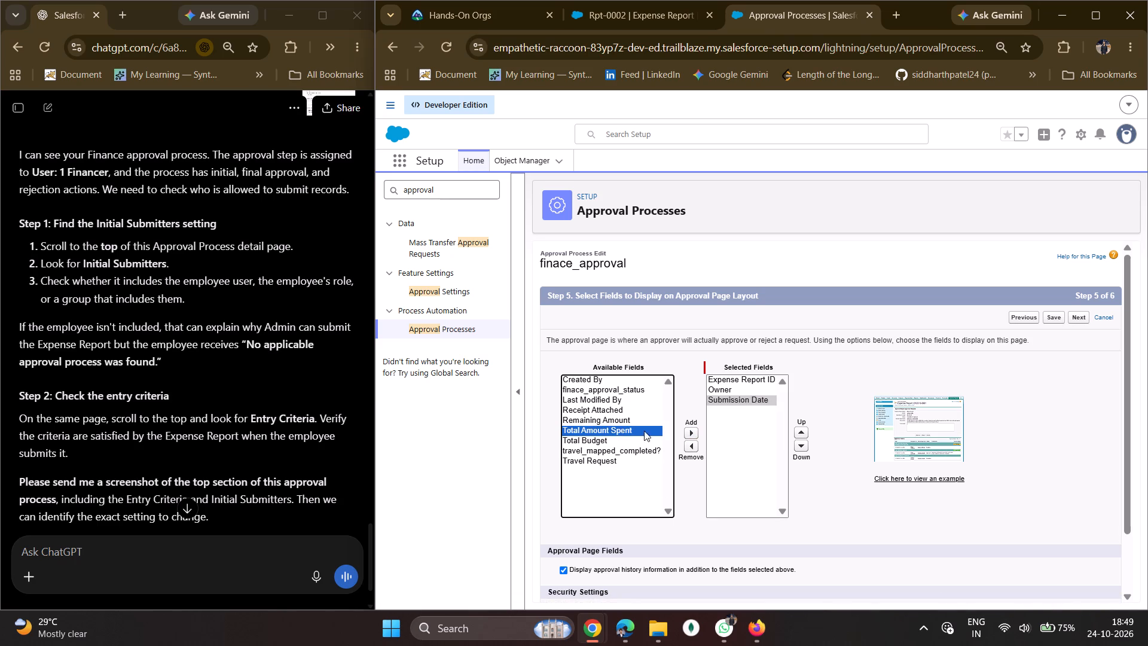
left_click(690, 431)
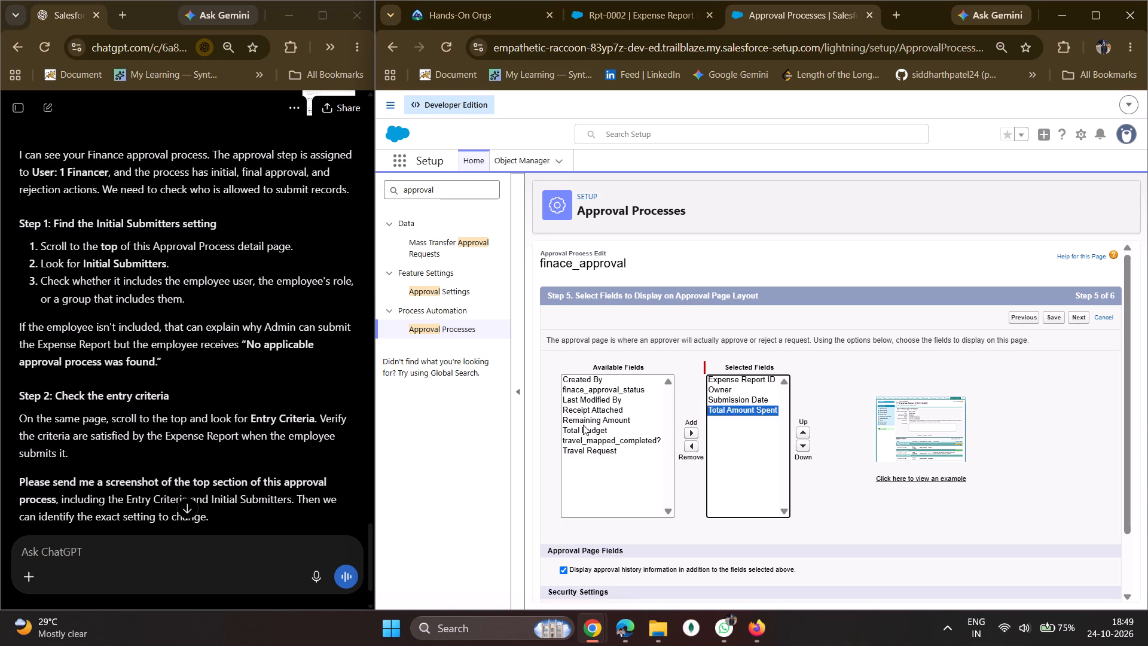
left_click(602, 425)
left_click(639, 428)
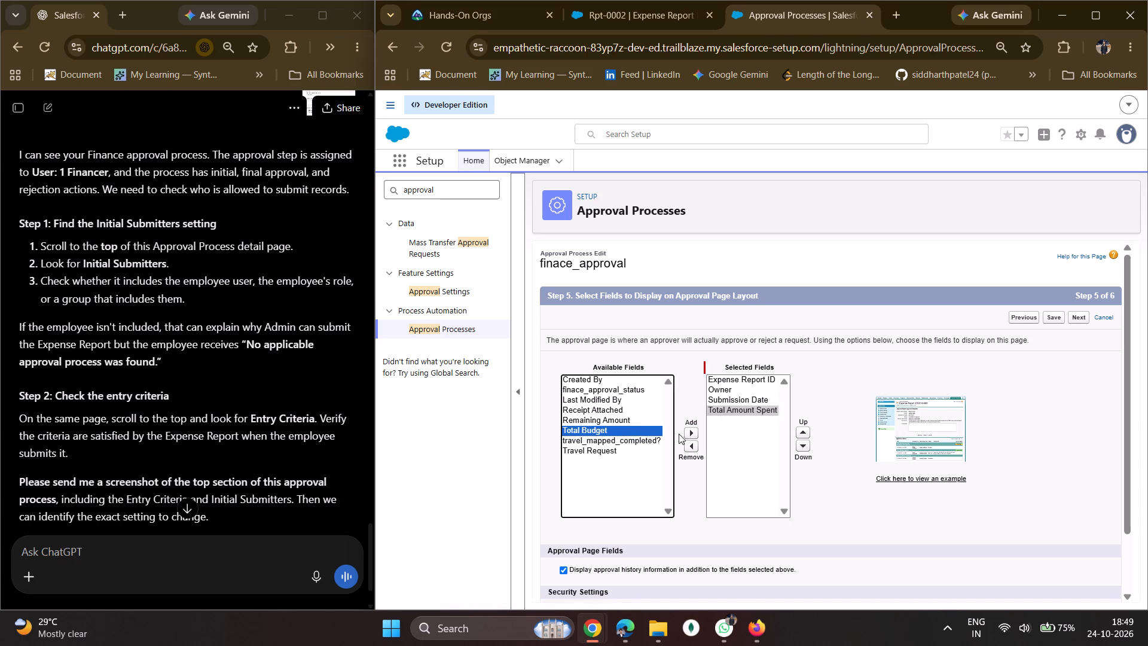
left_click(683, 434)
left_click(807, 427)
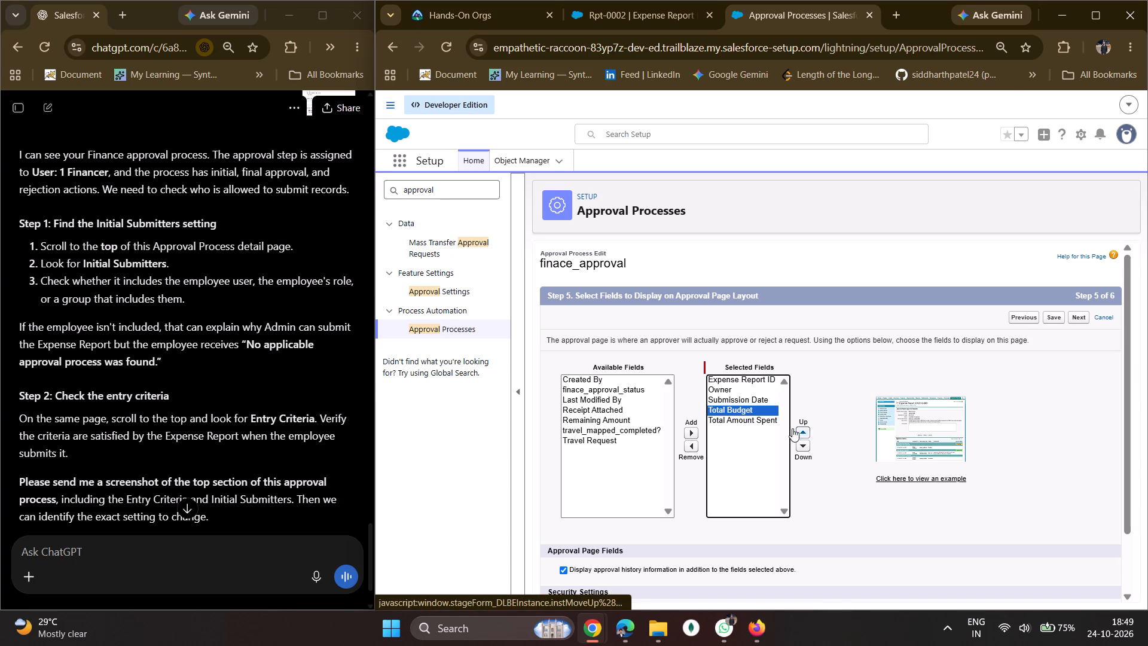
left_click(616, 419)
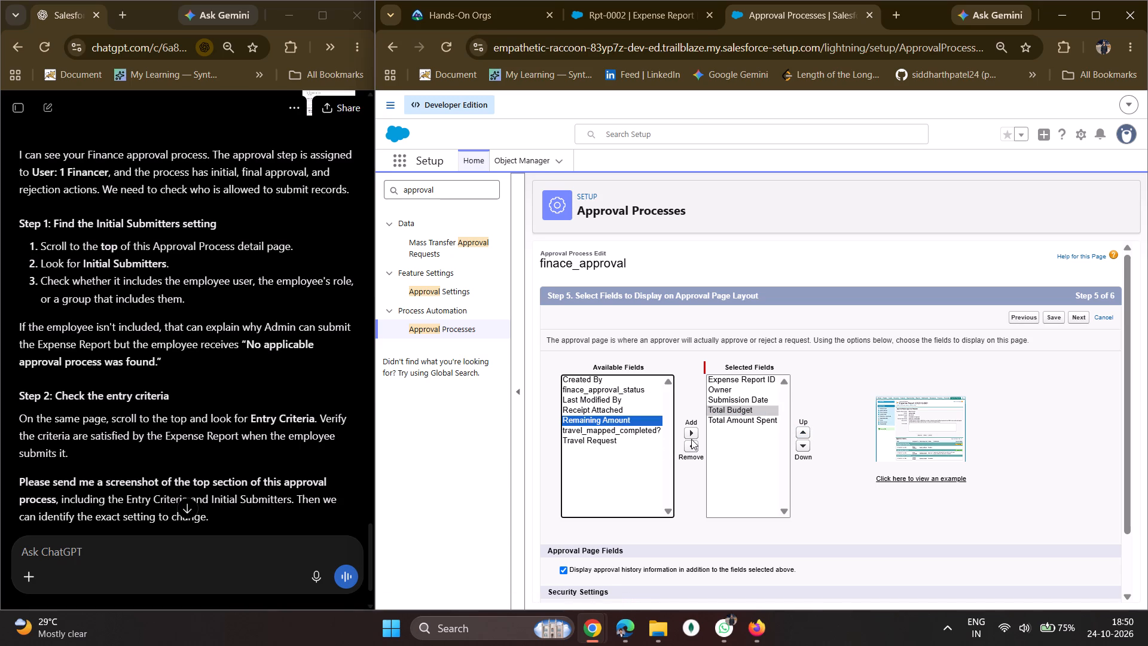
left_click(689, 434)
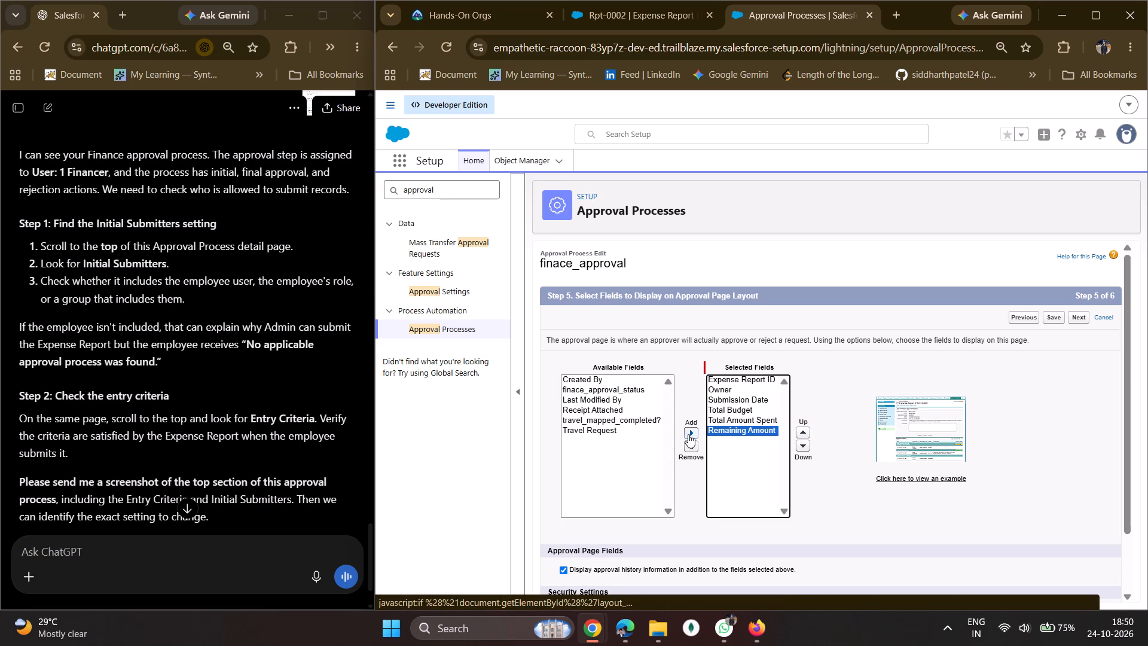
Add Travel Request to the selected fields, move it directly below Expense Report ID, and save the approval process.
left_click(621, 429)
left_click(684, 432)
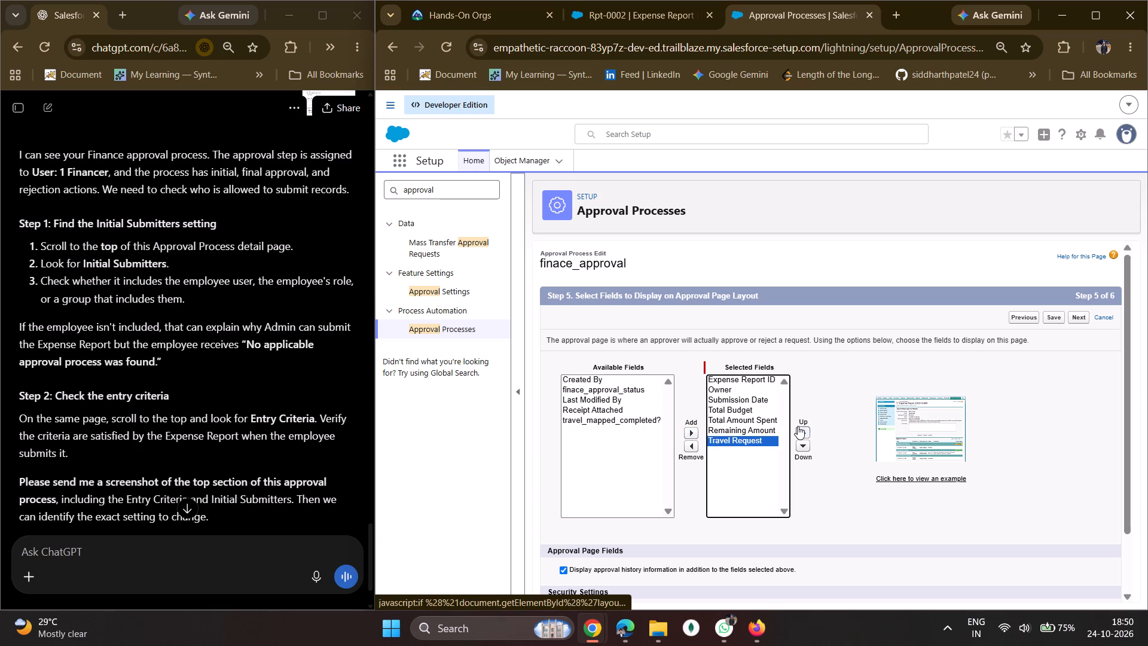
triple_click(802, 426)
double_click(802, 426)
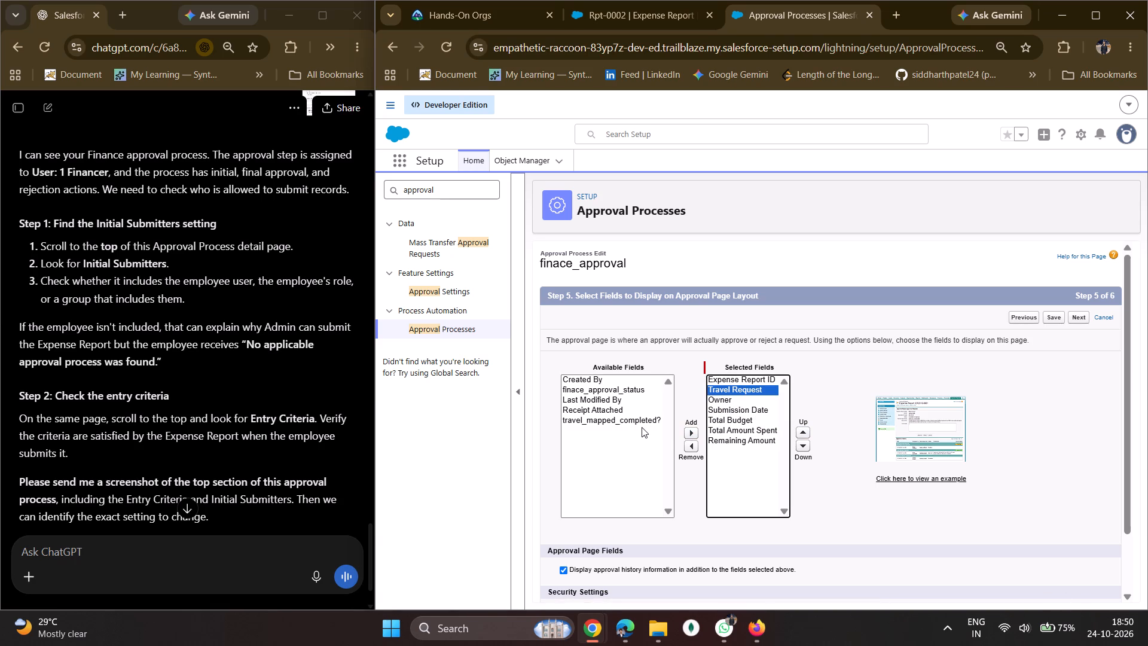
scroll(642, 427, "down", 3)
scroll(642, 427, "up", 2)
left_click(1061, 315)
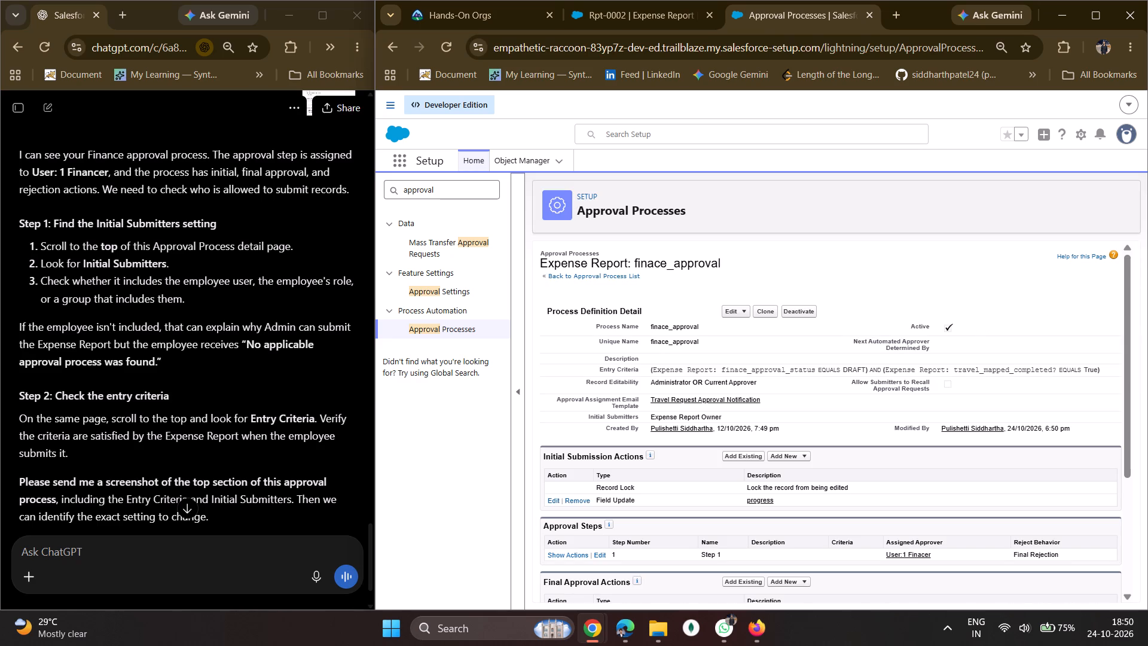
scroll(773, 375, "up", 2)
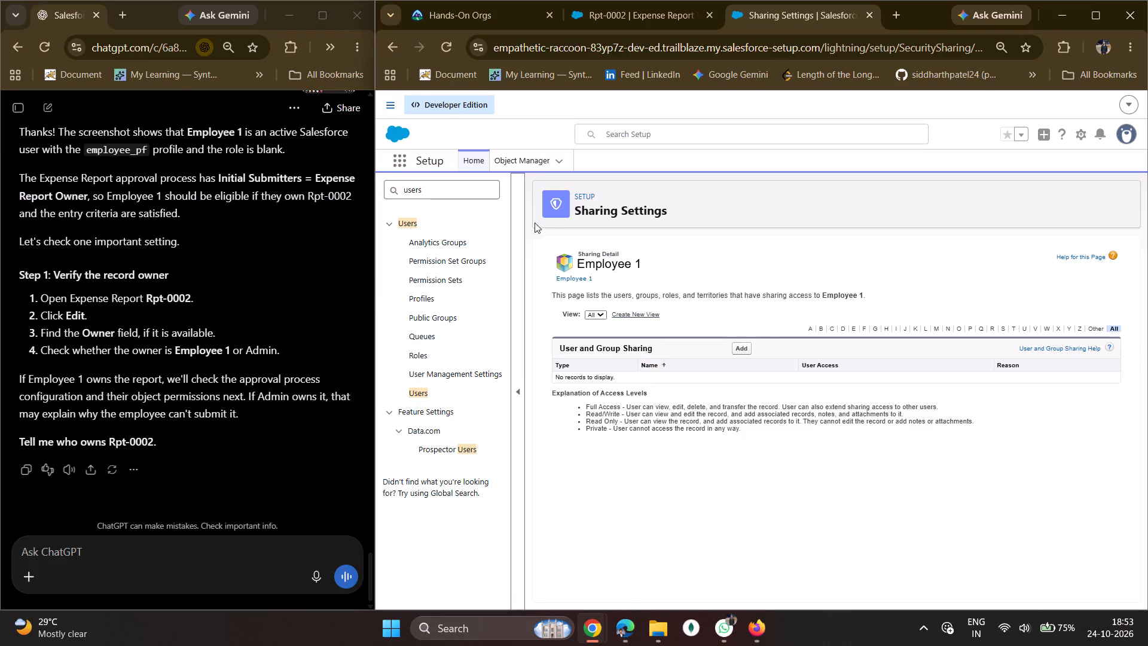
left_click(432, 187)
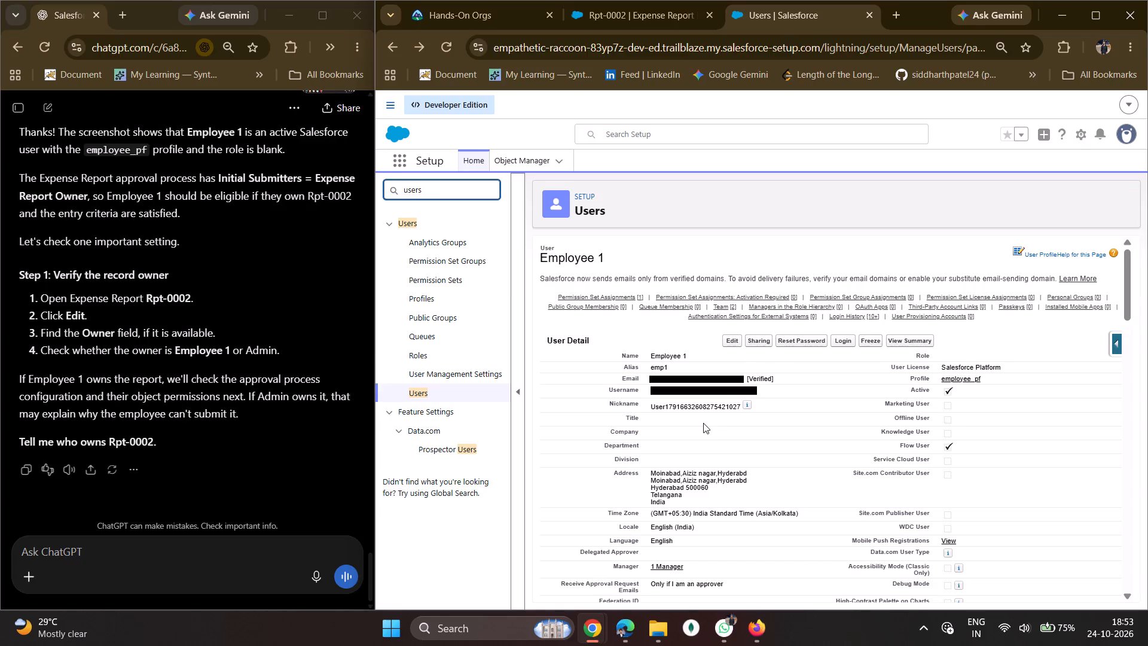
Examine the emp1_access permission set assigned to Employee 1, reviewing its app and system settings, and return to the user record.
scroll(703, 423, "down", 1)
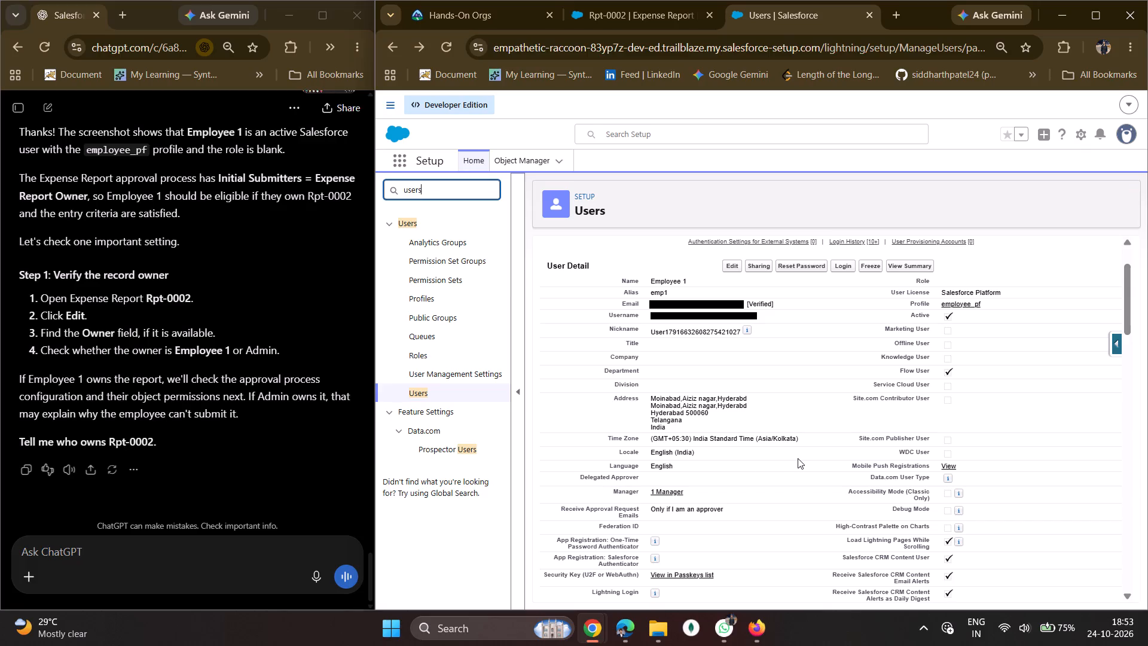
scroll(798, 458, "down", 6)
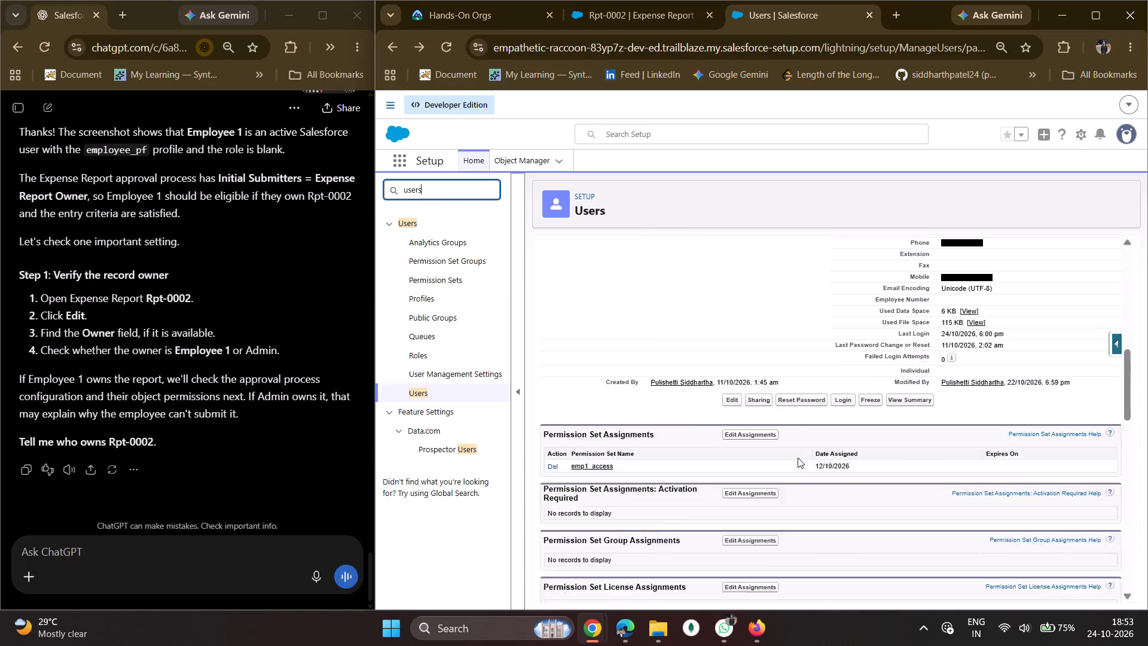
scroll(775, 438, "down", 1)
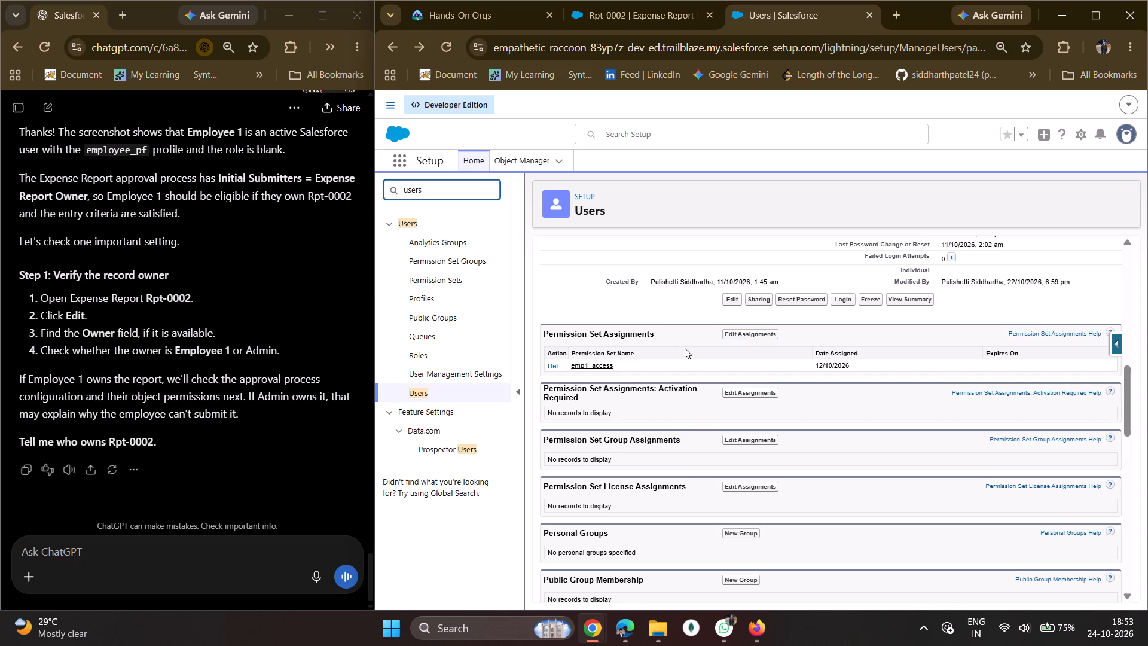
left_click(600, 364)
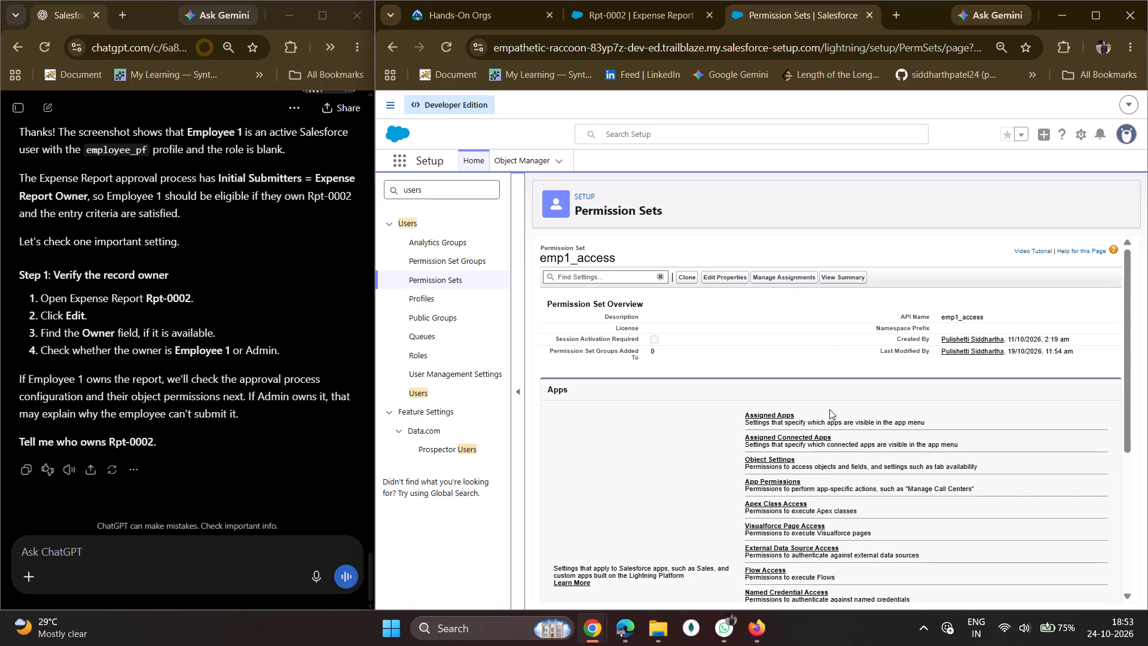
scroll(780, 484, "down", 2)
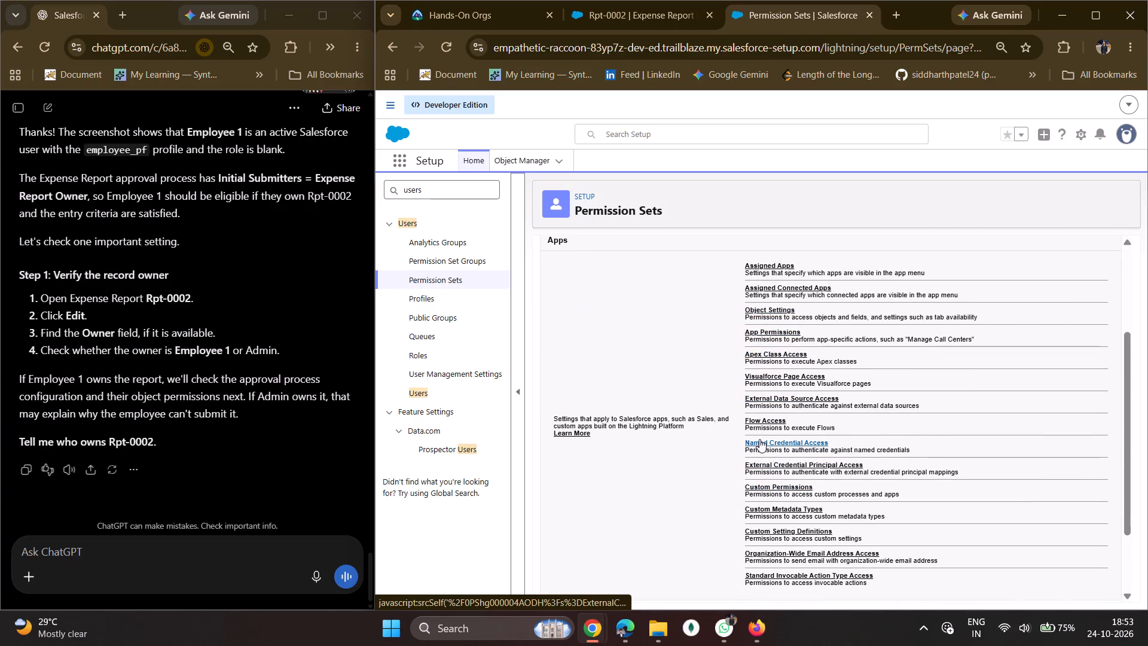
scroll(761, 426, "down", 3)
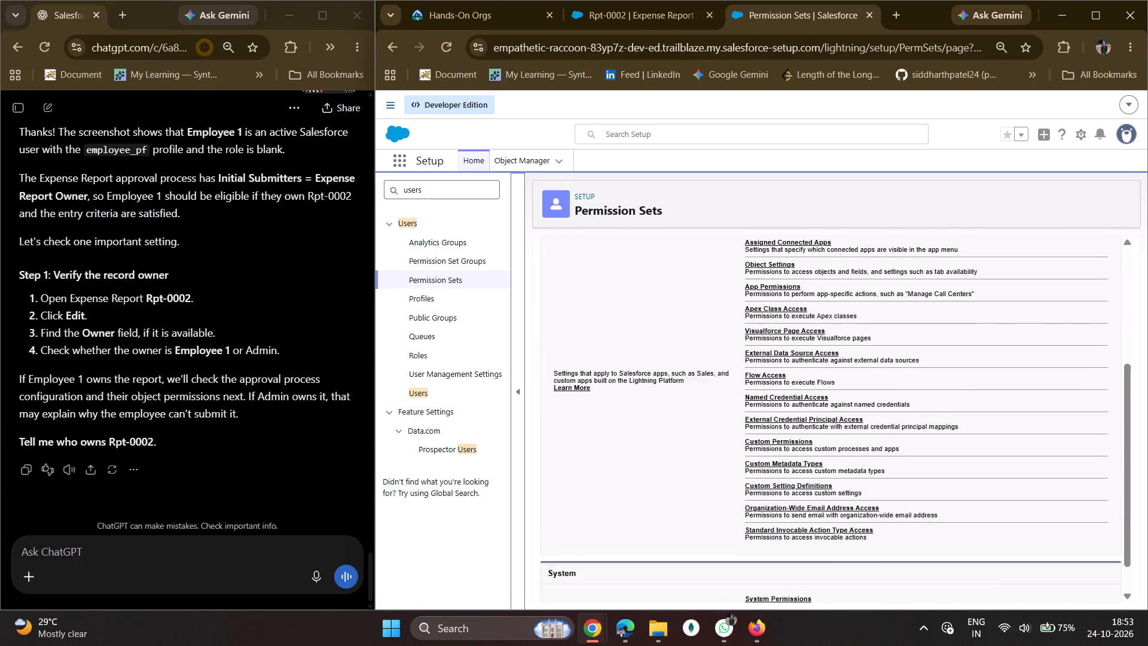
scroll(761, 426, "down", 2)
scroll(761, 426, "up", 9)
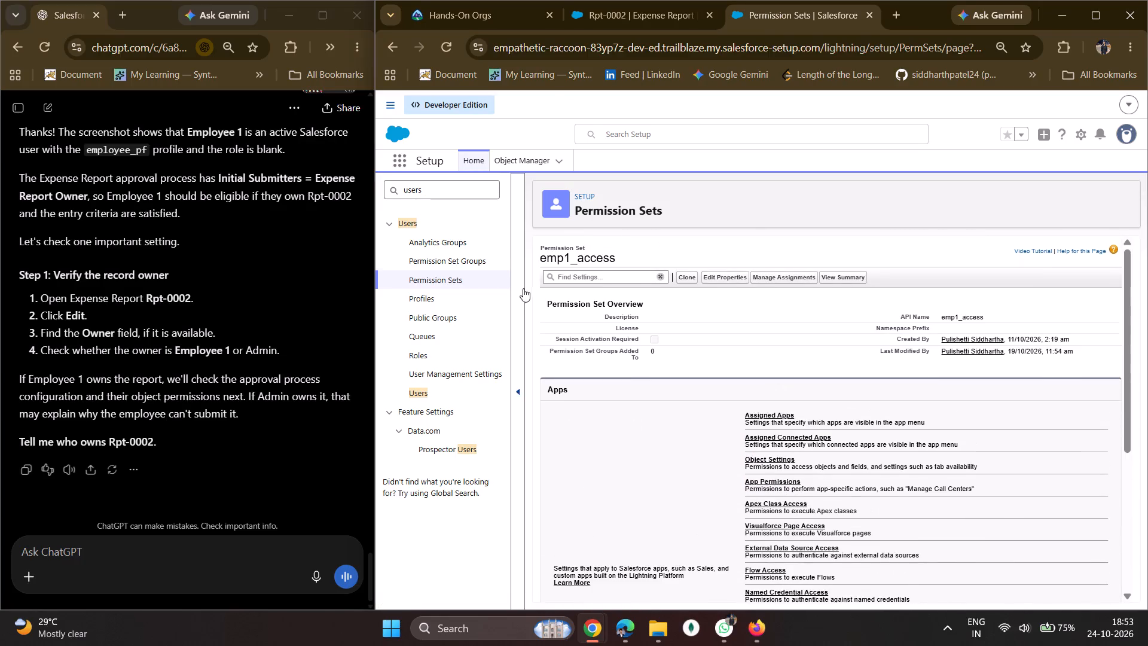
left_click(506, 255)
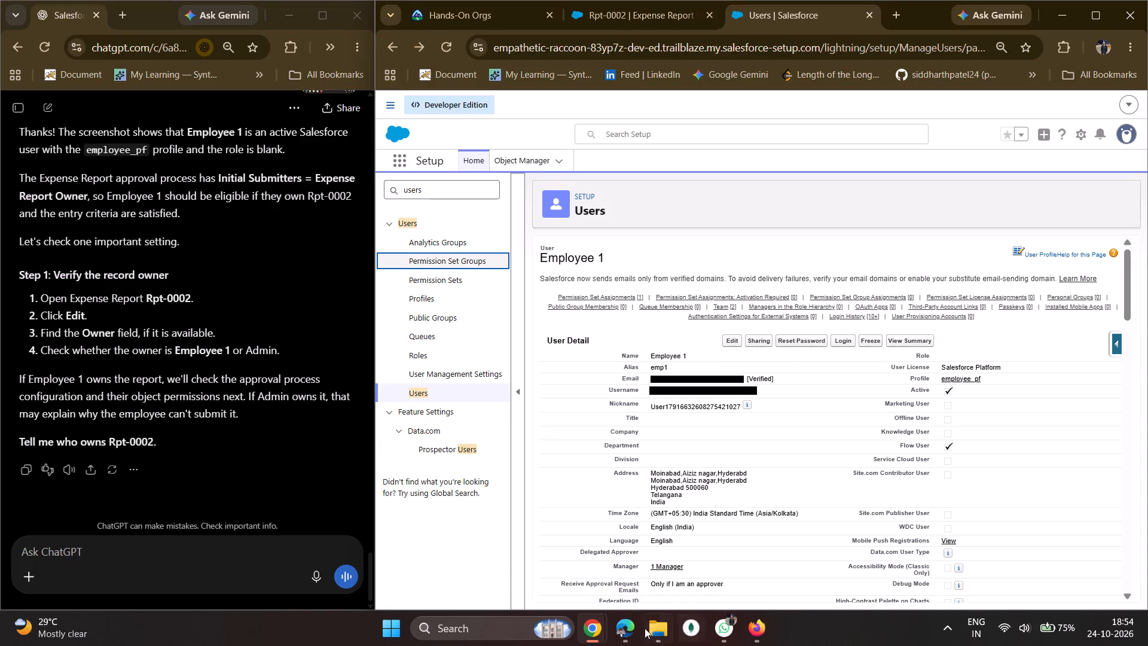
Switch to Edge, open Rpt-0002 for editing to look for an Owner field, and close the form without saving.
left_click(674, 587)
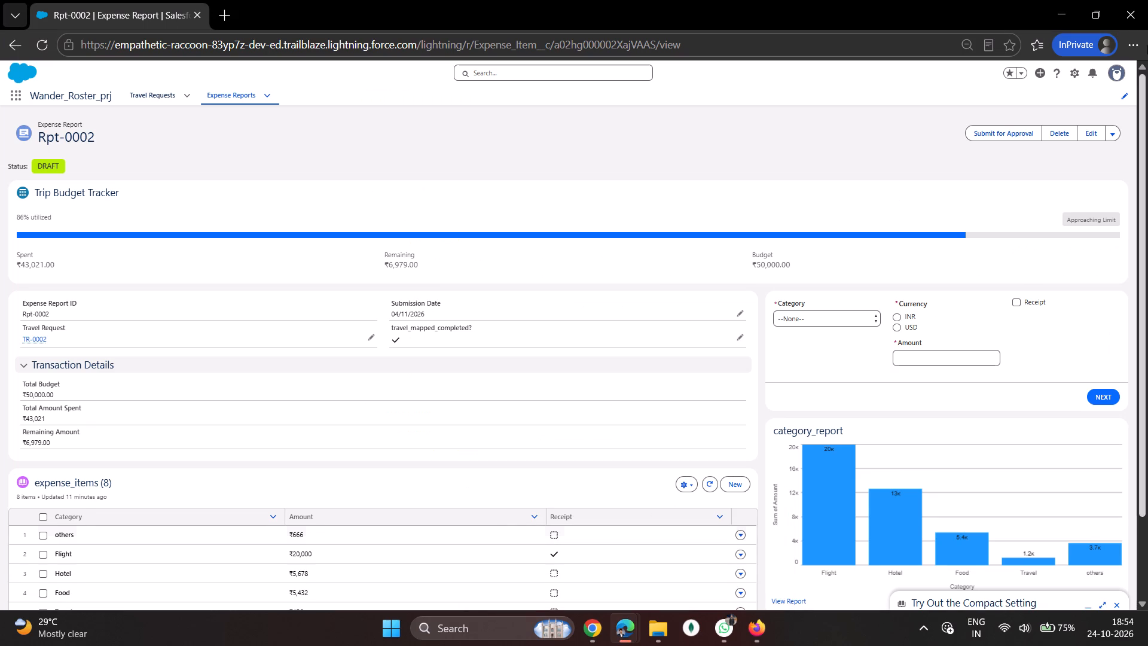
scroll(307, 444, "up", 1)
left_click(1091, 137)
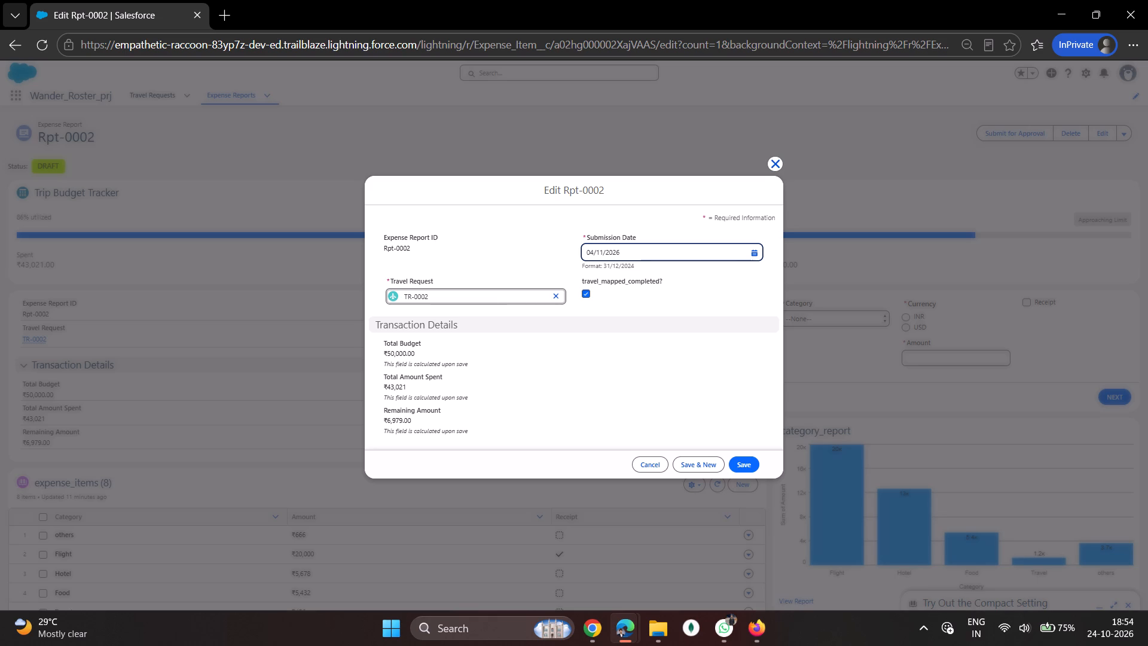
scroll(436, 388, "down", 3)
scroll(436, 388, "up", 3)
scroll(436, 388, "down", 3)
scroll(436, 388, "up", 2)
scroll(436, 388, "down", 3)
scroll(436, 388, "up", 3)
scroll(436, 388, "down", 3)
scroll(436, 388, "up", 2)
scroll(436, 388, "down", 2)
scroll(436, 388, "up", 2)
scroll(436, 388, "down", 1)
left_click(778, 161)
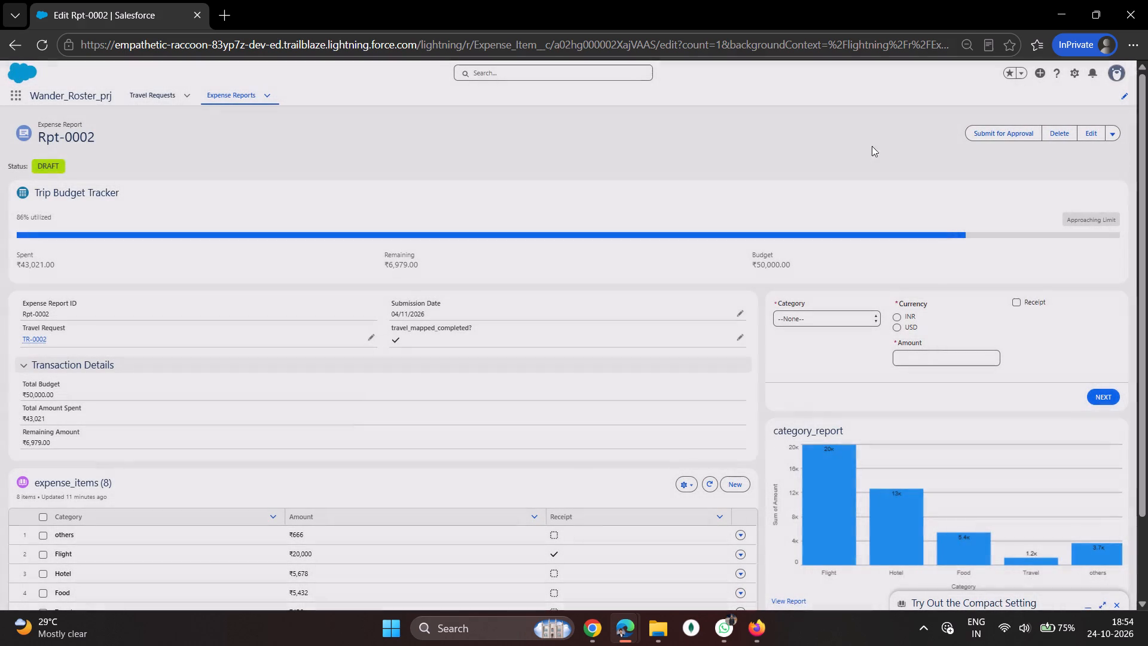
scroll(636, 351, "up", 3)
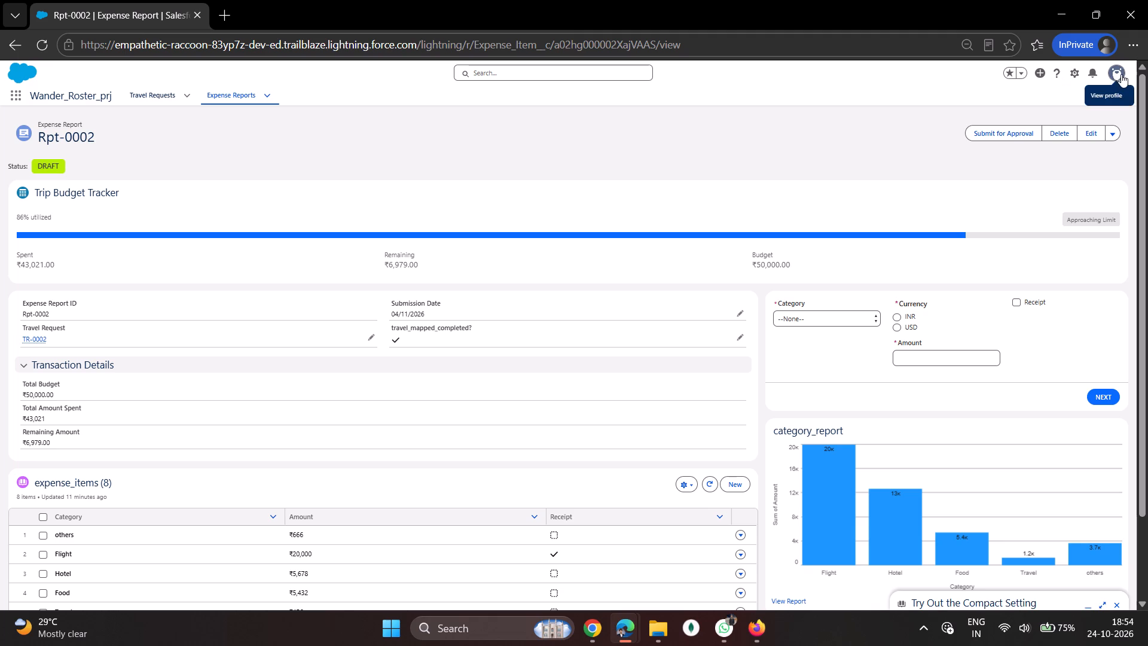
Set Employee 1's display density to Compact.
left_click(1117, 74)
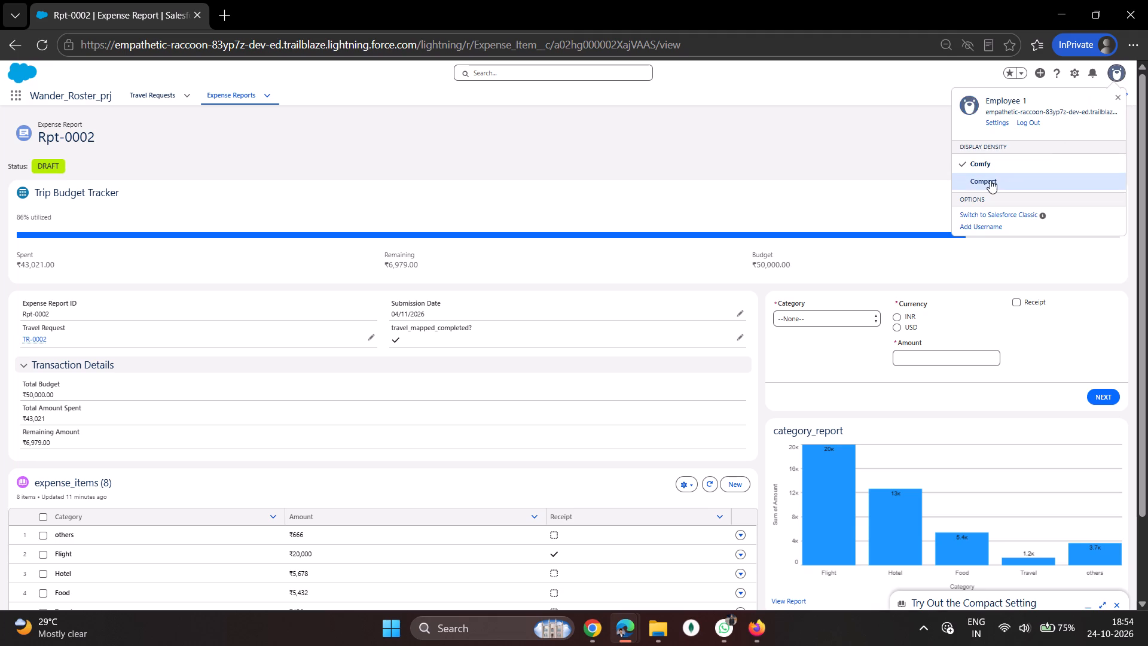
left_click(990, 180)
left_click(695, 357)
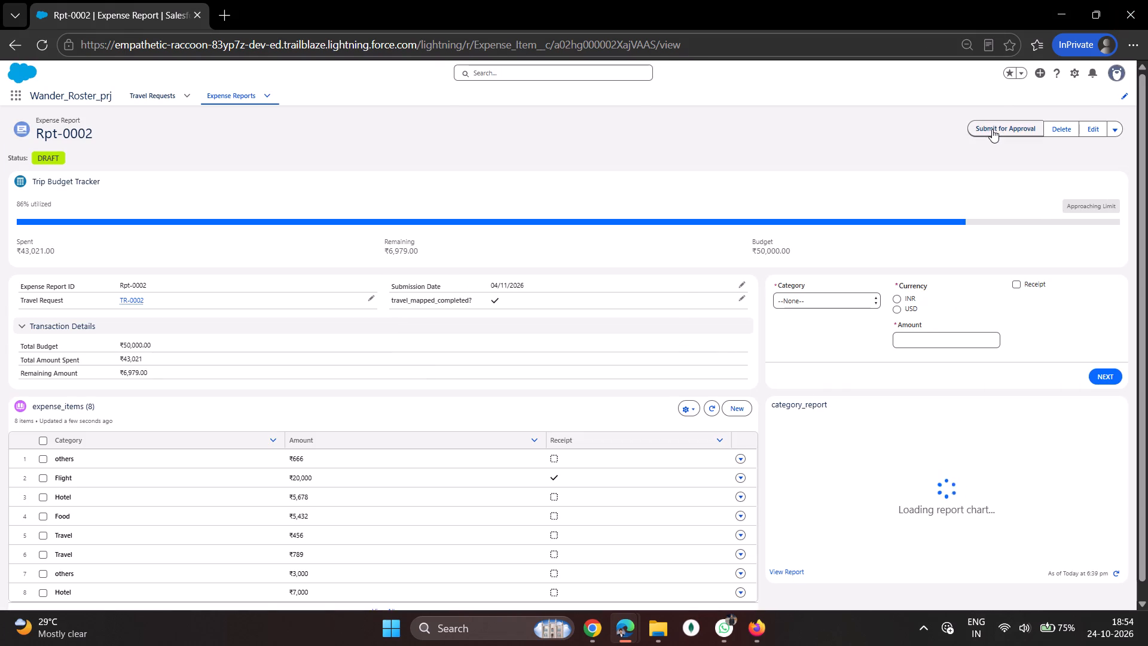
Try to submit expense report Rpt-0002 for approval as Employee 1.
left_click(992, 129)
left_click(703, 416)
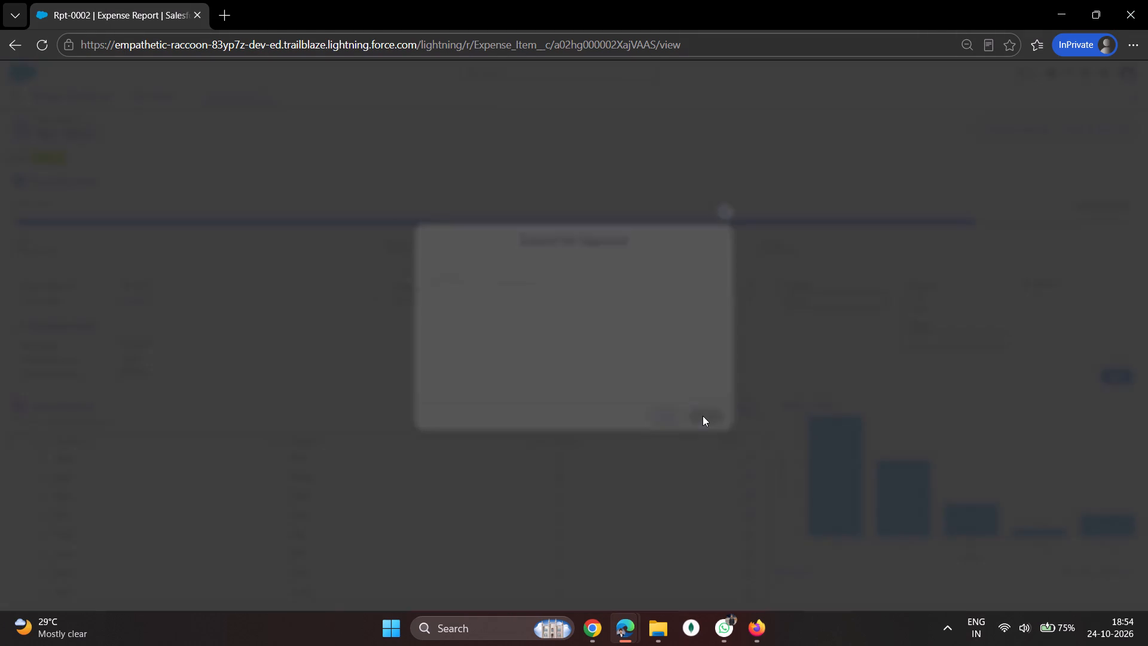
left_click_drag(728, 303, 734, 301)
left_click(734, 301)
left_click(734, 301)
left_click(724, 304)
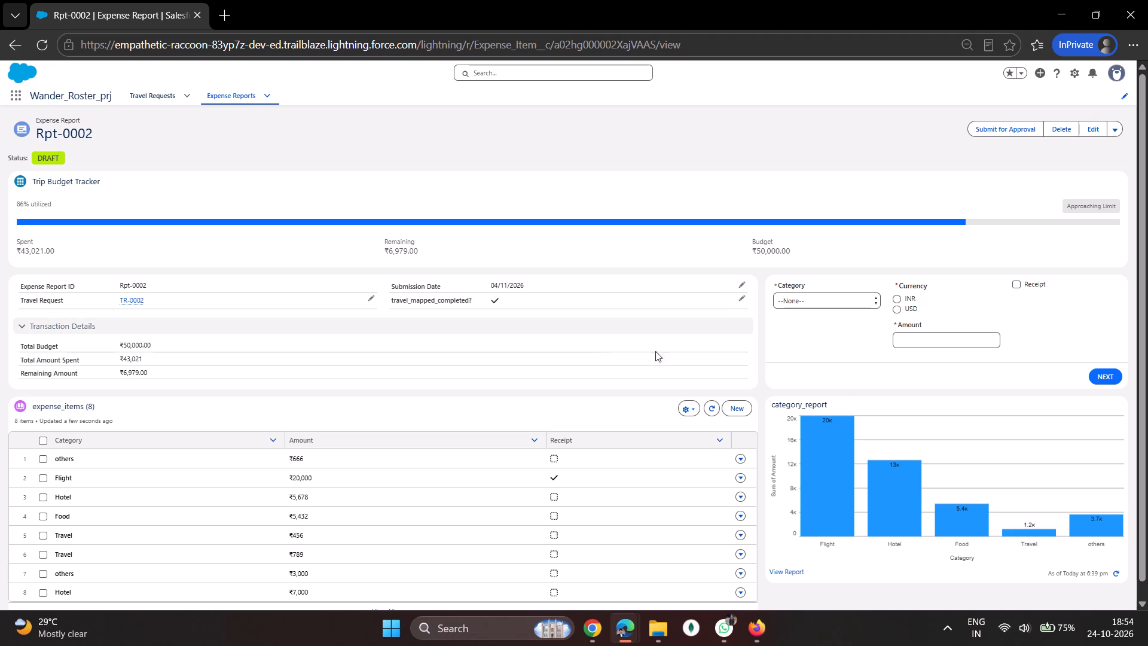
Switch to Chrome, search Object Manager for expense, and open the Expense Report object's Expense Item Layout for editing.
left_click(1055, 1)
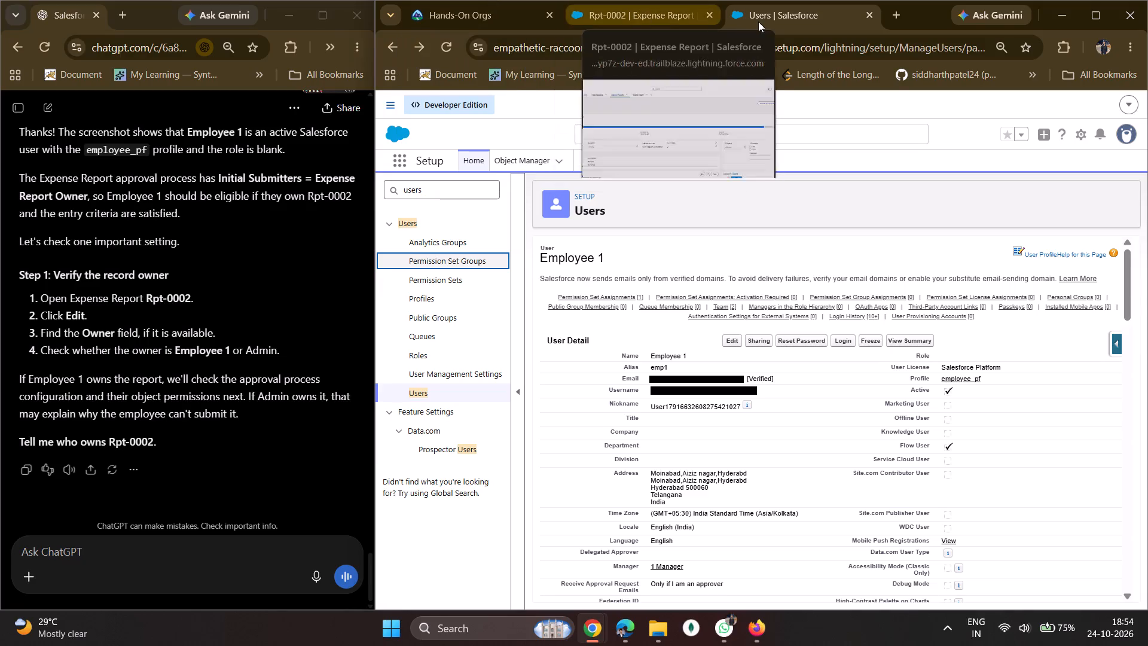
left_click(521, 154)
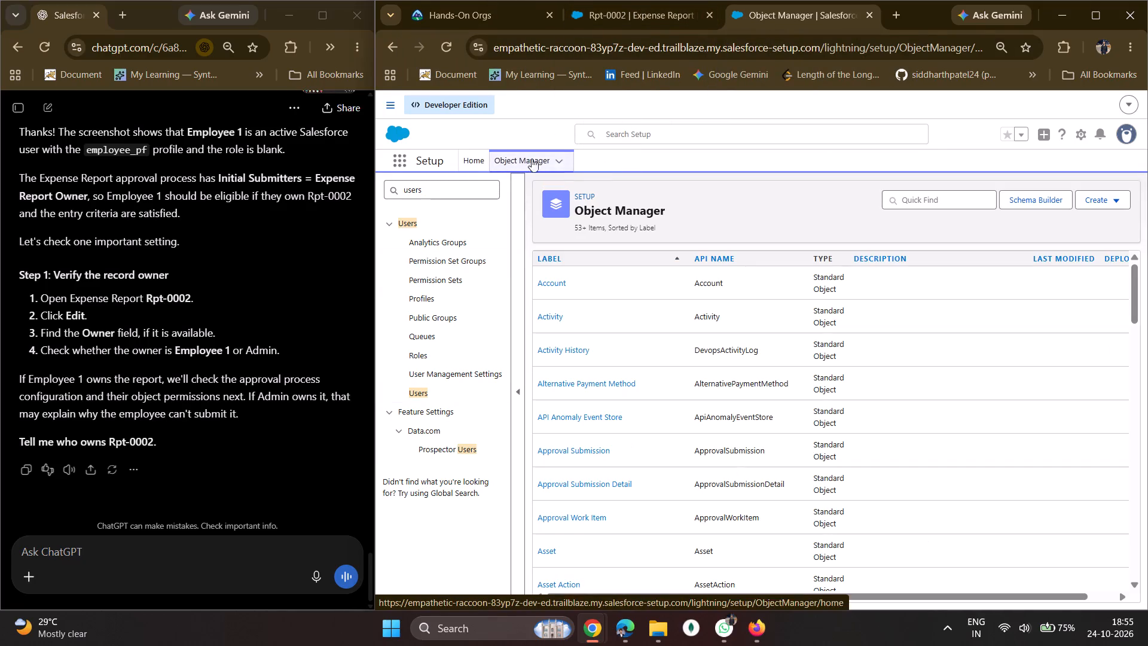
left_click(897, 204)
left_click(951, 230)
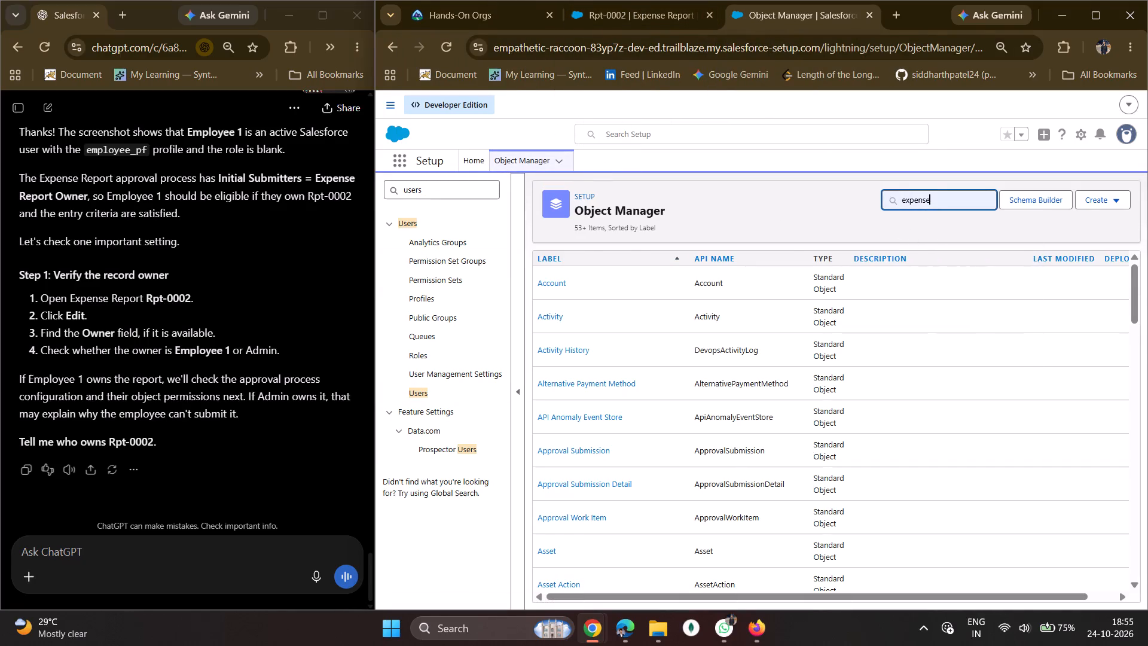
left_click(552, 284)
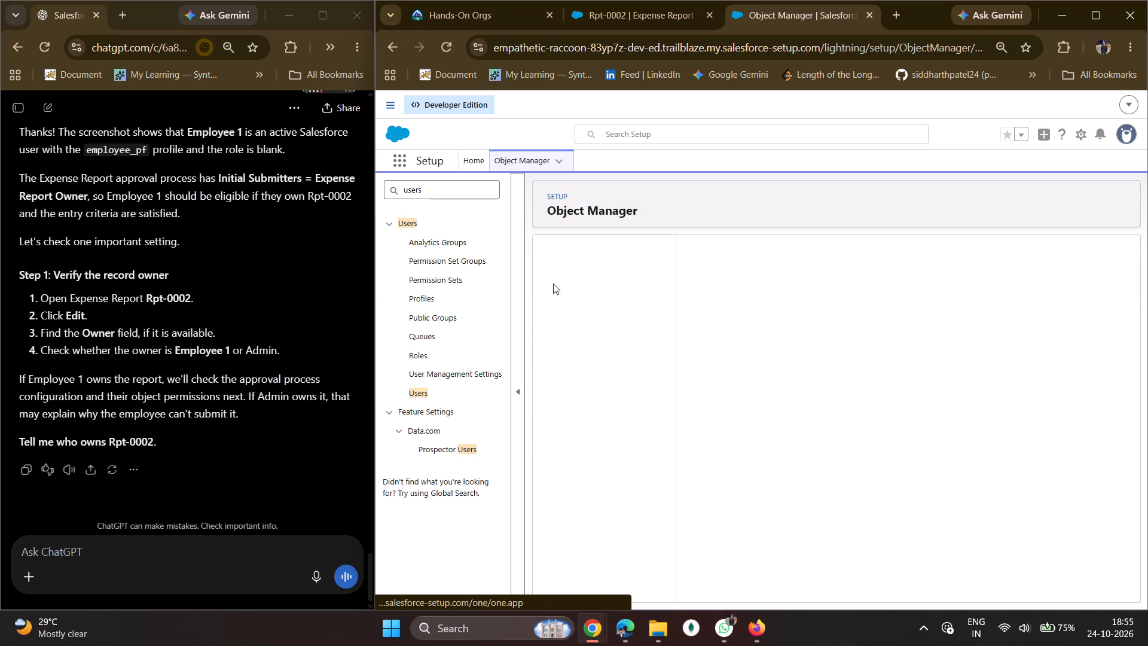
left_click(581, 278)
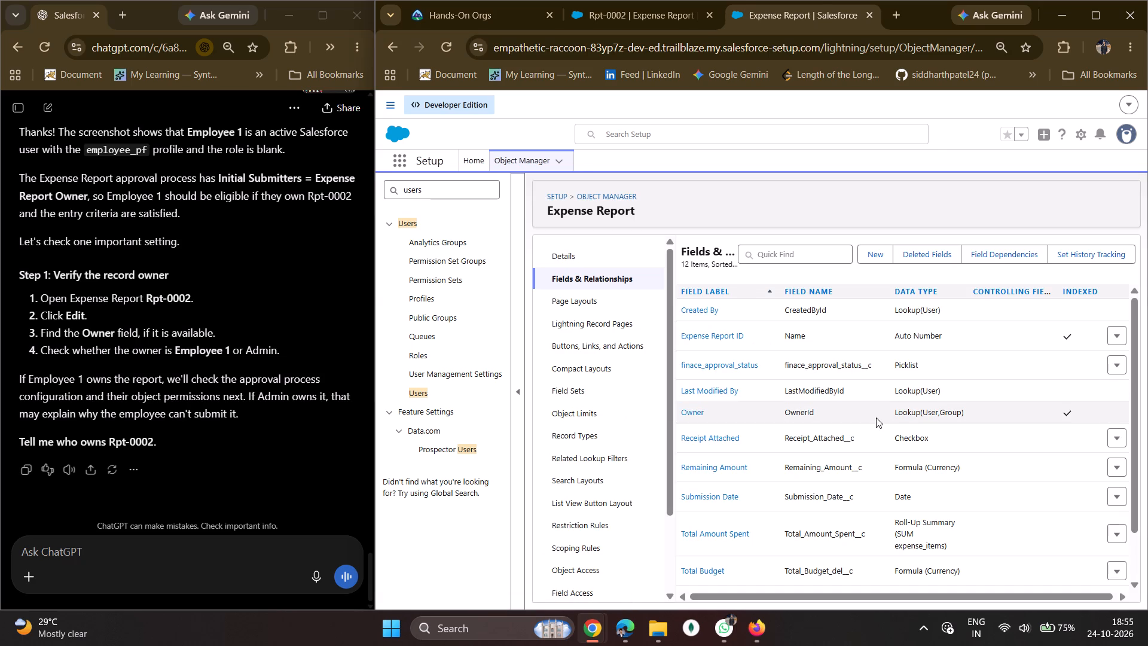
left_click(597, 307)
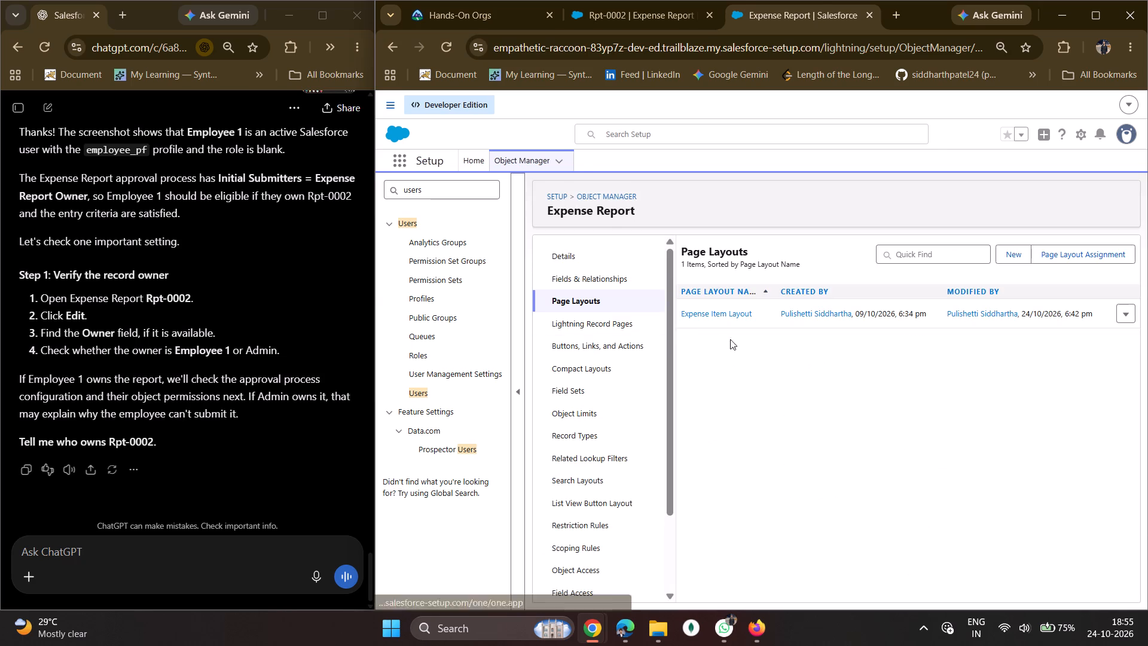
left_click(690, 309)
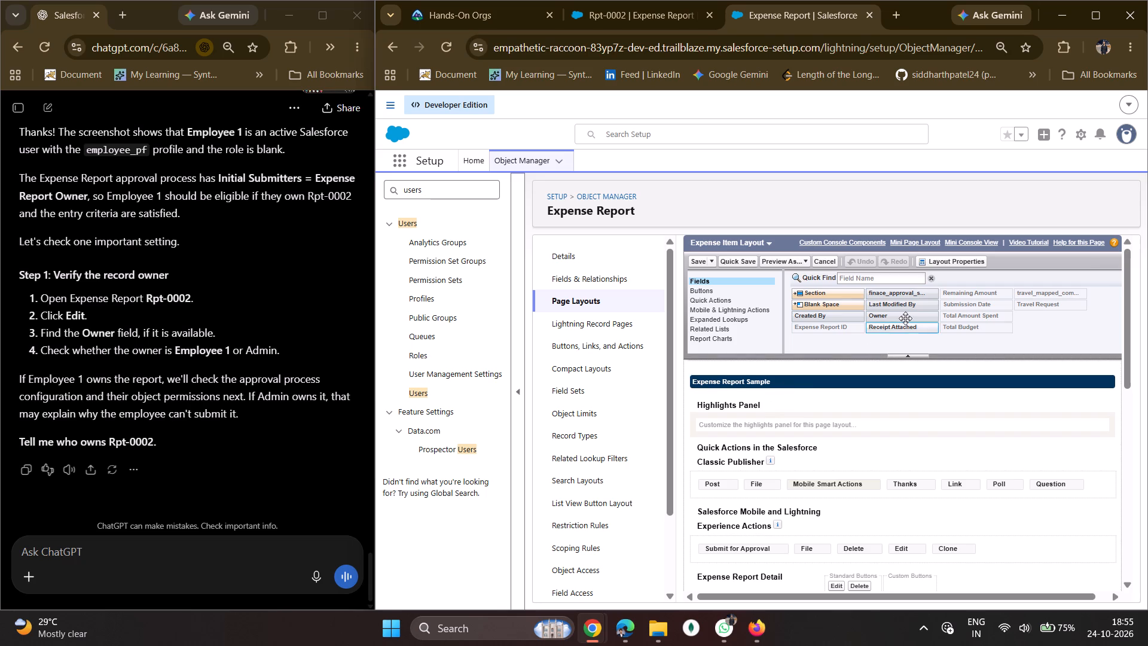
Add the Owner field below travel_mapped_completed? in the layout's Information section and save the layout.
scroll(839, 494, "down", 2)
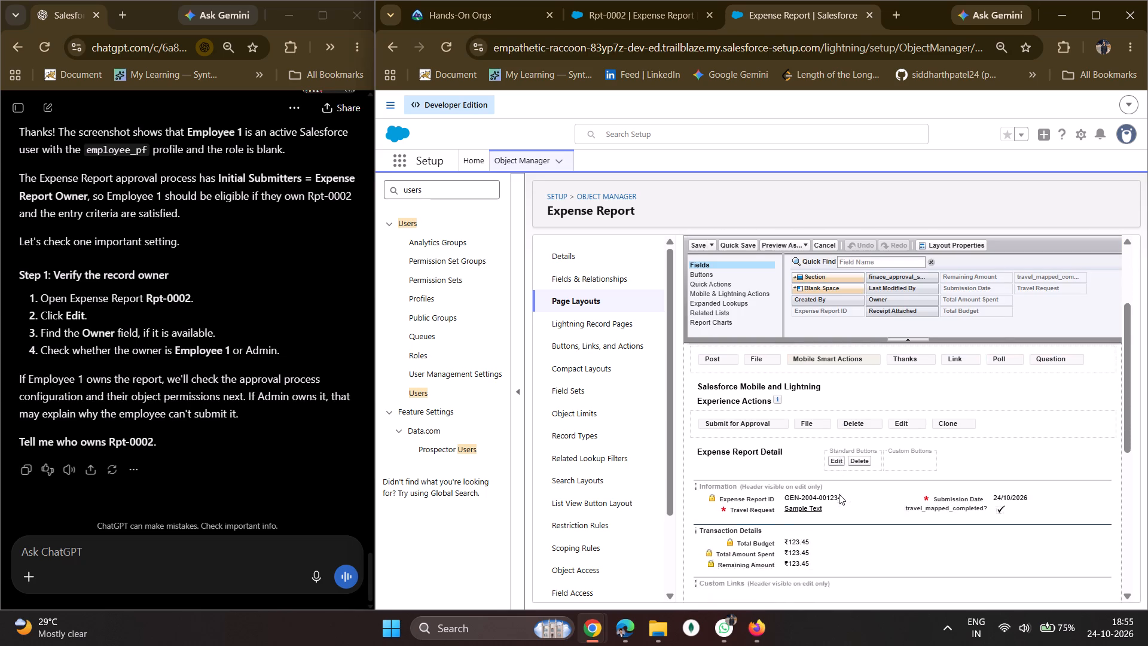
scroll(839, 494, "down", 1)
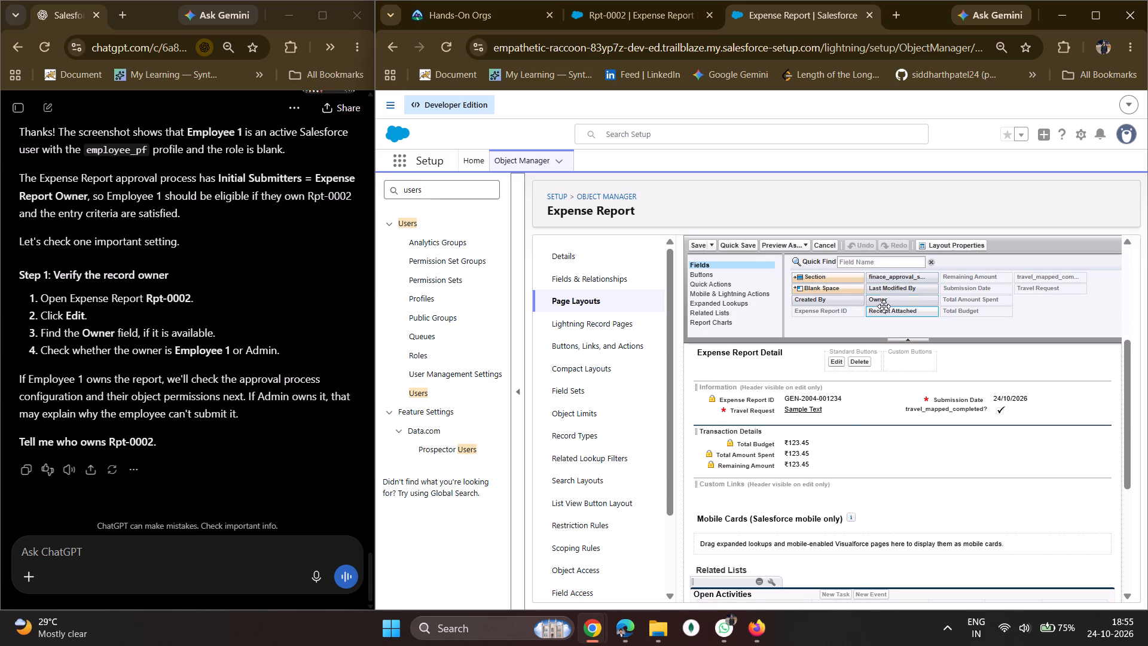
left_click_drag(878, 302, 937, 419)
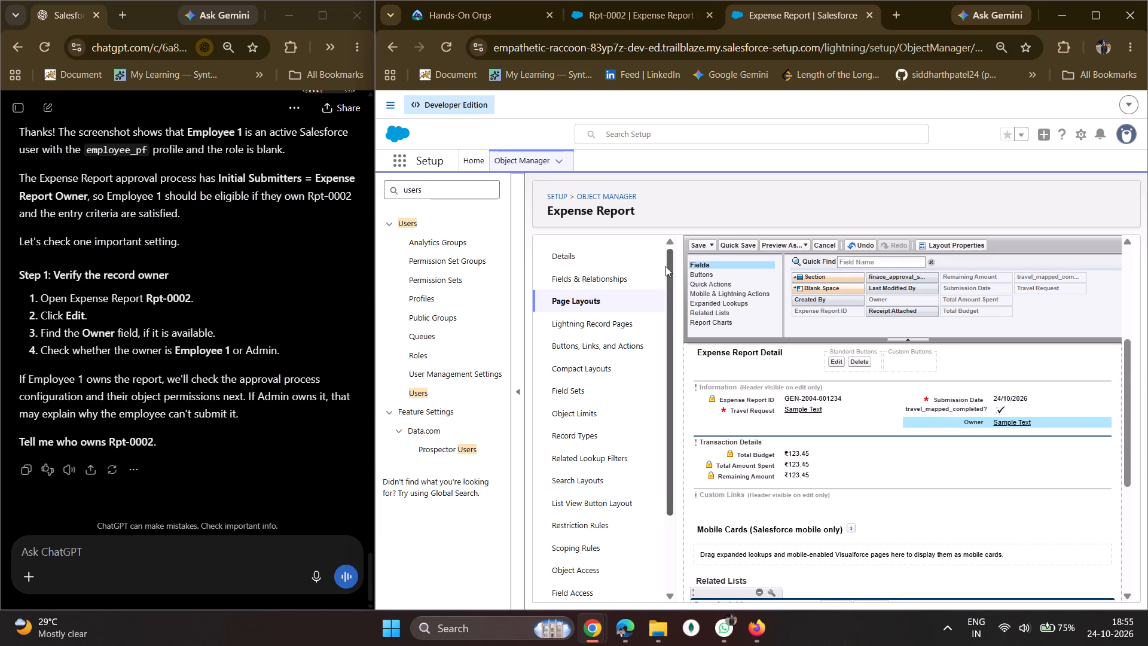
left_click(697, 249)
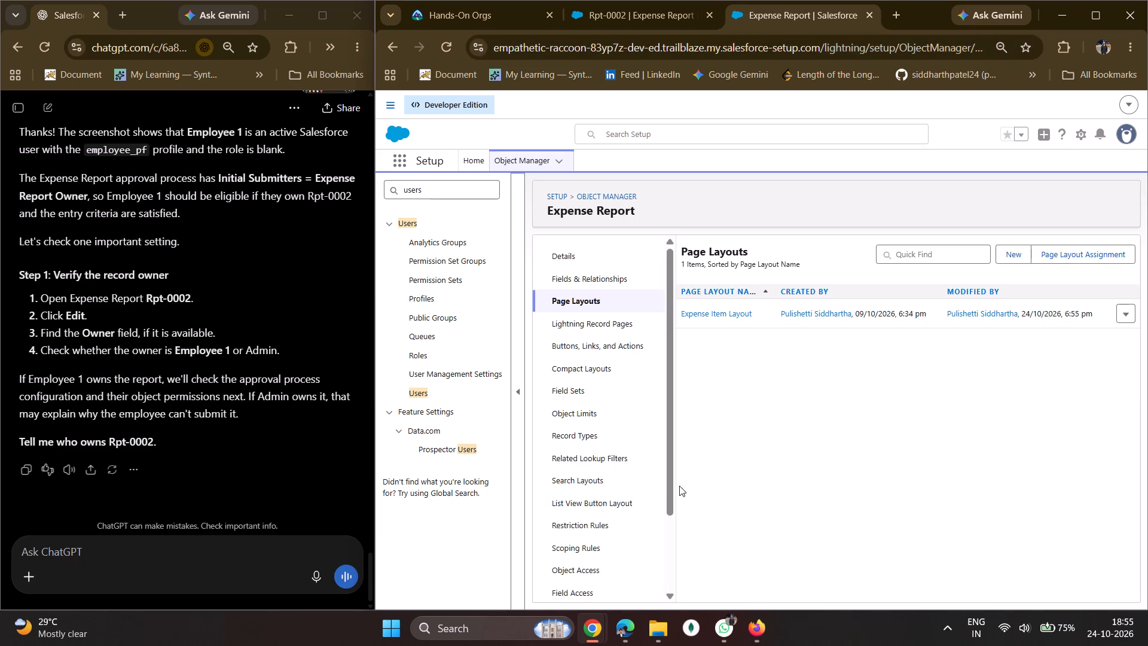
Switch to Edge and reload the Rpt-0002 expense report page.
left_click(652, 559)
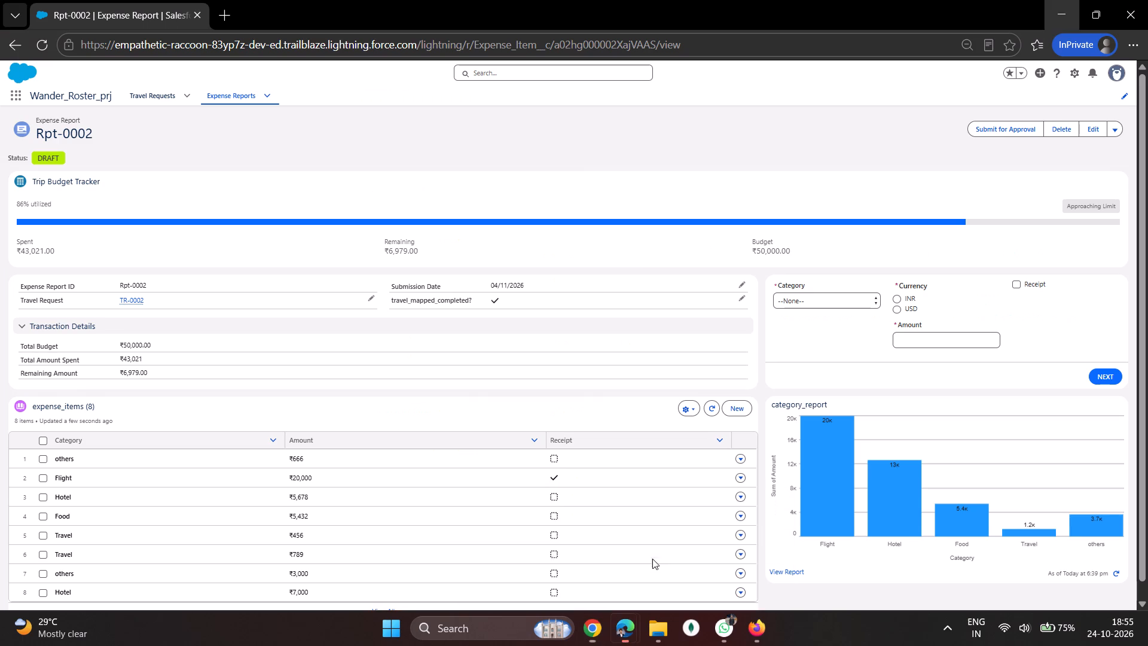
left_click(36, 47)
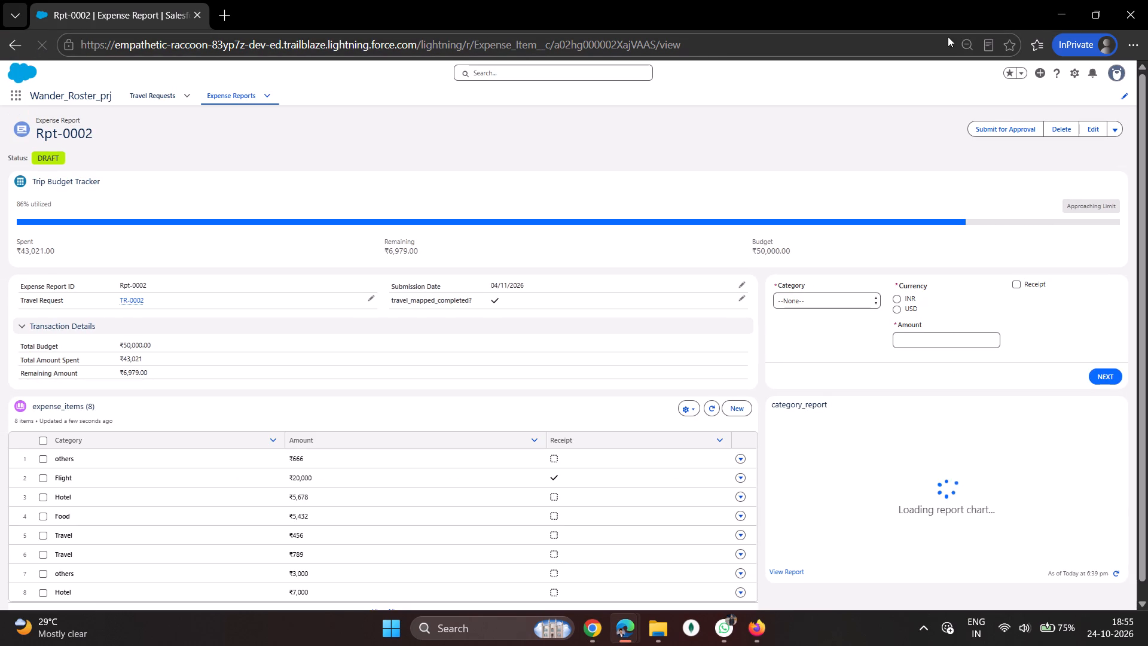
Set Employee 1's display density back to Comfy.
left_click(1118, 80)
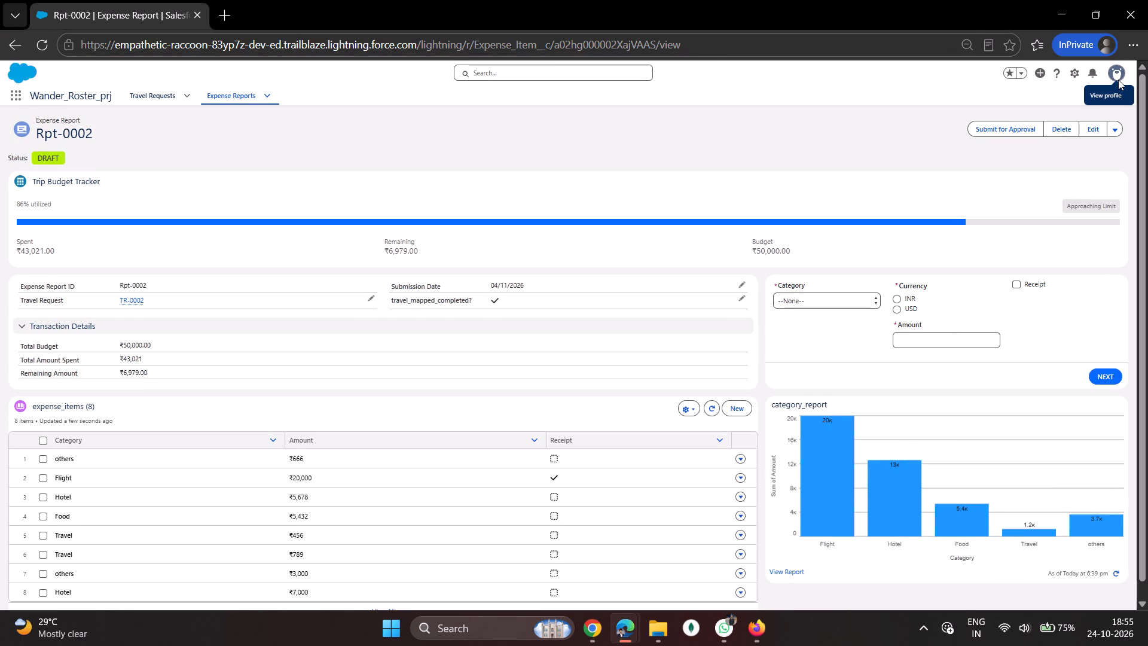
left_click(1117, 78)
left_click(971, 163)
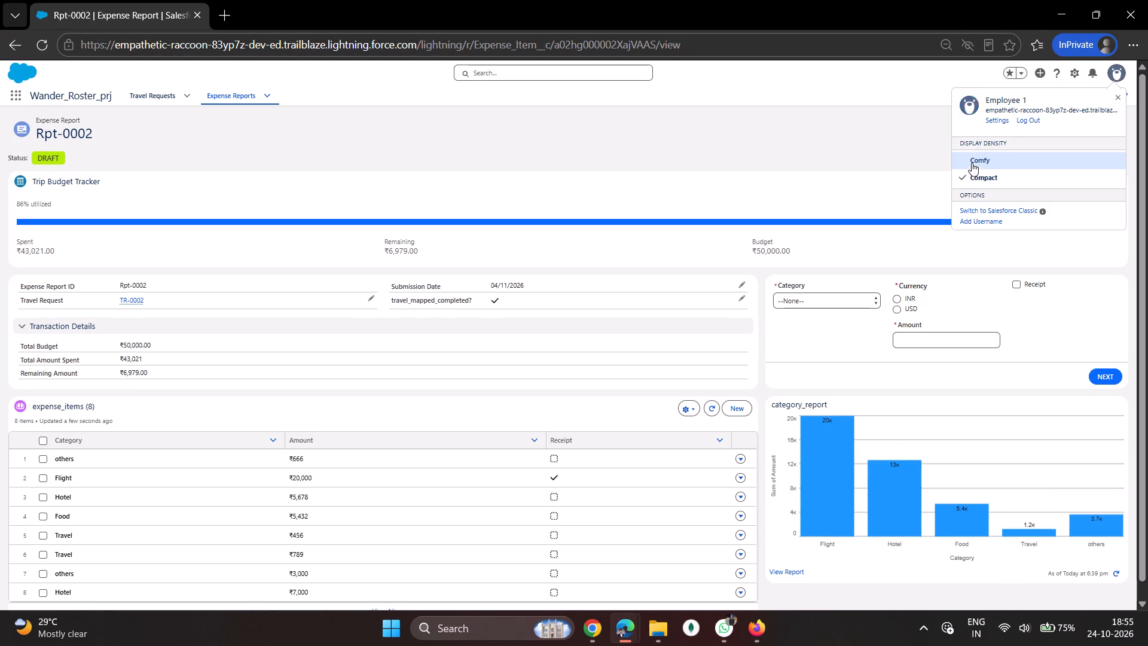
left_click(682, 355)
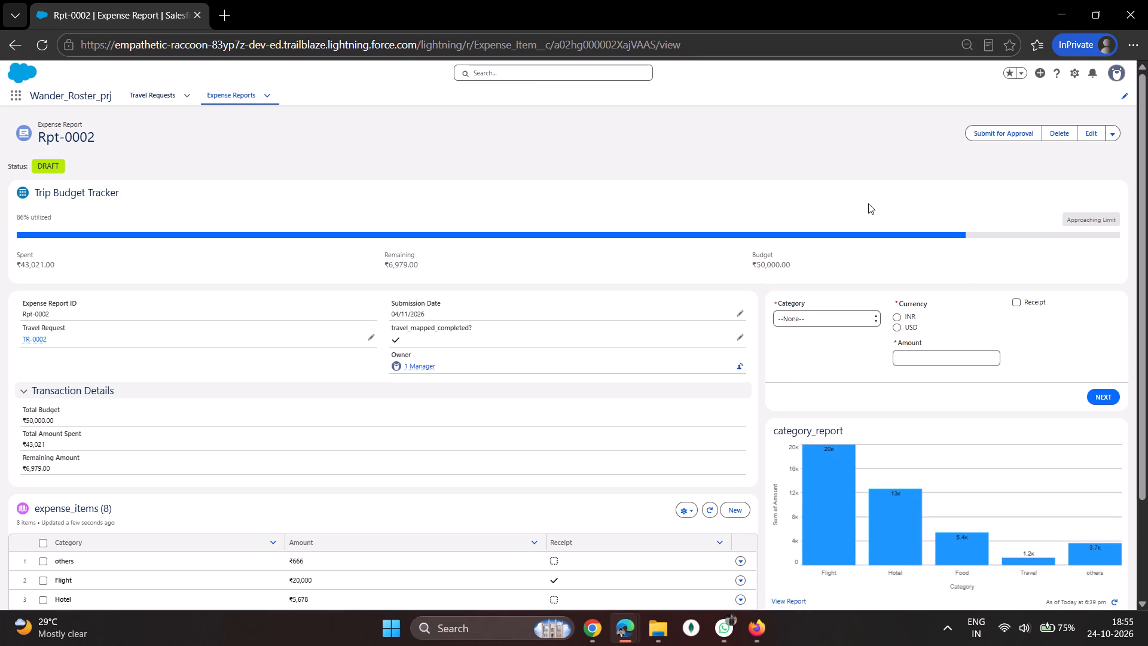
Check which user account is signed in on the Rpt-0002 page.
left_click(1116, 78)
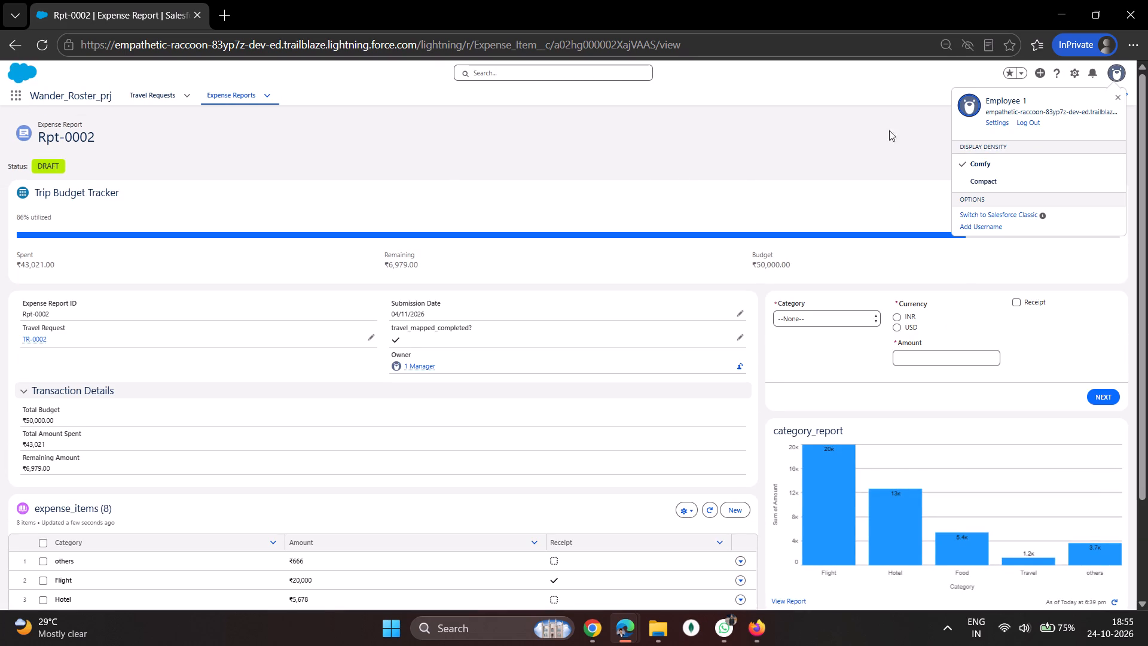
left_click(600, 199)
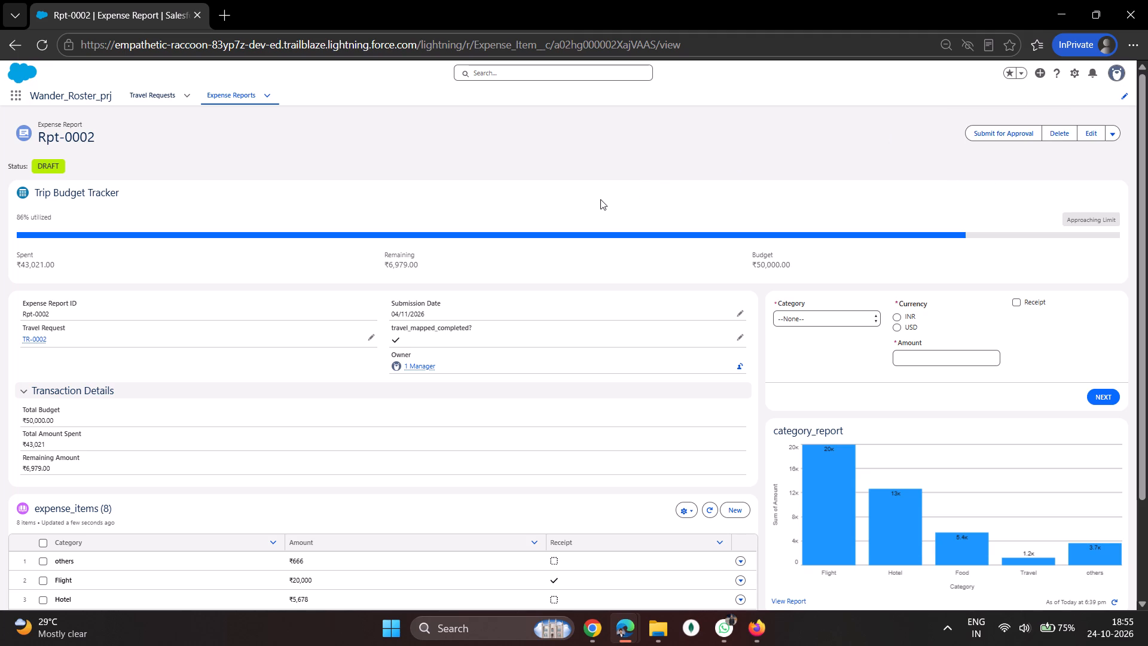
key("shift+super+s")
left_click_drag(0, 127, 1000, 645)
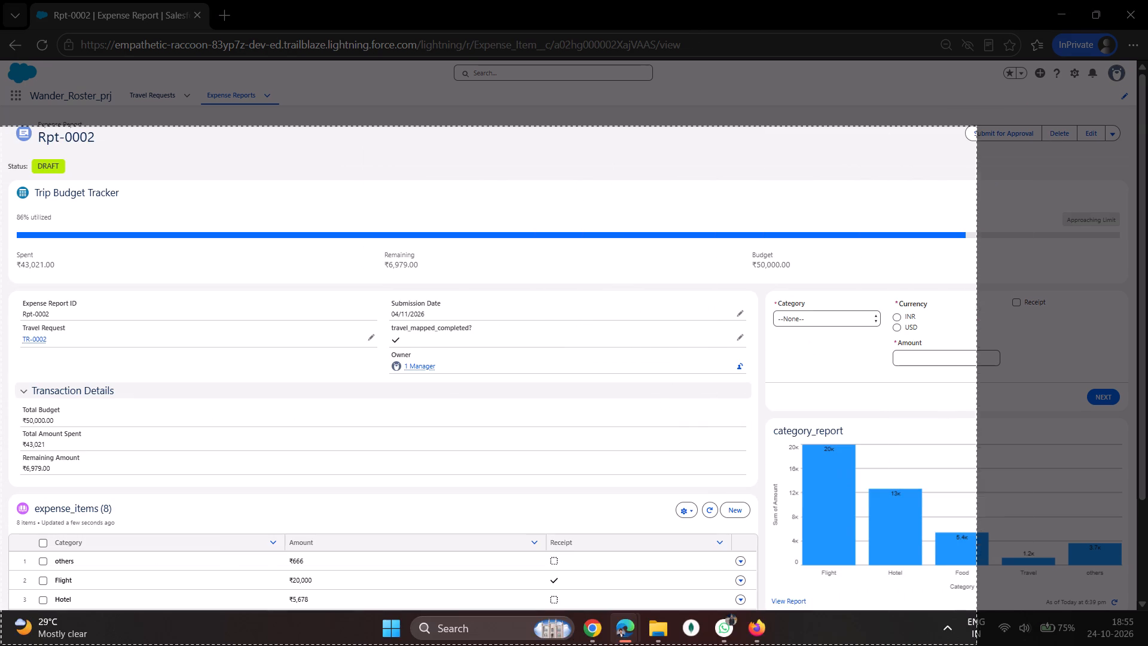
left_click_drag(1000, 645, 1147, 604)
key("alt+Tab")
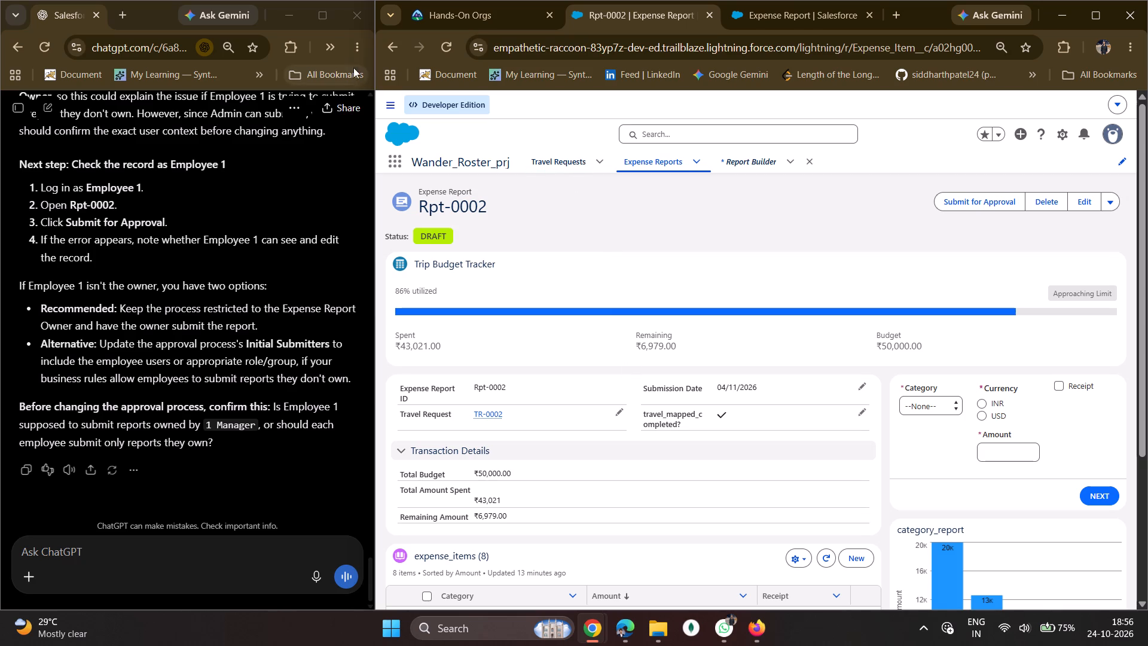
left_click(439, 54)
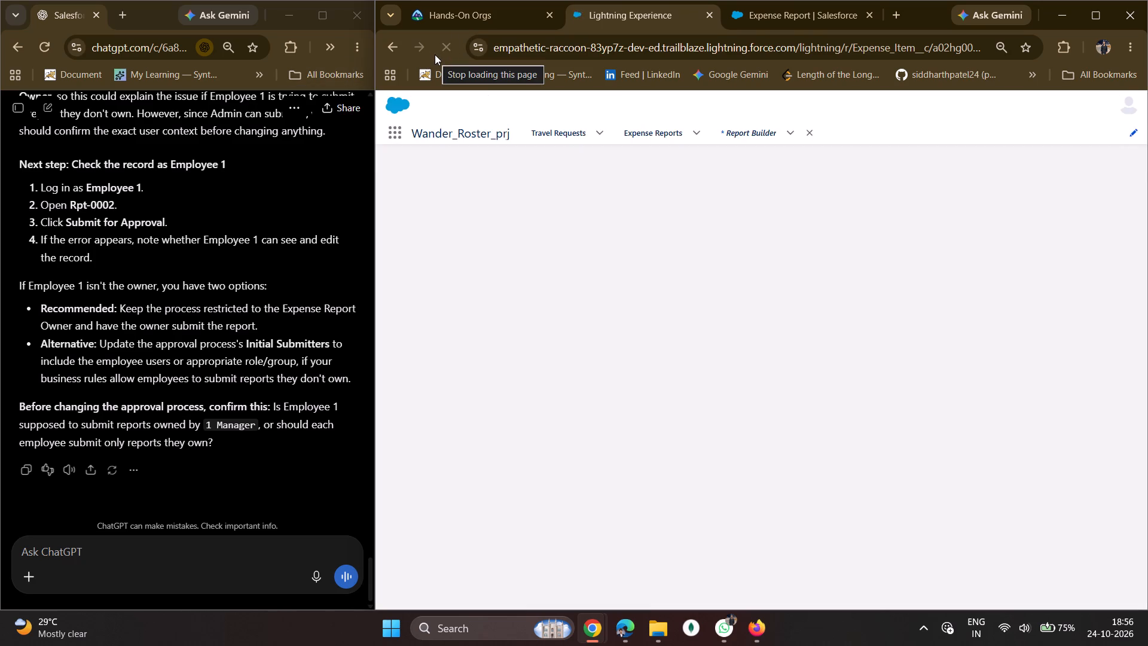
left_click(1109, 133)
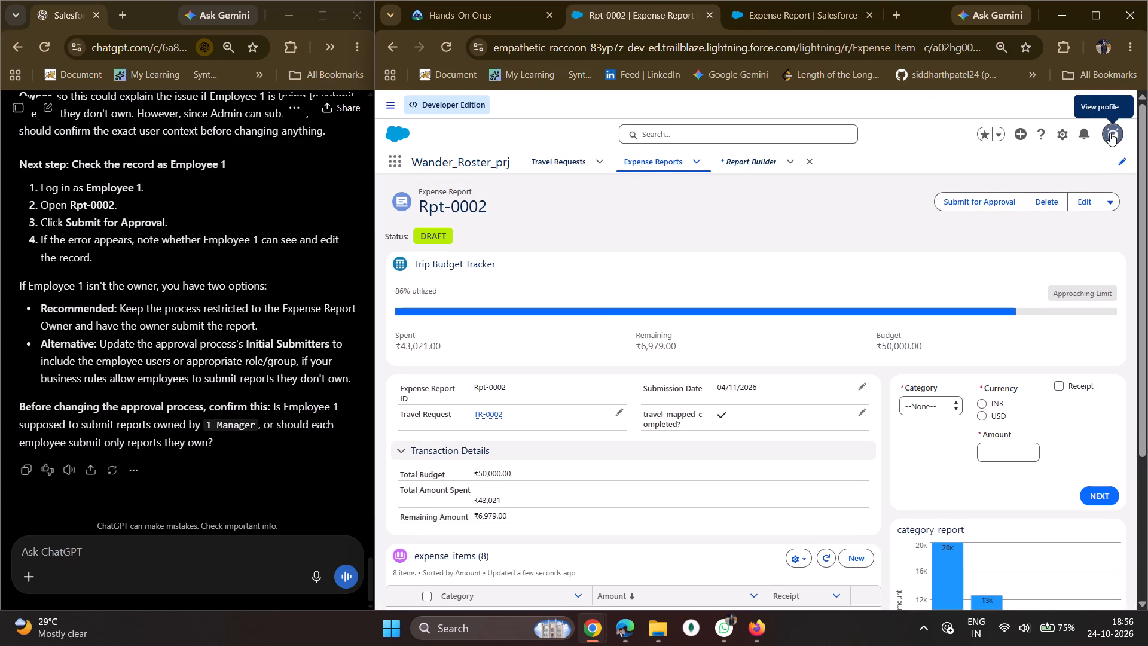
left_click(938, 237)
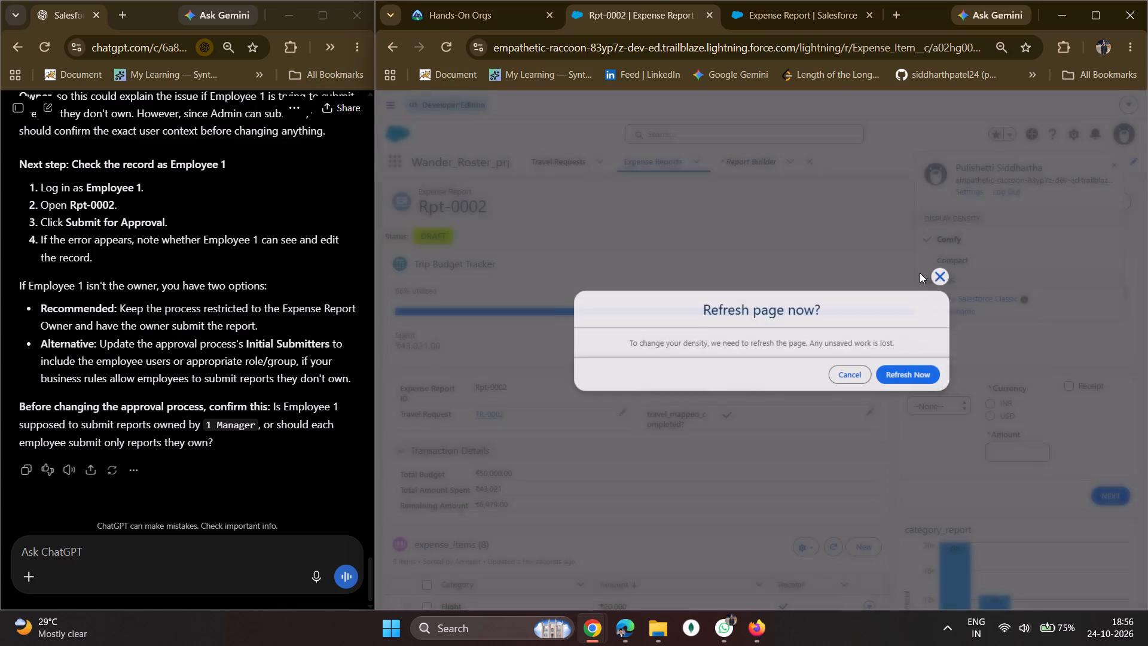
left_click(906, 393)
left_click(896, 376)
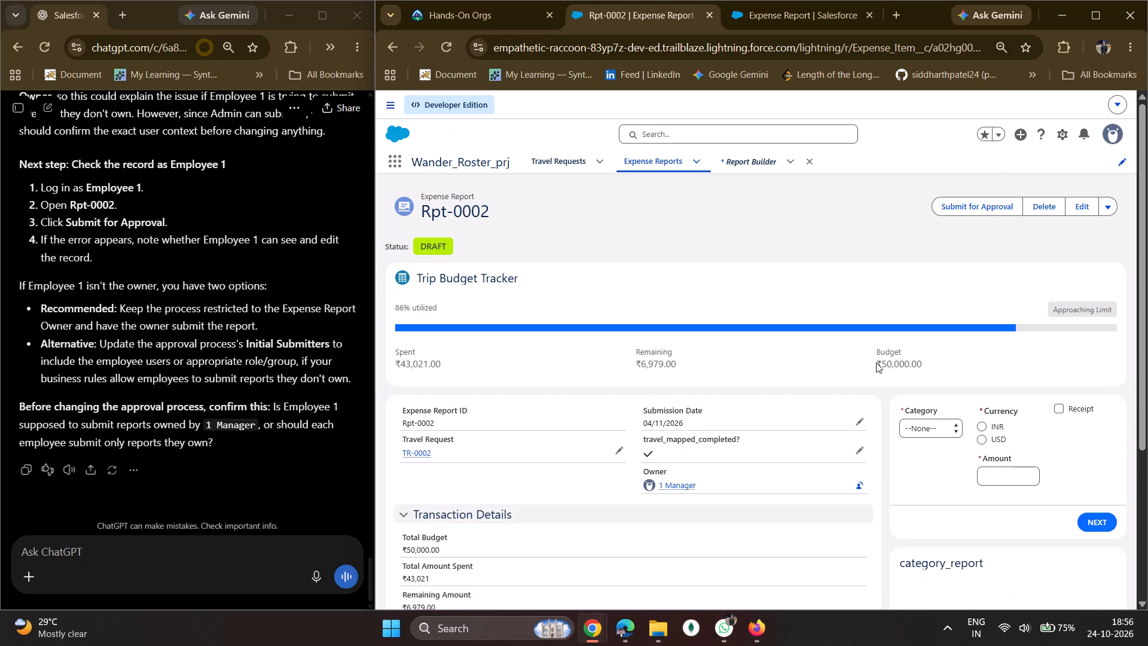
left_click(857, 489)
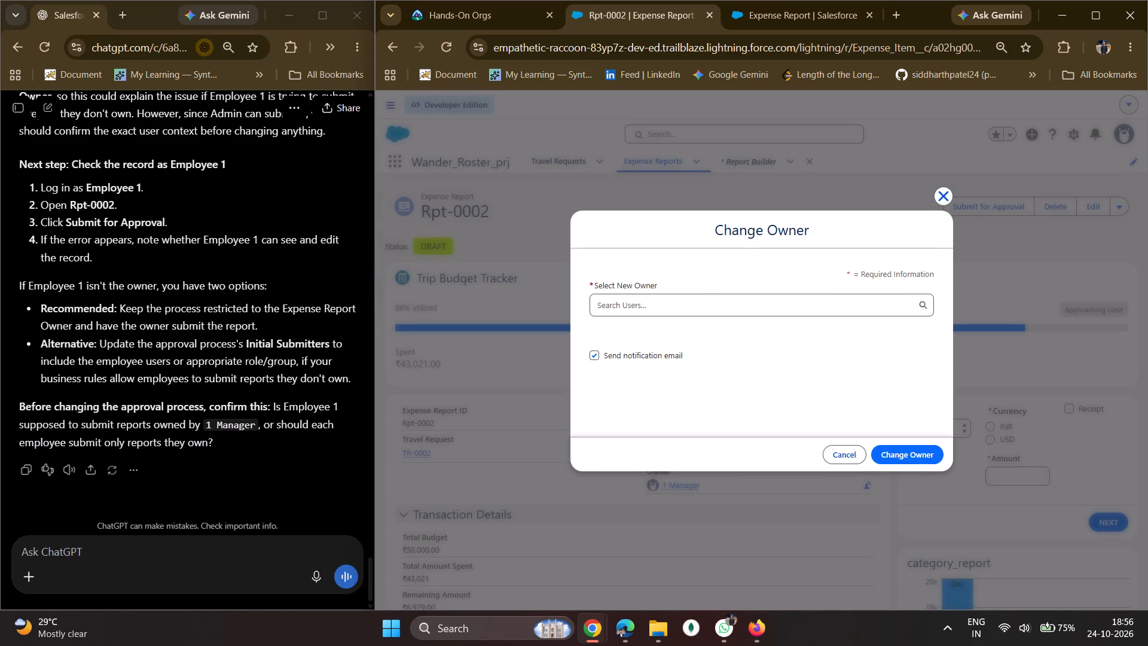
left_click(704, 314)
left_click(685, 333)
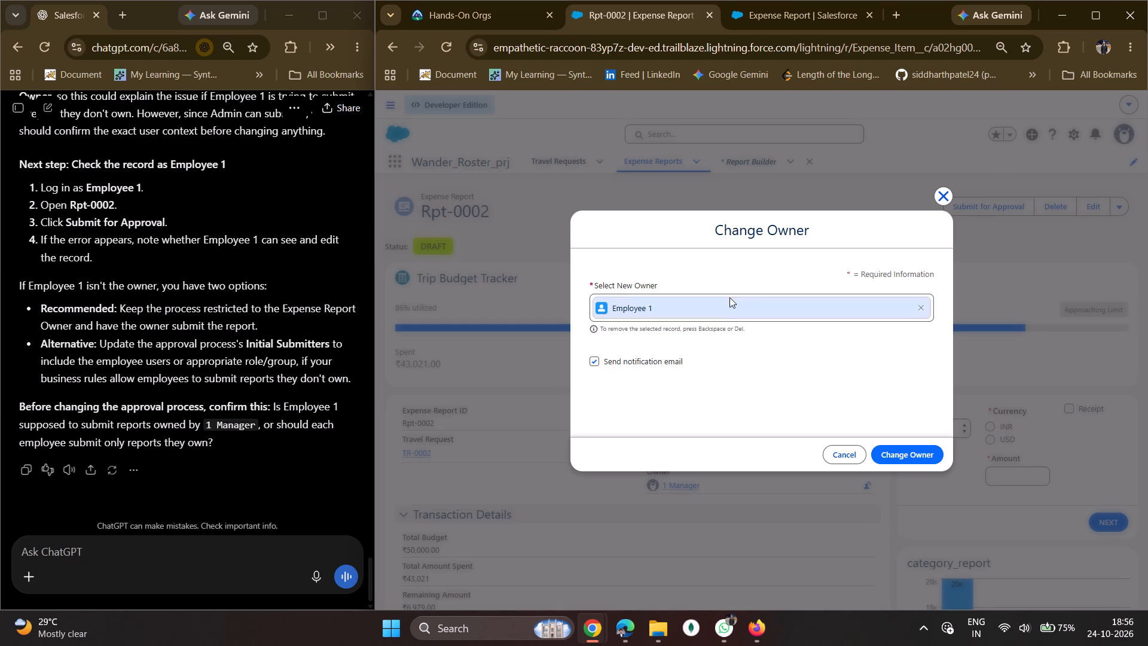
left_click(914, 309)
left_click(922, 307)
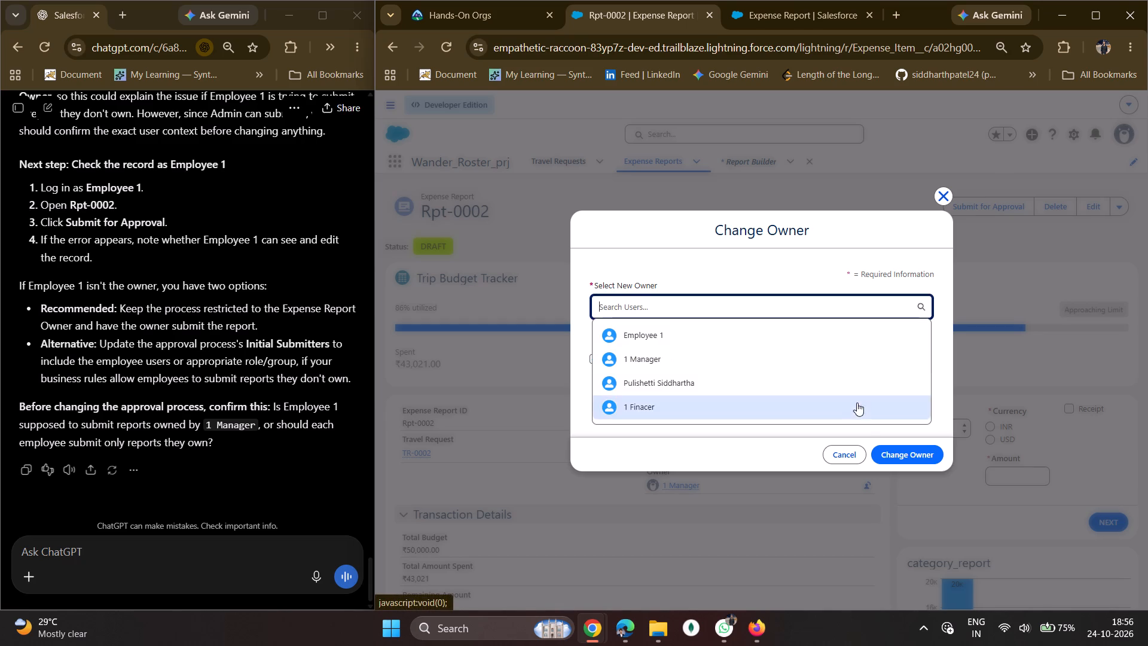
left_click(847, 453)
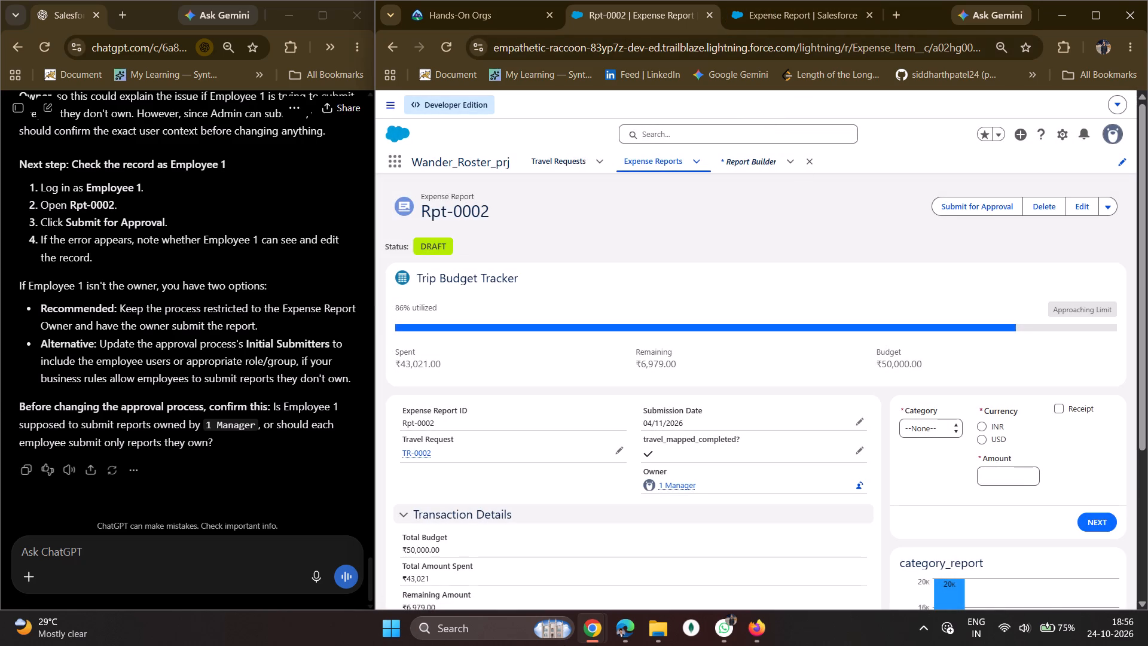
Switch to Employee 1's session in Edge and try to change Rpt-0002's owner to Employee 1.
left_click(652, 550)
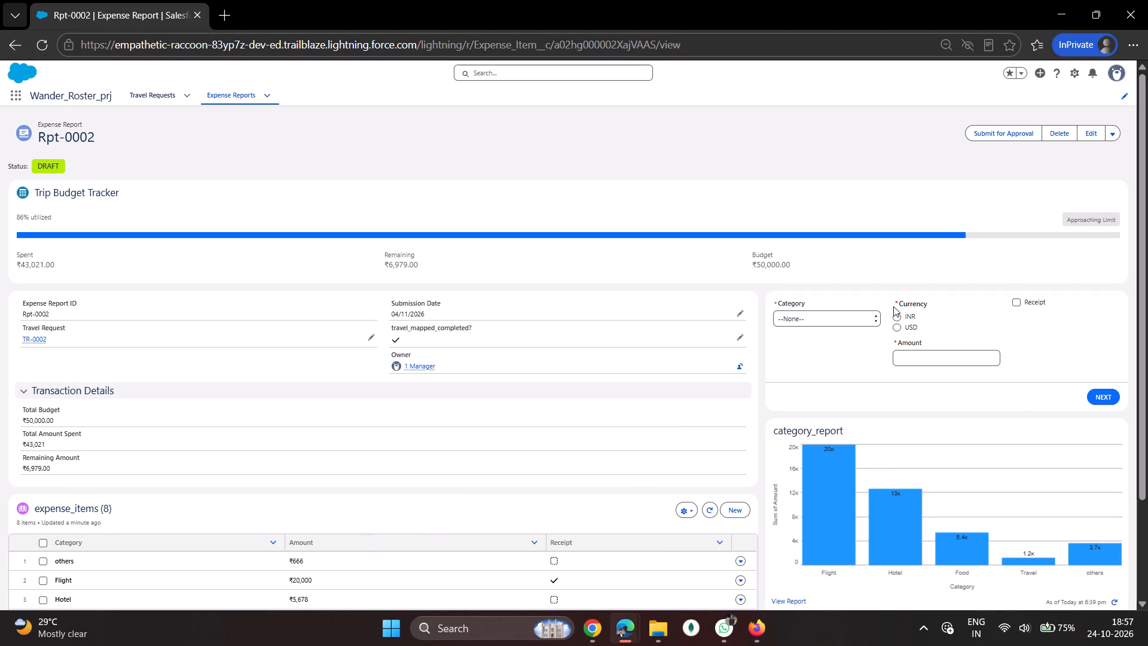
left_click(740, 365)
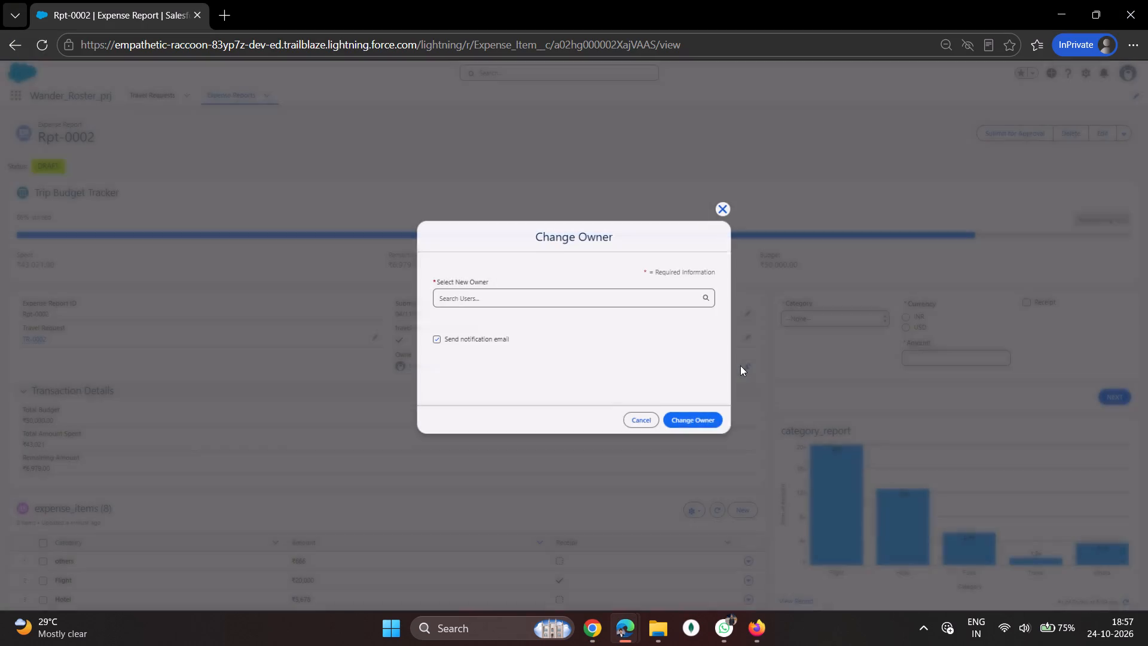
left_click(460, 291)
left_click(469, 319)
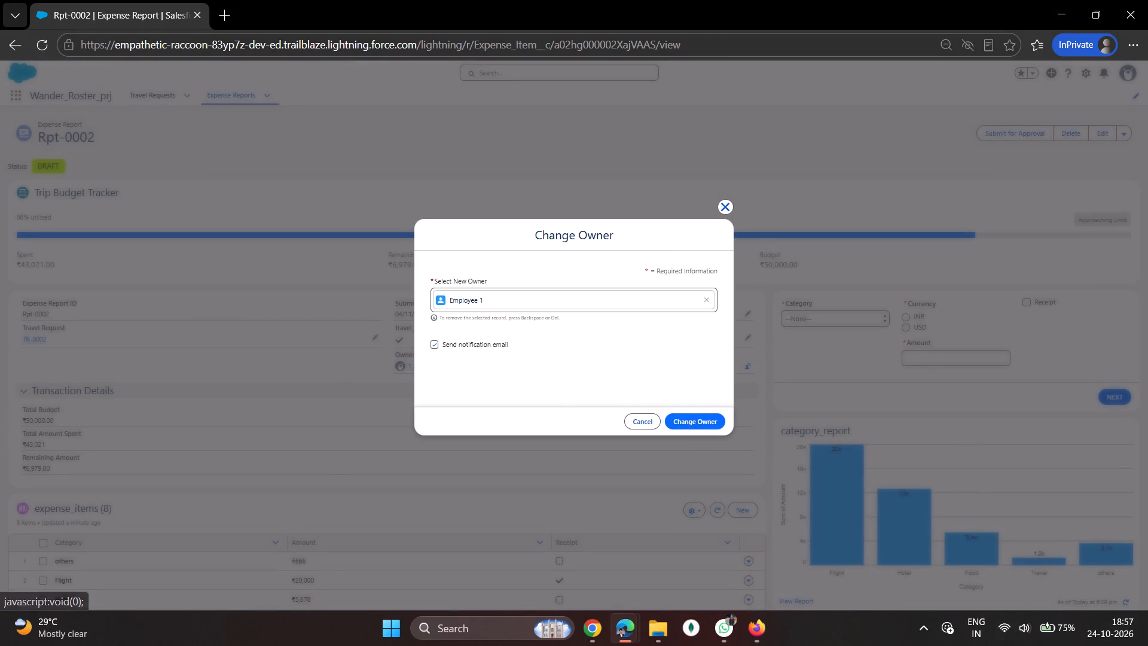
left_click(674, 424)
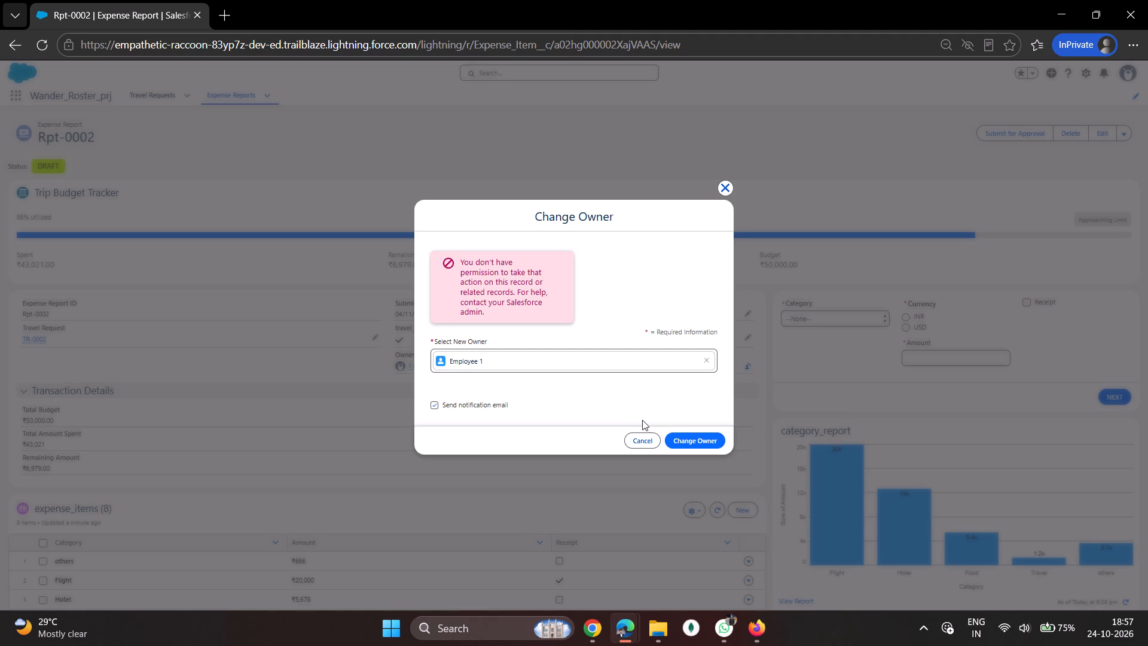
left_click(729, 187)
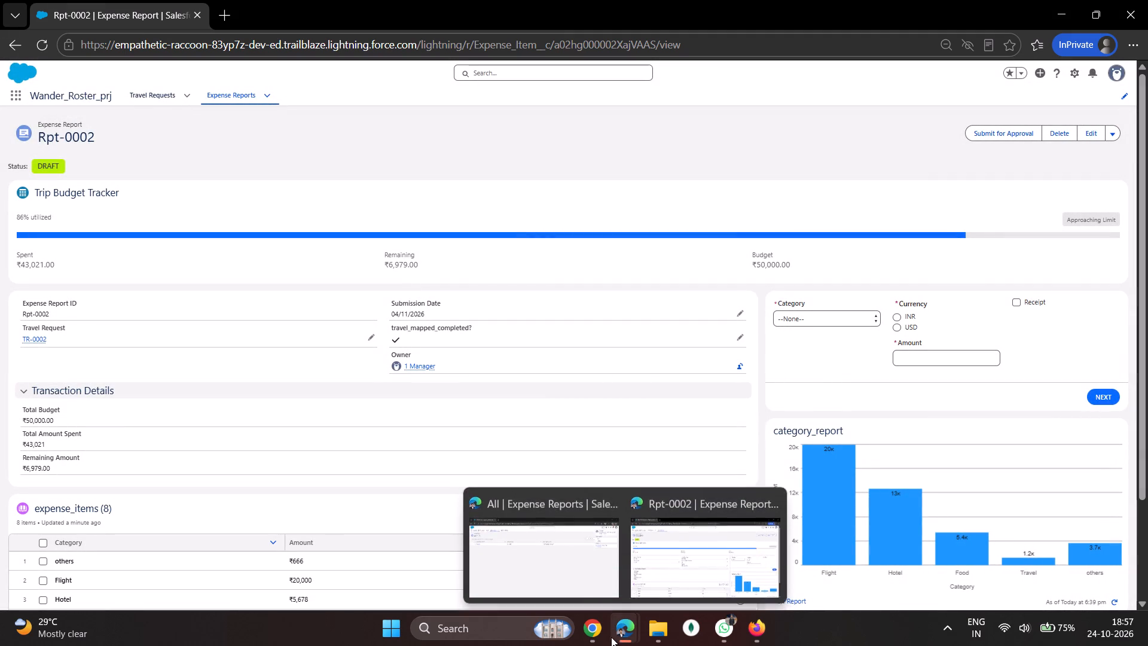
Switch to Chrome, find Users in Setup by searching for "users", and open Employee 1's user record.
left_click(622, 587)
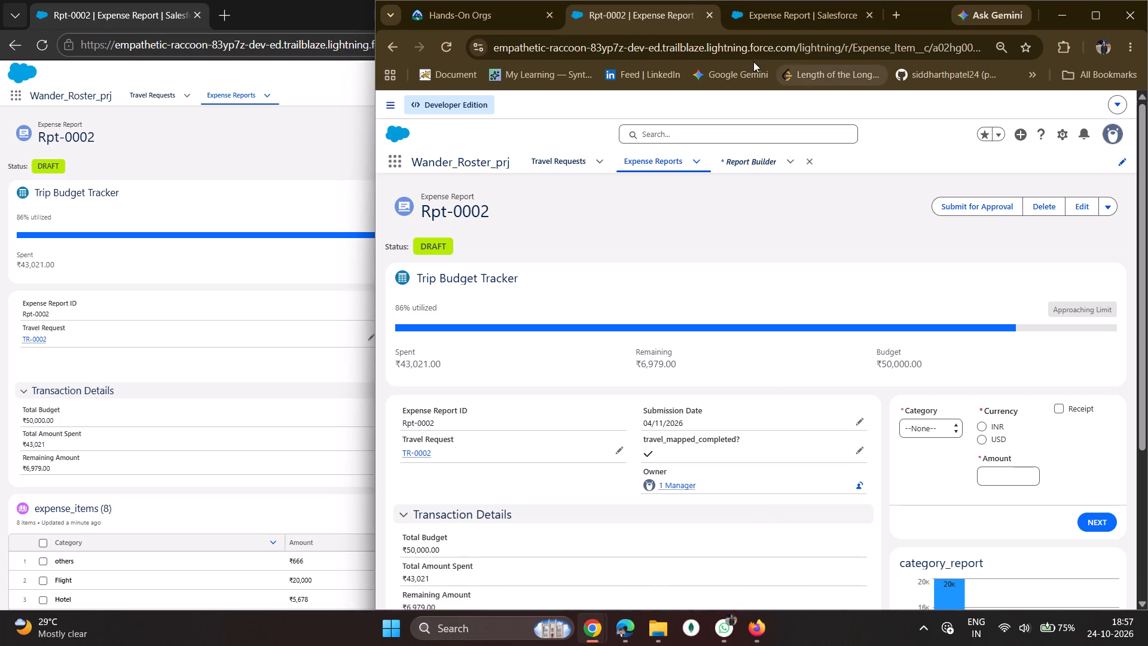
left_click(758, 24)
left_click_drag(430, 193, 378, 196)
type("users")
key("Return")
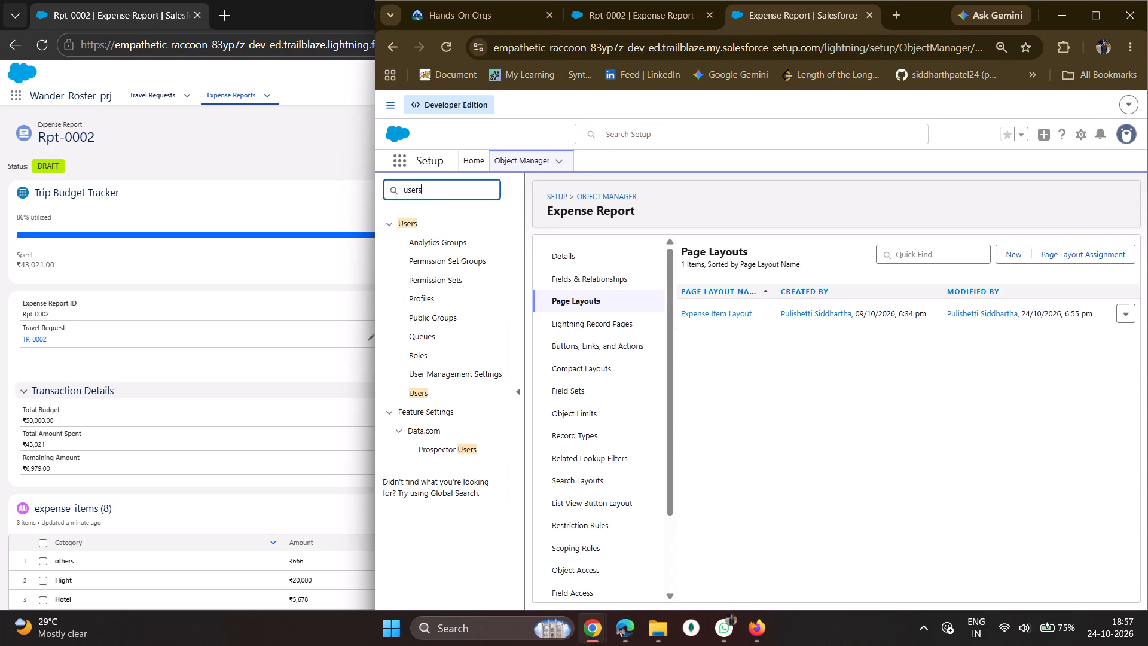
left_click(424, 392)
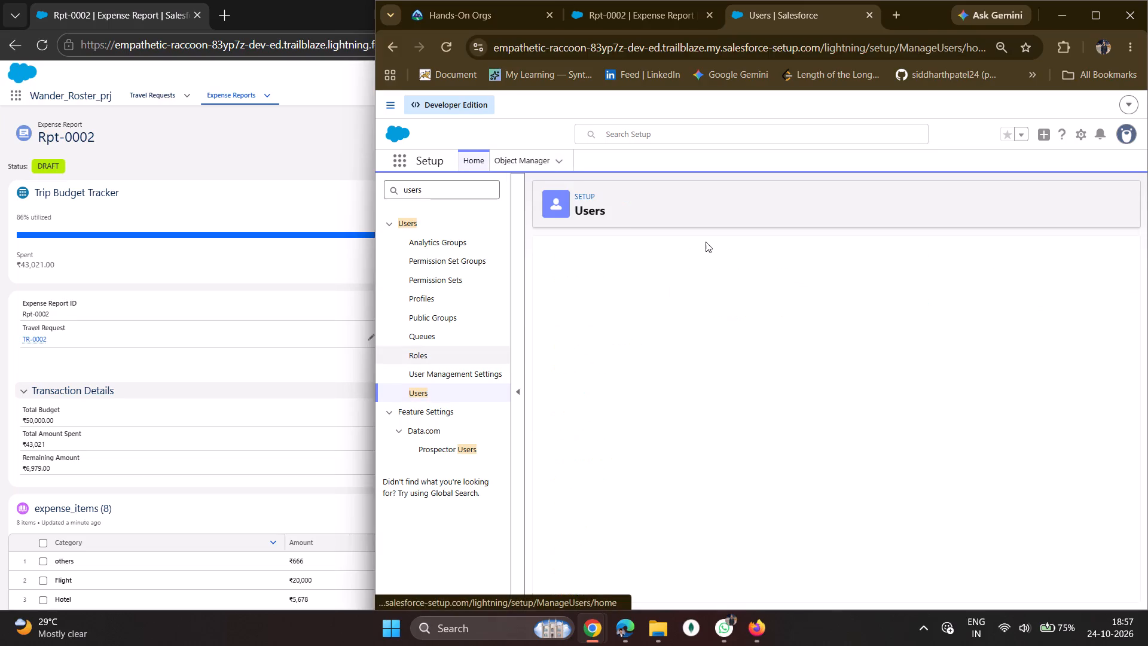
left_click(615, 376)
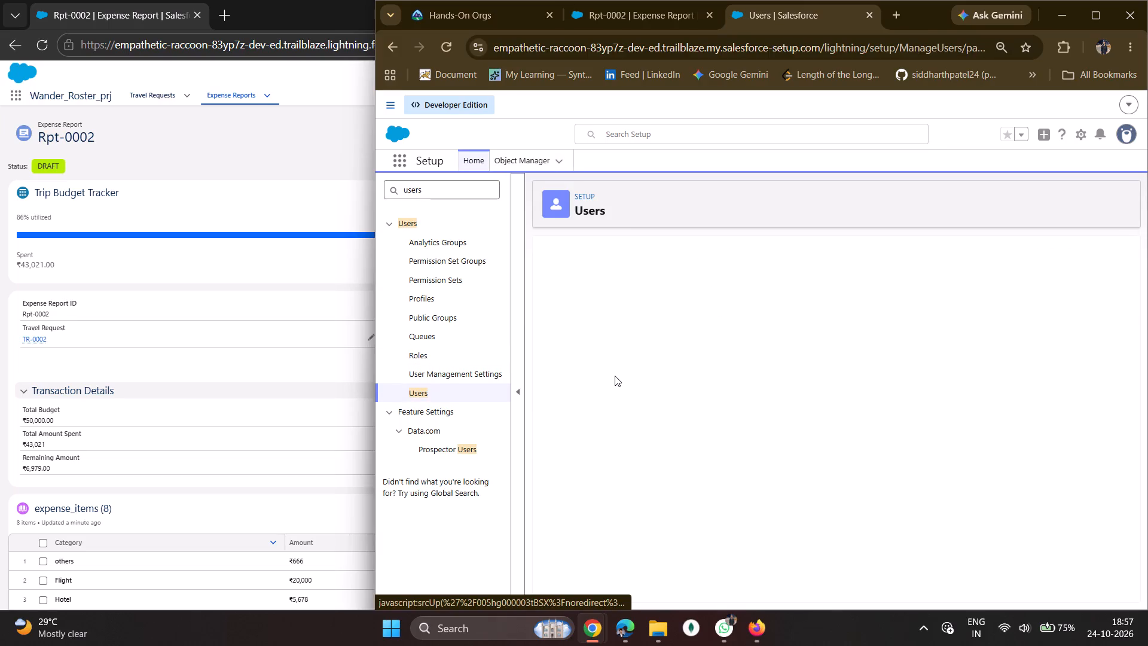
Examine Employee 1's user details, assigned manager, permission set assignments, group memberships and team.
scroll(615, 376, "down", 4)
scroll(620, 400, "up", 1)
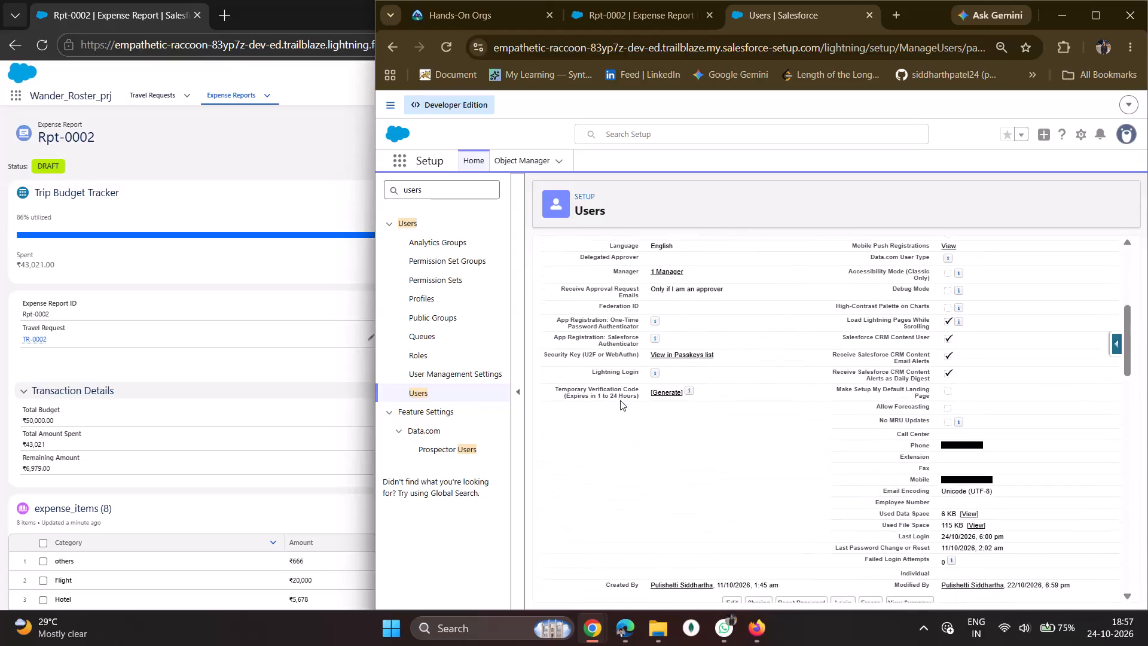
scroll(620, 400, "up", 1)
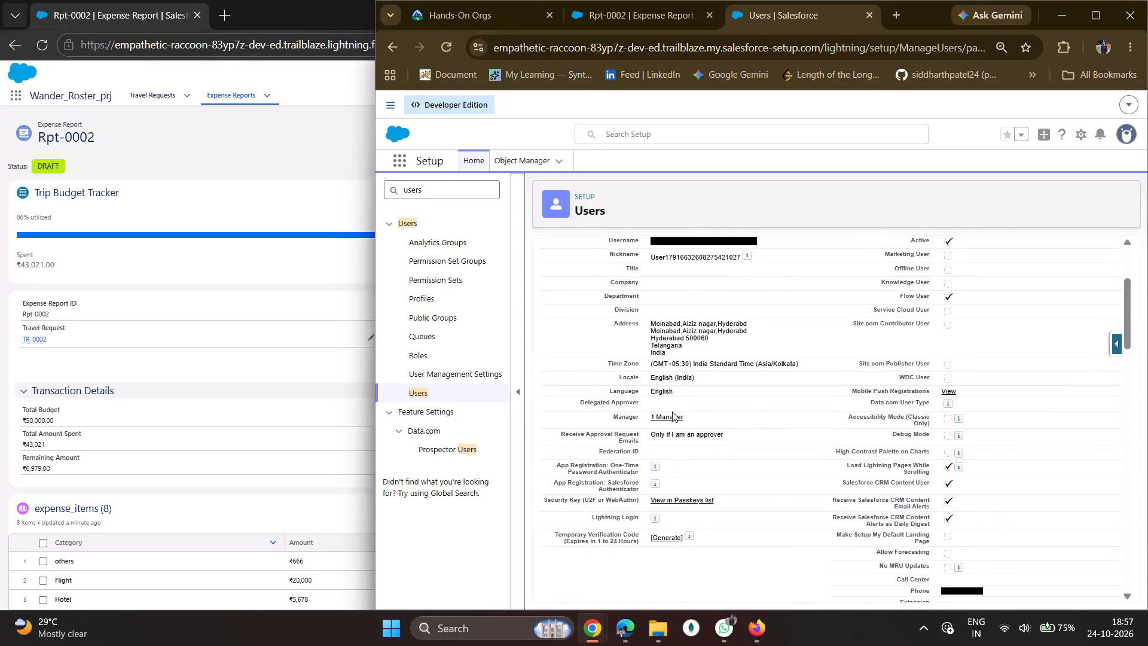
scroll(753, 409, "up", 2)
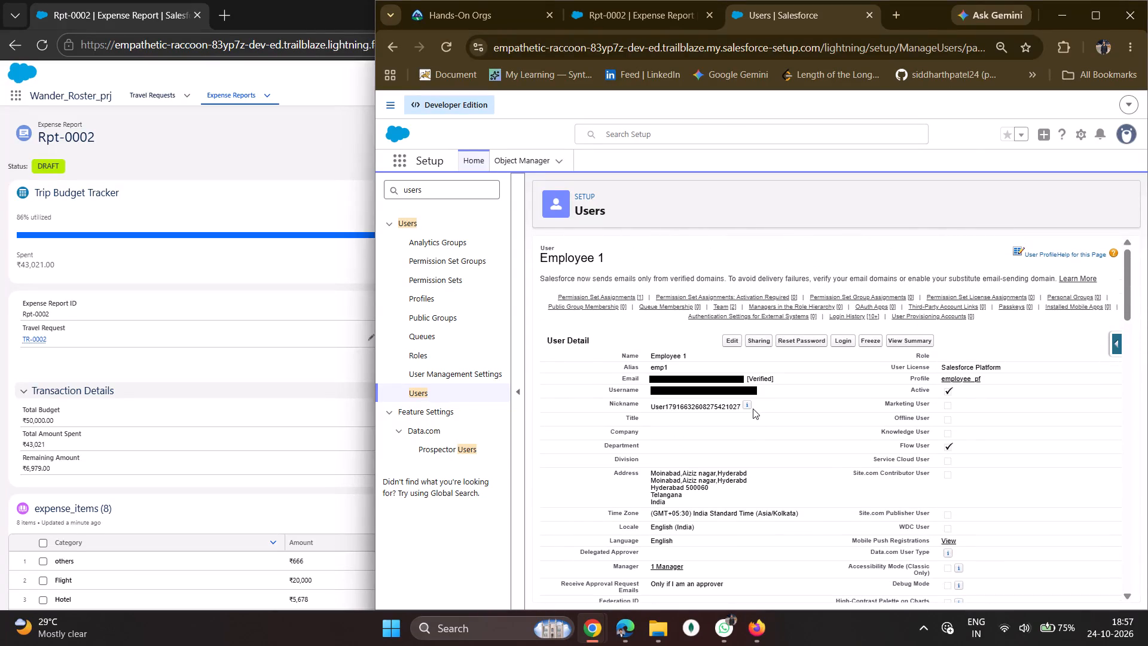
scroll(753, 409, "down", 1)
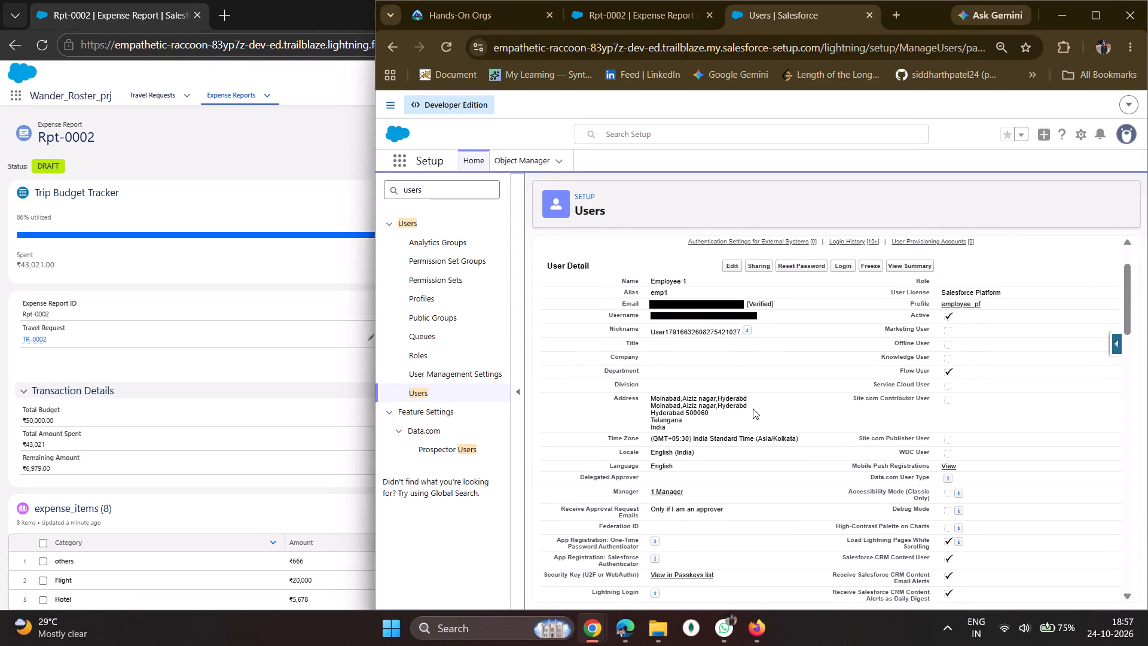
scroll(753, 409, "up", 4)
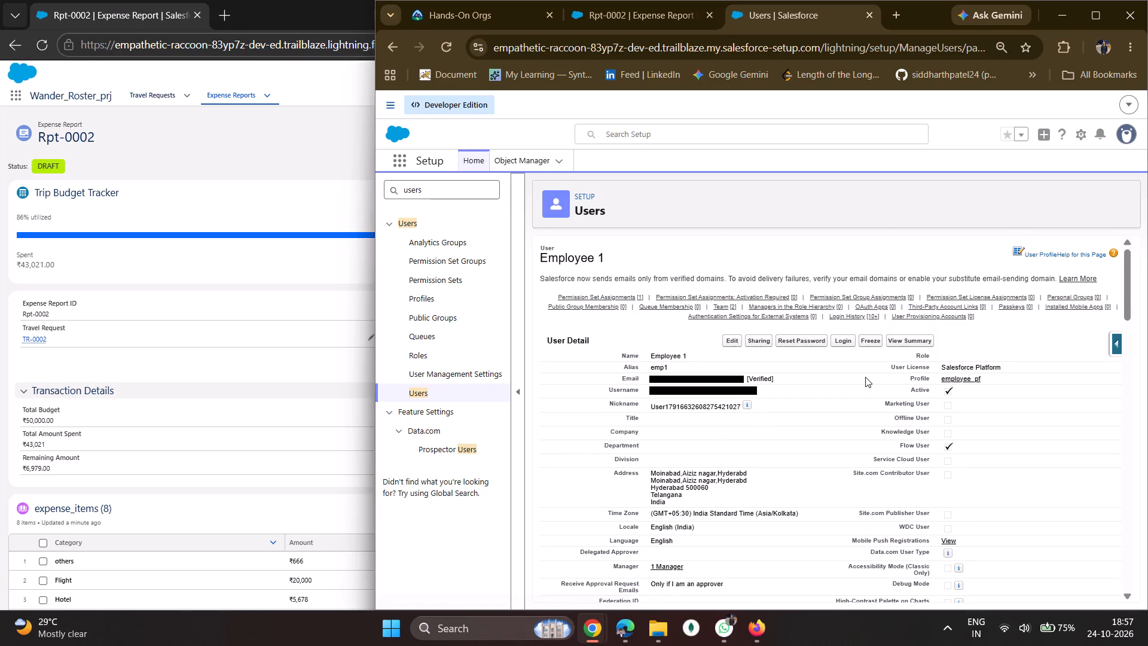
scroll(865, 377, "down", 3)
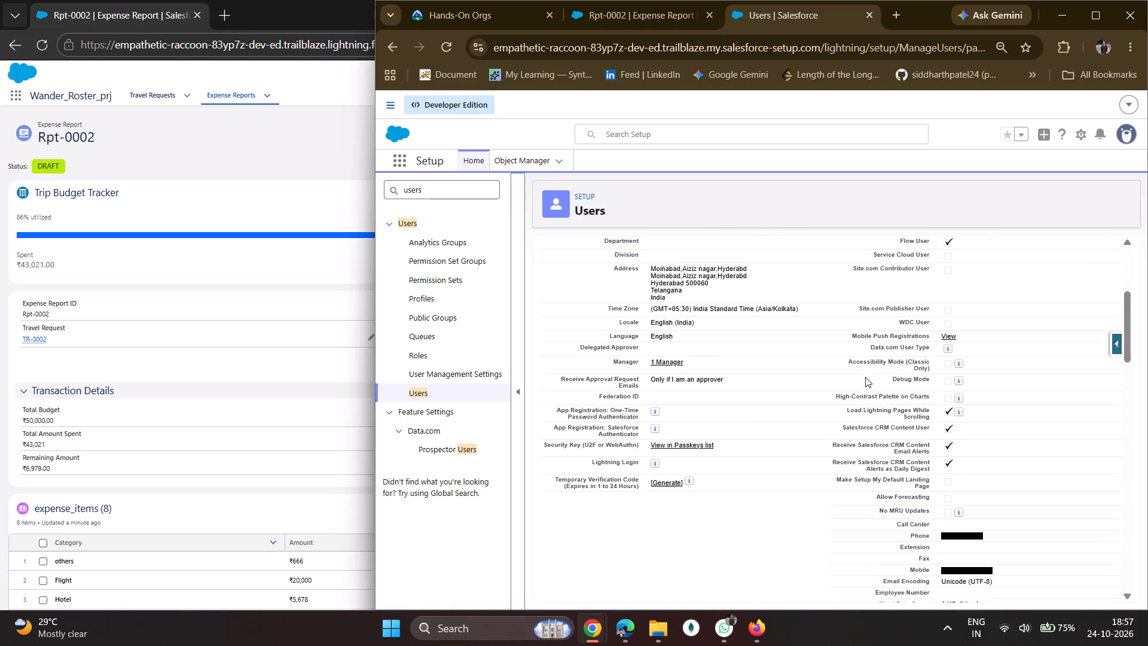
scroll(865, 377, "down", 5)
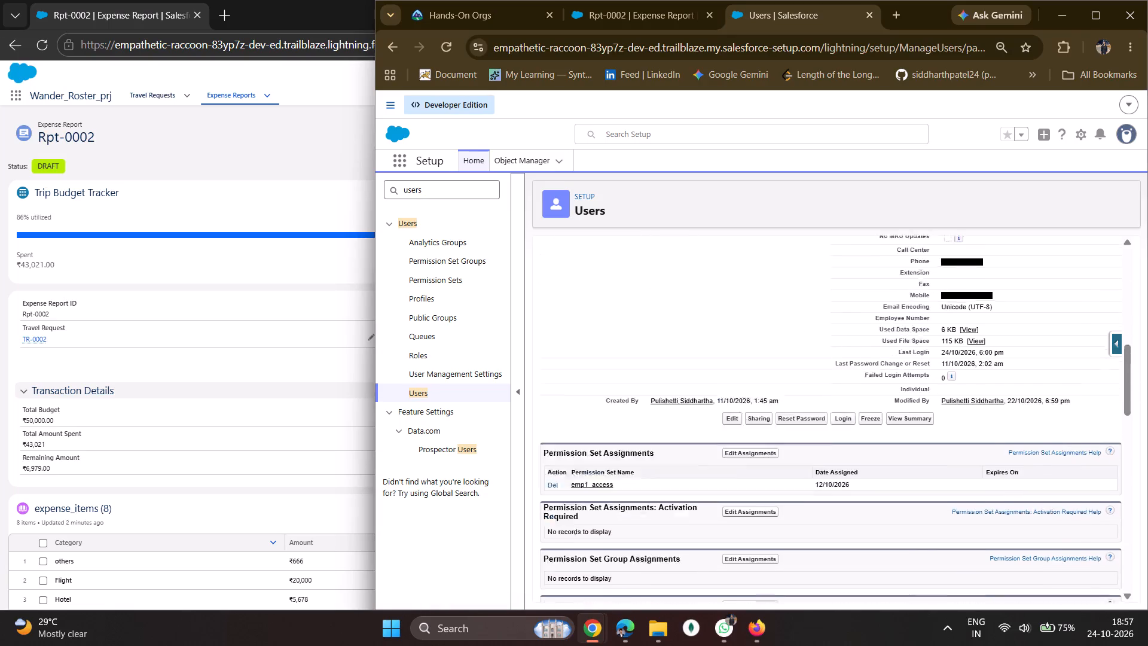
scroll(865, 377, "down", 1)
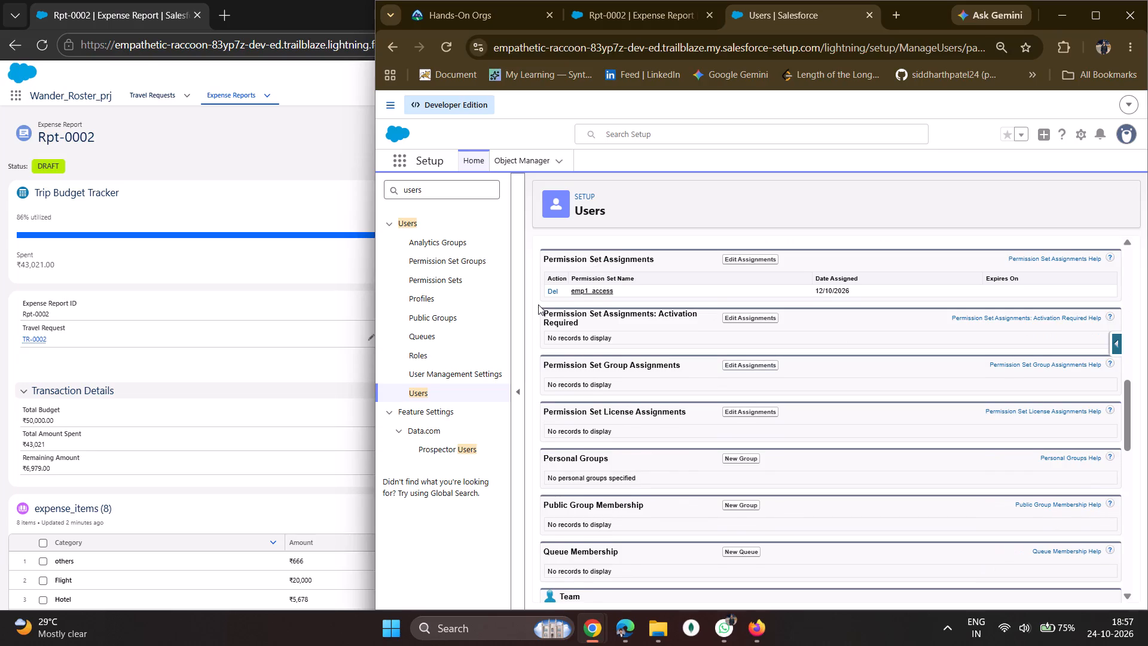
scroll(655, 388, "down", 3)
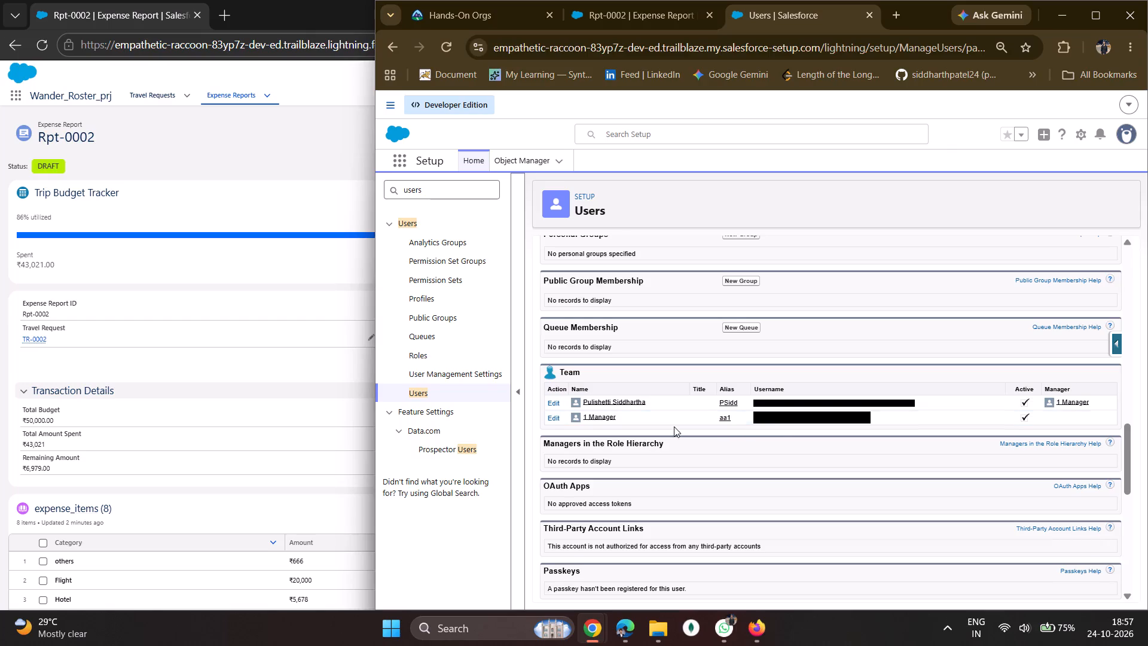
Examine the login history and remaining related lists on Employee 1's user record.
scroll(616, 467, "down", 5)
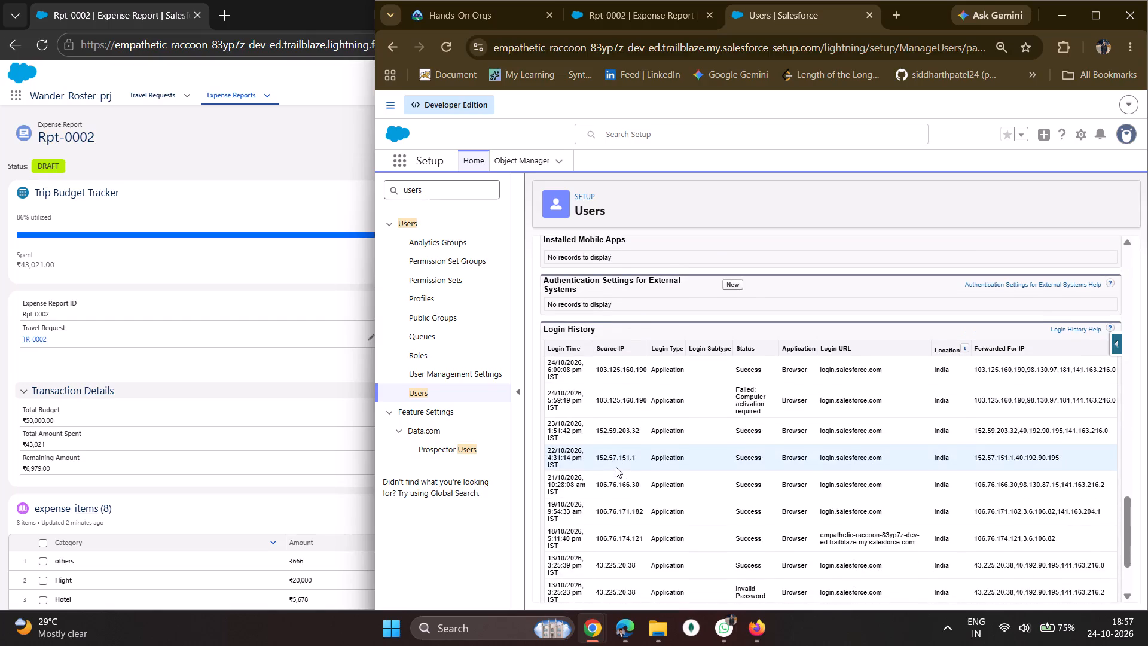
scroll(616, 467, "down", 9)
scroll(616, 467, "up", 11)
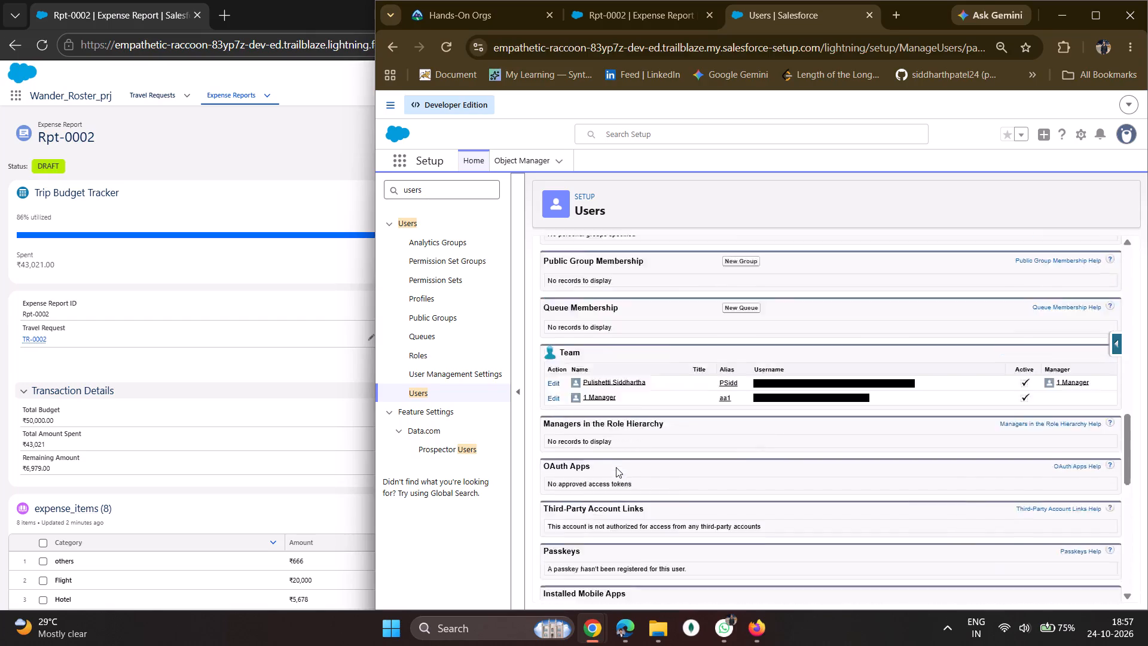
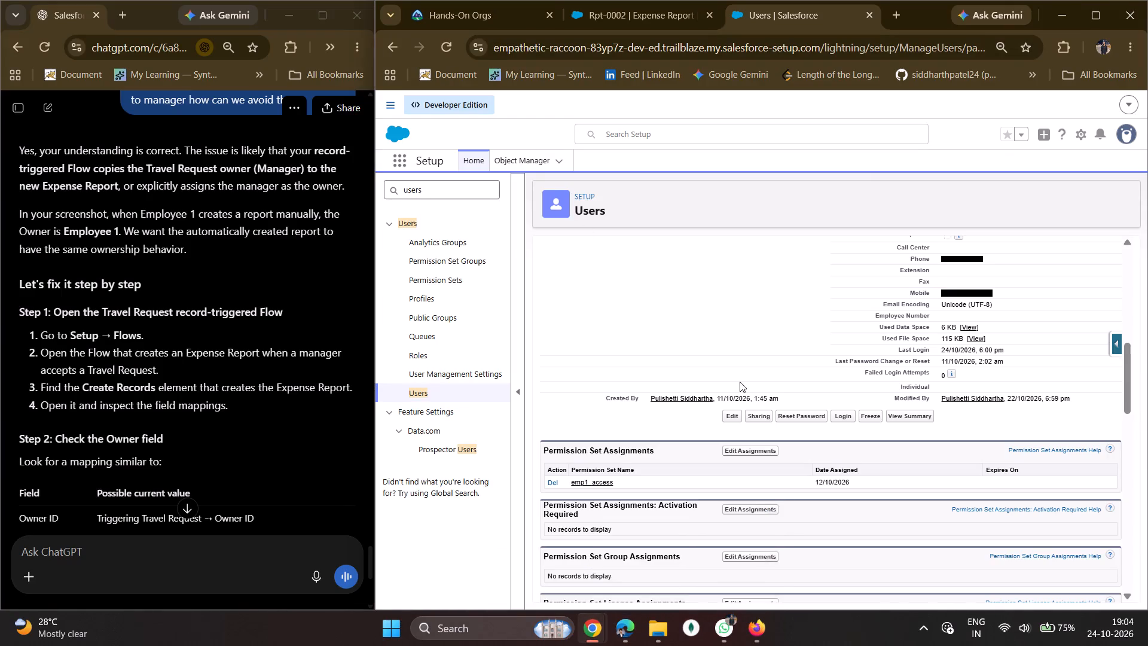
left_click_drag(430, 194, 358, 194)
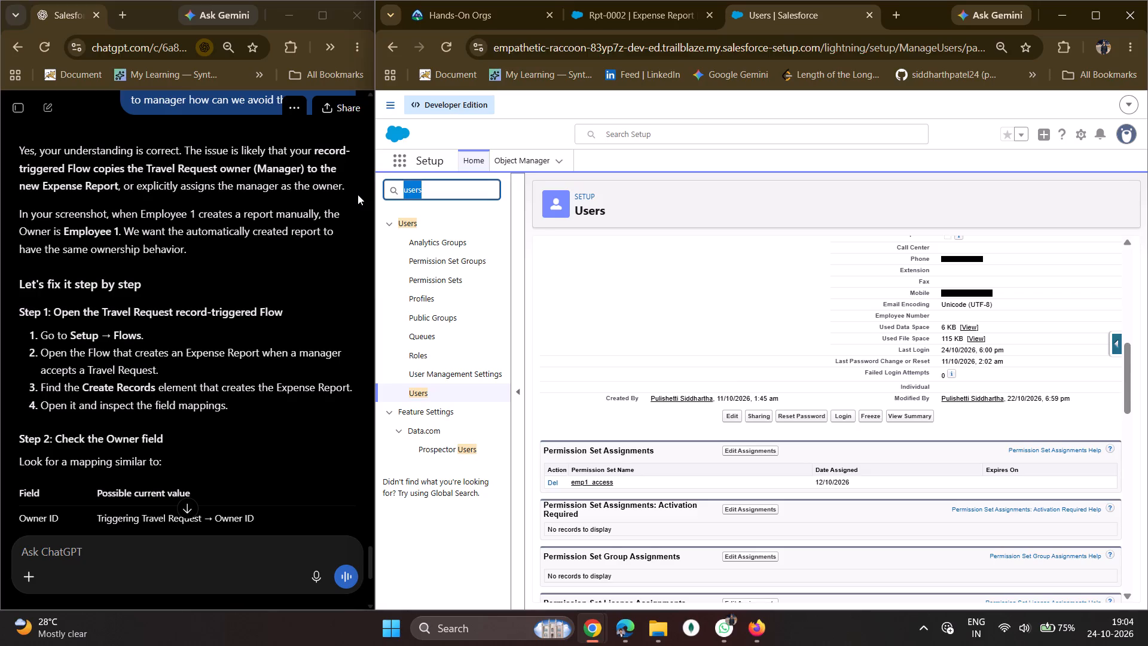
type("flows")
key("Return")
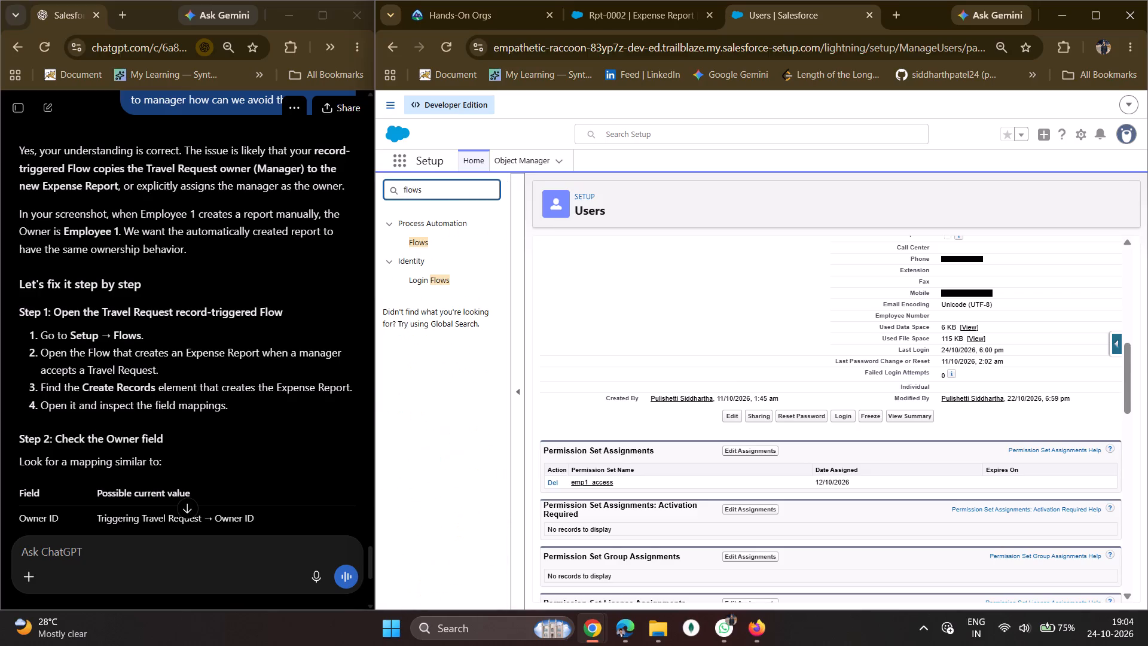
left_click(411, 247)
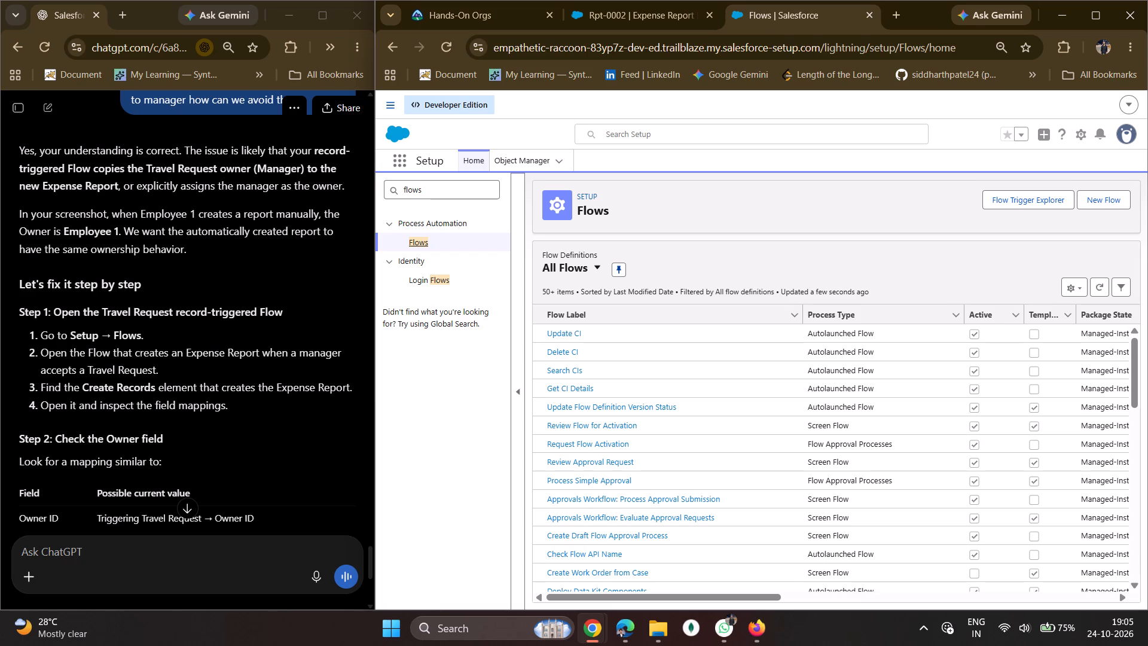
Open the expense_record_creation_upon_travelreq_approved flow from the list of all flows.
scroll(807, 459, "down", 5)
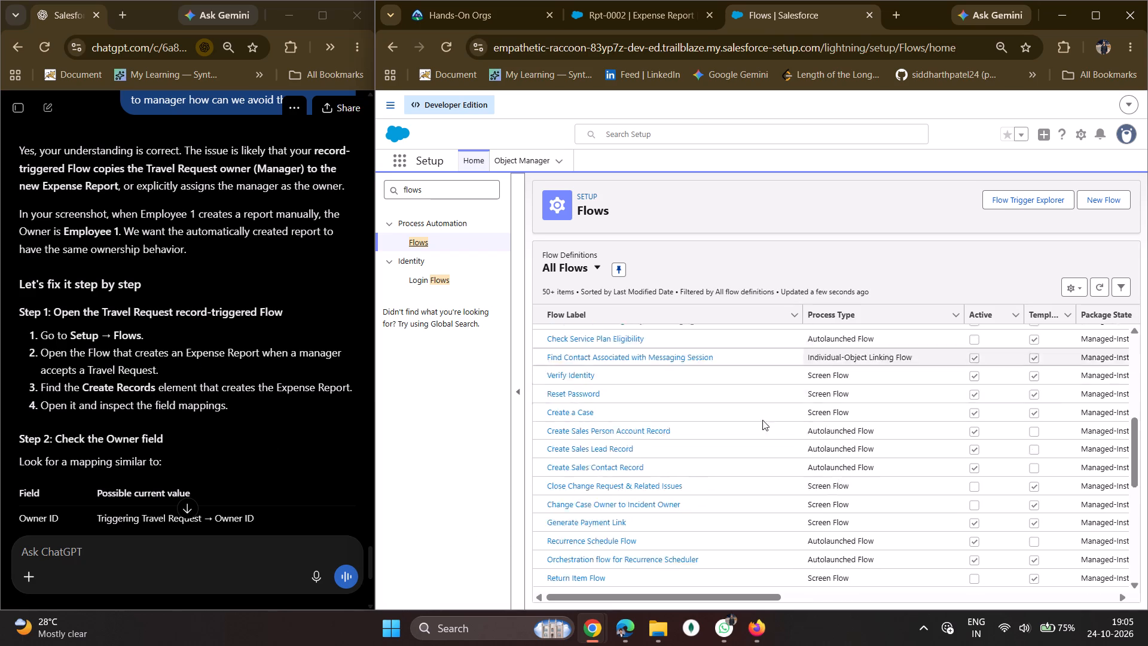
scroll(756, 278, "down", 7)
scroll(756, 468, "down", 6)
scroll(644, 543, "down", 14)
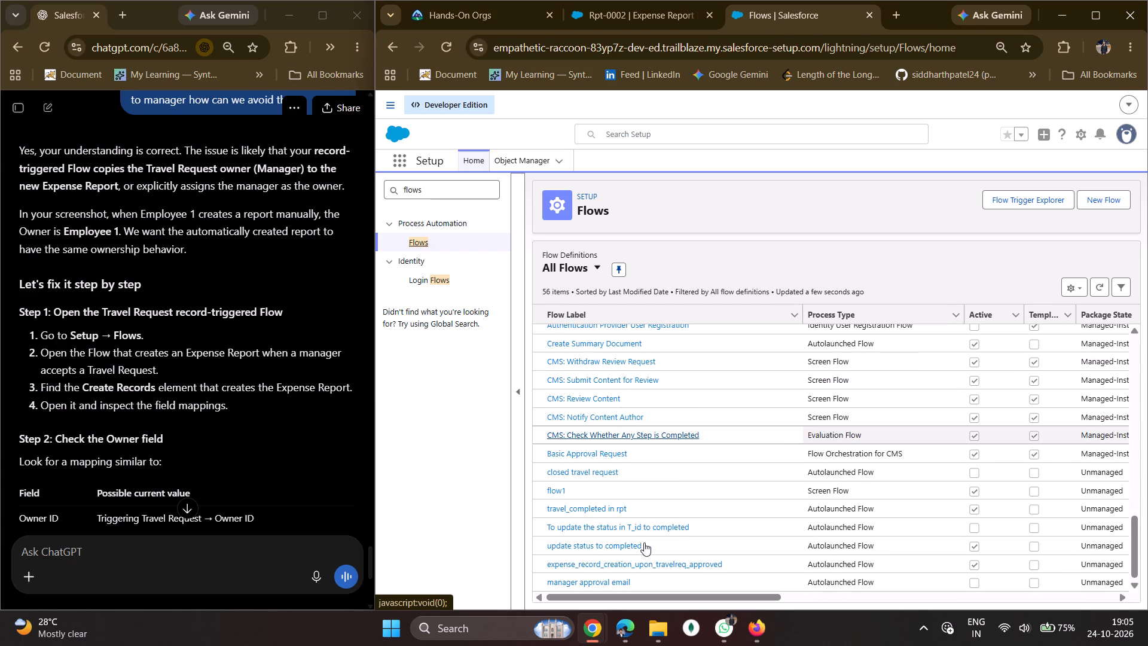
scroll(644, 543, "down", 4)
left_click(636, 568)
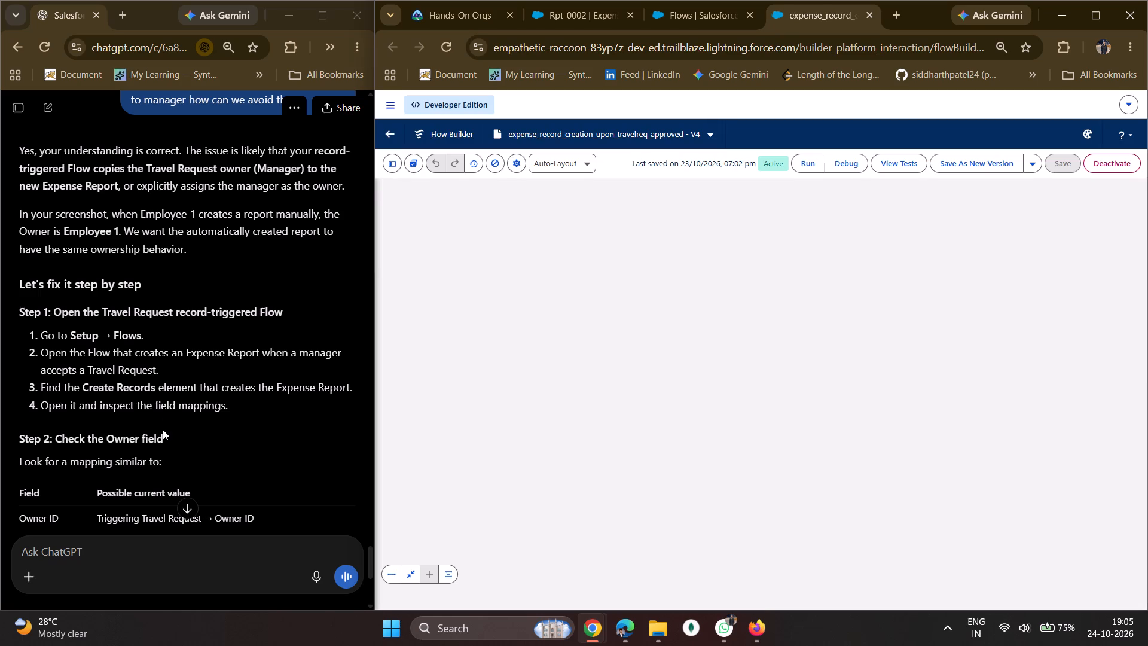
Open the flow's Create Expense Report element and add Owner ID to its field values.
scroll(163, 429, "down", 1)
scroll(654, 461, "down", 2)
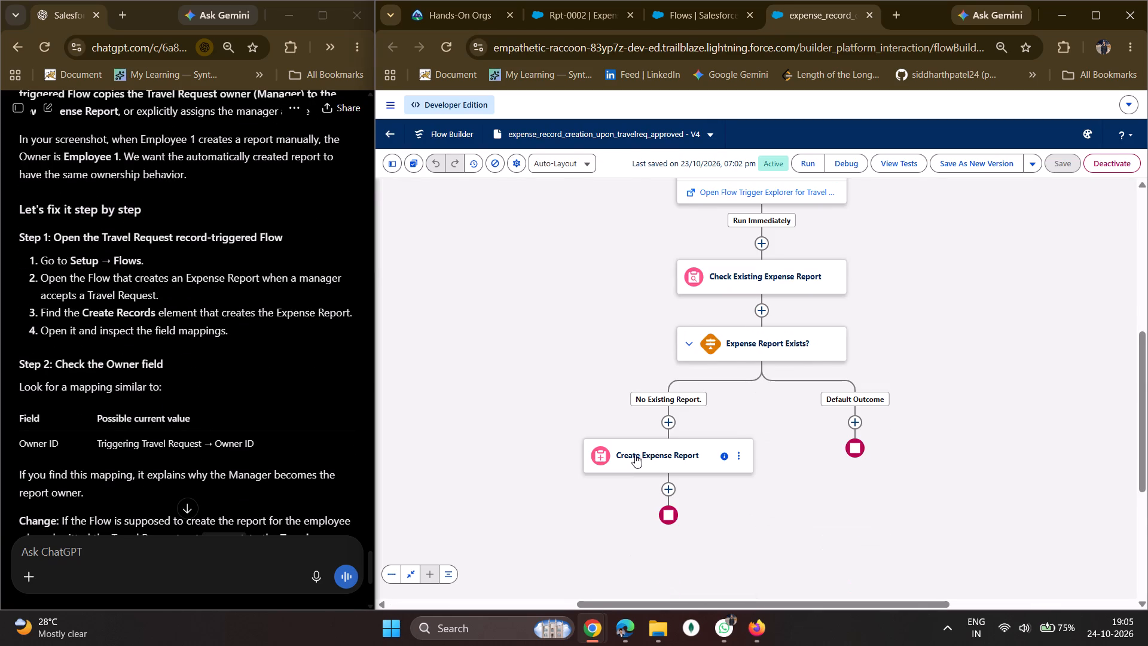
left_click(635, 455)
scroll(909, 516, "down", 3)
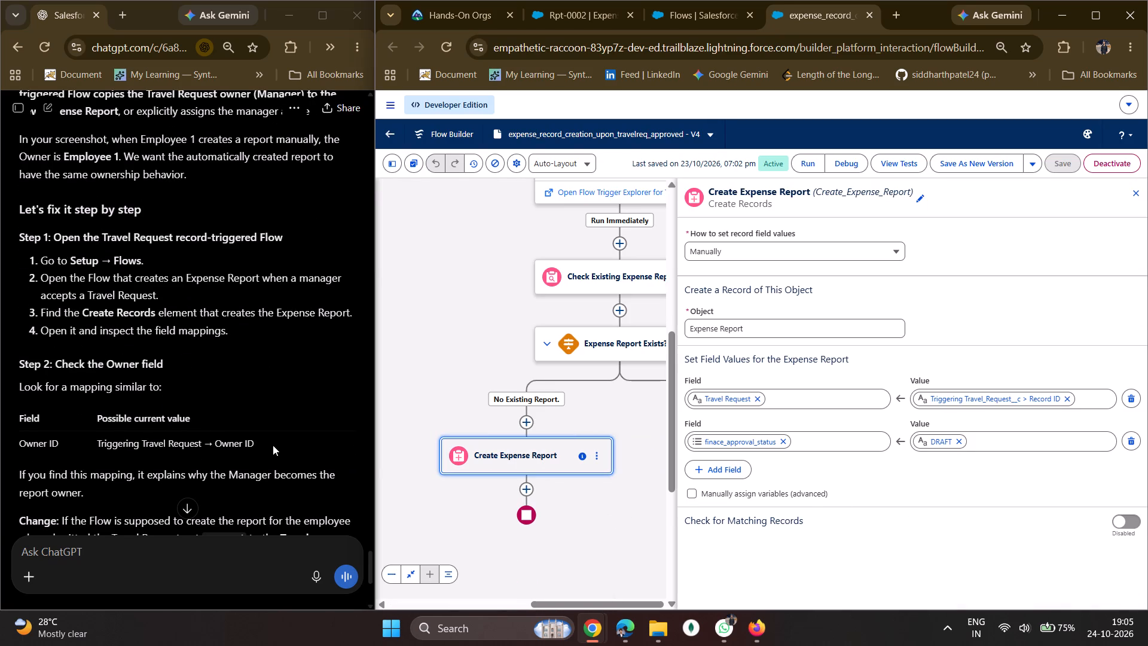
scroll(273, 445, "down", 1)
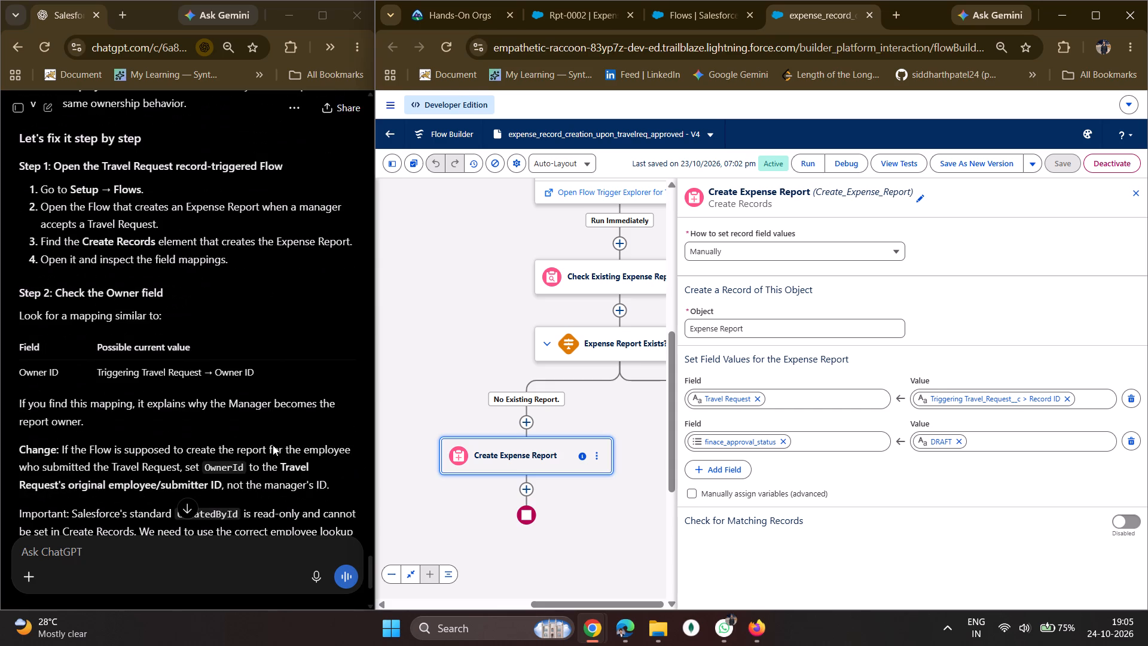
left_click(696, 462)
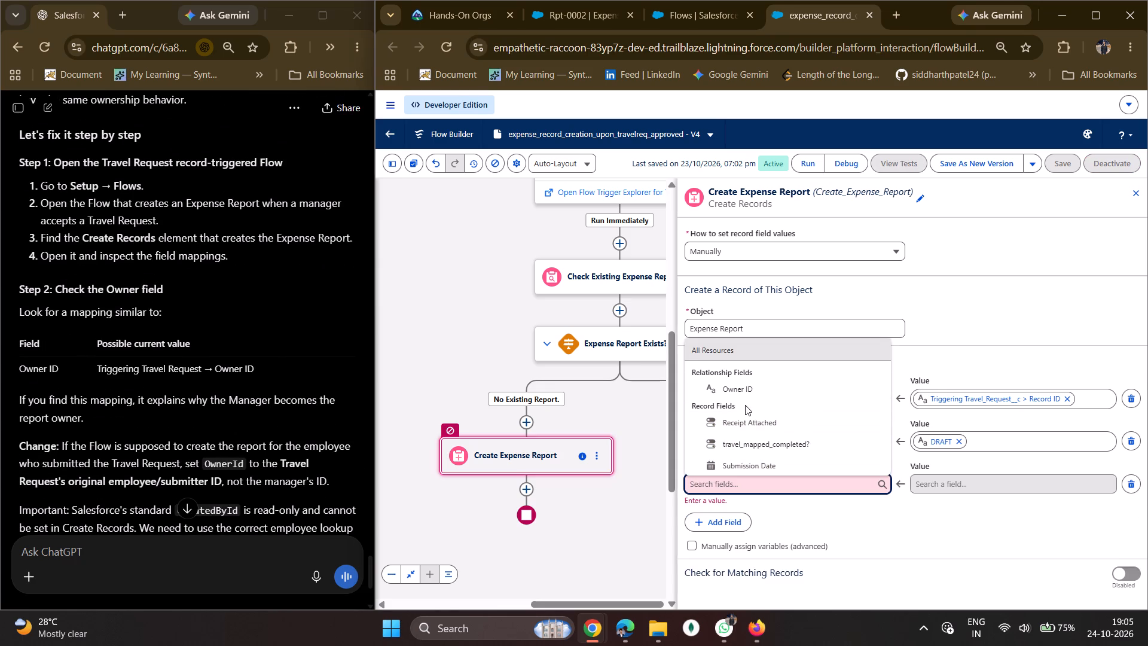
left_click(737, 391)
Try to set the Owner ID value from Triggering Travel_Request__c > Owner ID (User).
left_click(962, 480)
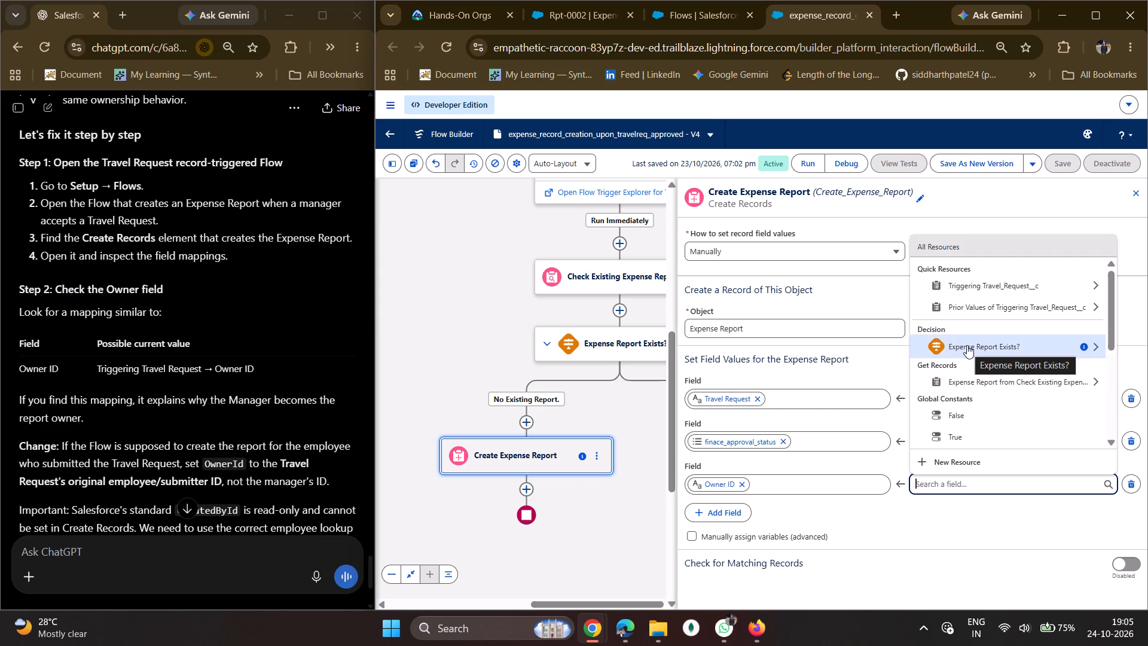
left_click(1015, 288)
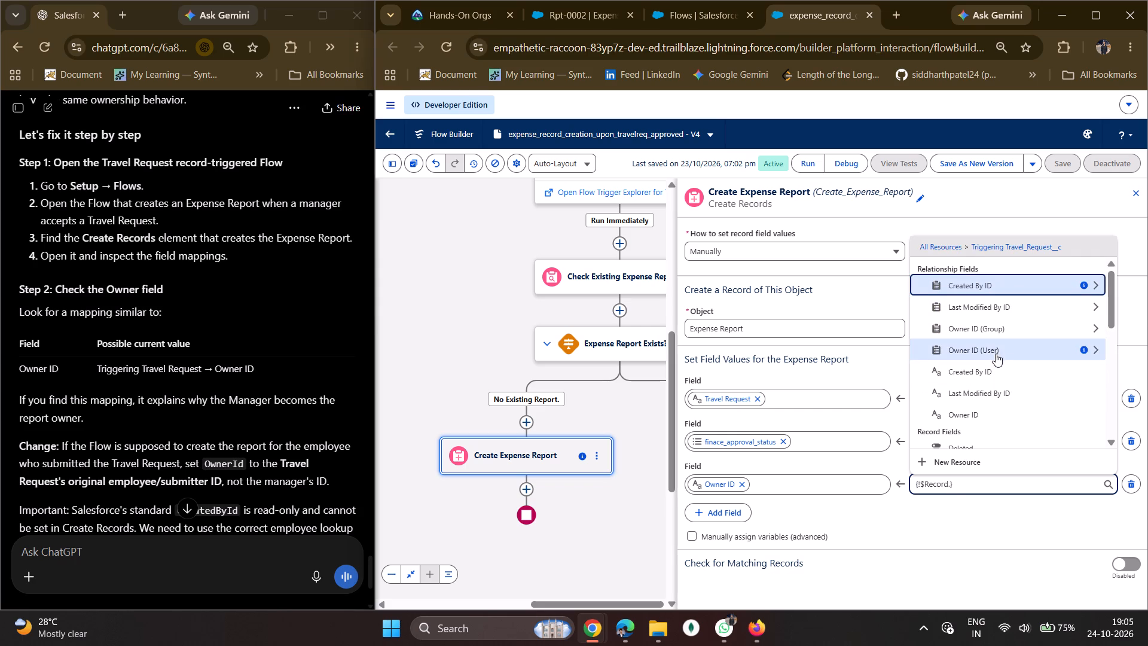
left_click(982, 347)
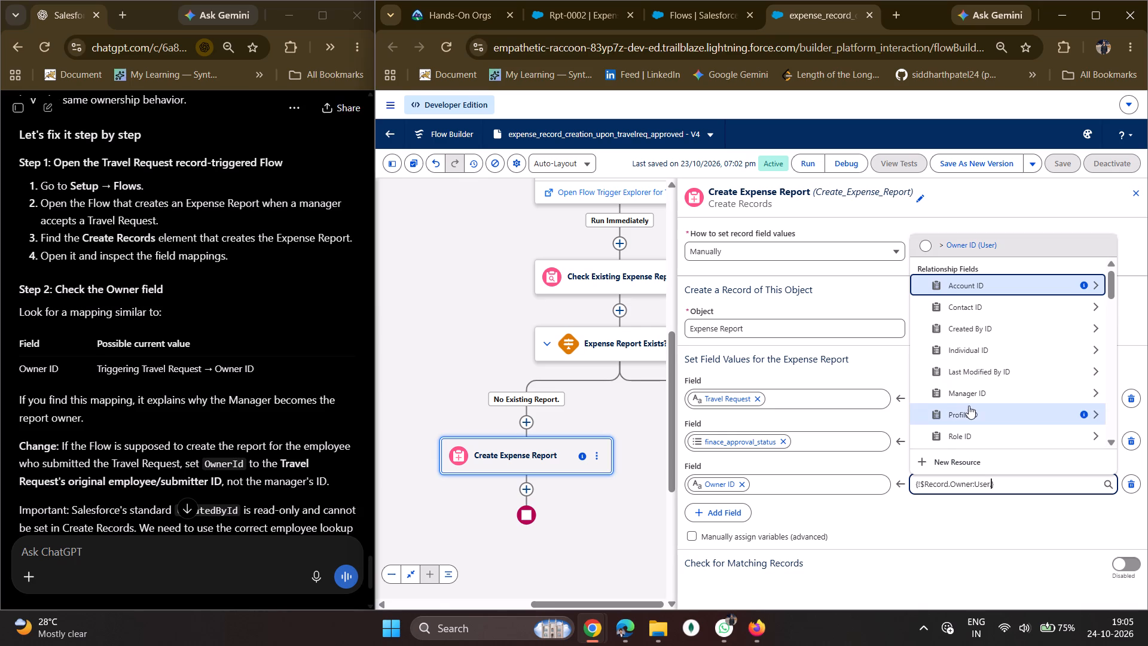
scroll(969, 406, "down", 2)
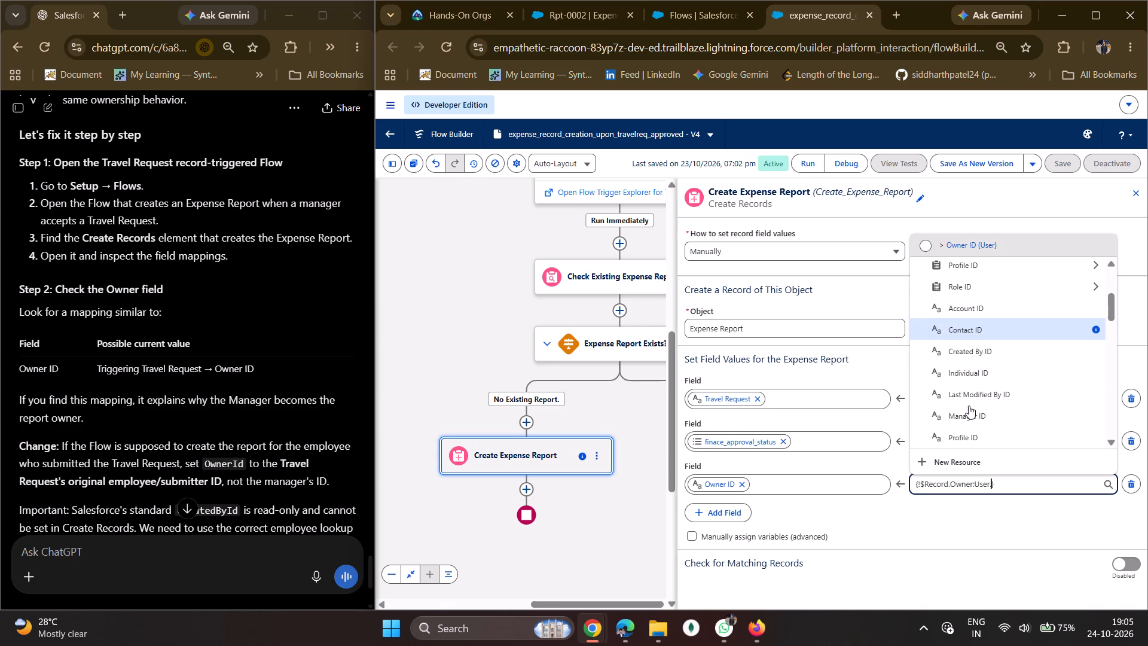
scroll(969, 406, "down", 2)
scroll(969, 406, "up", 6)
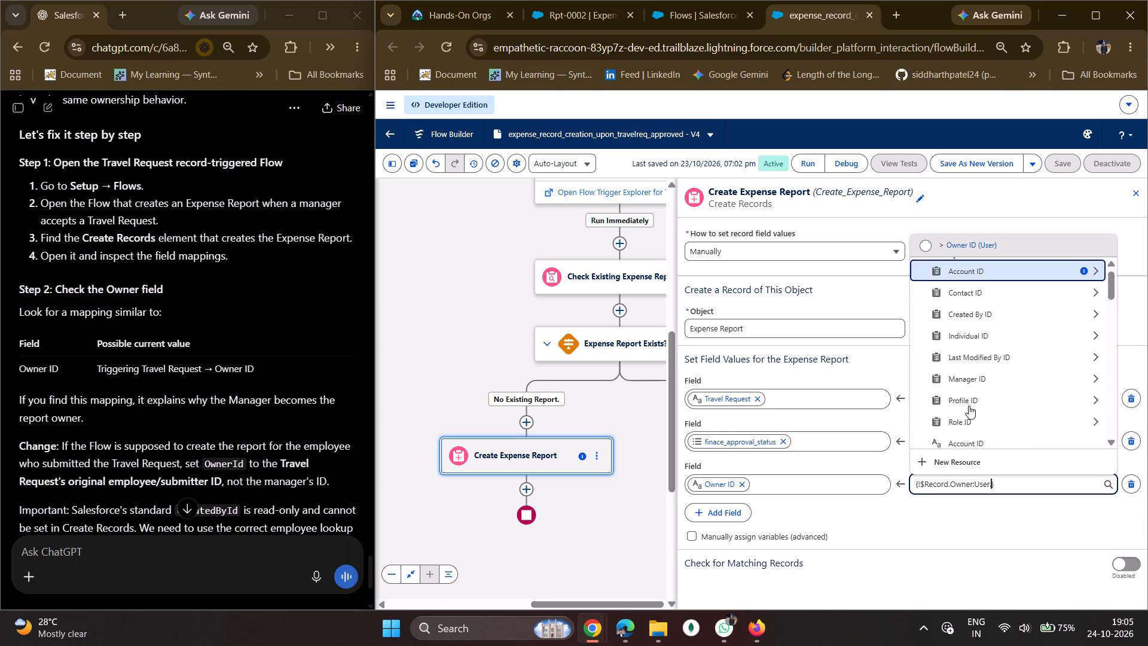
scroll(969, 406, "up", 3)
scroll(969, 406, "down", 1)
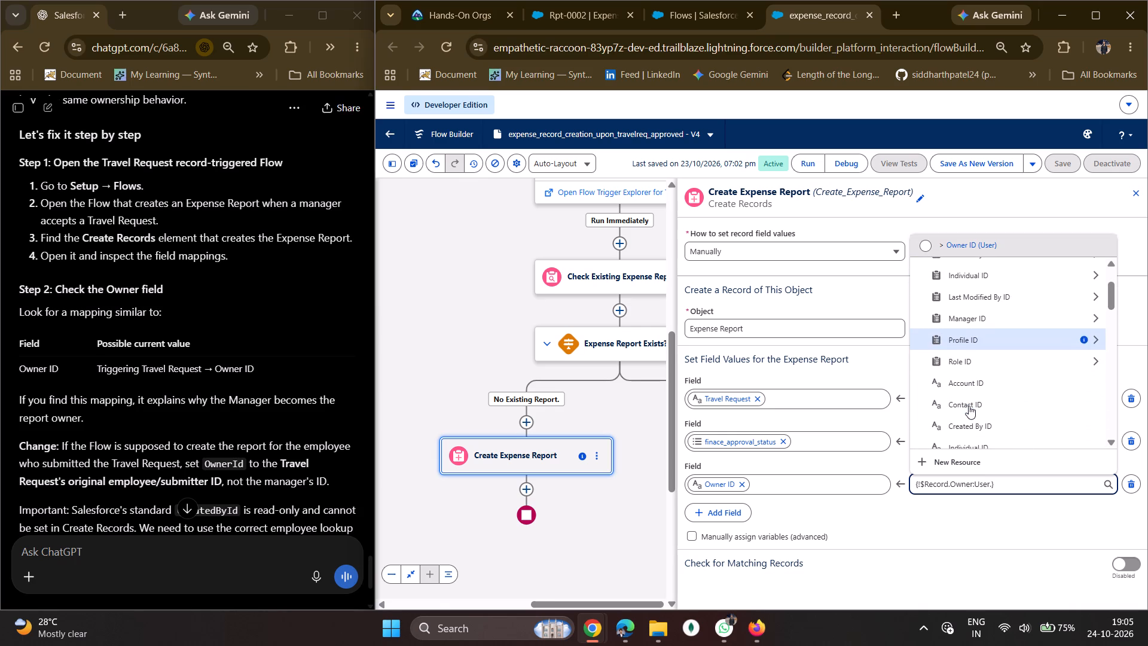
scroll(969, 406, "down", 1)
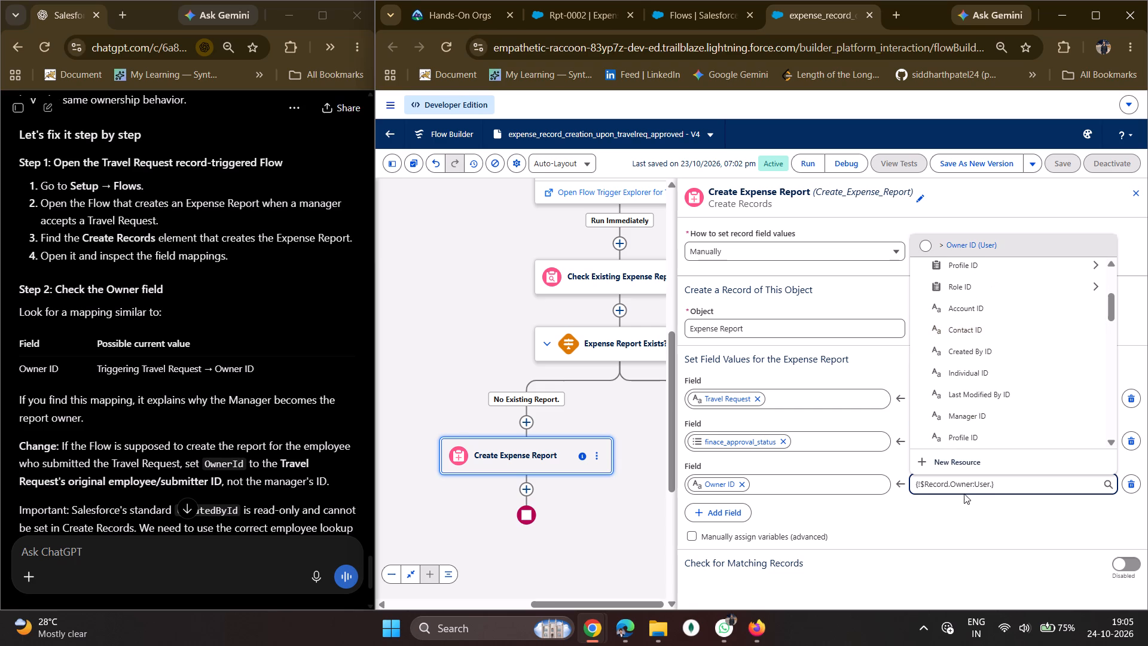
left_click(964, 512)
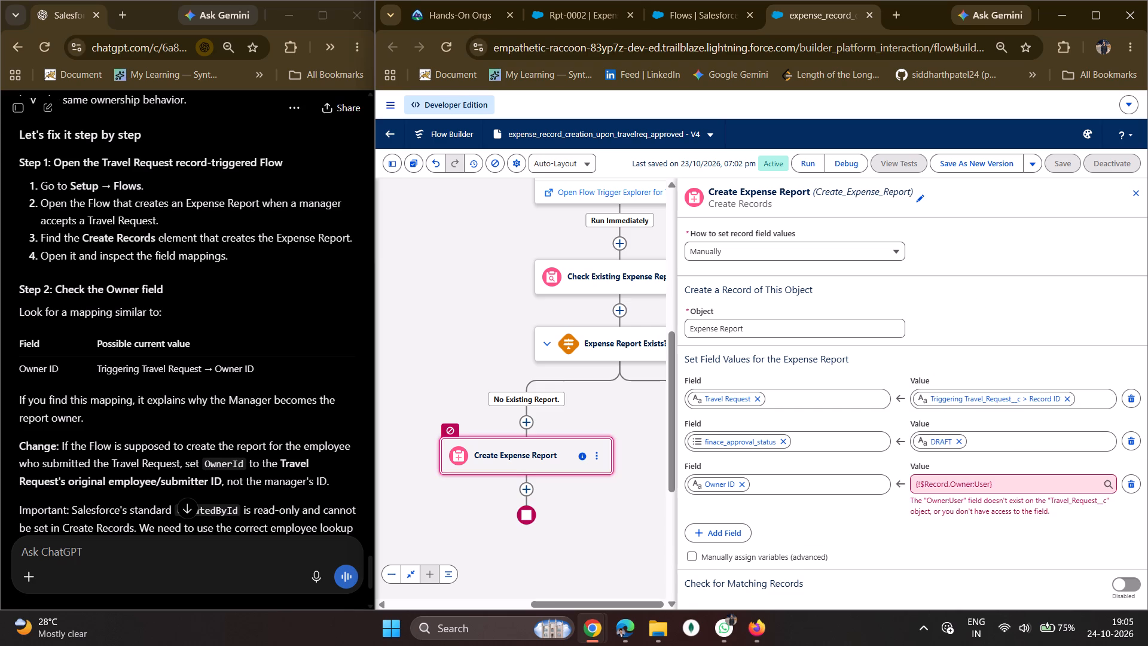
Replace the Owner ID value with Triggering Travel_Request__c > Owner ID in the Create Expense Report element.
left_click(1020, 477)
key("BackSpace")
key("BackSpace")
key("BackSpace")
key("BackSpace")
key("BackSpace")
key("BackSpace")
key("BackSpace")
key("BackSpace")
key("BackSpace")
key("BackSpace")
key("BackSpace")
key("BackSpace")
key("BackSpace")
key("BackSpace")
key("BackSpace")
key("BackSpace")
key("BackSpace")
key("BackSpace")
key("BackSpace")
key("BackSpace")
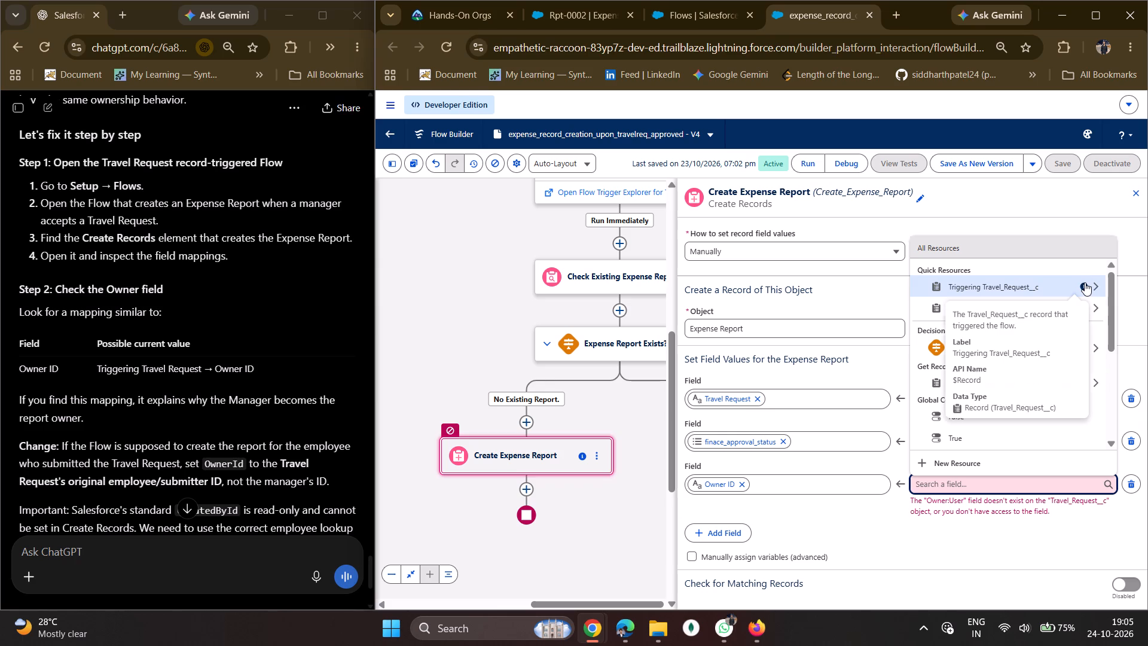
left_click(1085, 282)
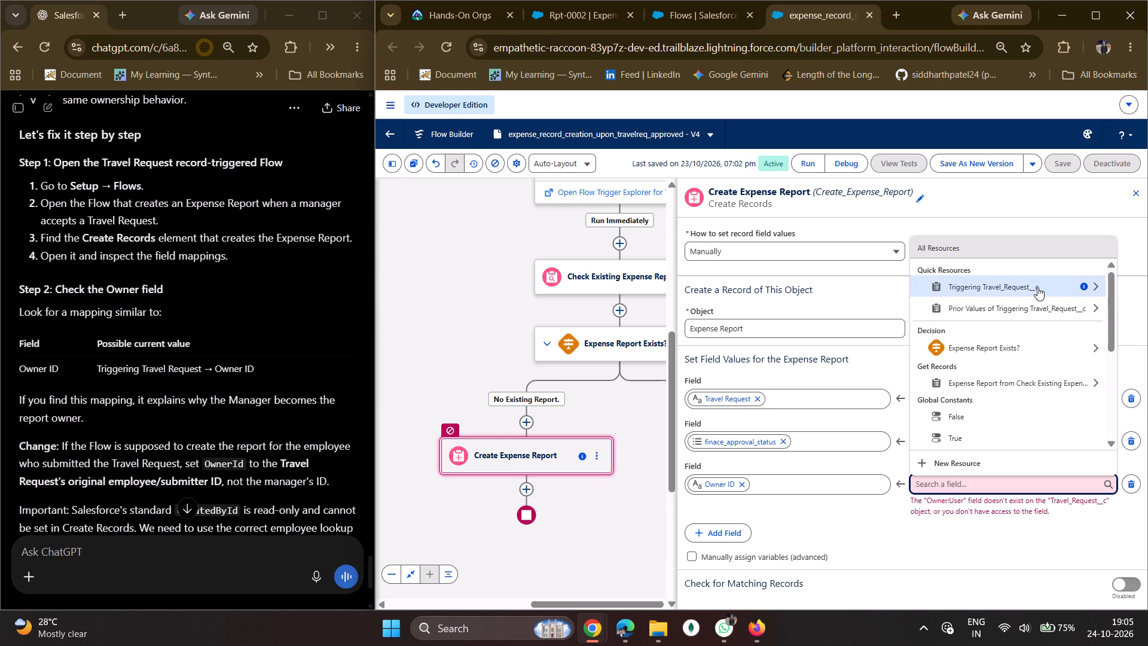
left_click(1036, 287)
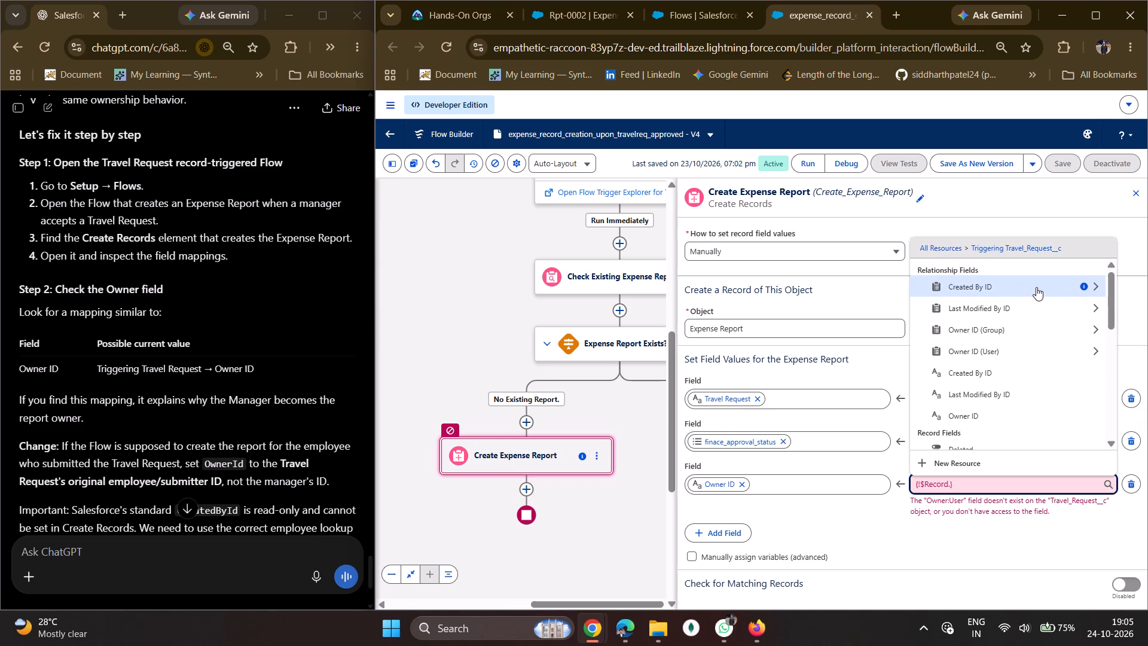
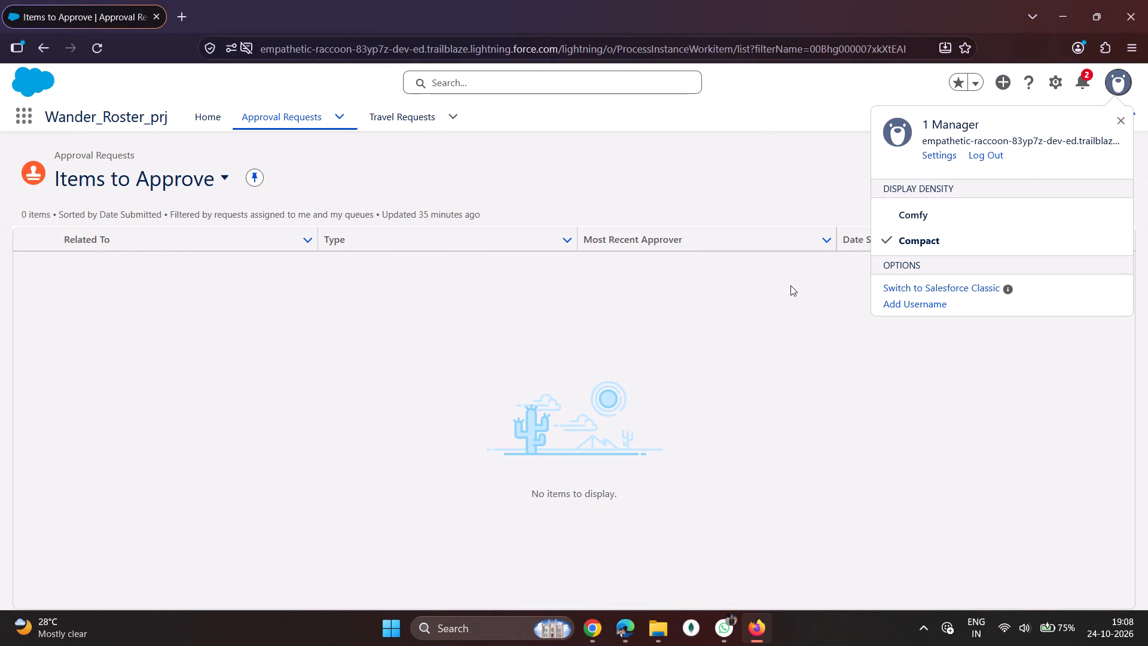
left_click(790, 285)
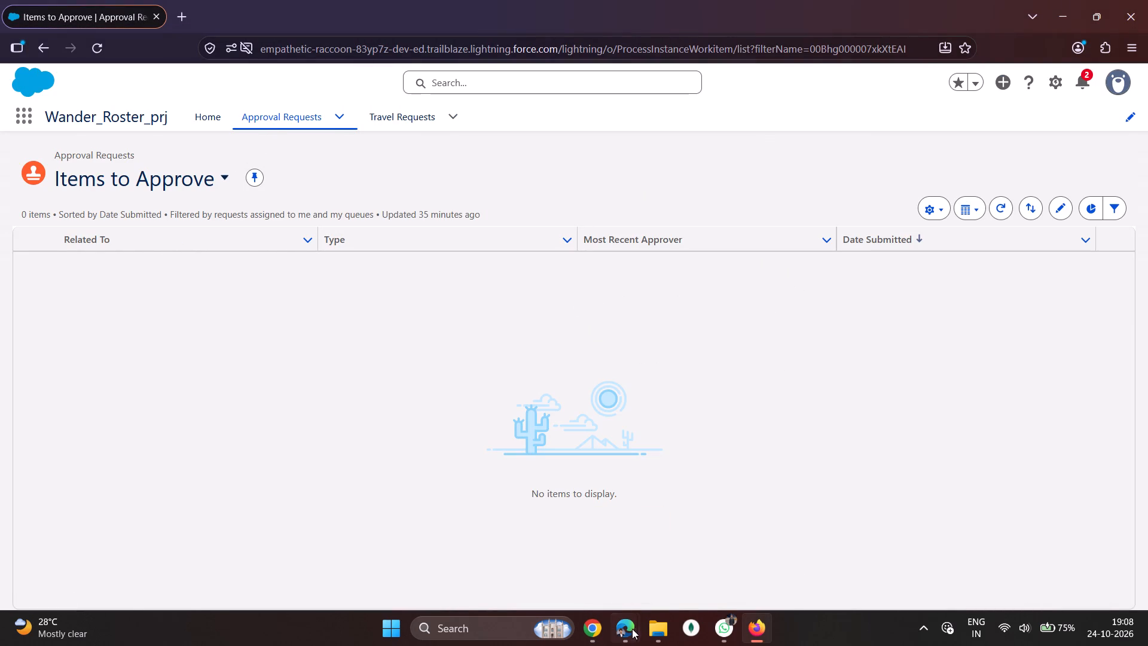
left_click(670, 569)
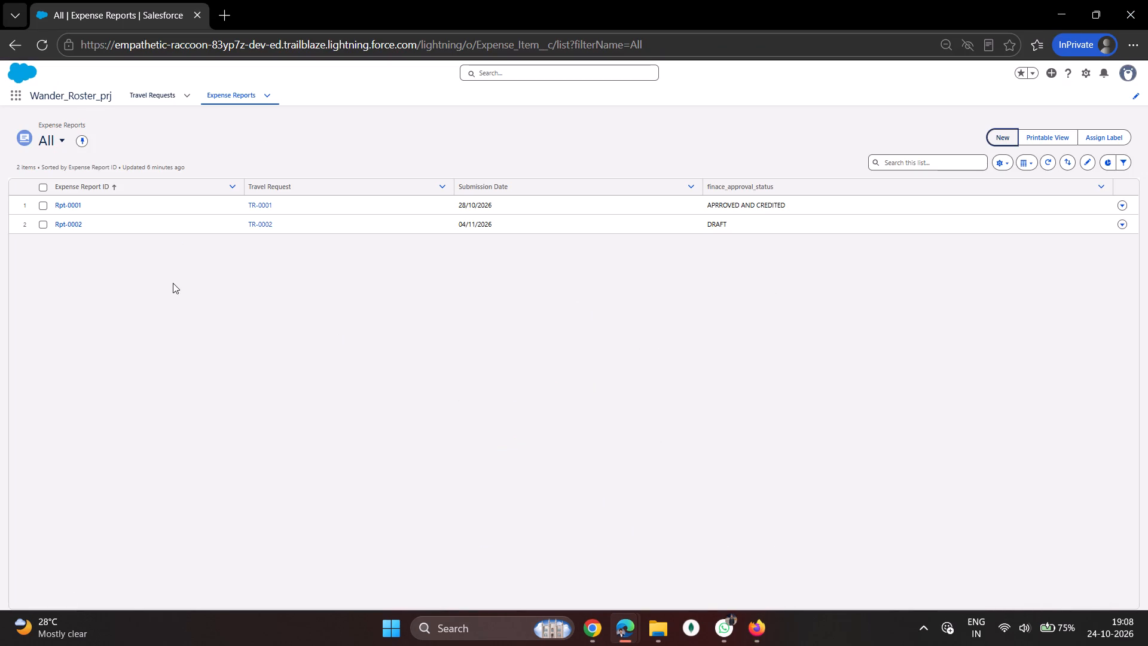
left_click(220, 100)
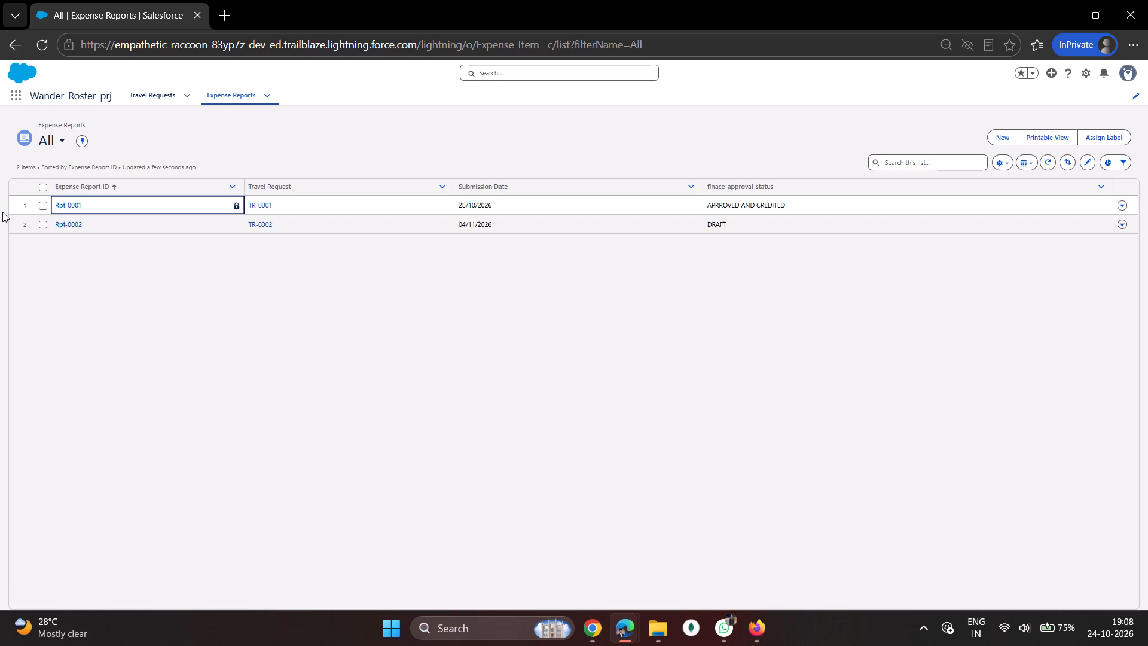
left_click(157, 90)
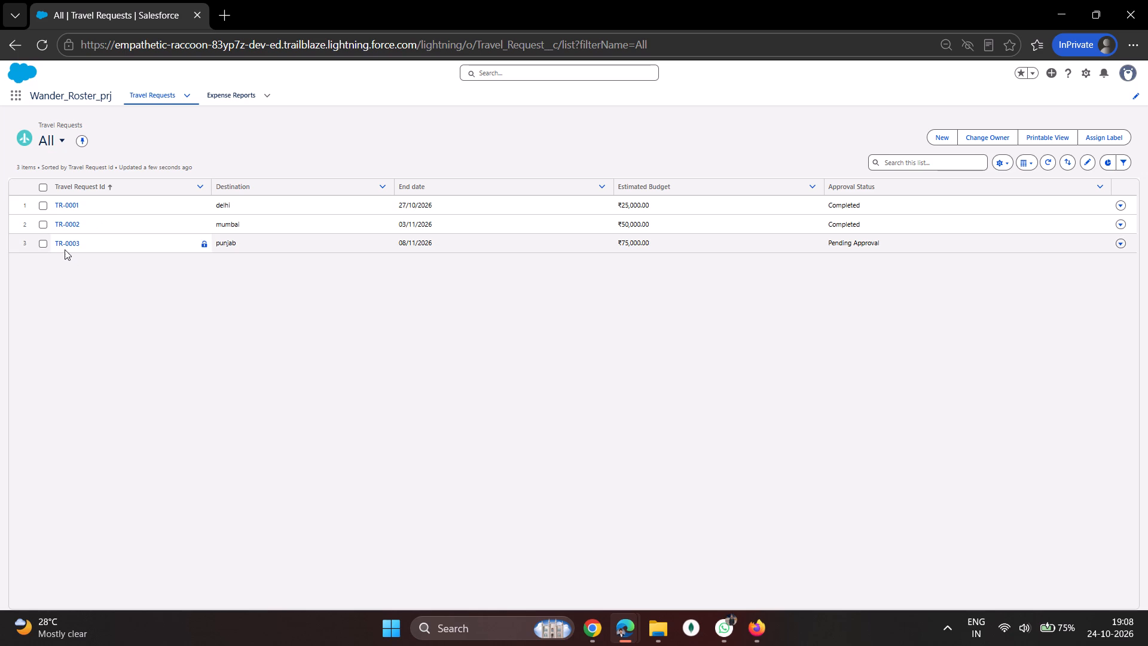
left_click(77, 242)
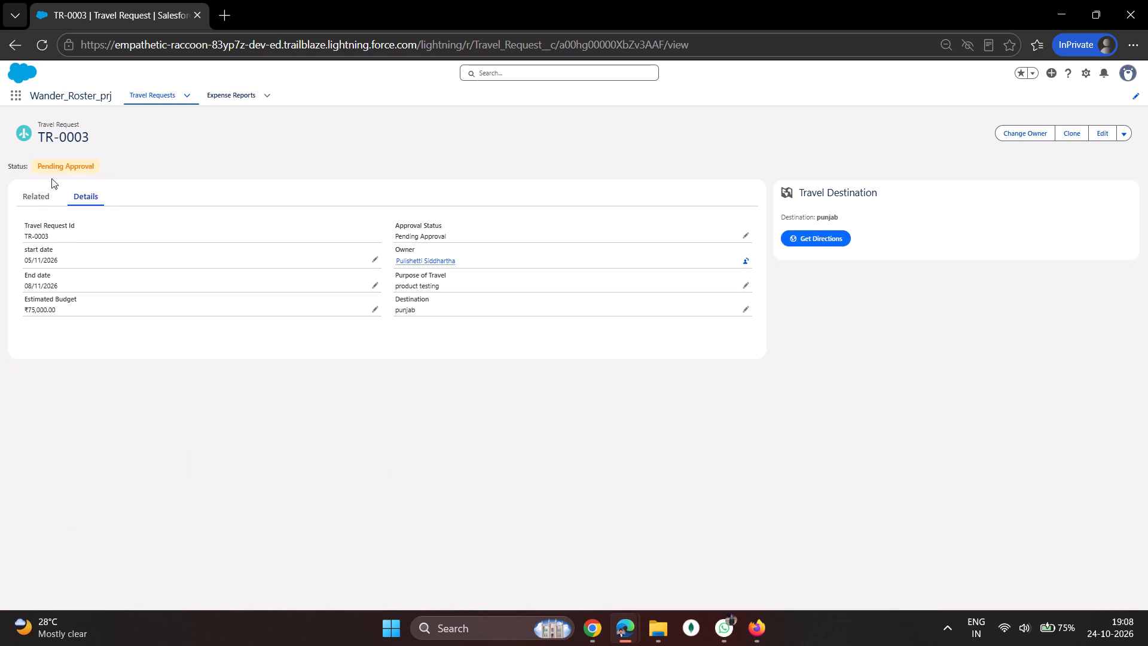
left_click(169, 105)
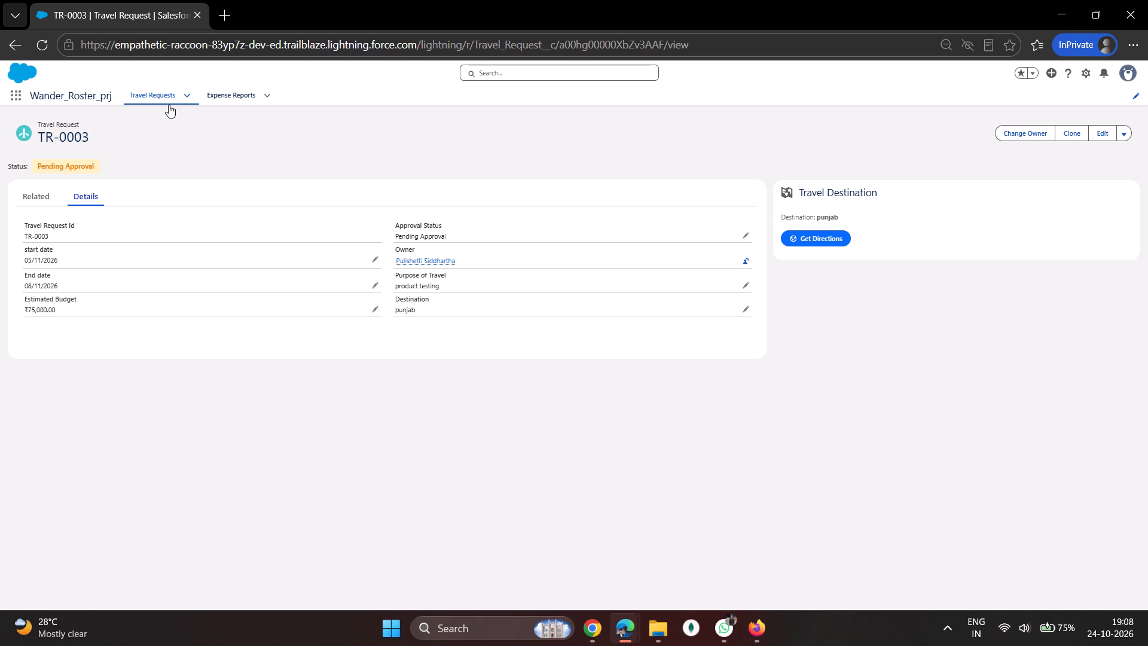
left_click(167, 99)
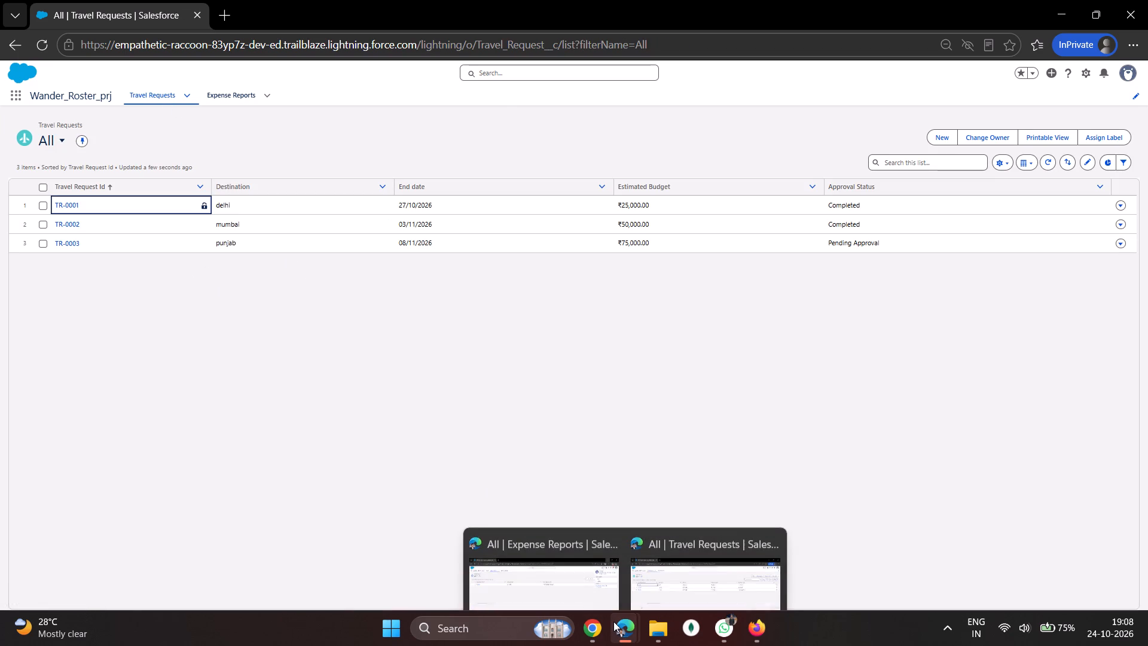
Switch to the manager's session in Firefox and approve travel request TR-0003 from Items to Approve without a comment.
left_click(749, 567)
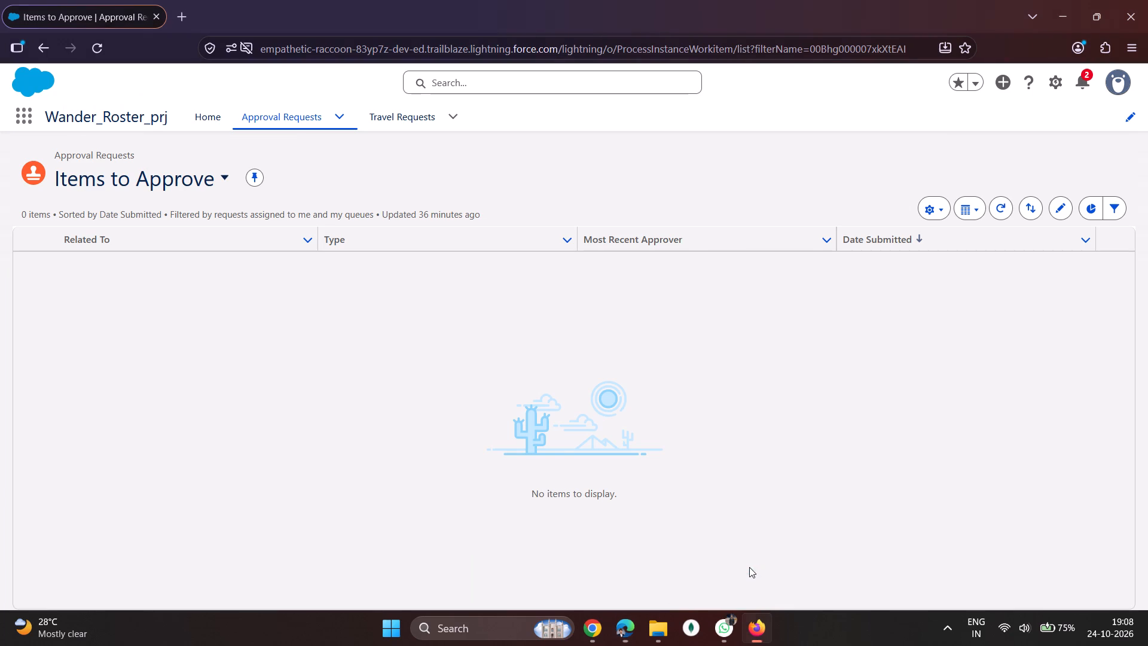
left_click(291, 123)
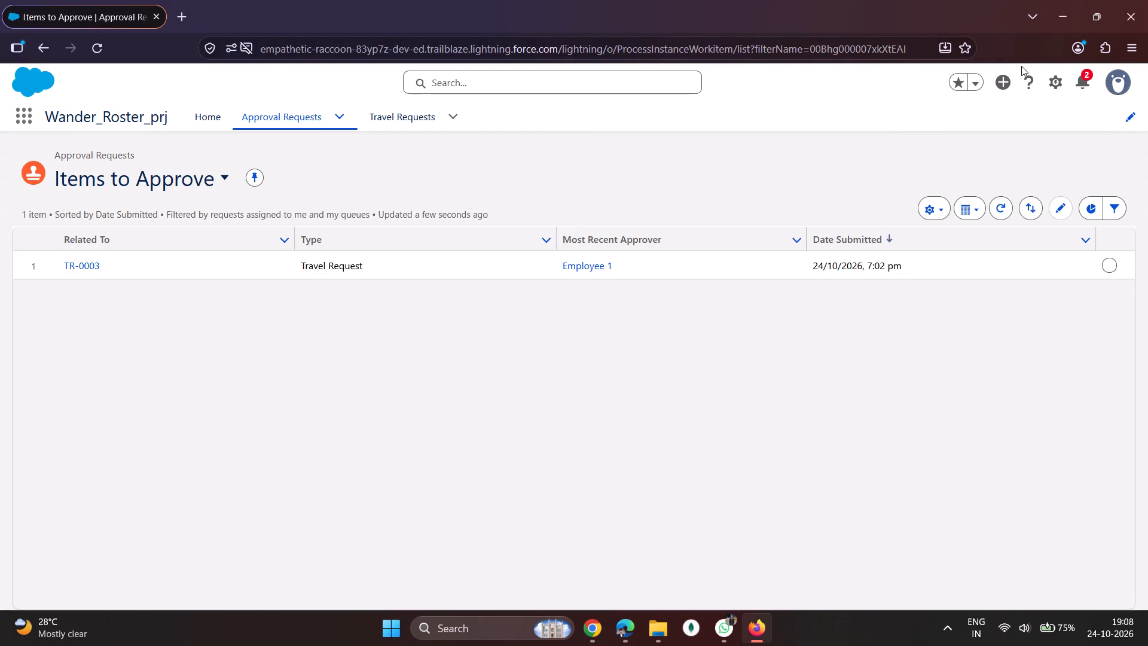
left_click(1115, 260)
left_click(1069, 288)
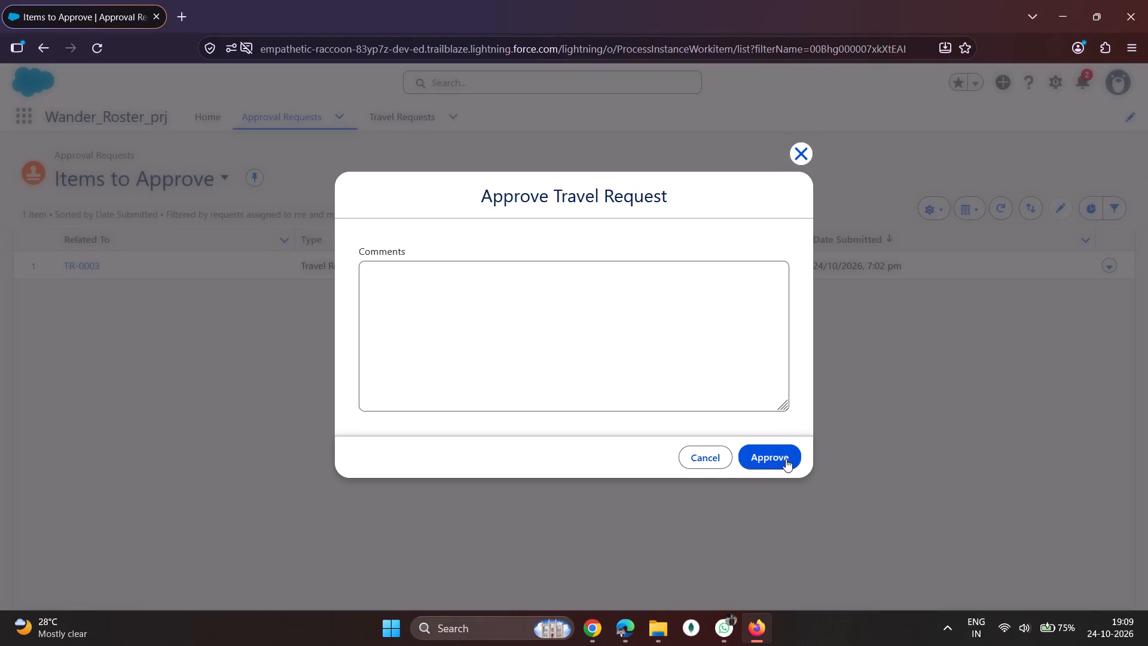
left_click_drag(786, 459, 793, 453)
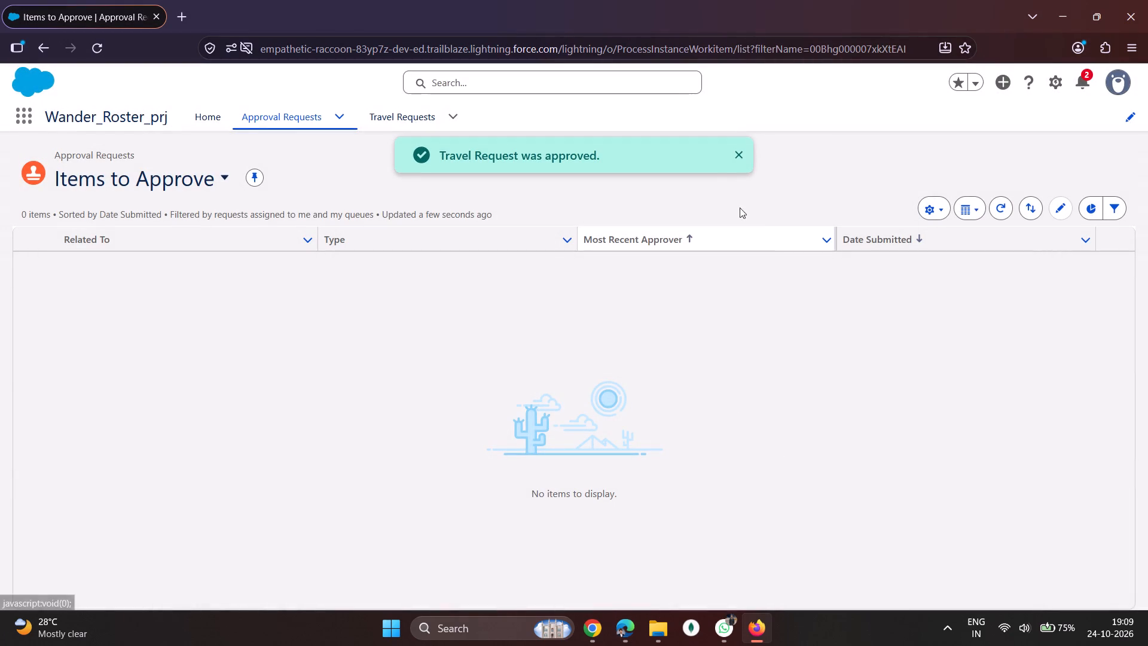
left_click(736, 164)
left_click(735, 150)
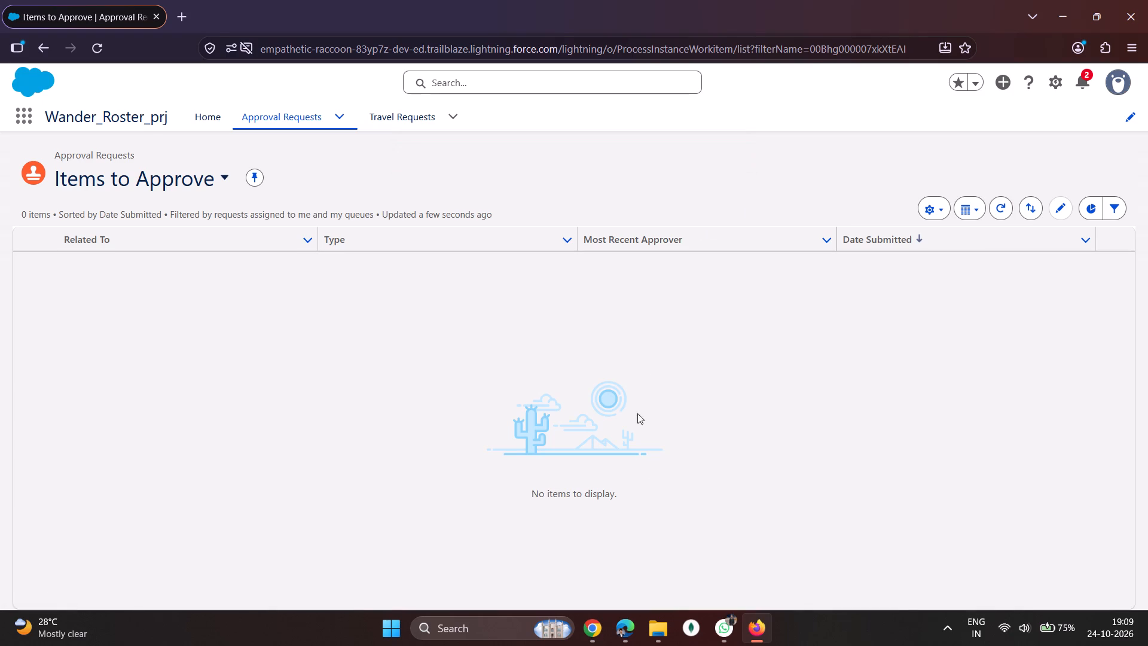
Switch to Employee 1's Travel Requests list in Edge and set the display density to Compact.
left_click(609, 564)
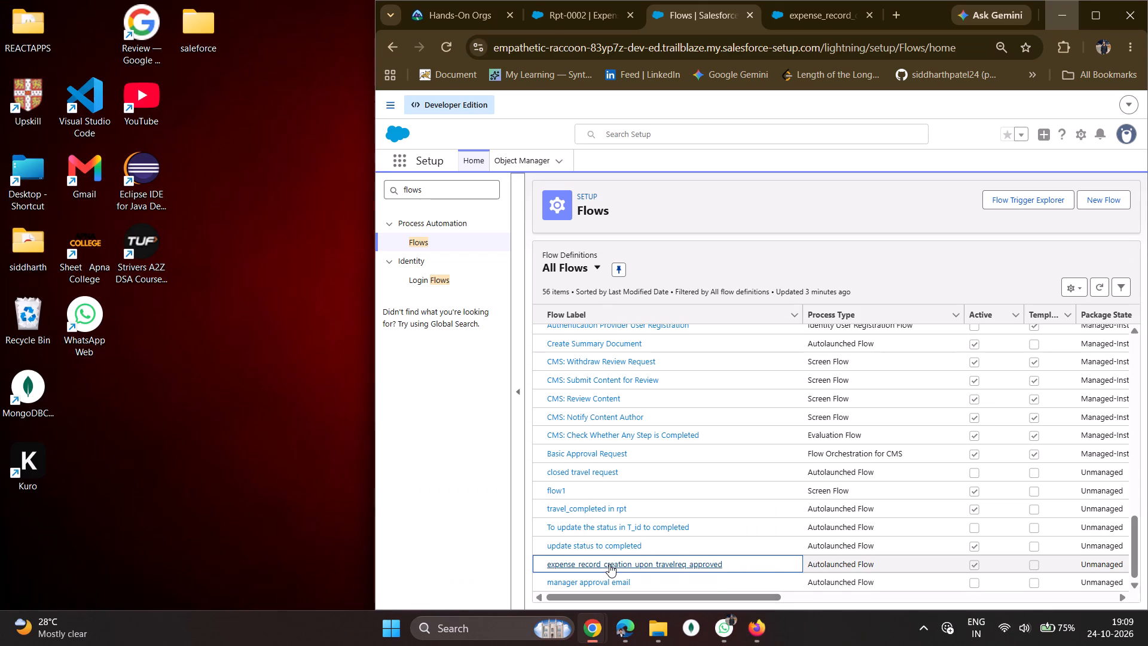
left_click(625, 631)
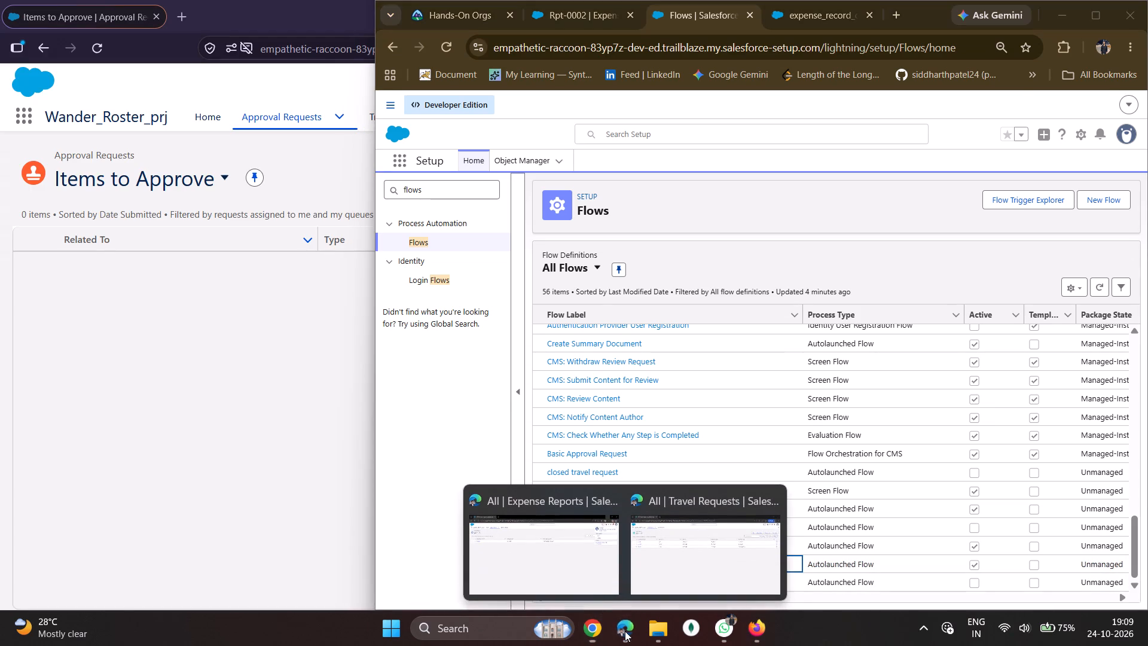
left_click(680, 568)
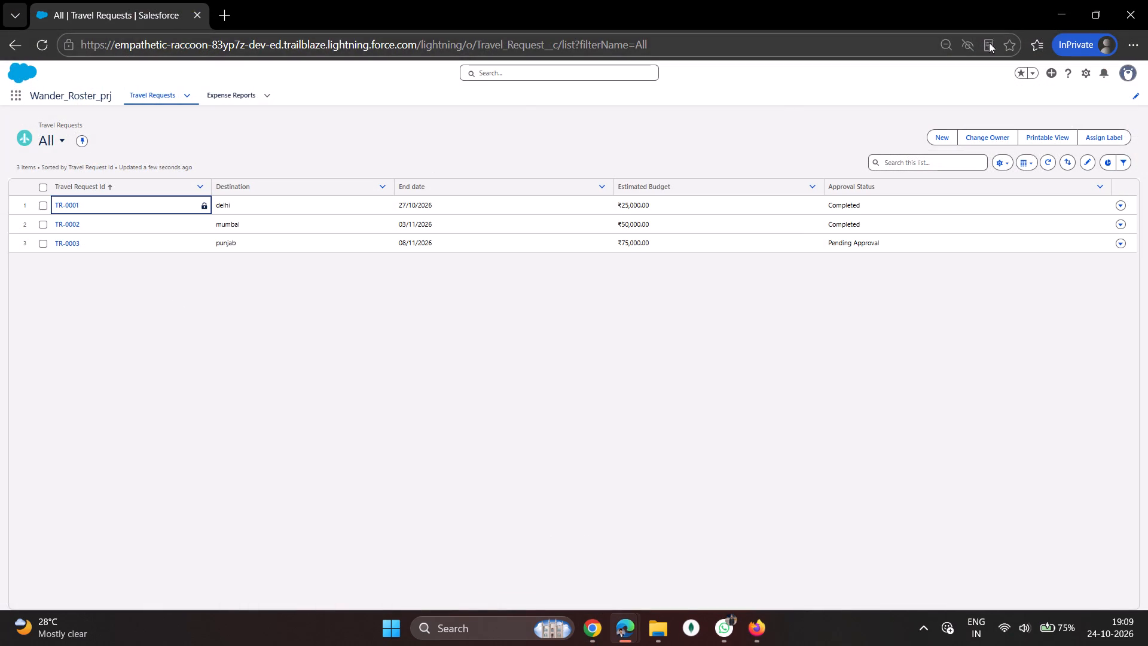
left_click(1118, 70)
left_click(1126, 76)
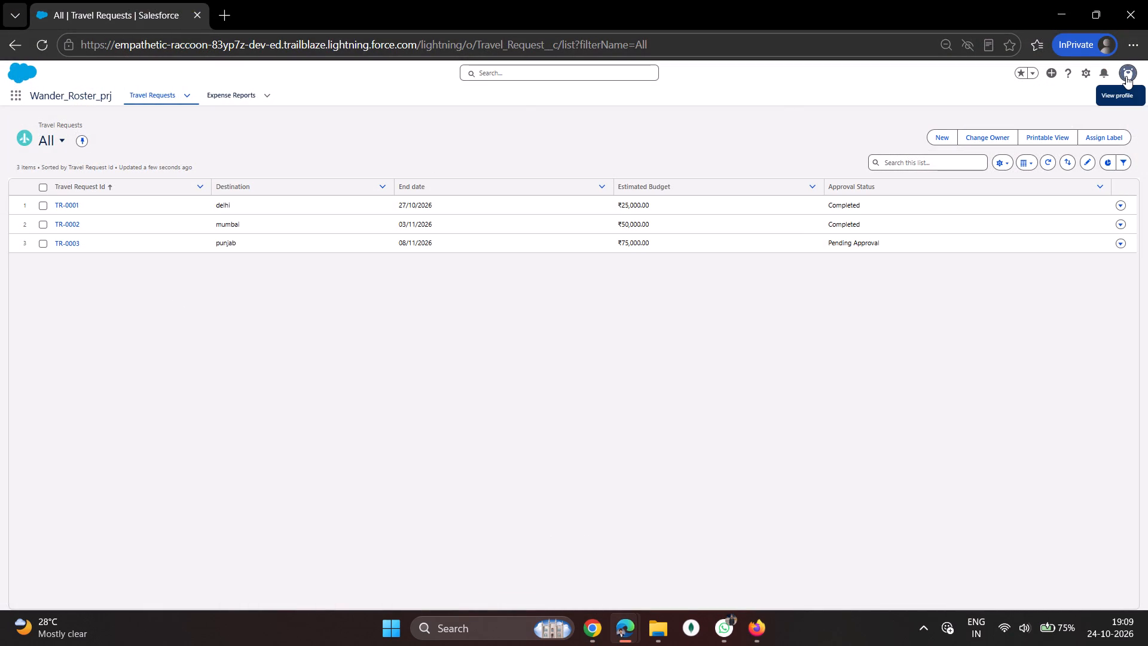
left_click(1126, 76)
left_click(1126, 76)
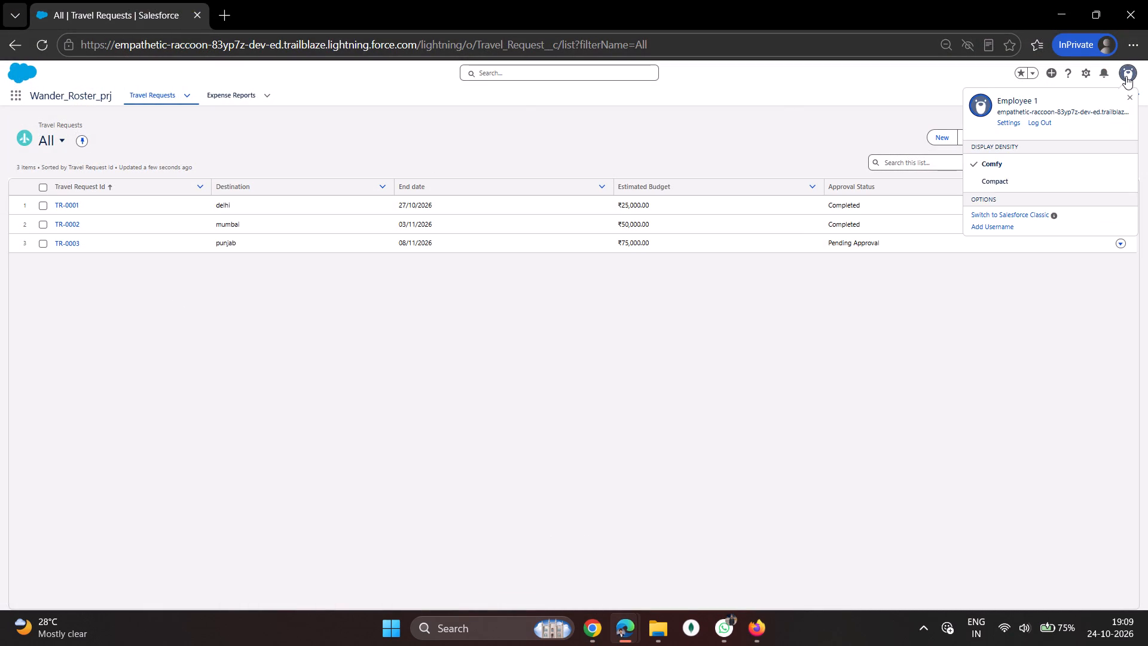
left_click(1126, 76)
left_click(1122, 75)
left_click(1012, 176)
left_click(697, 352)
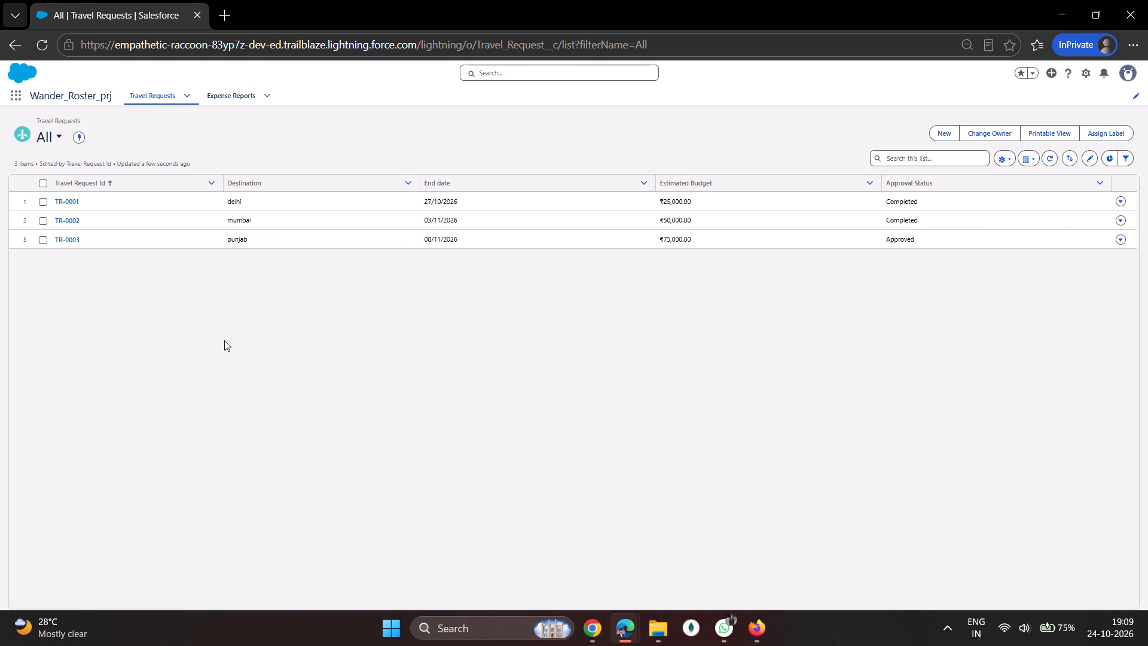
Open expense report Rpt-0003, linked to travel request TR-0003, from the Expense Reports list and check its owner.
left_click(238, 89)
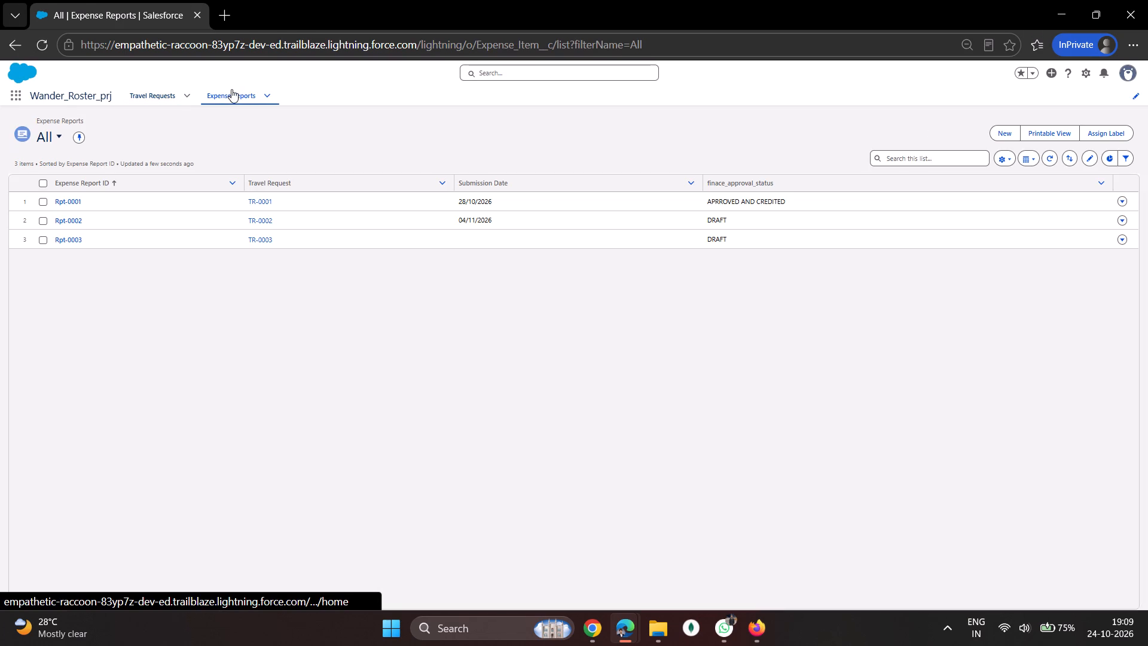
left_click(61, 237)
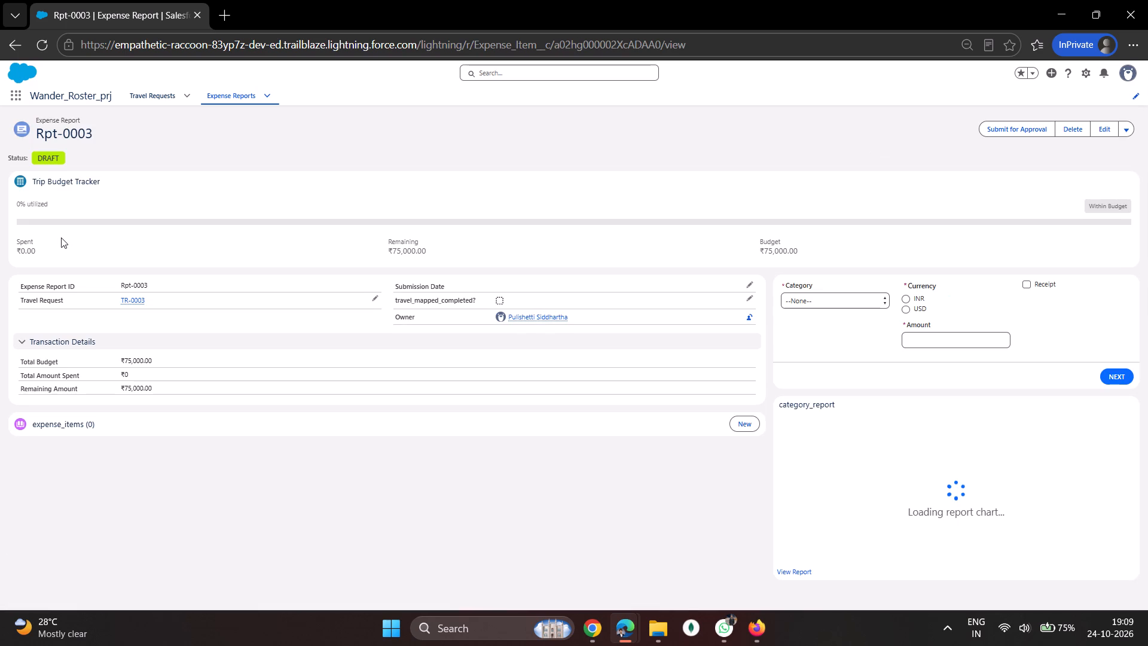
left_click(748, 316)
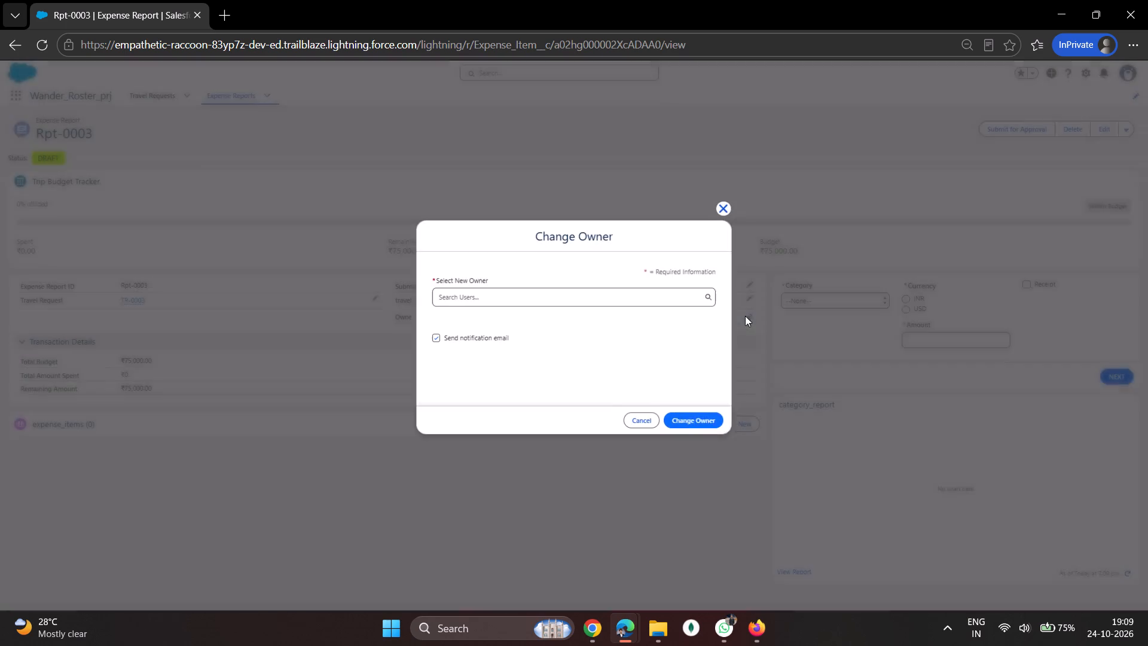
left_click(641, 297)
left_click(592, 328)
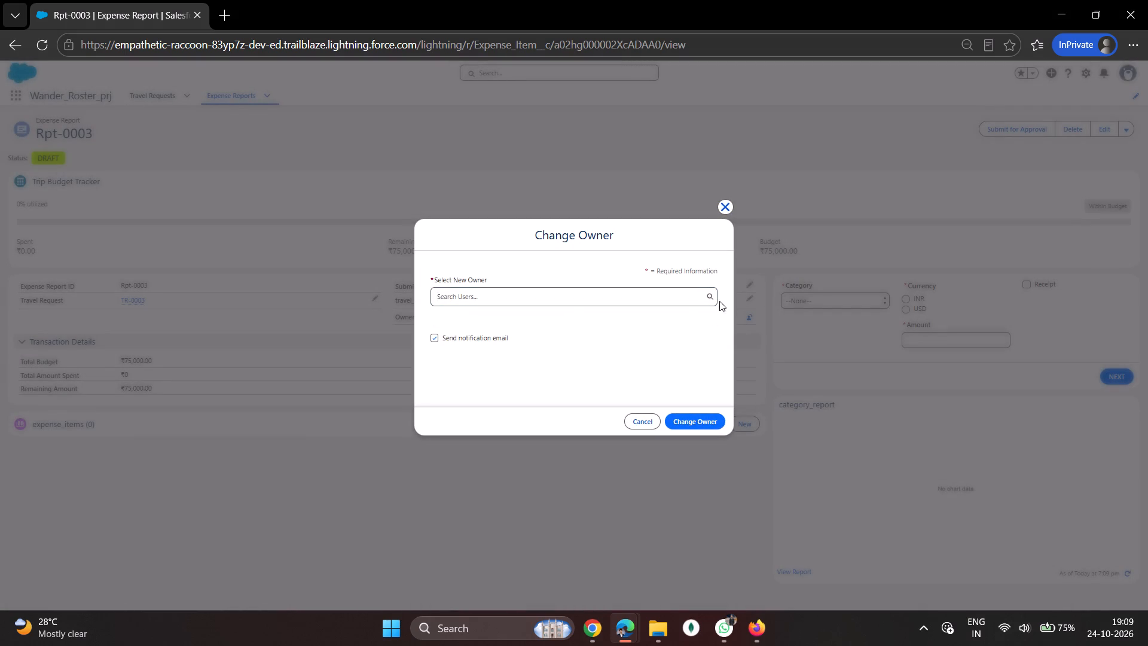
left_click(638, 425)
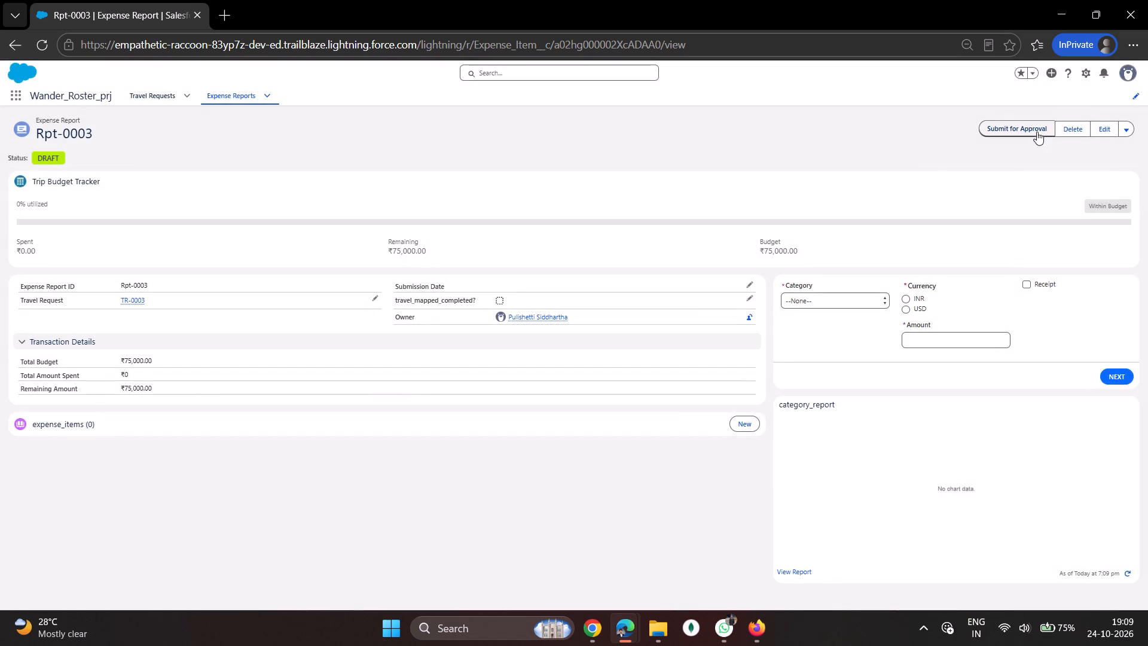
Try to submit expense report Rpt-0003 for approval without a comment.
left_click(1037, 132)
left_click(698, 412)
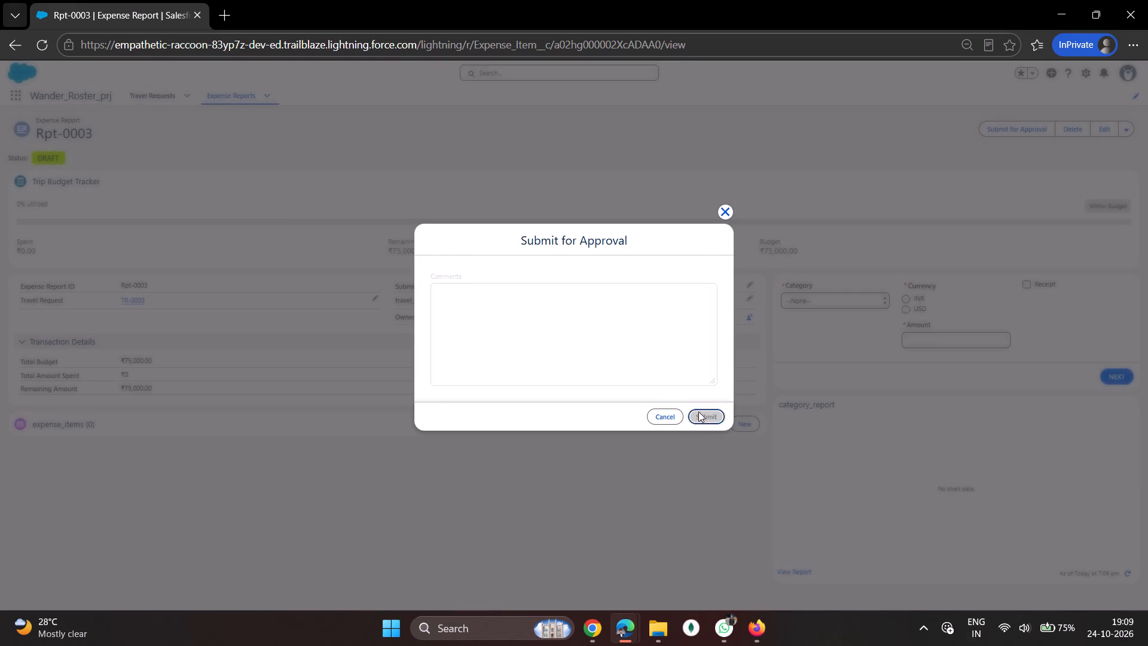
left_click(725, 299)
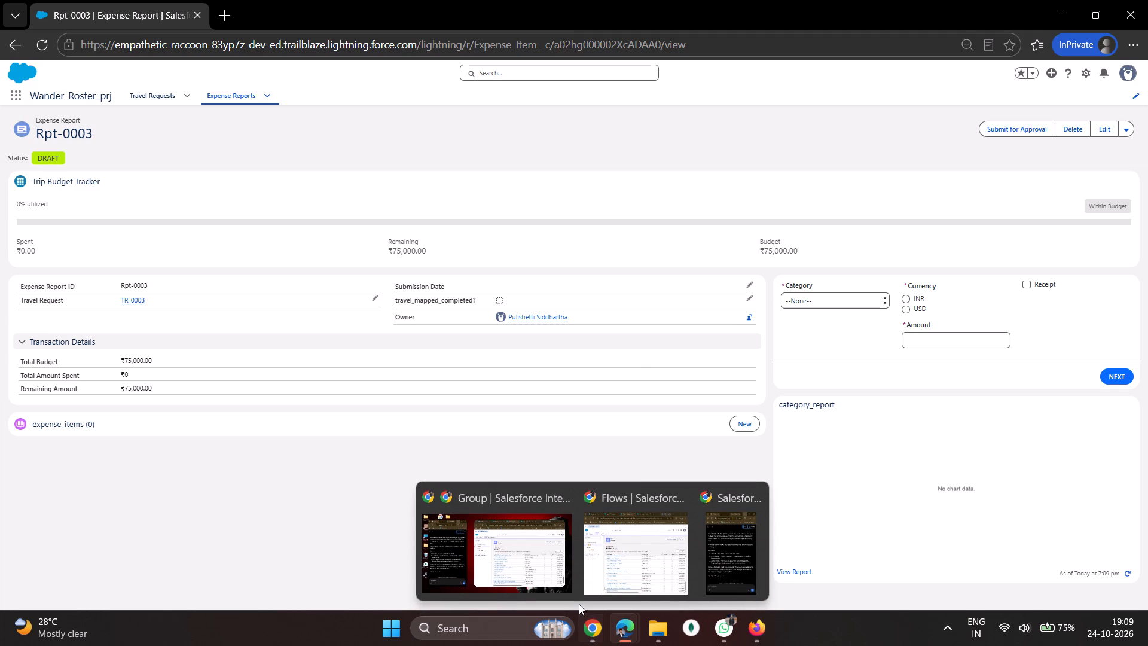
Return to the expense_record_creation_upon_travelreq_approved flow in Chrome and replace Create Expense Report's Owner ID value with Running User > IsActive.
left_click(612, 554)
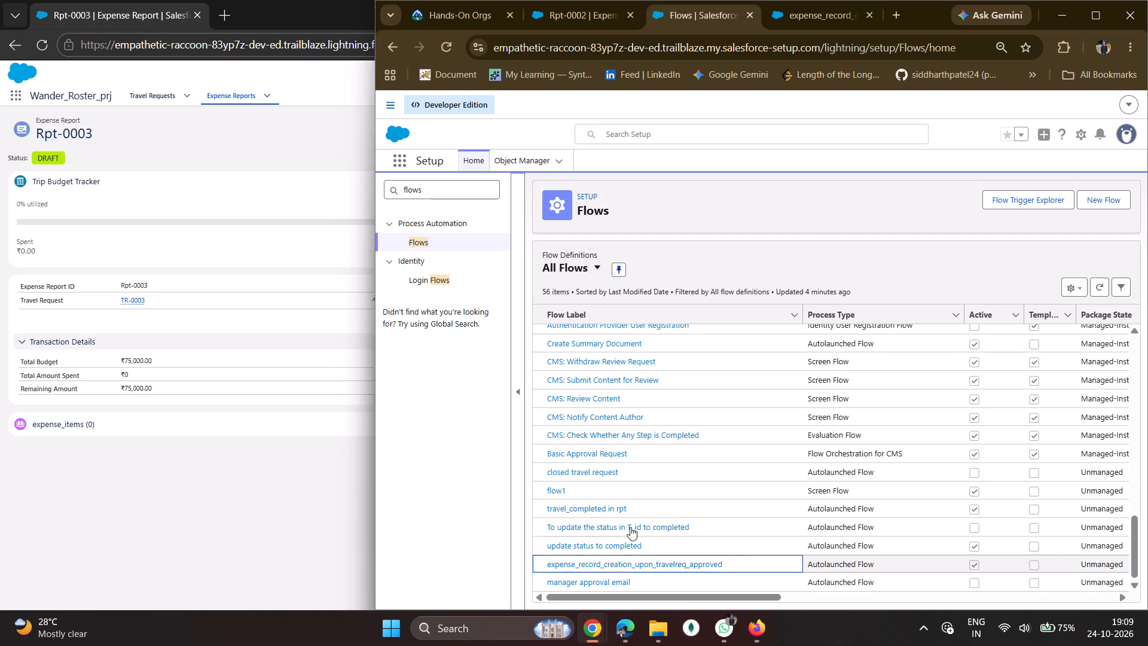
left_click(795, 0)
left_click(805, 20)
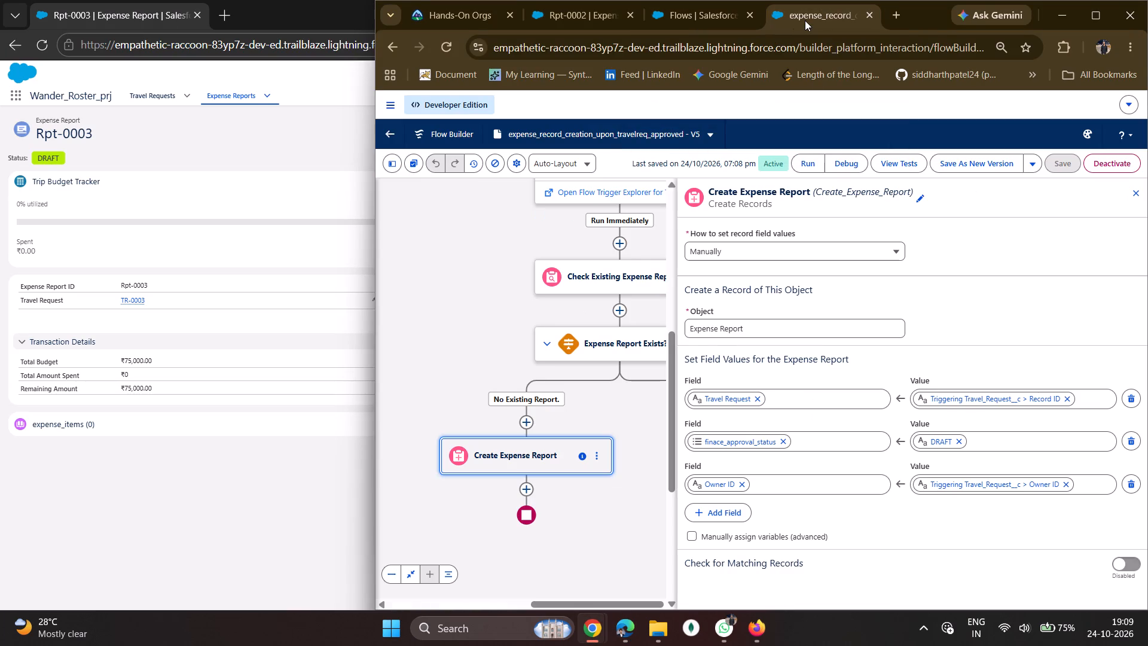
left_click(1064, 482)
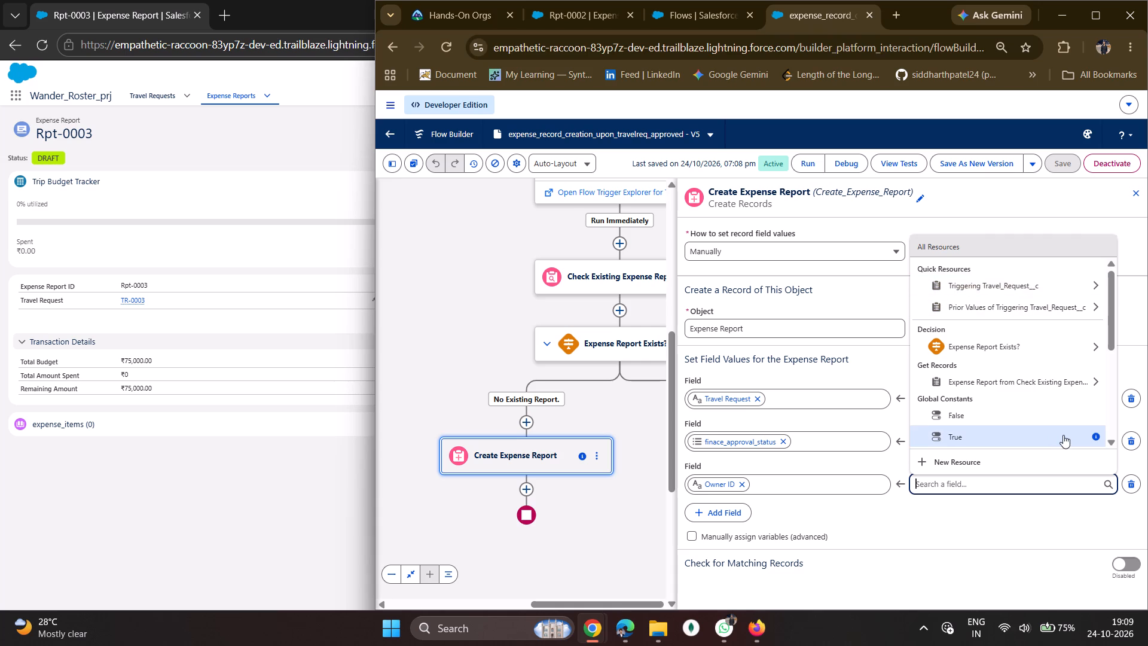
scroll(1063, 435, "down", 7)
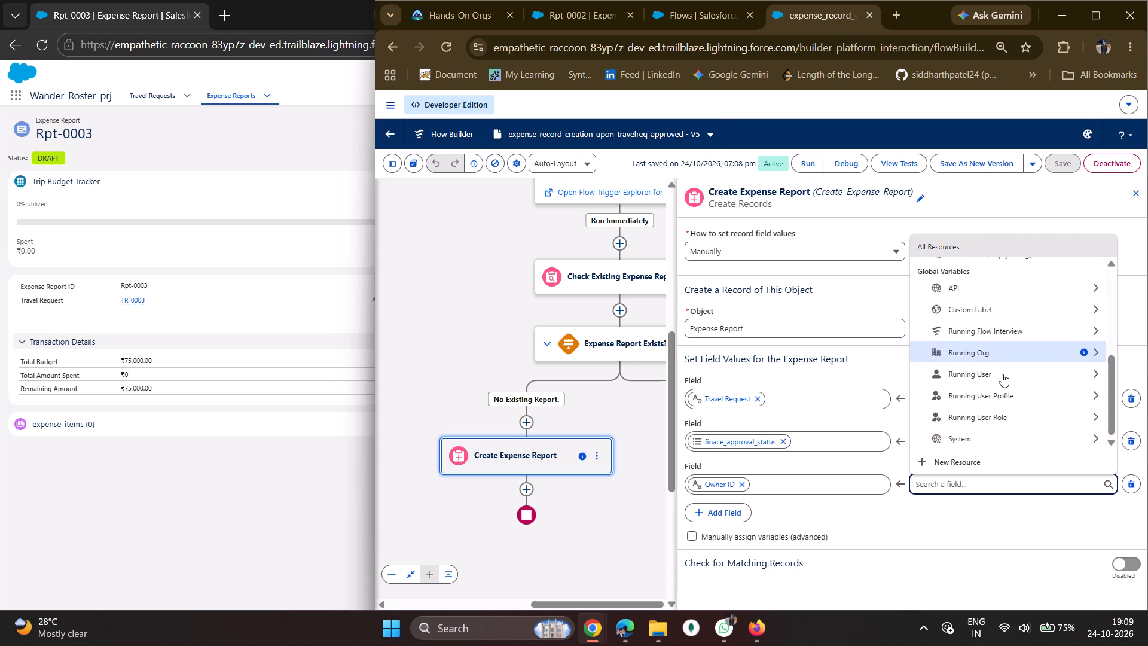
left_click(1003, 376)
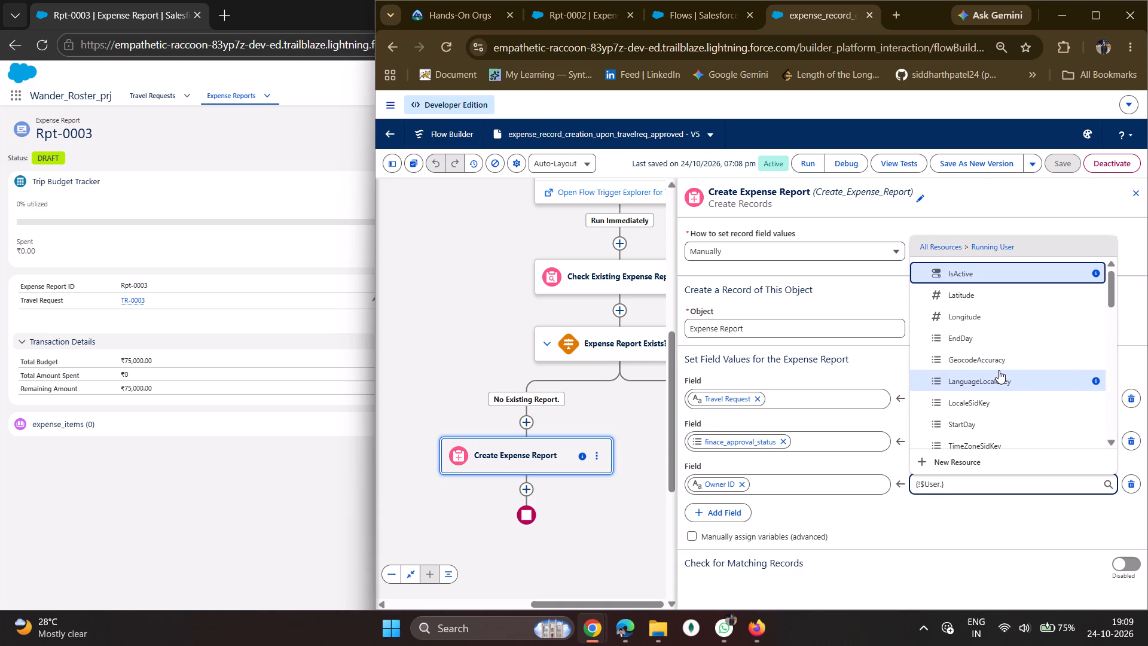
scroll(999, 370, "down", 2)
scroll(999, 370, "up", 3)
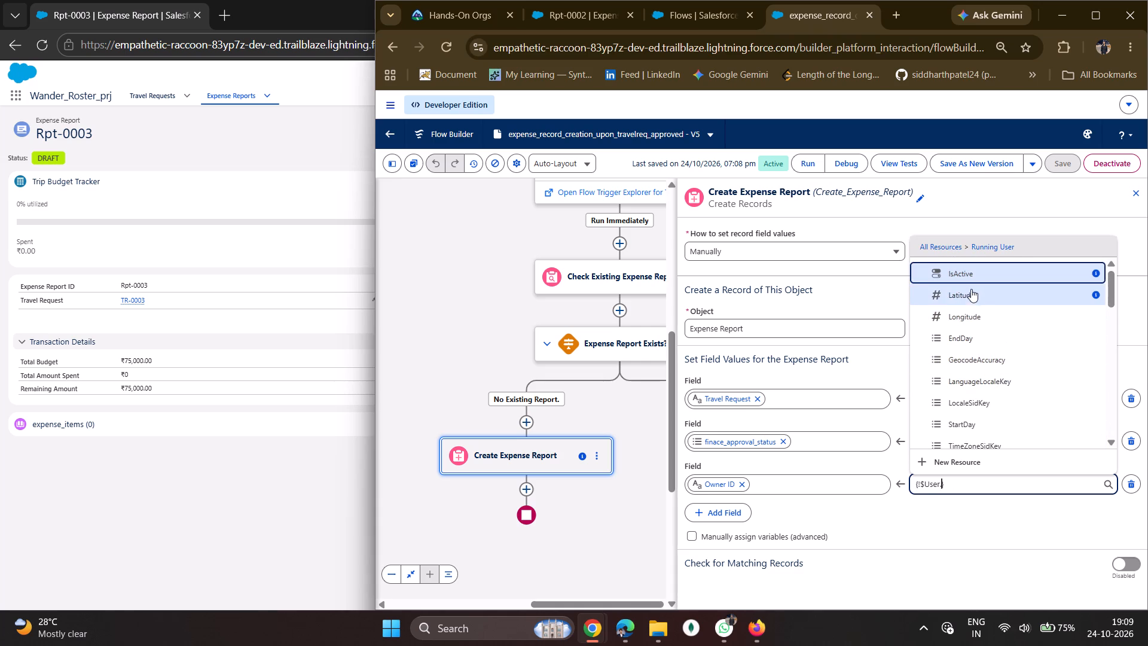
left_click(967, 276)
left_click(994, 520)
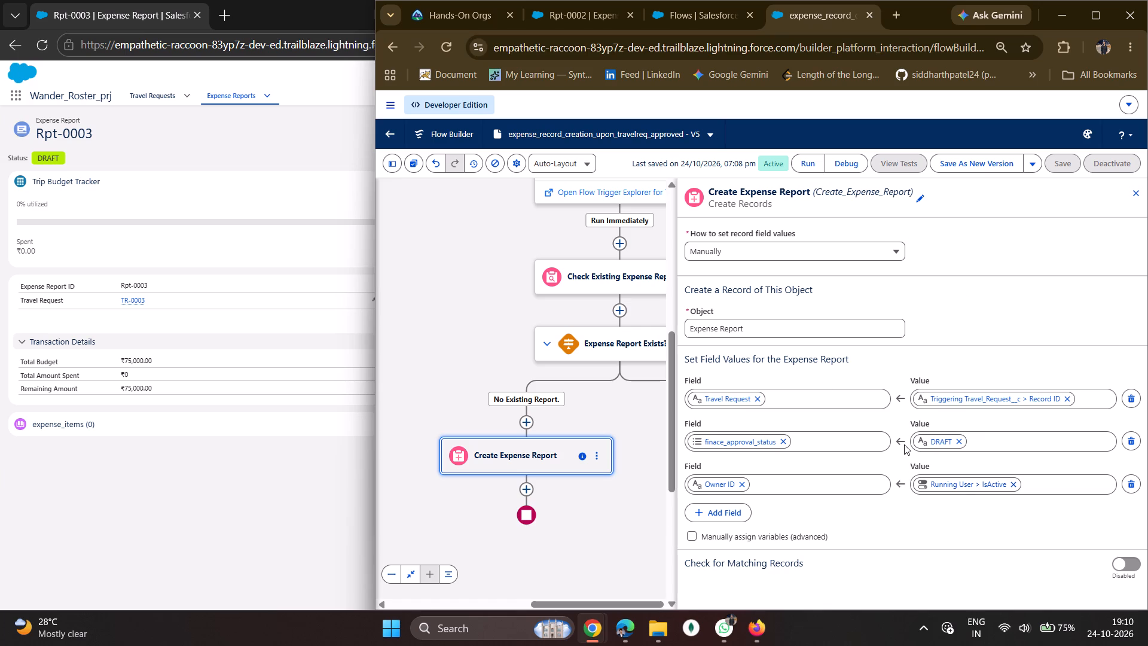
key("shift+super+s")
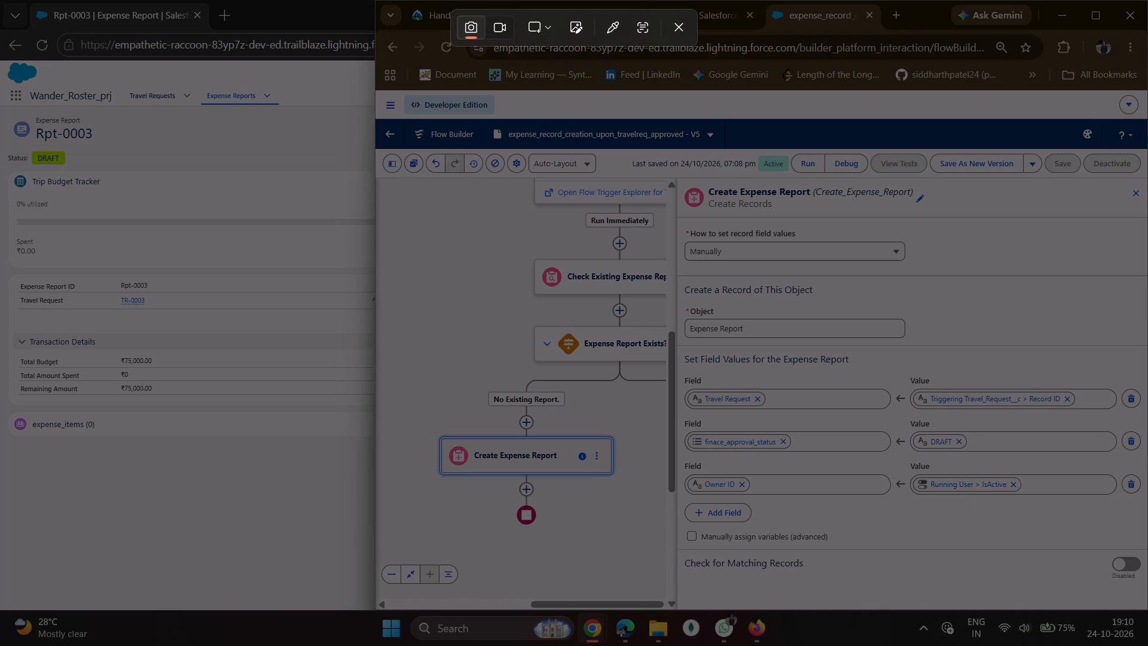
left_click_drag(682, 337, 1147, 626)
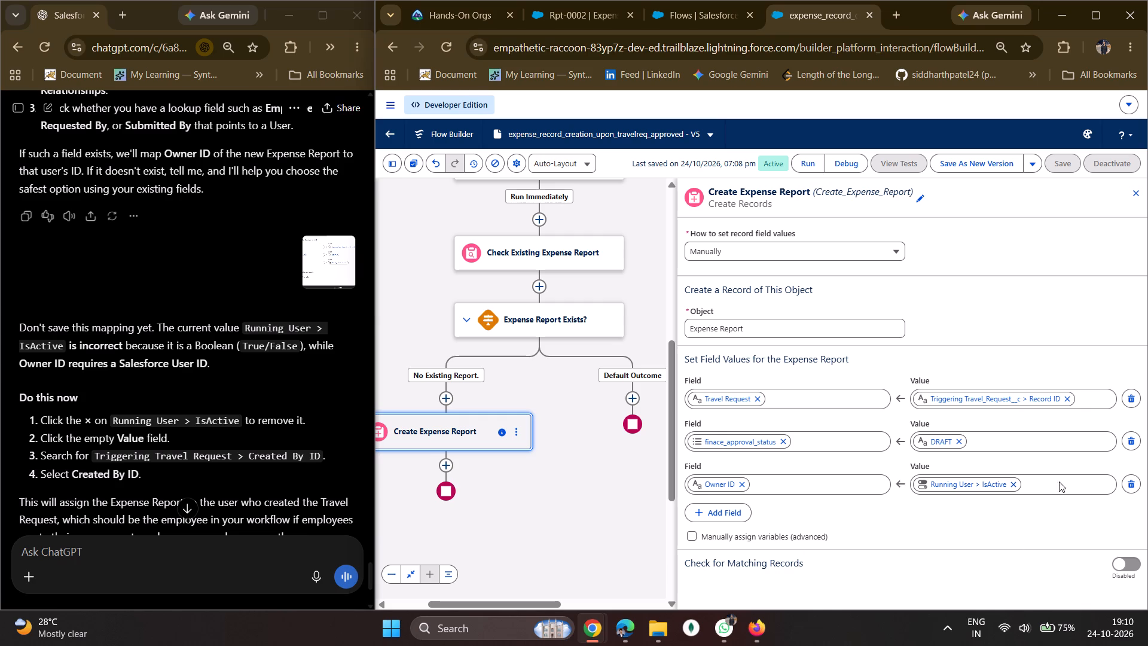
left_click(1016, 481)
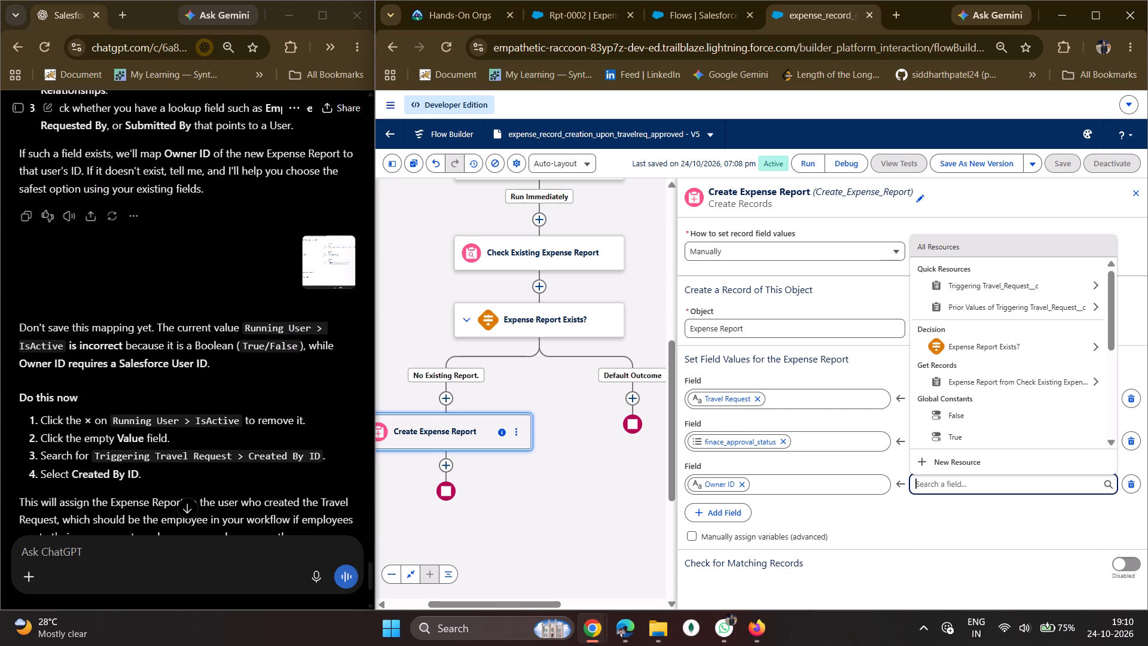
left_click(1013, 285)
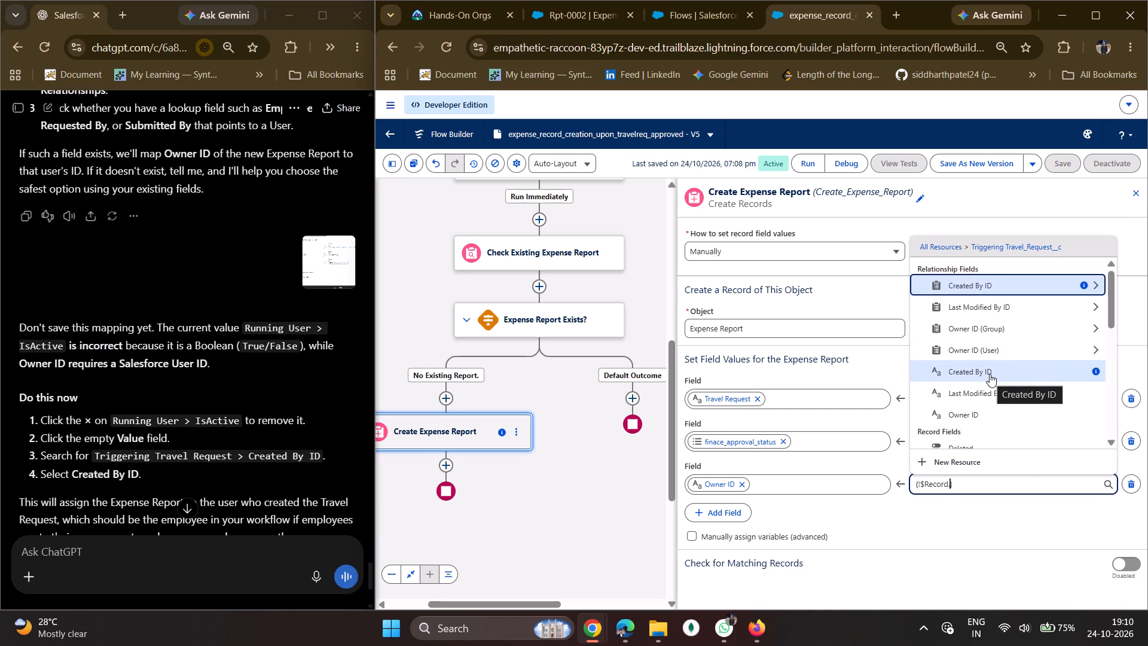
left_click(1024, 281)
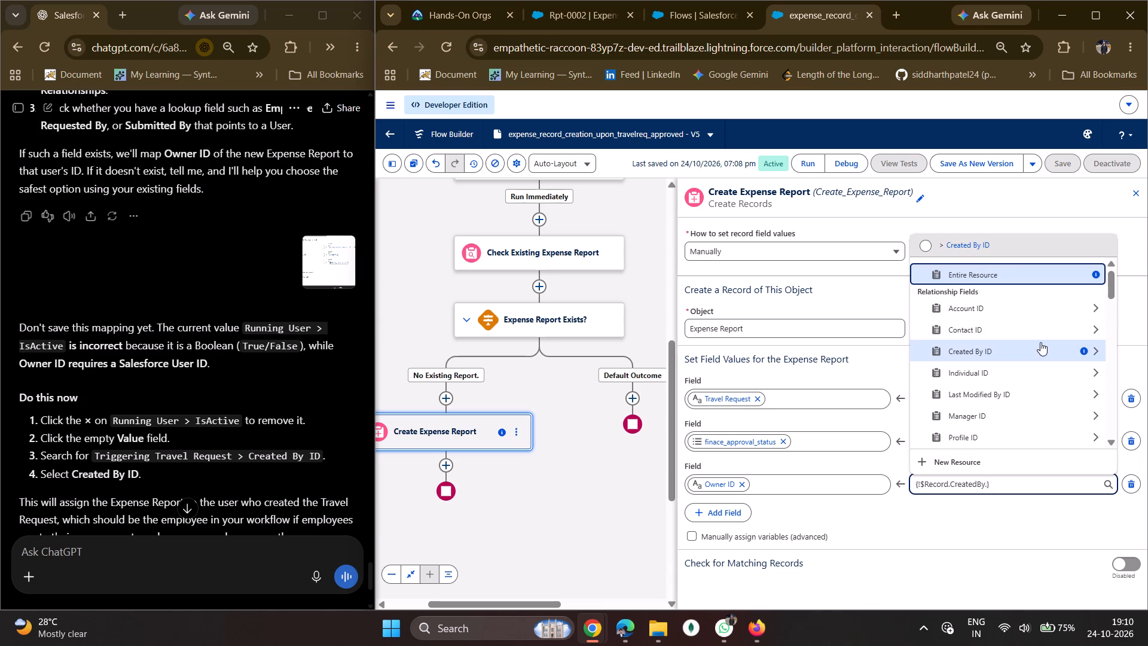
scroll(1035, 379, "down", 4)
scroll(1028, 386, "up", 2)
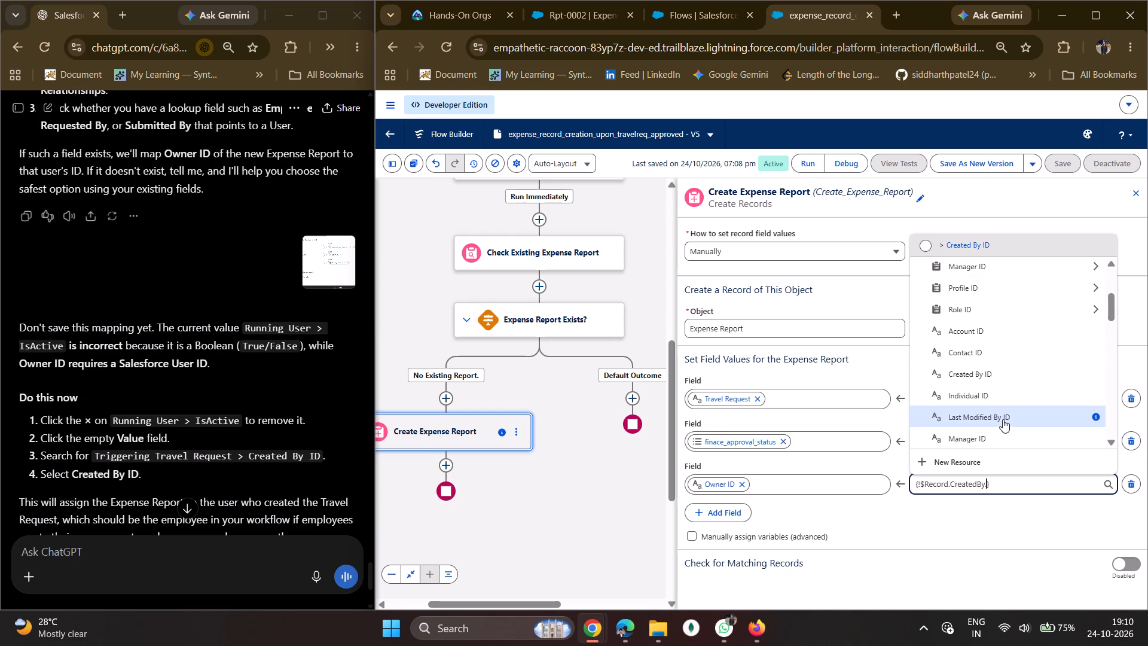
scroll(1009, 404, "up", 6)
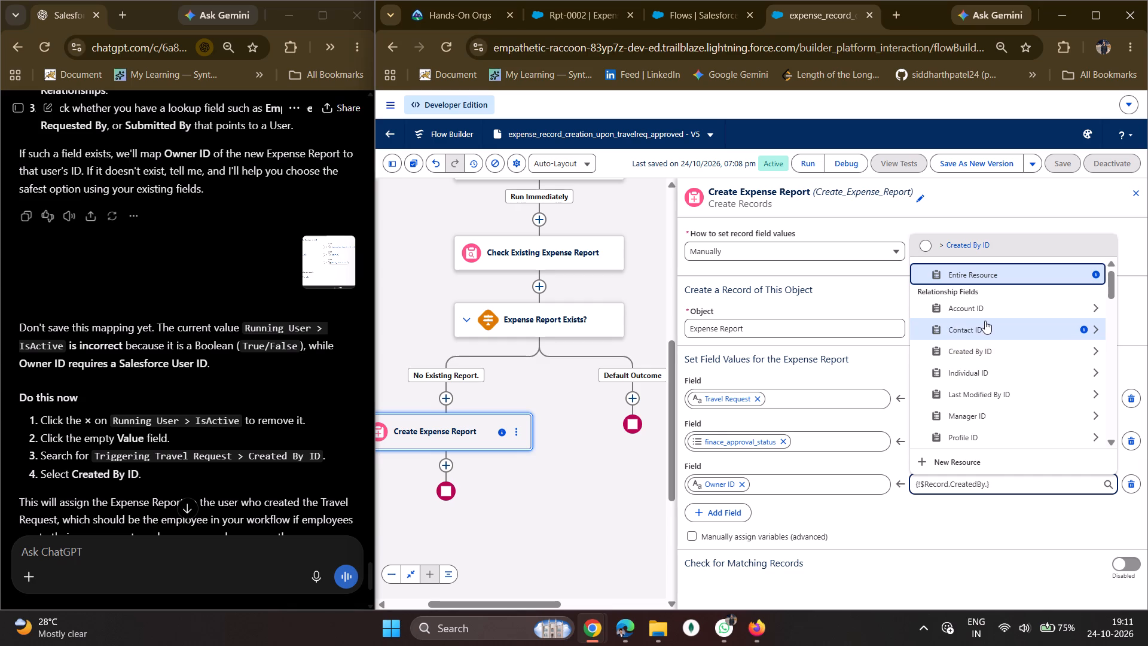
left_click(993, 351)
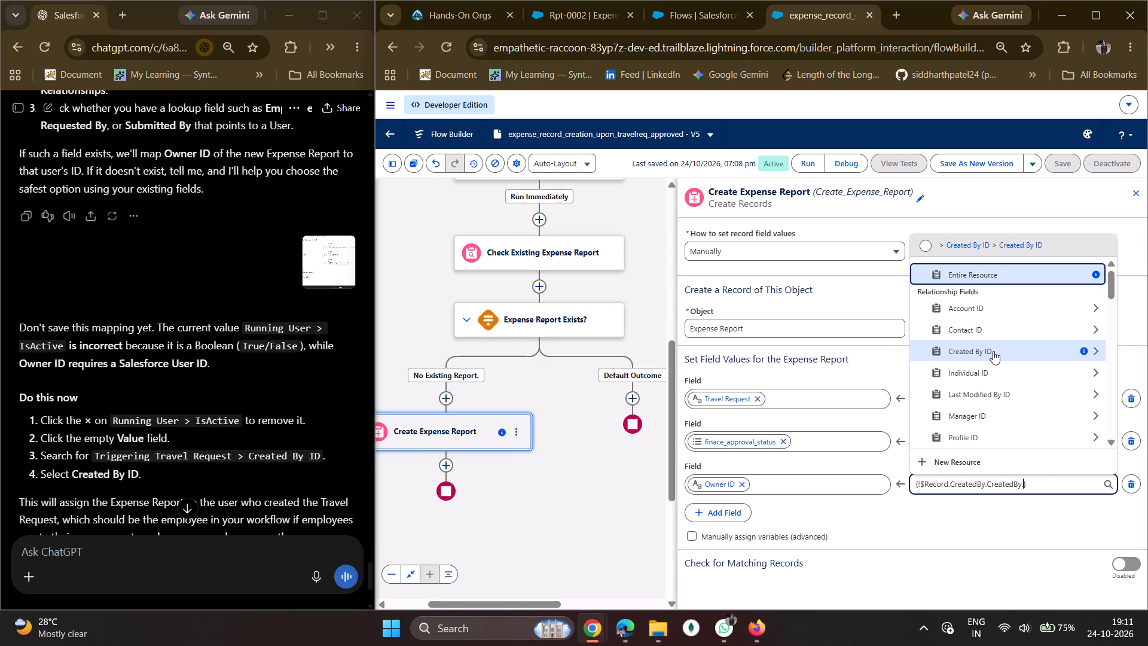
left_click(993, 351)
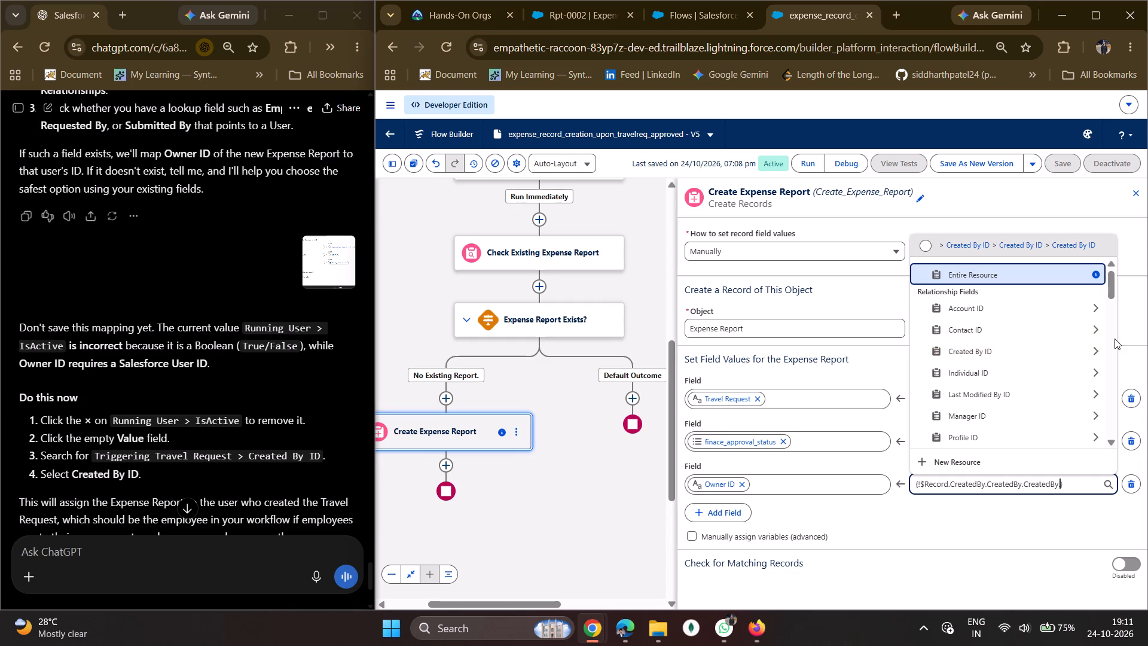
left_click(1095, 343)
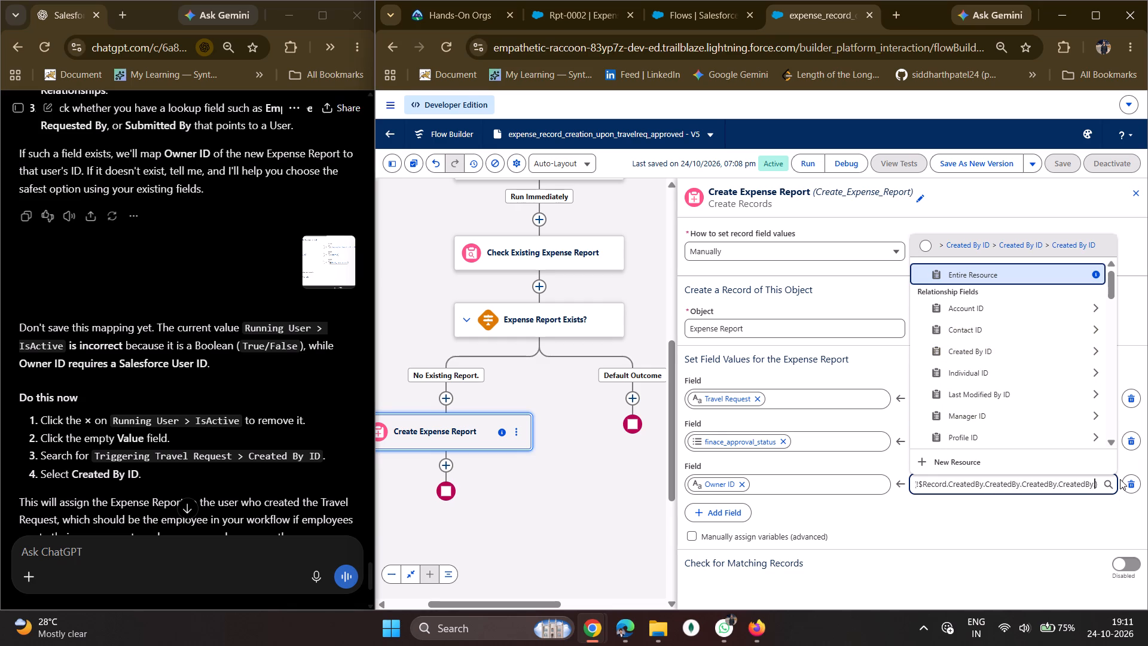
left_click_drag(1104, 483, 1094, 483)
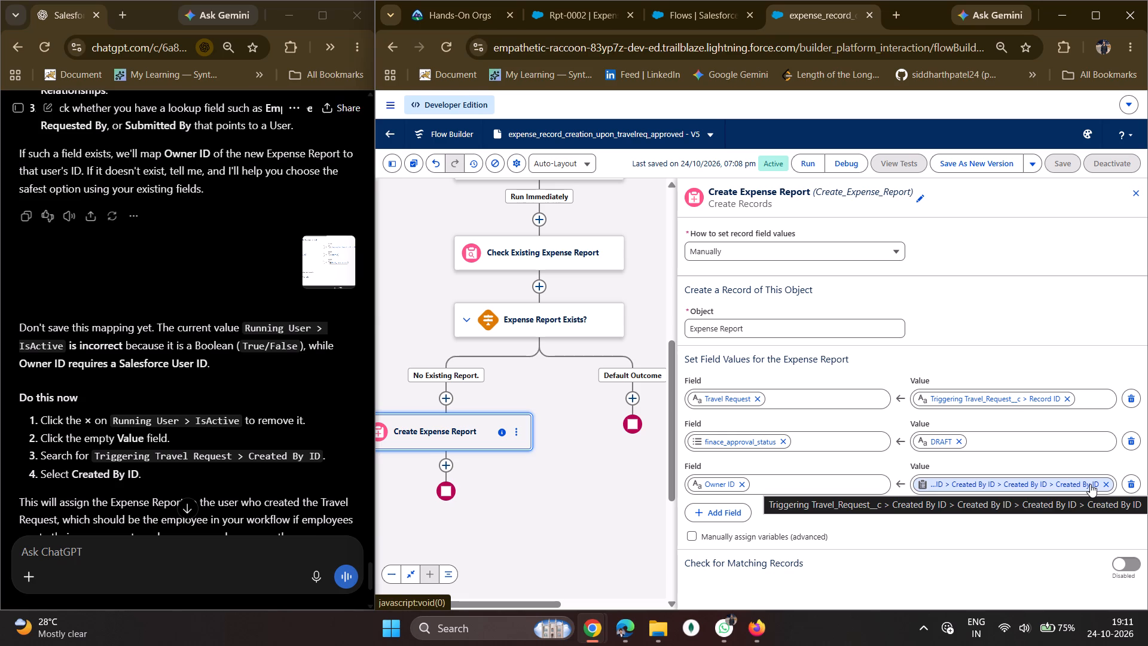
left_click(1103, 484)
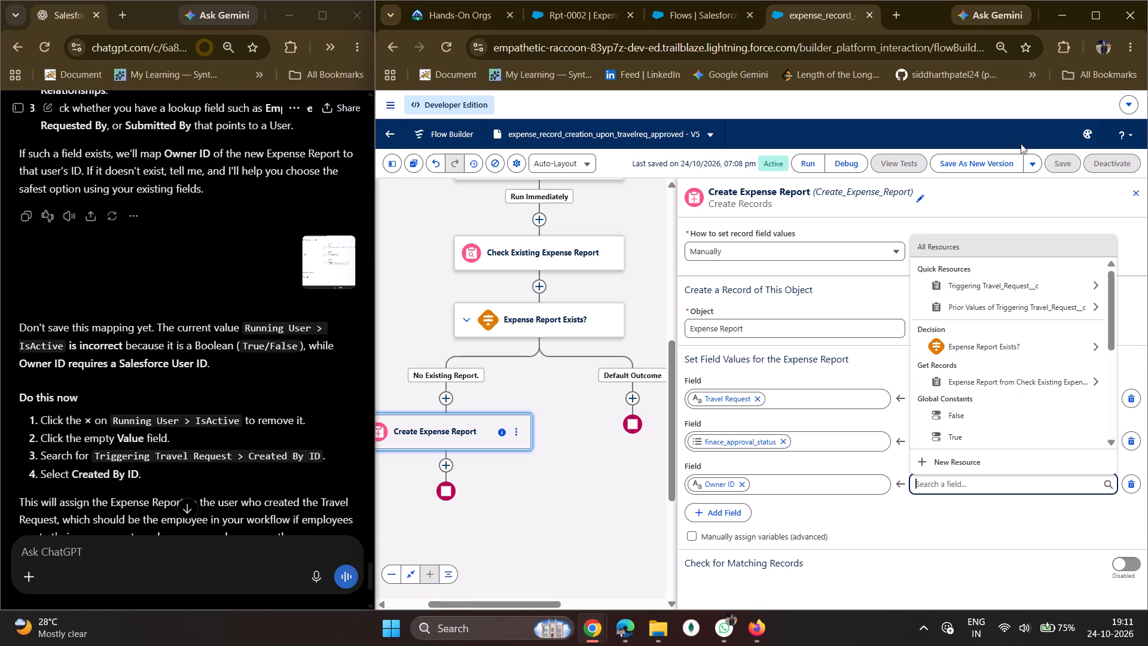
Set Create Expense Report's Owner ID value to Triggering Travel_Request__c > Created By ID, using the ID field rather than the relationship.
left_click(970, 284)
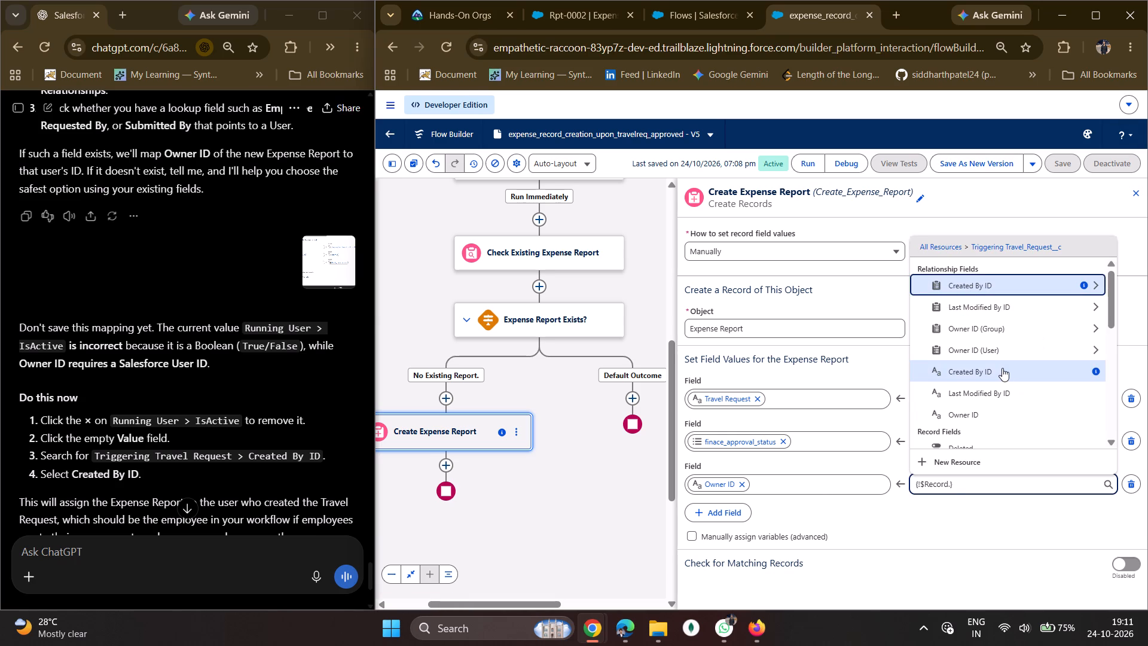
left_click(995, 371)
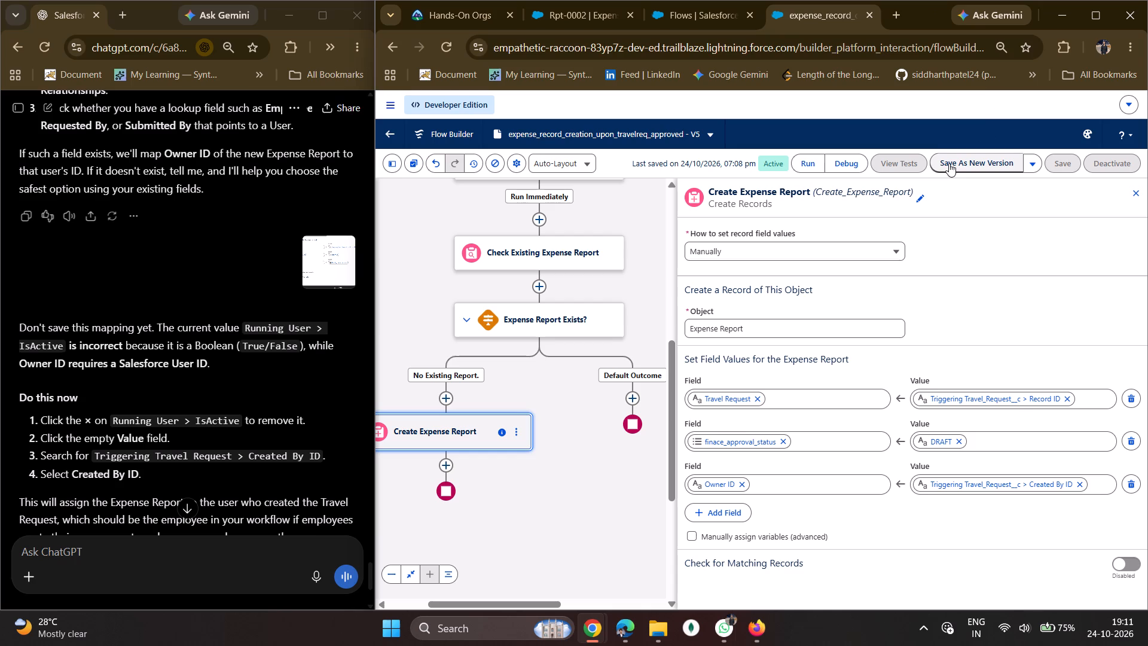
Save expense_record_creation_upon_travelreq_approved as a new version and activate it.
left_click(967, 163)
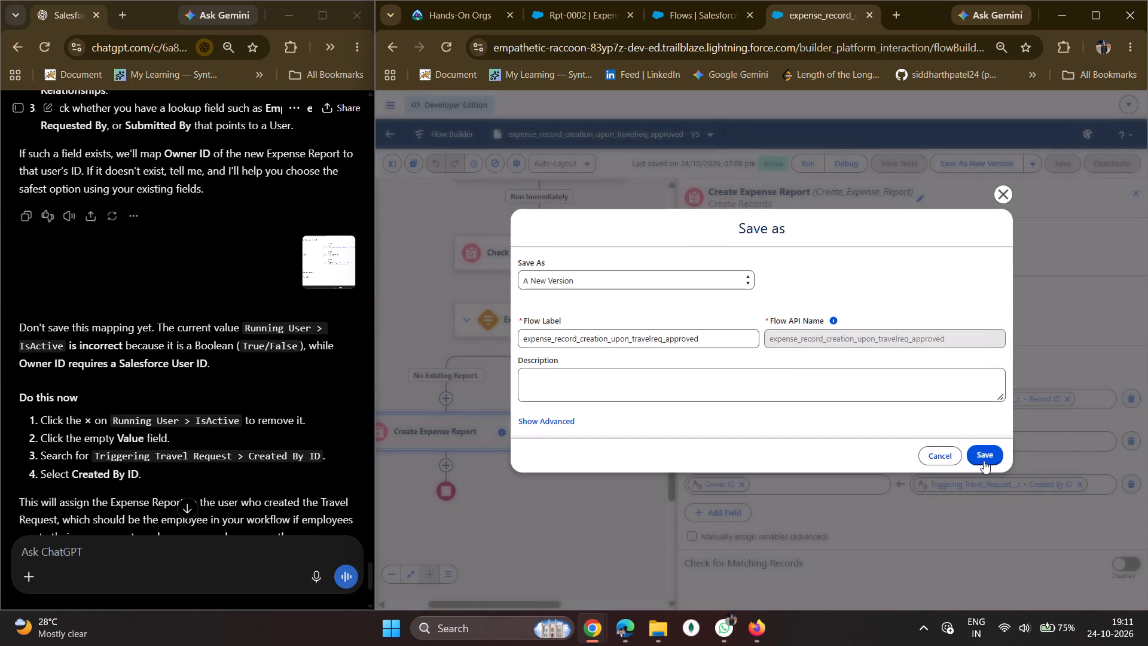
left_click(984, 461)
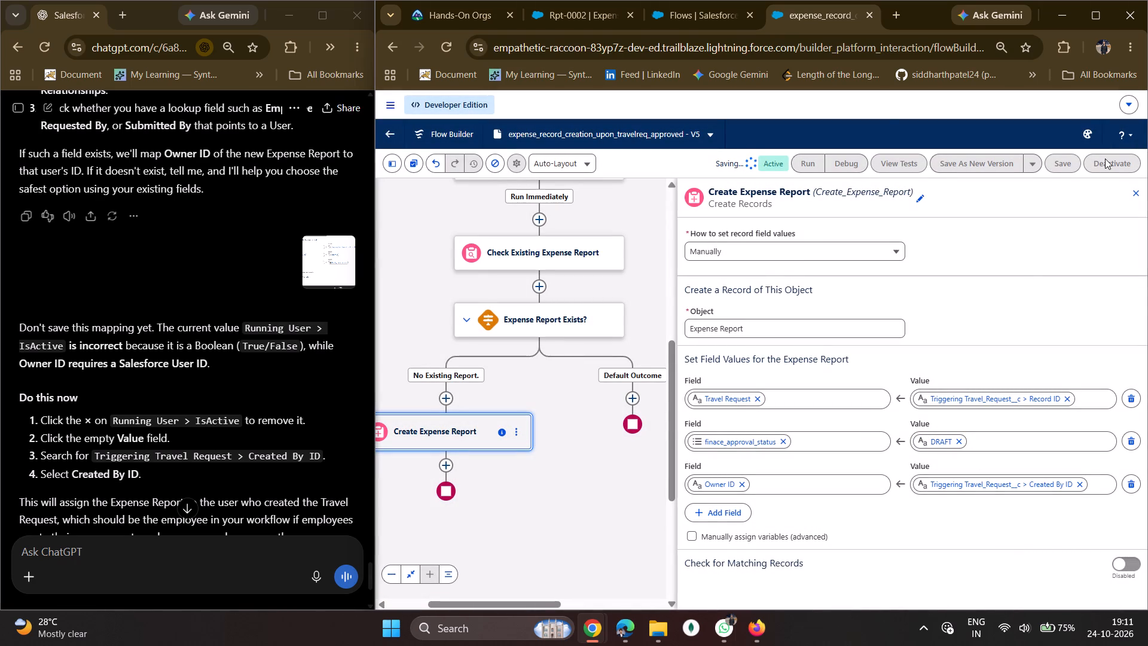
left_click(1103, 160)
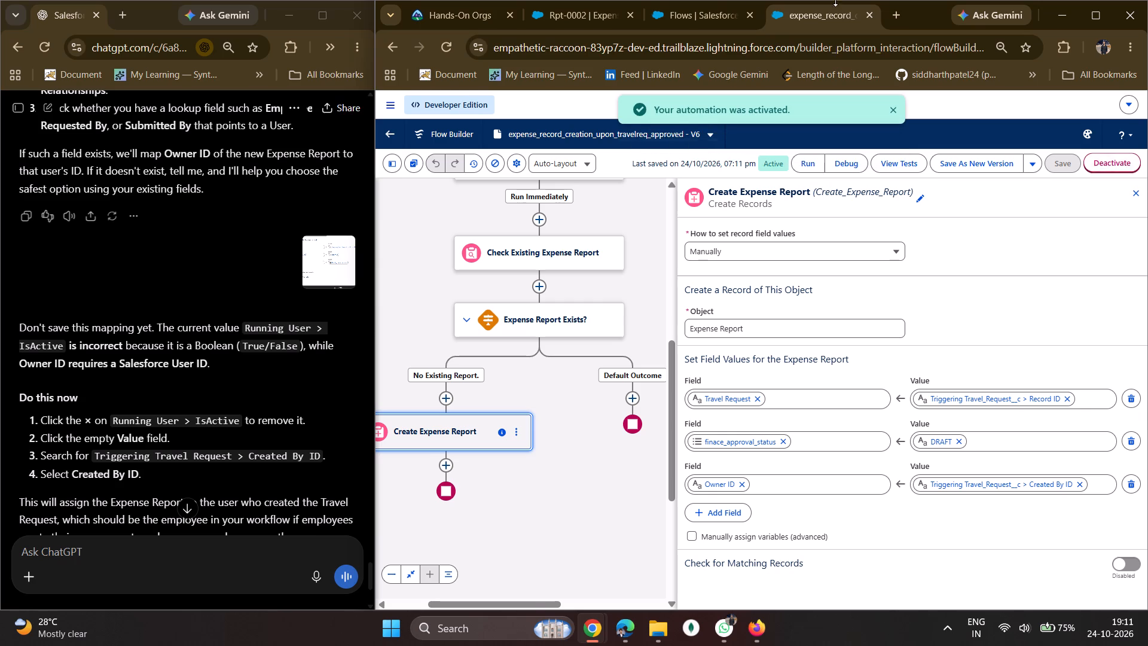
Check the Expense Reports list in Chrome and in the employee's Edge window, and open the Travel Requests list in Edge.
left_click(541, 15)
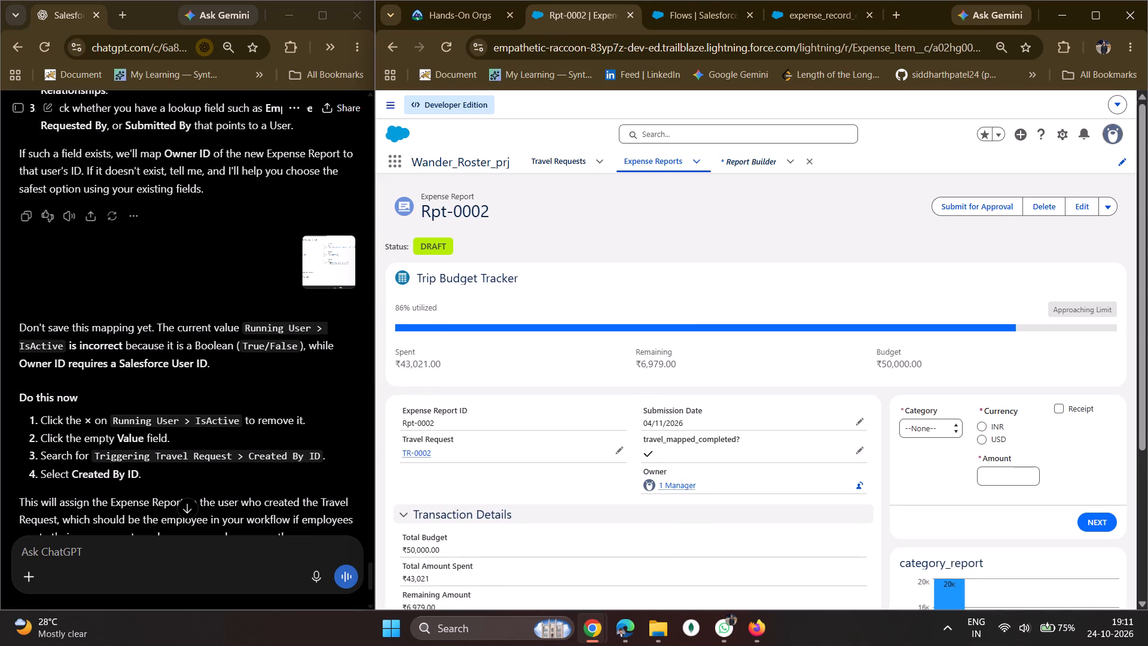
left_click(654, 167)
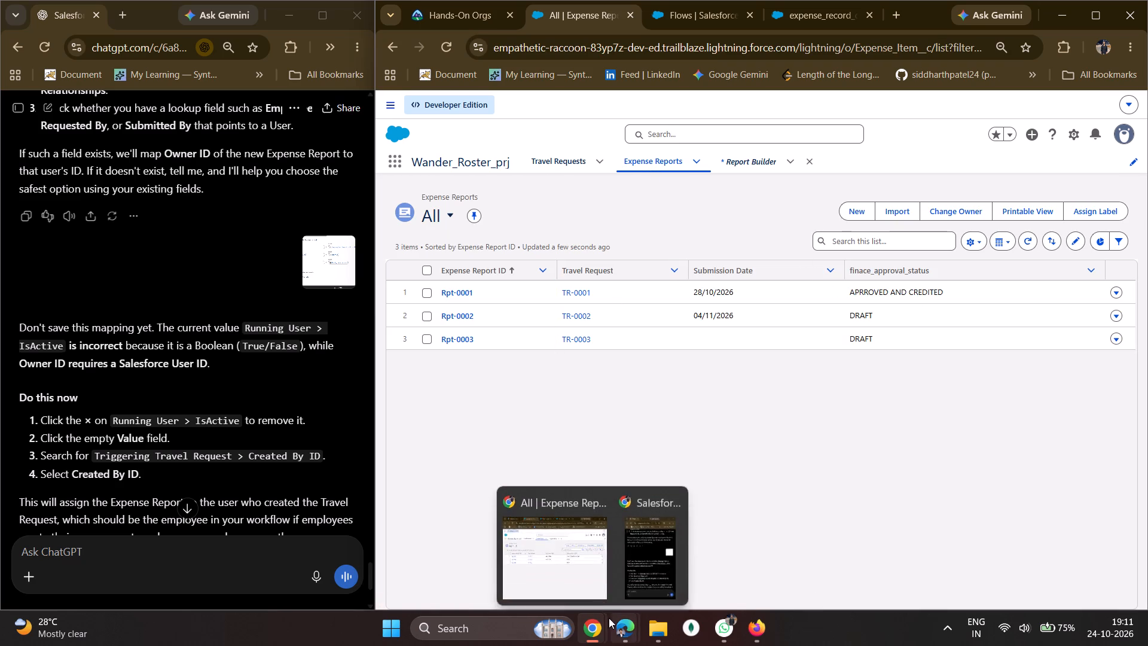
left_click(697, 525)
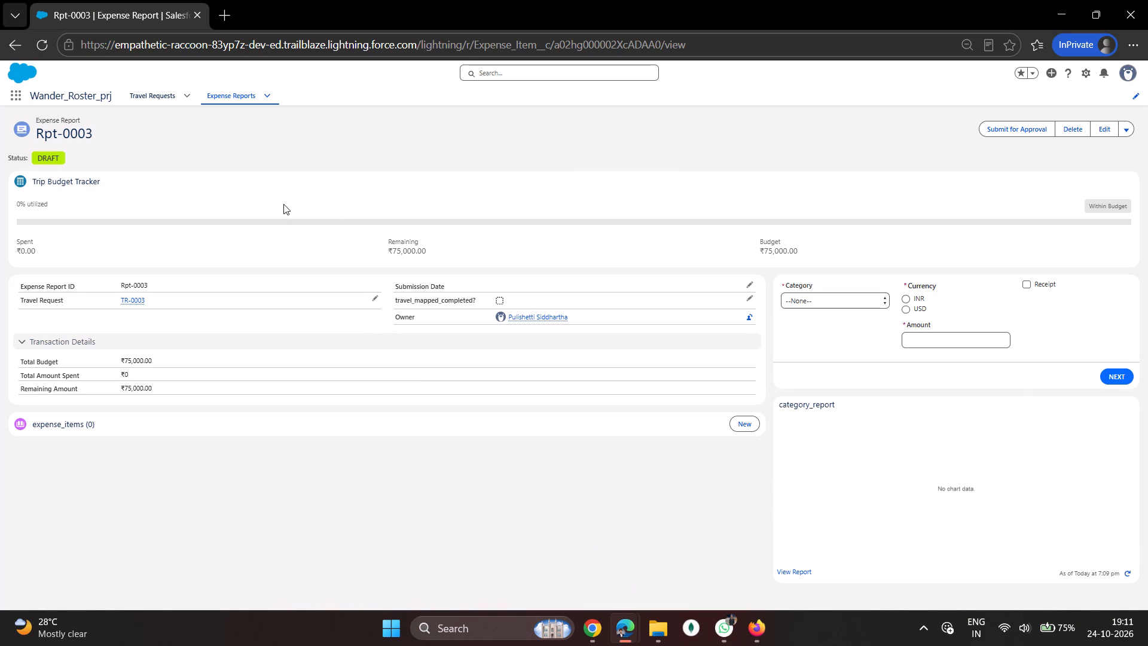
left_click(208, 93)
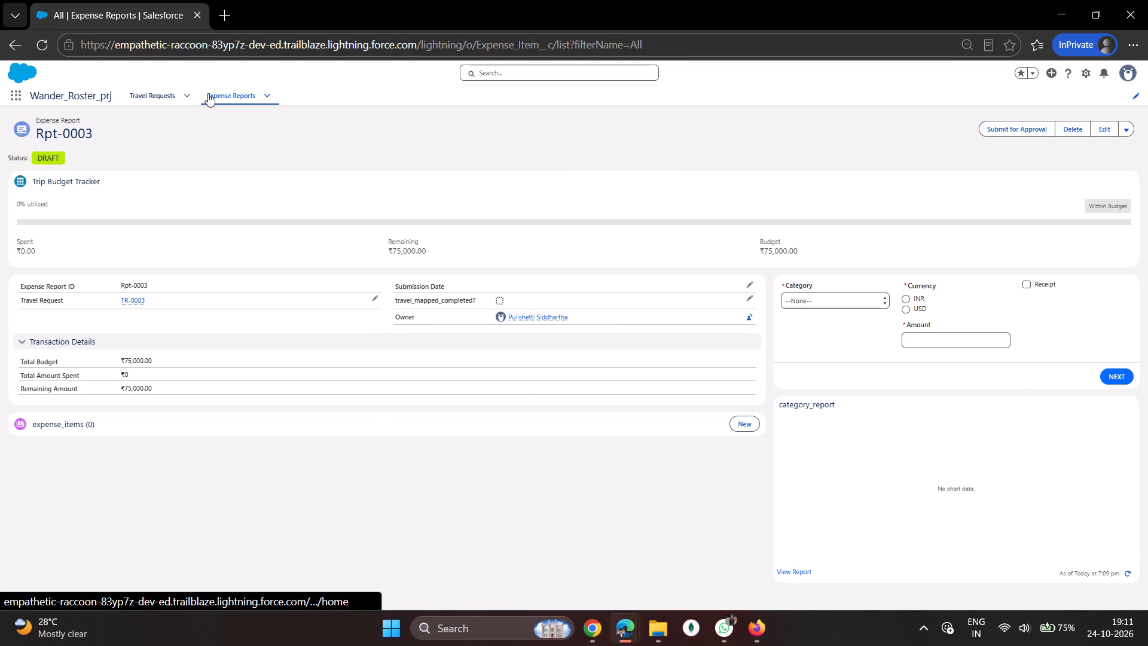
left_click(146, 96)
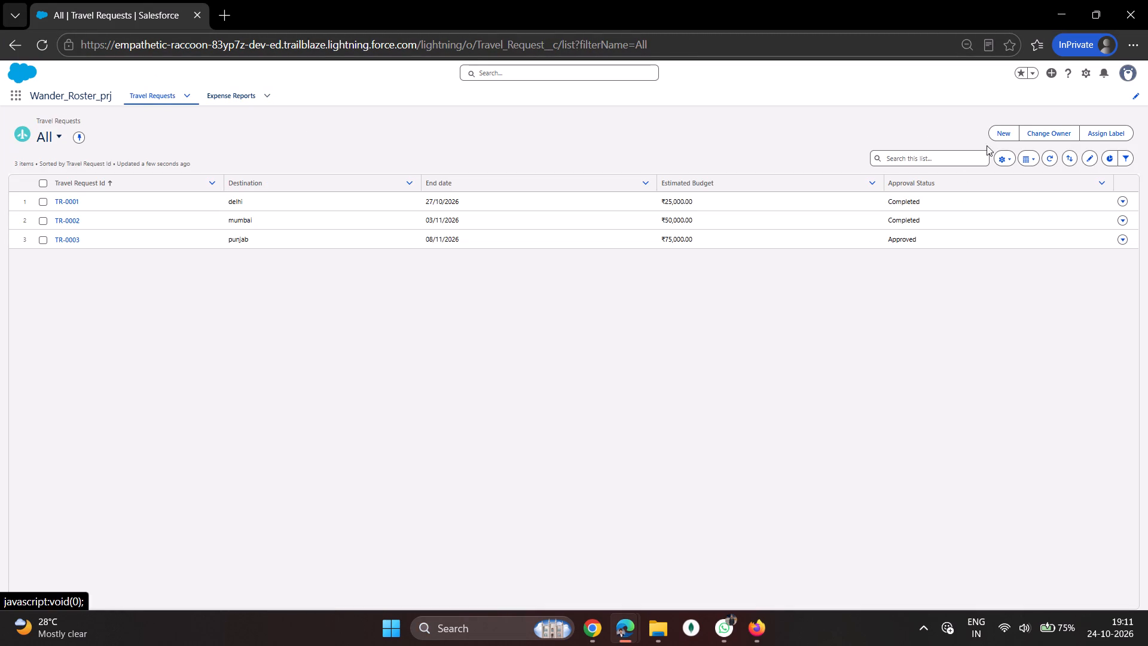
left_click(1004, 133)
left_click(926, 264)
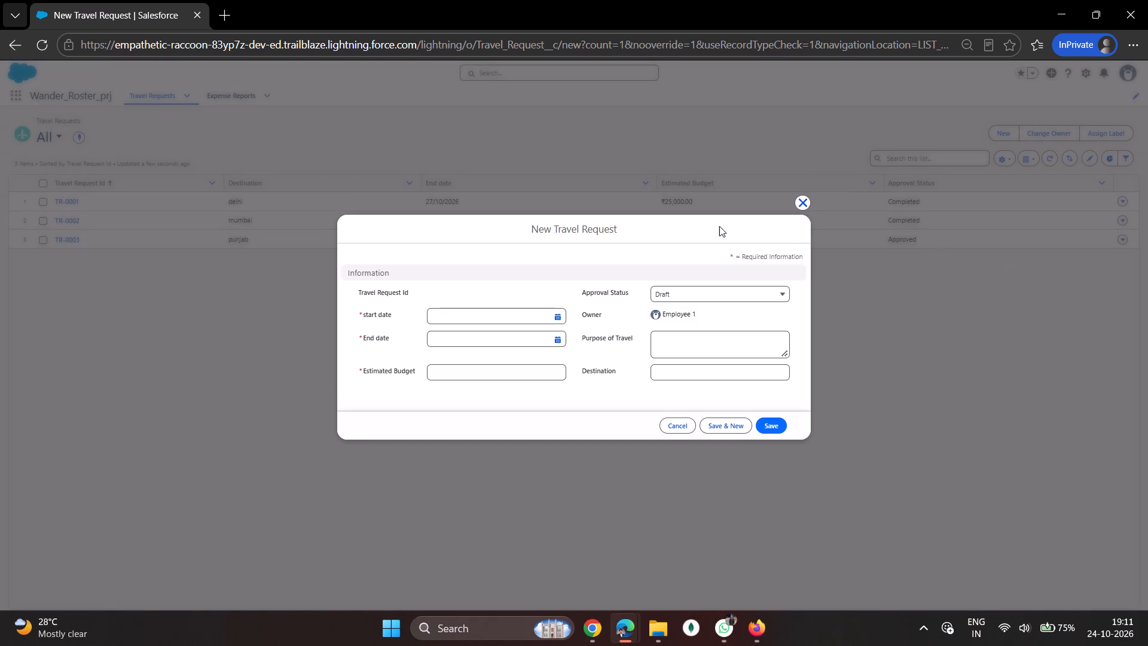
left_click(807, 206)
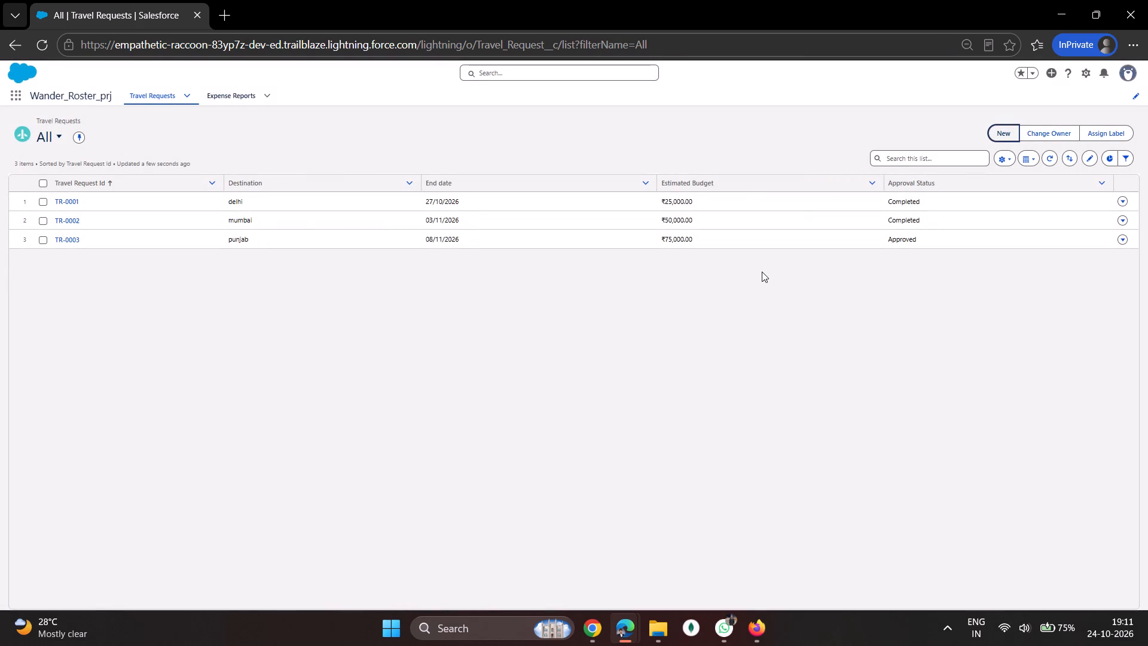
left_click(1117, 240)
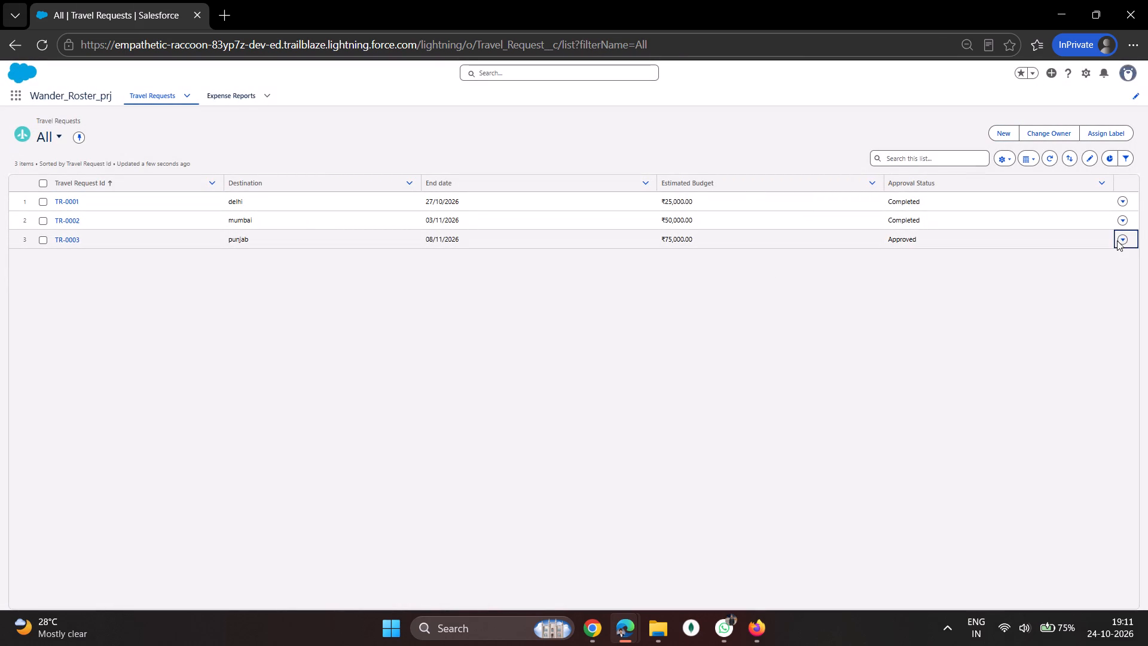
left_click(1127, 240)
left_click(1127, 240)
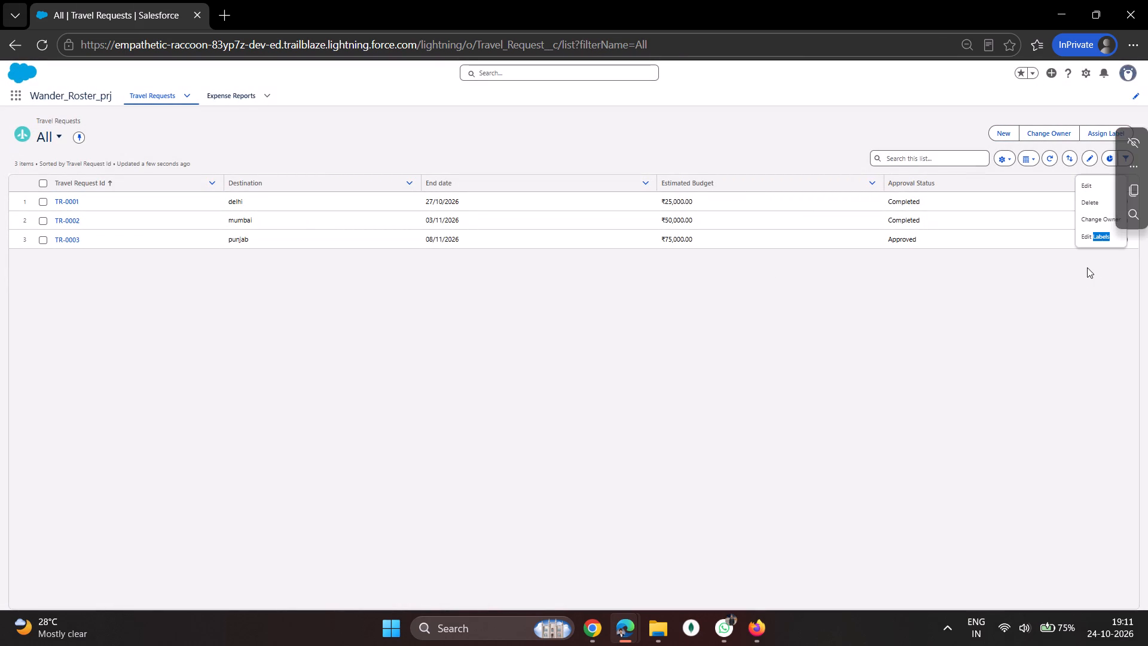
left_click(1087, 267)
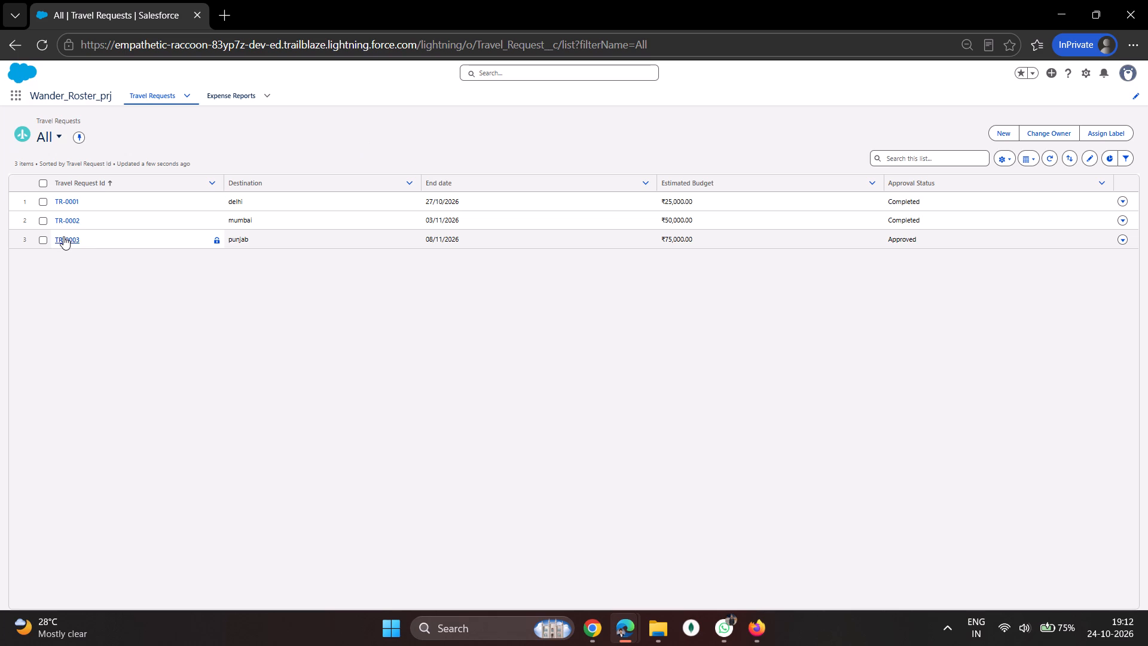
Clone travel request TR-0003 and set the copy's start date to 10/12/2026 and end date to 12/12/2026.
left_click(63, 236)
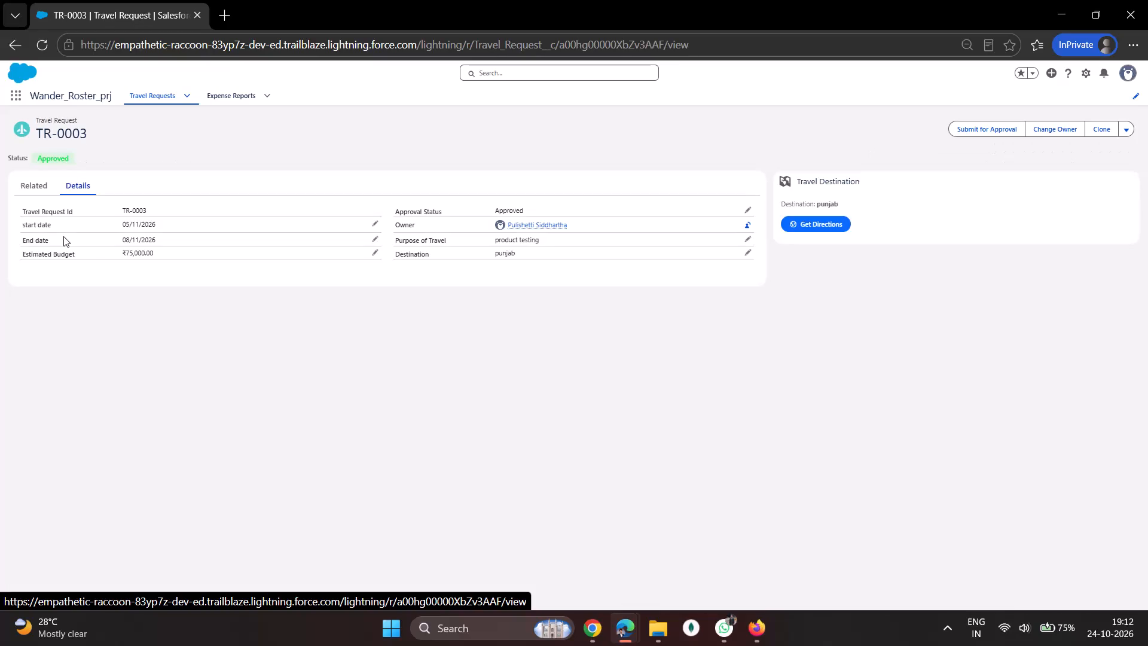
left_click(1109, 127)
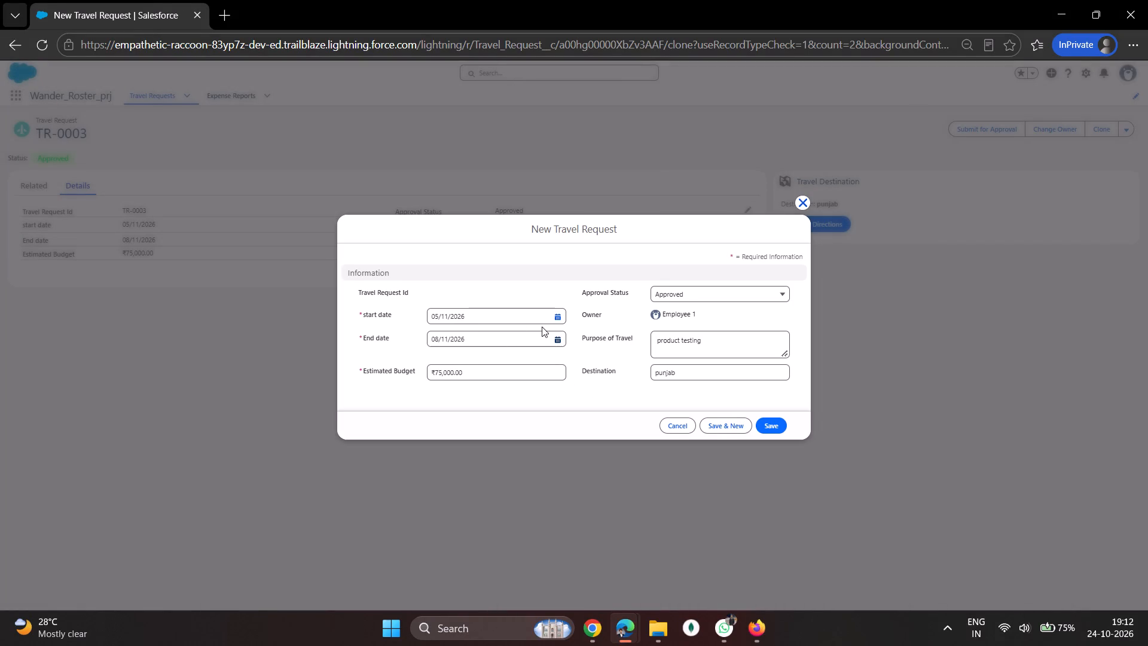
left_click(558, 318)
left_click(558, 316)
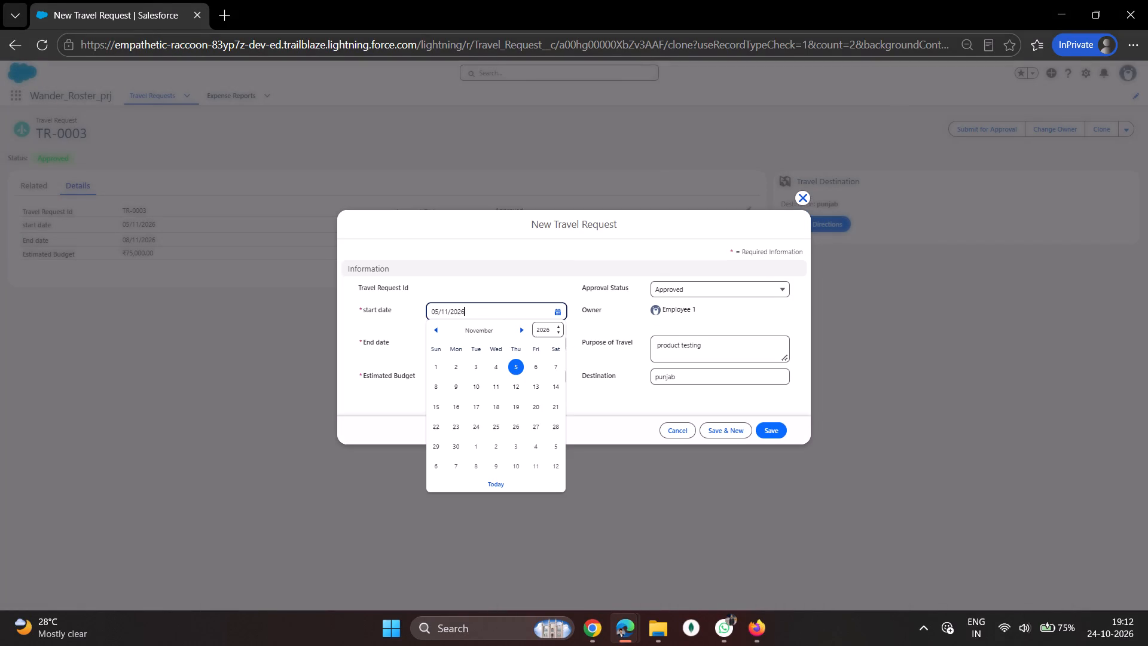
left_click(520, 334)
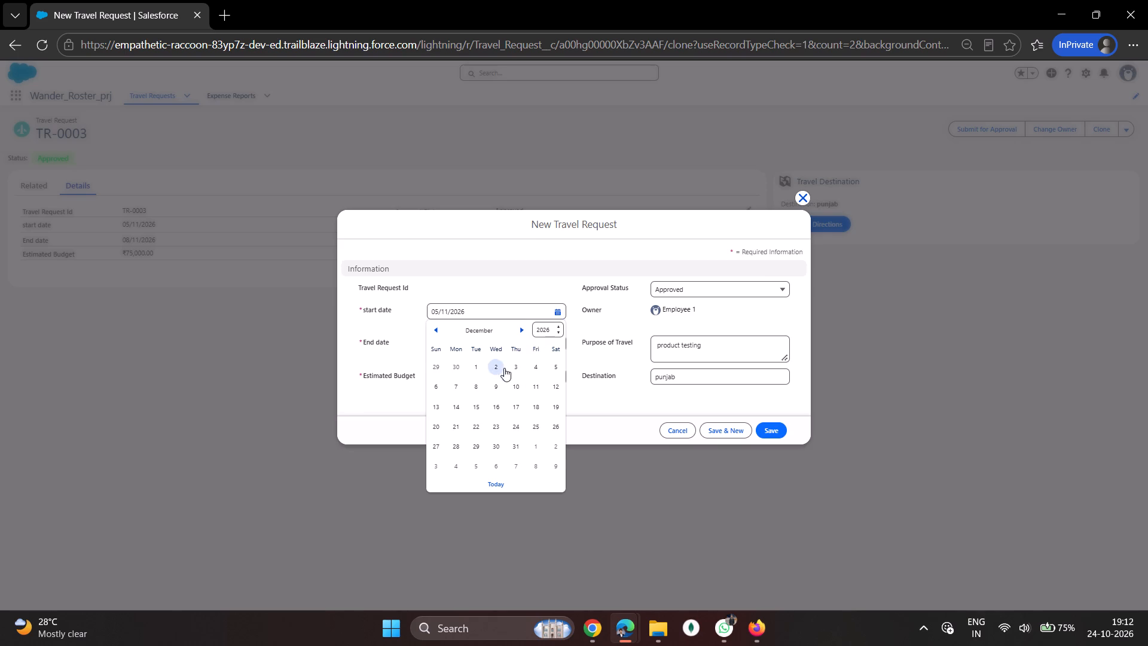
left_click(513, 394)
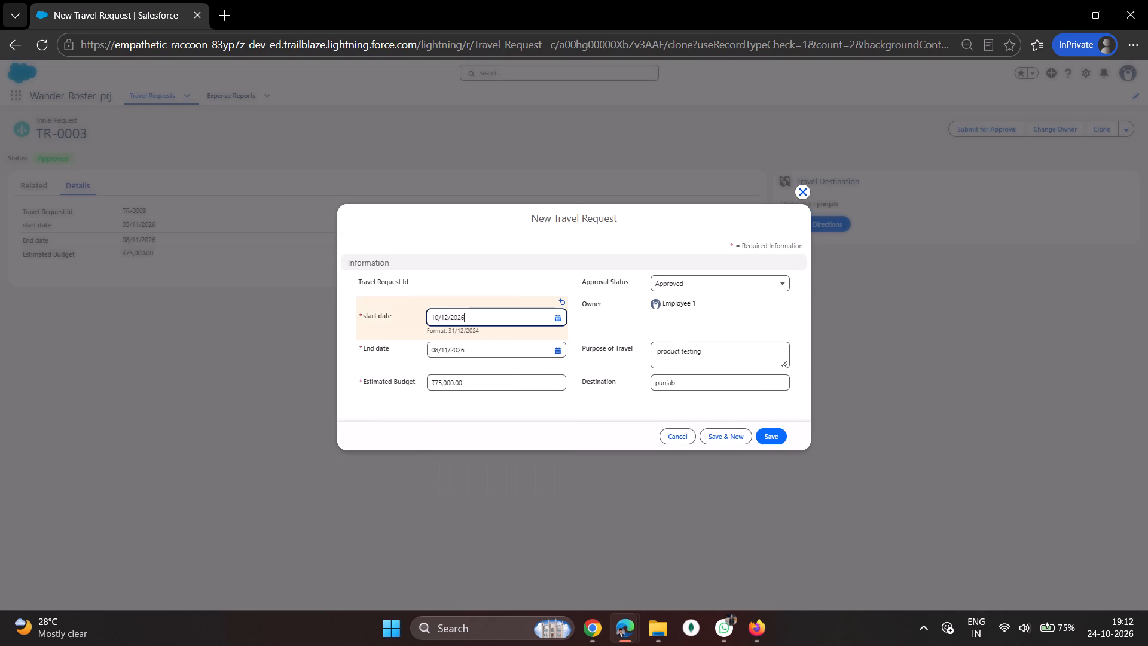
left_click(557, 355)
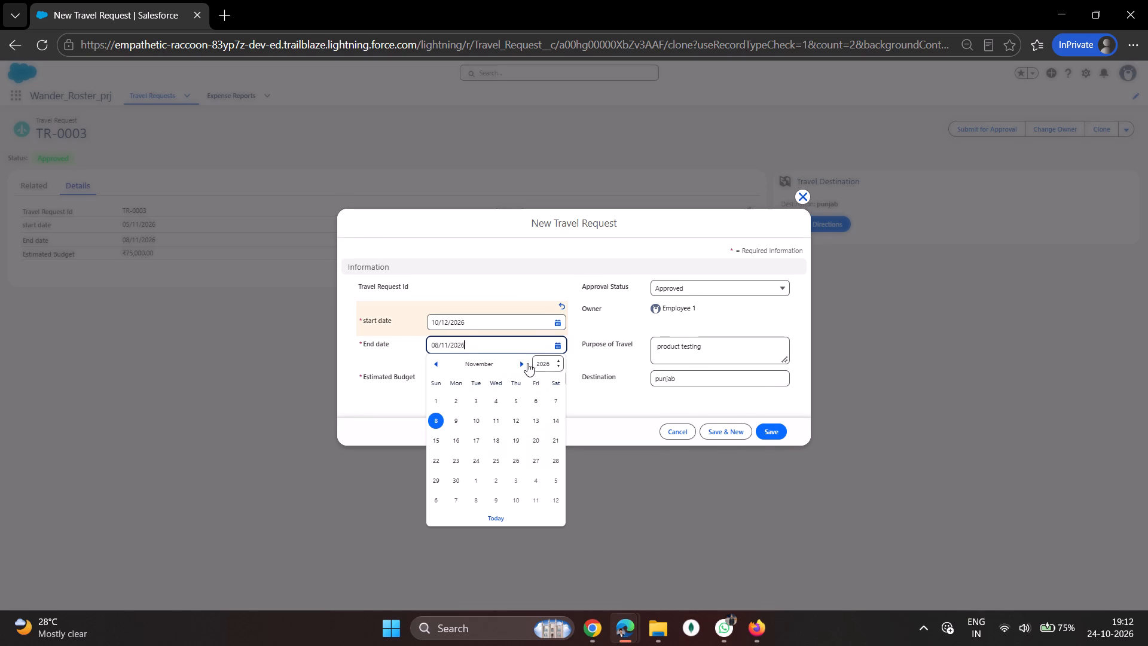
left_click(525, 364)
left_click(557, 423)
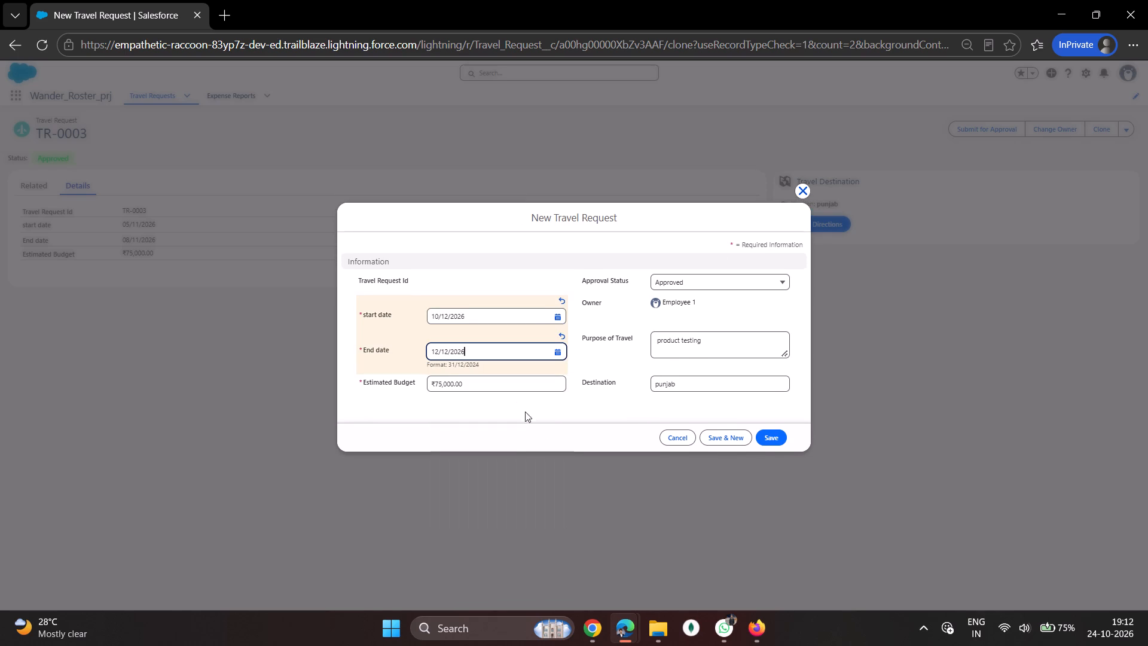
Set the cloned travel request's Estimated Budget to 7000.
left_click(483, 381)
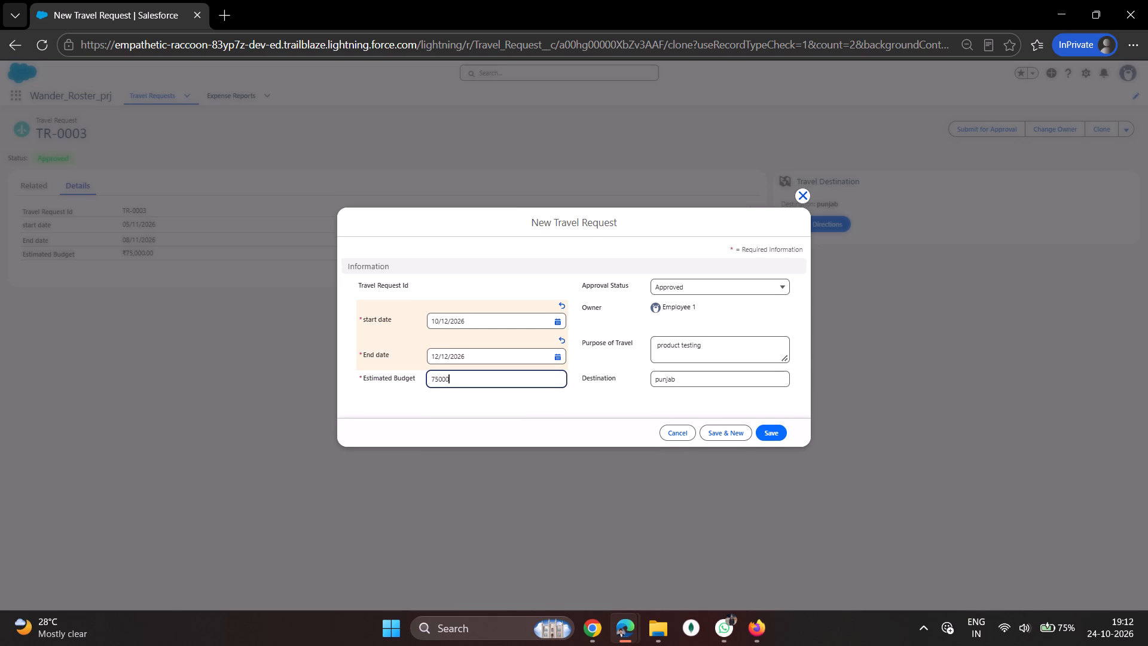
key("BackSpace")
key("BackSpace")
key("BackSpace")
key("BackSpace")
type("000")
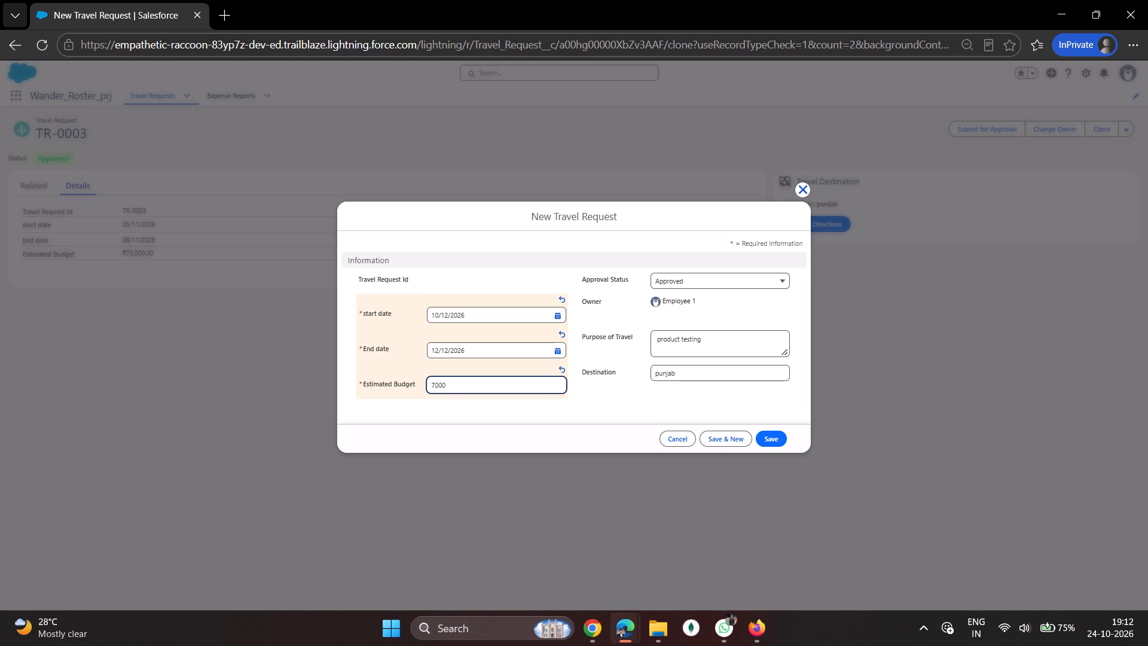
Set the cloned travel request's Destination to Haryana and save the record.
left_click(705, 374)
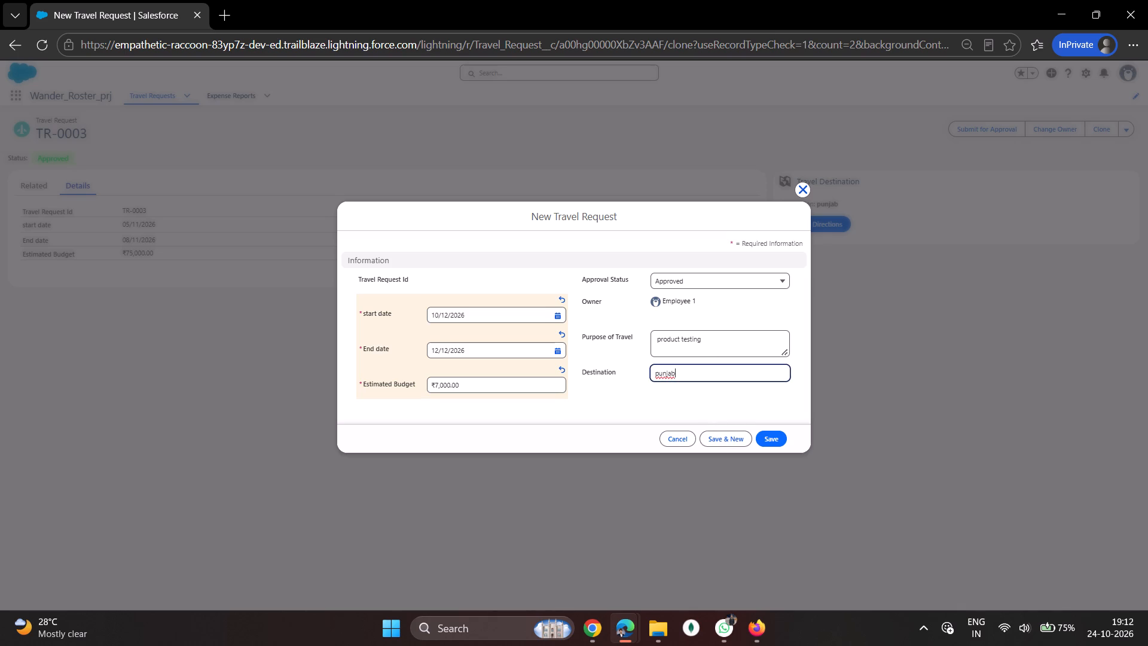
key("BackSpace")
key("BackSpace")
key("BackSpace")
key("BackSpace")
key("BackSpace")
key("BackSpace")
key("BackSpace")
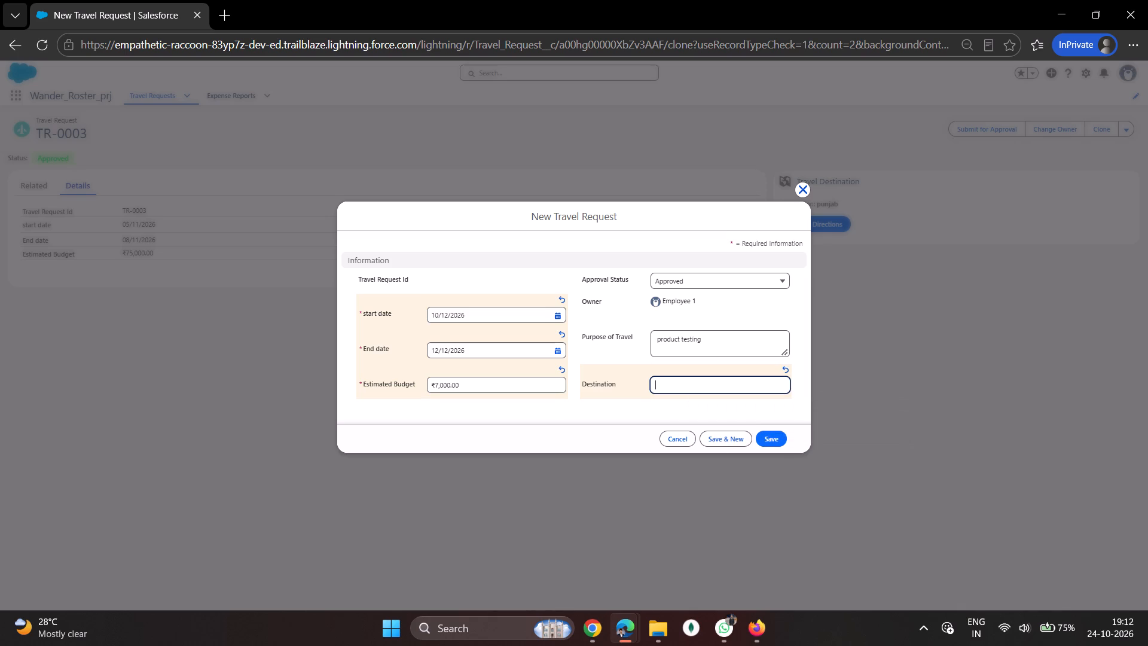
type("ha")
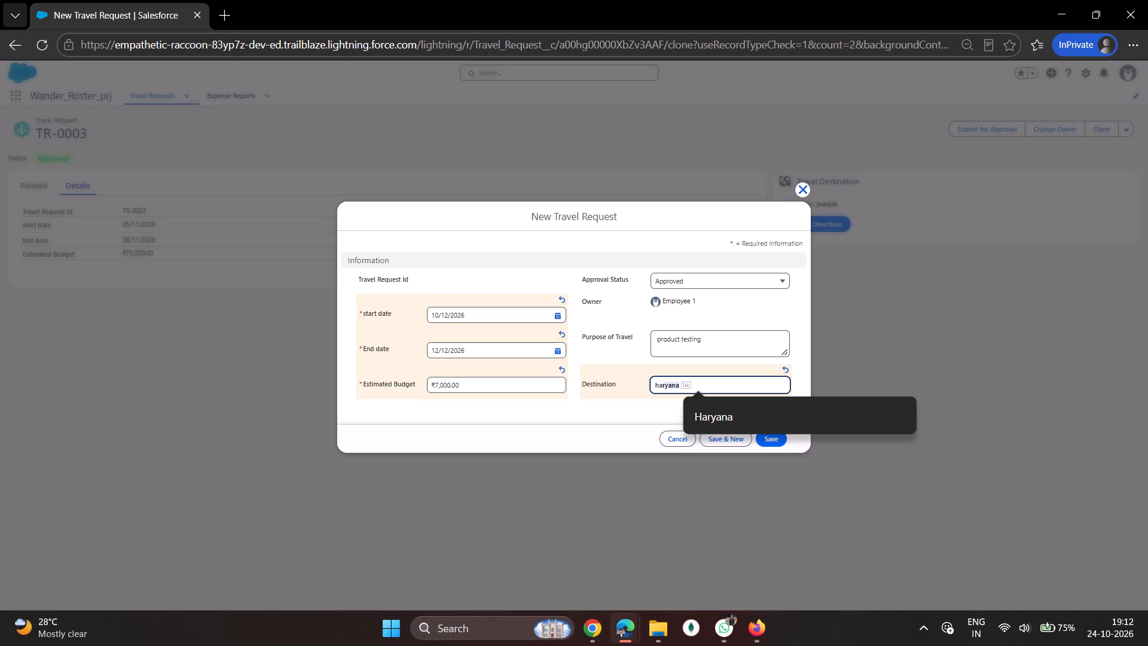
type("ryana")
left_click(761, 441)
left_click(691, 383)
left_click(711, 422)
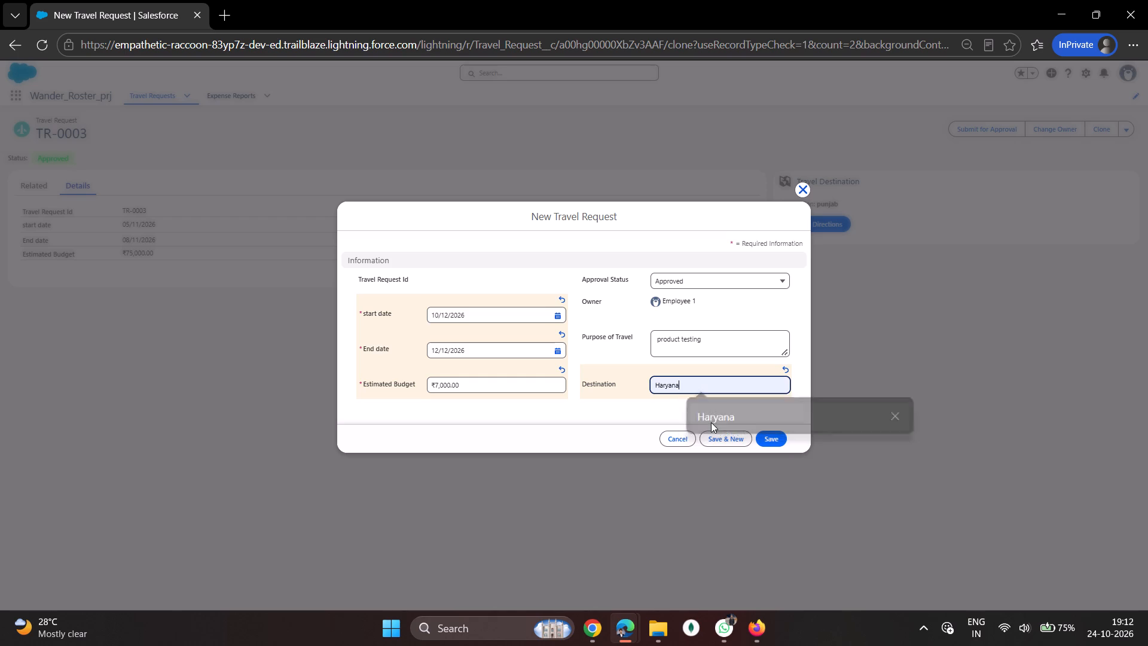
left_click(773, 443)
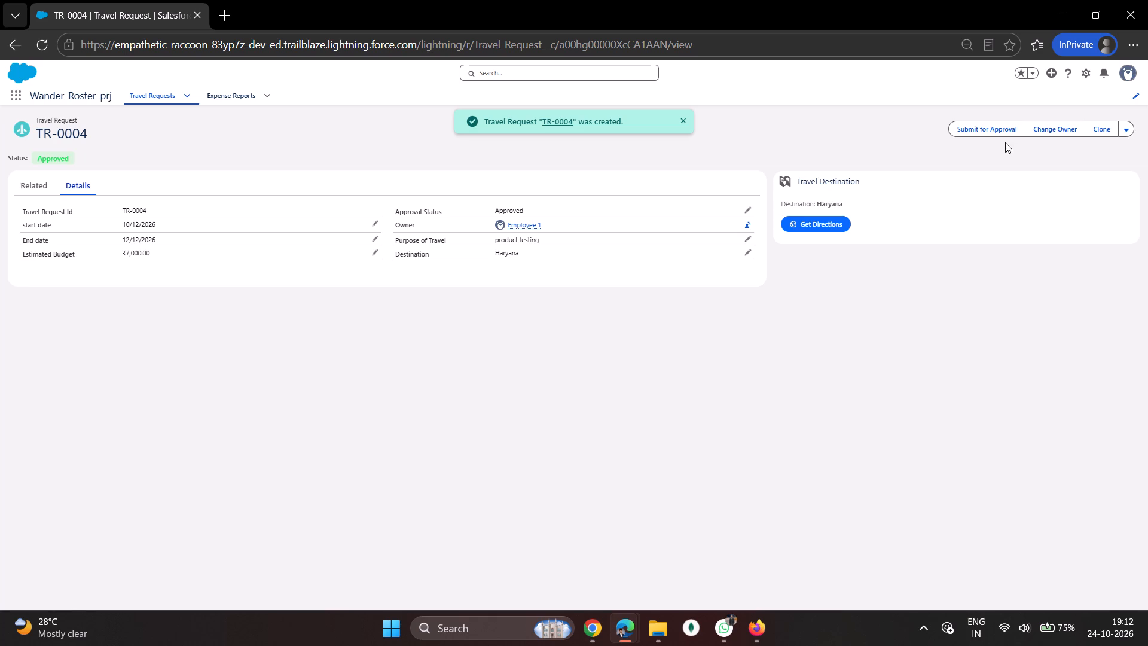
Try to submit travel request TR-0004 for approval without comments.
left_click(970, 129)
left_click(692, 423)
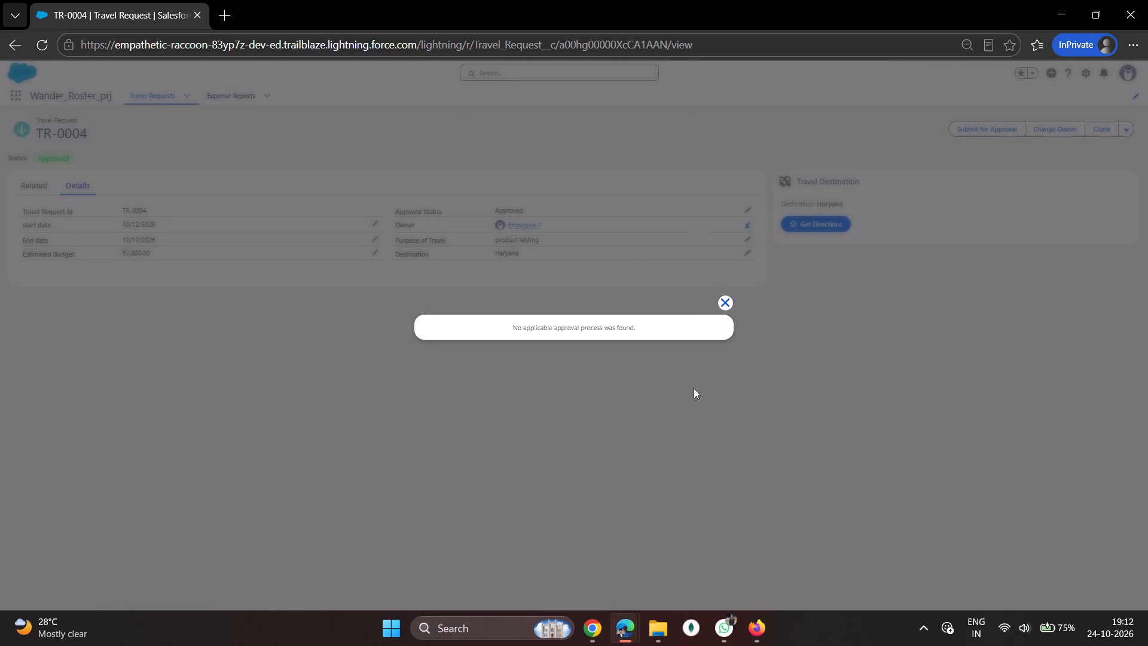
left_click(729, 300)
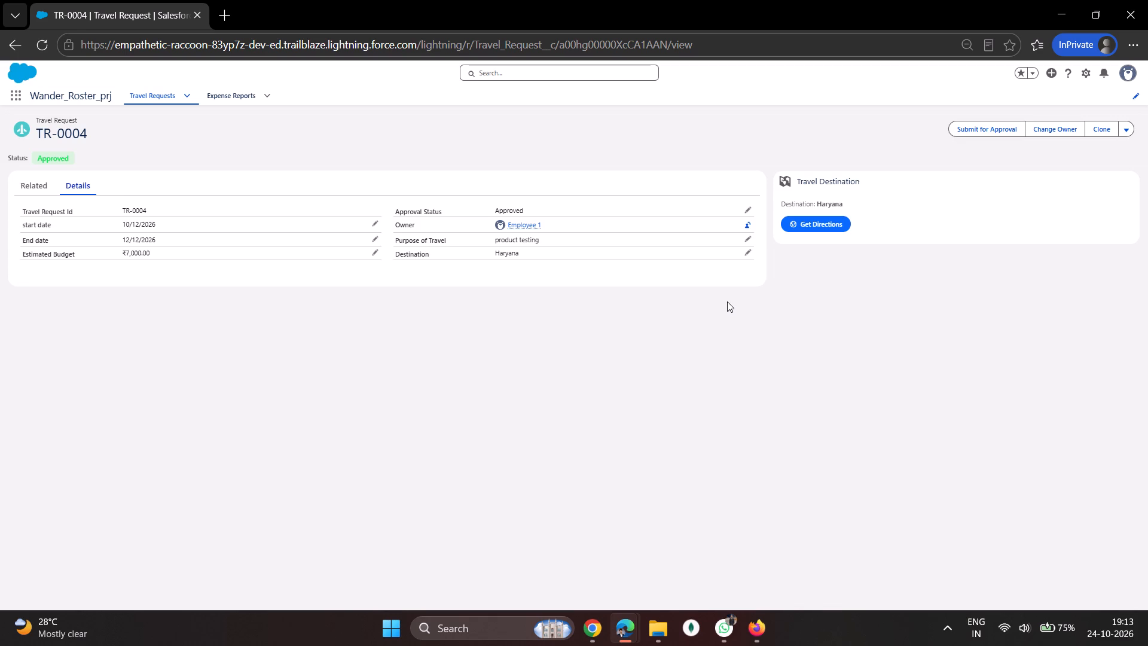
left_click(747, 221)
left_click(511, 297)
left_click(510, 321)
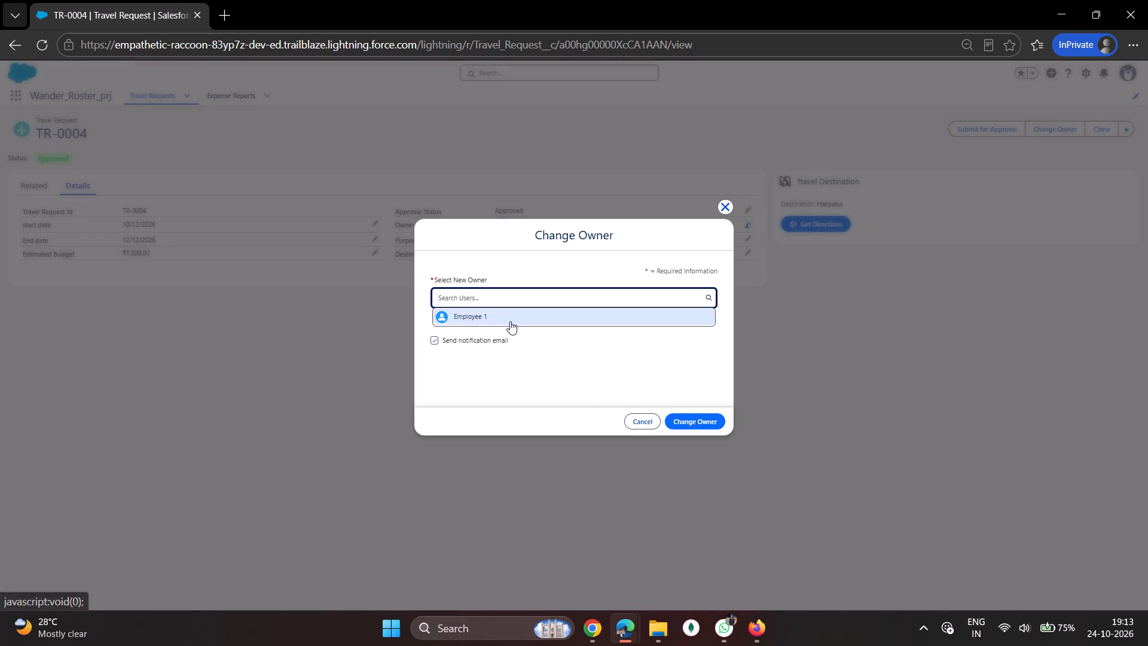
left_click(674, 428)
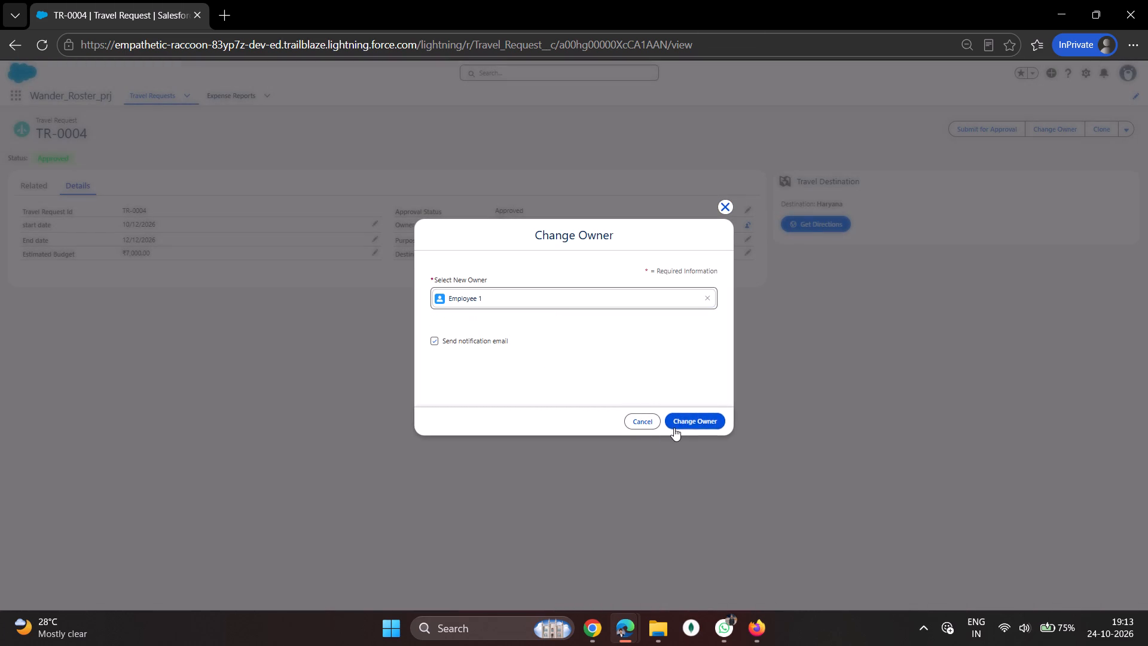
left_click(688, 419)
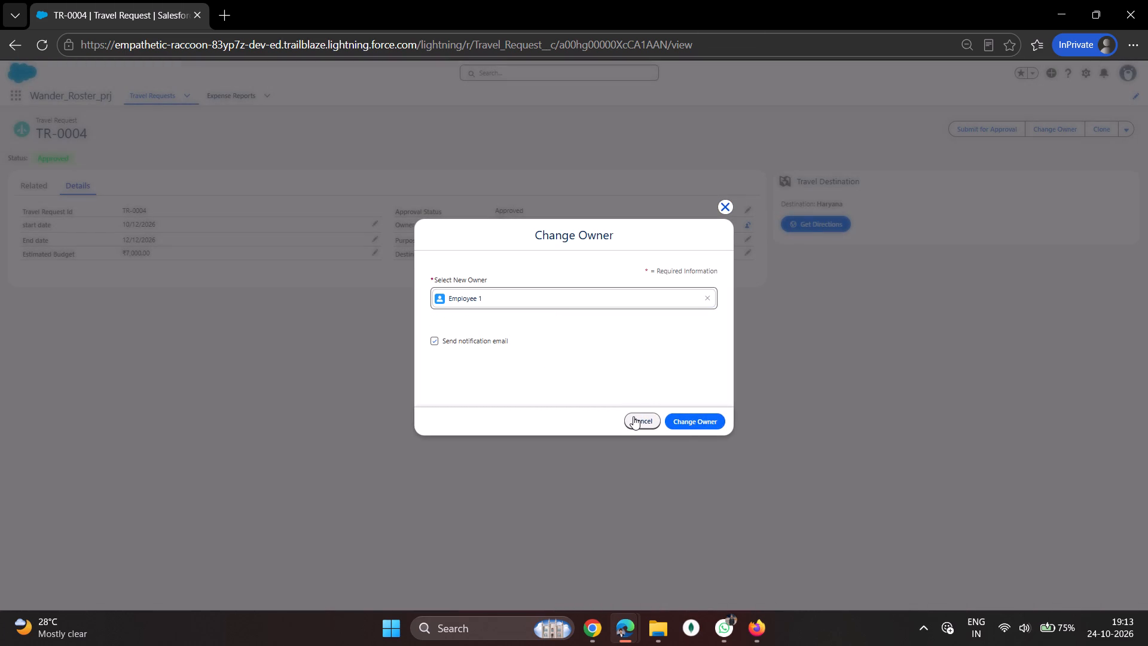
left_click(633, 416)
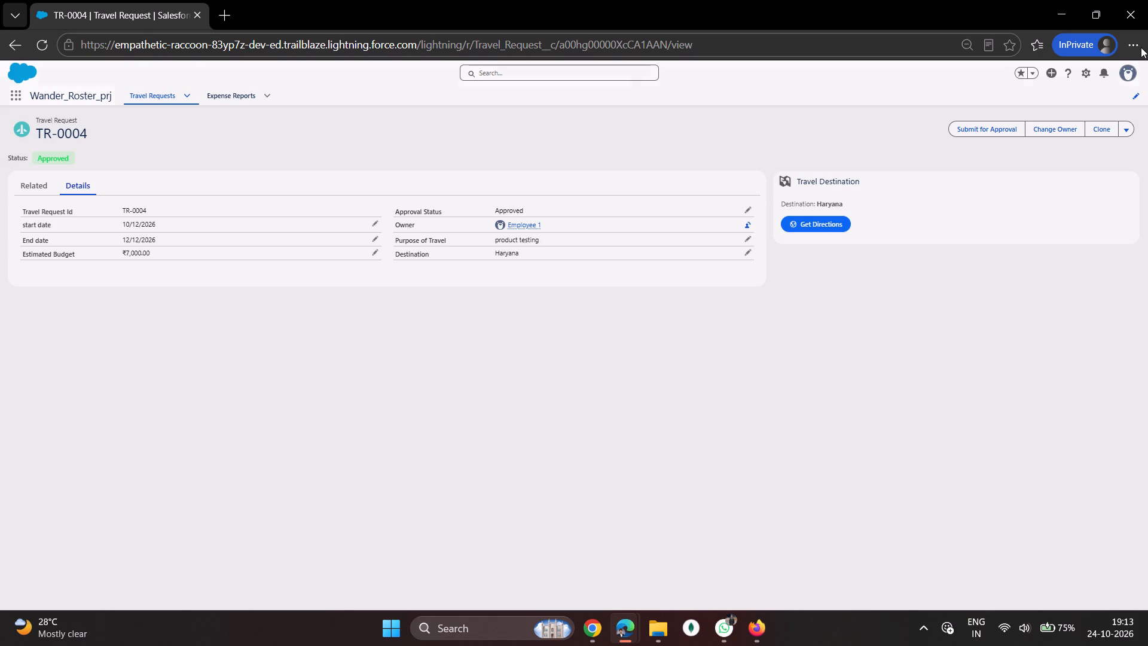
Check which user account is signed in to this Edge window.
left_click(1124, 80)
left_click(1125, 80)
left_click(1127, 66)
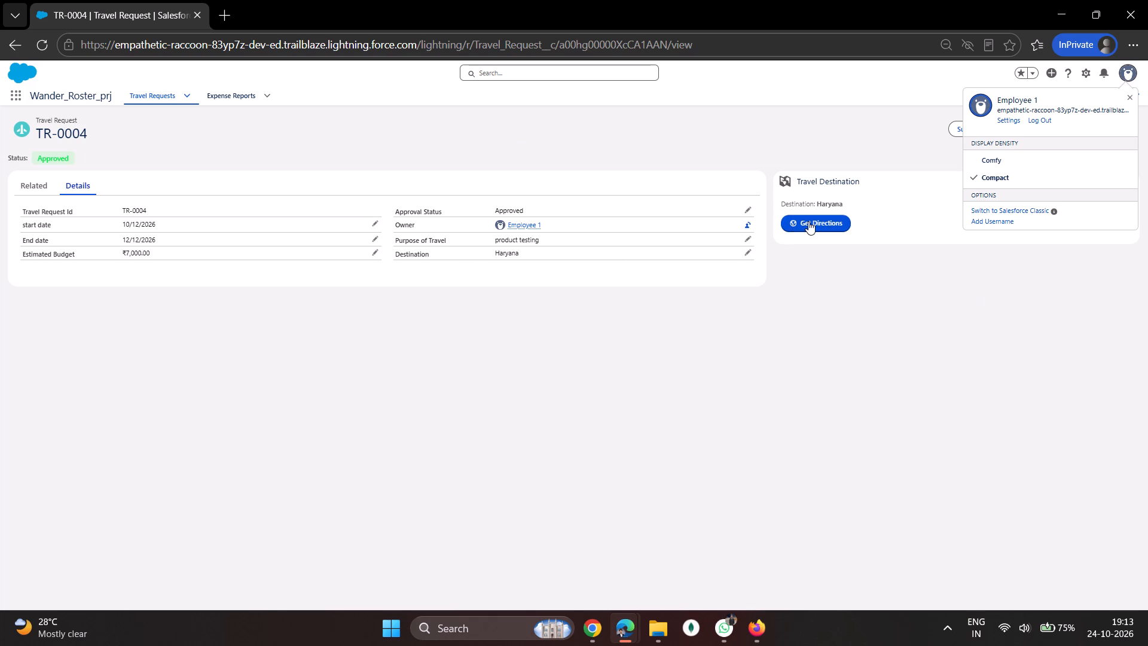
left_click(517, 295)
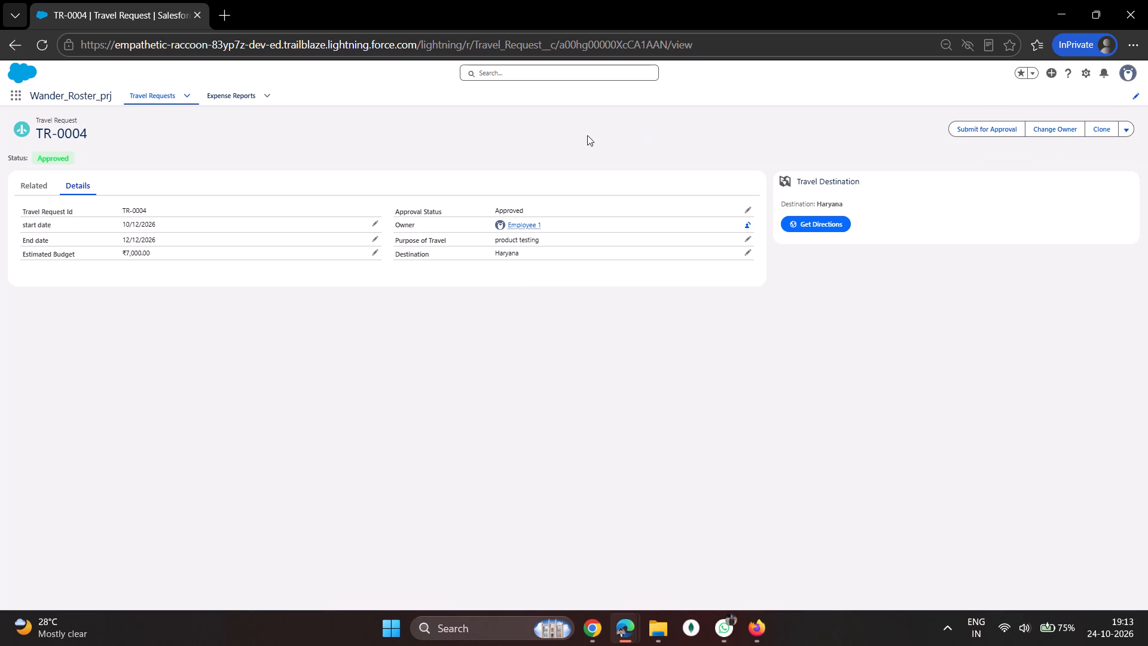
Review TR-0004 from the Travel Requests list, reload the Expense Reports list, and inspect the details and owner of Rpt-0003.
left_click(141, 95)
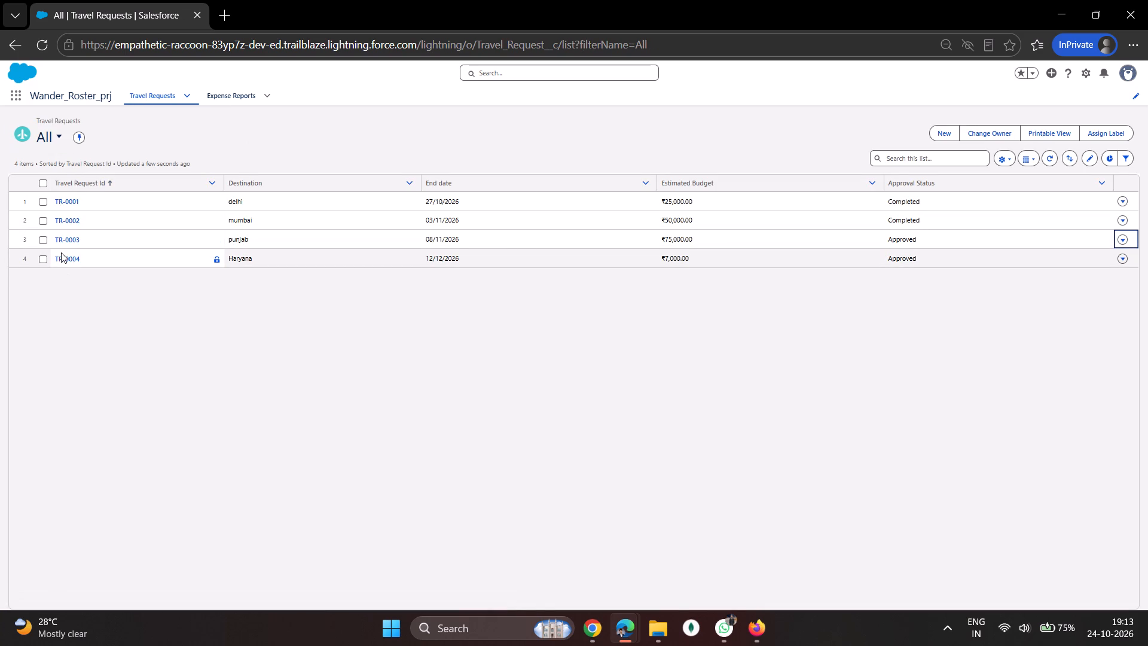
left_click(72, 260)
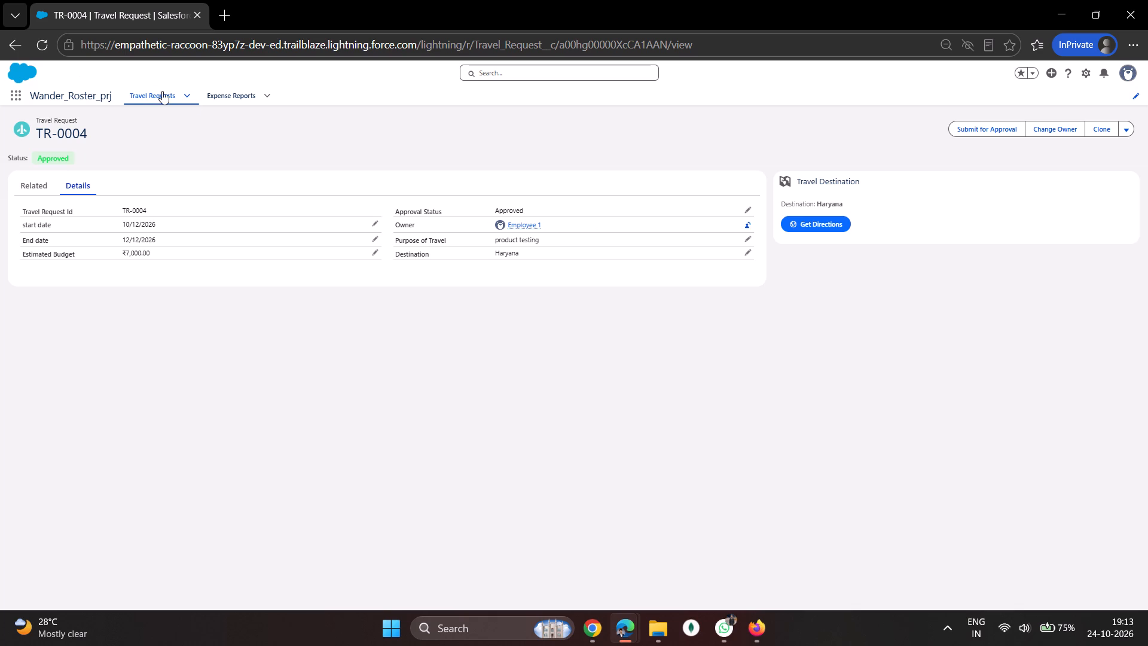
left_click(224, 95)
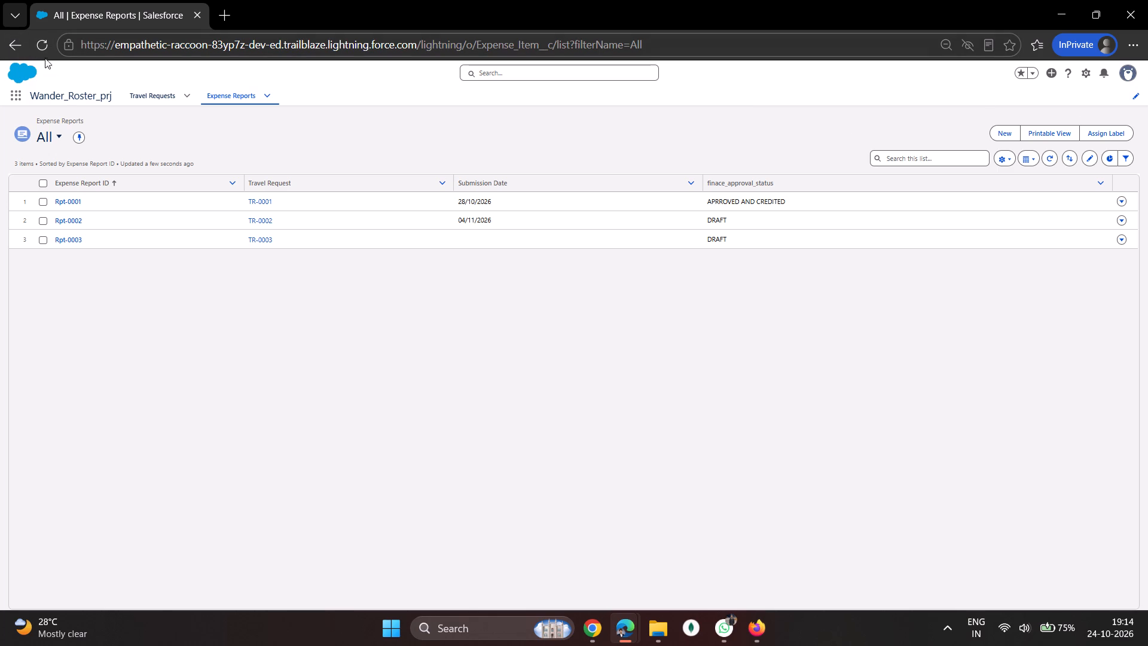
left_click(39, 35)
left_click(62, 243)
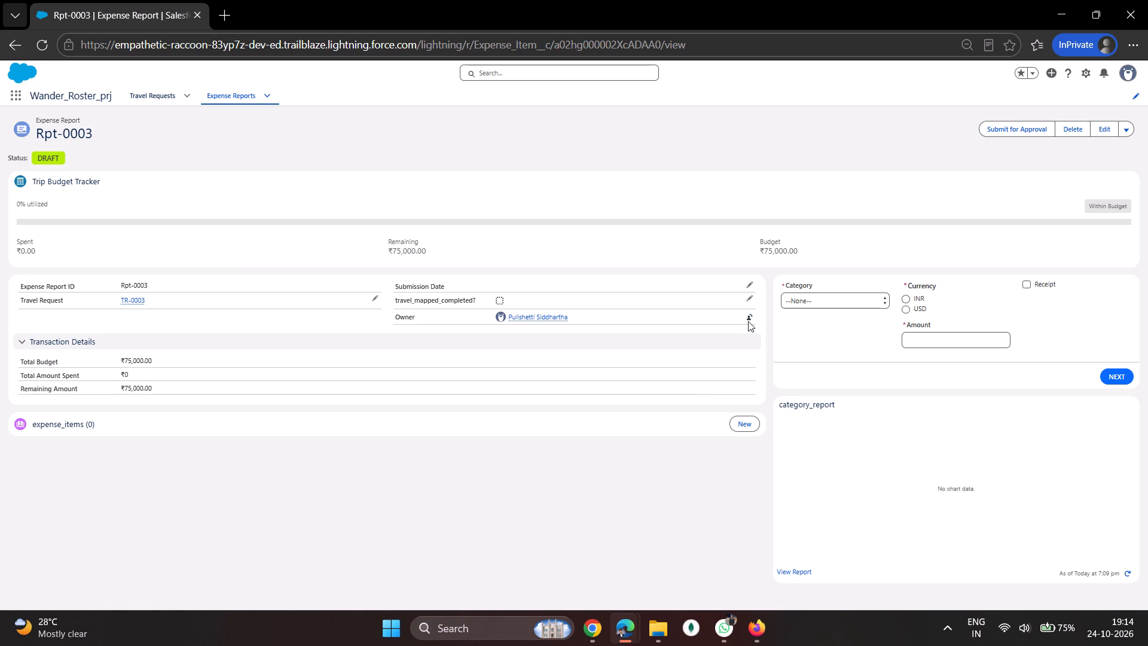
left_click(35, 51)
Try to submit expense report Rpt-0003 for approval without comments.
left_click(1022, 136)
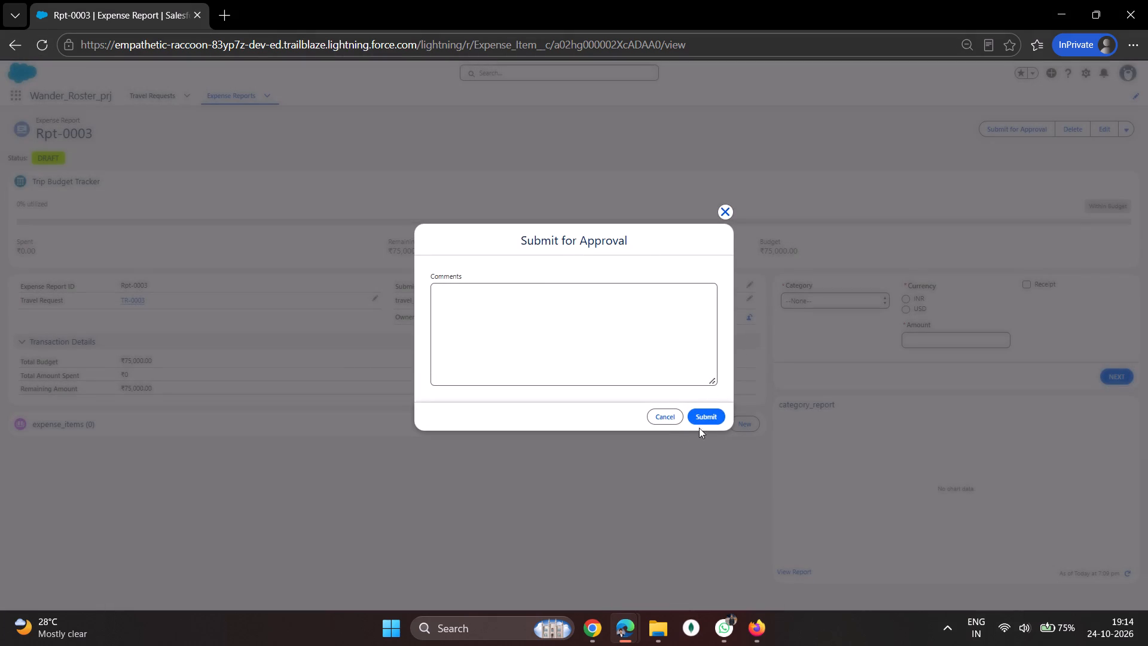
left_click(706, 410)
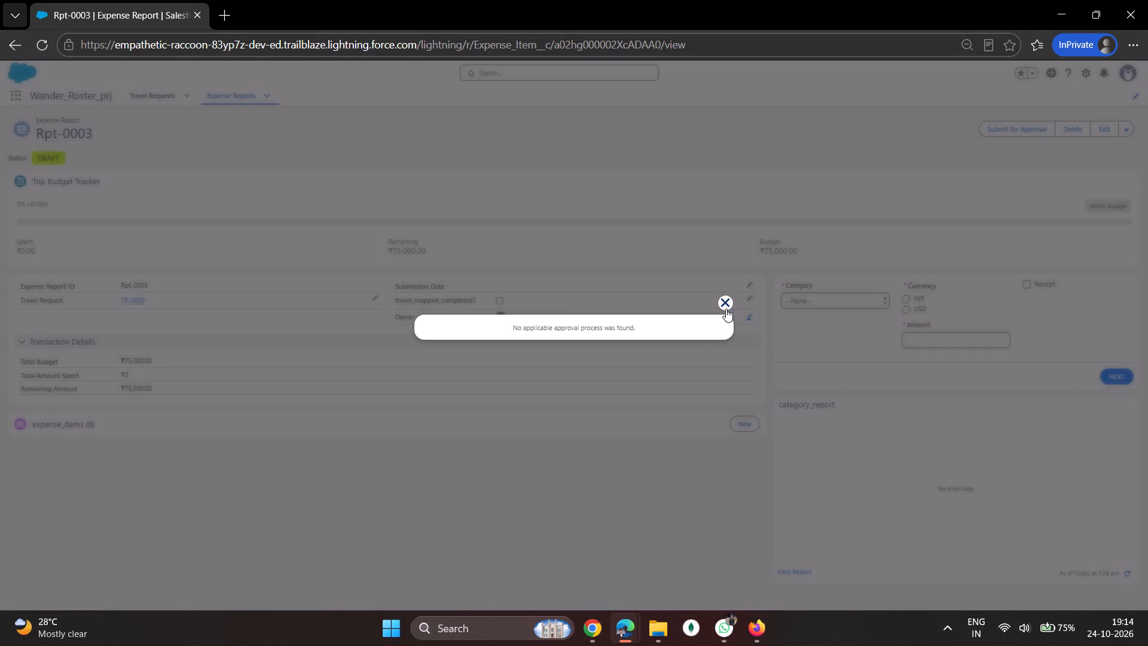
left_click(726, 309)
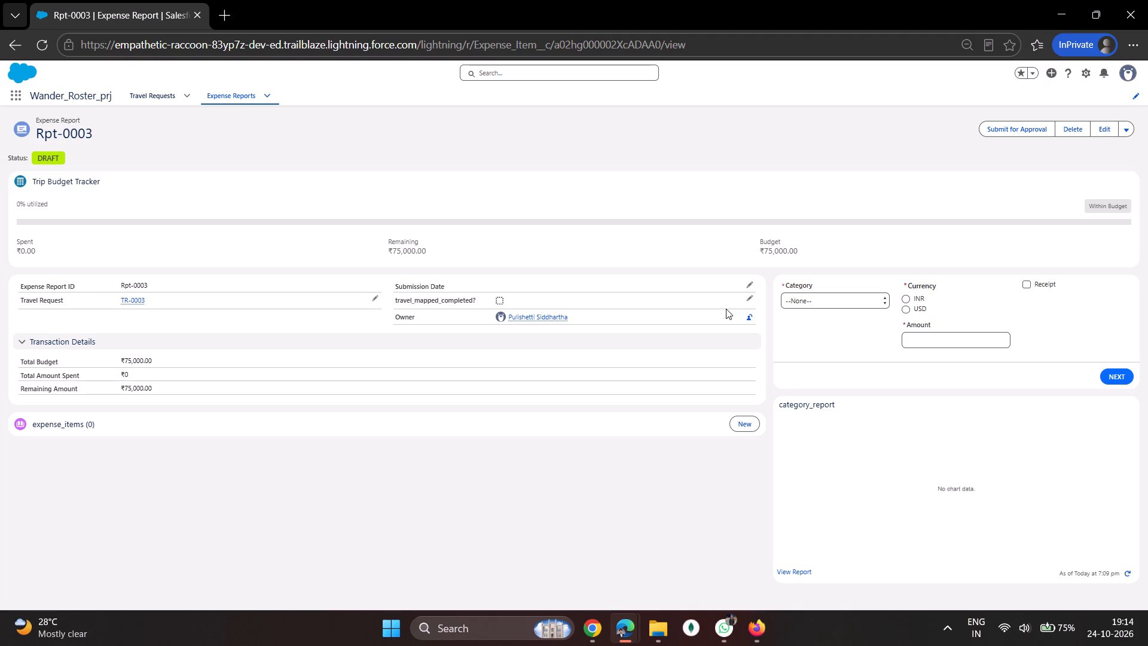
Check the Expense Reports list in the Chrome and finance user windows, and reopen Rpt-0003 in the InPrivate Edge window.
left_click(584, 630)
left_click(555, 566)
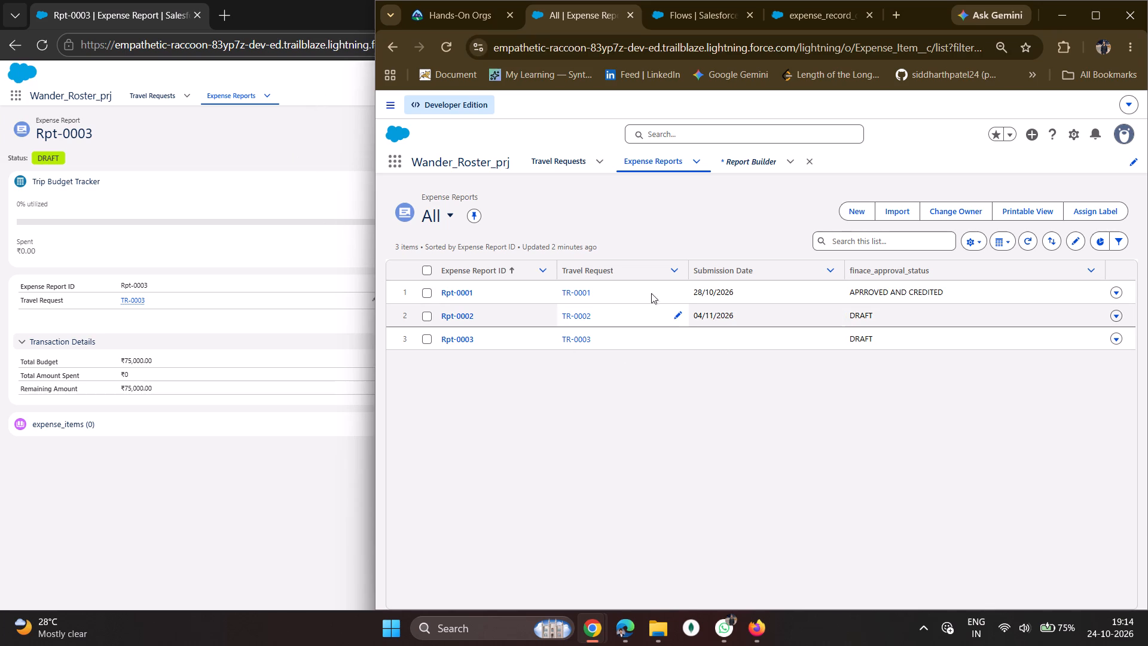
left_click(597, 556)
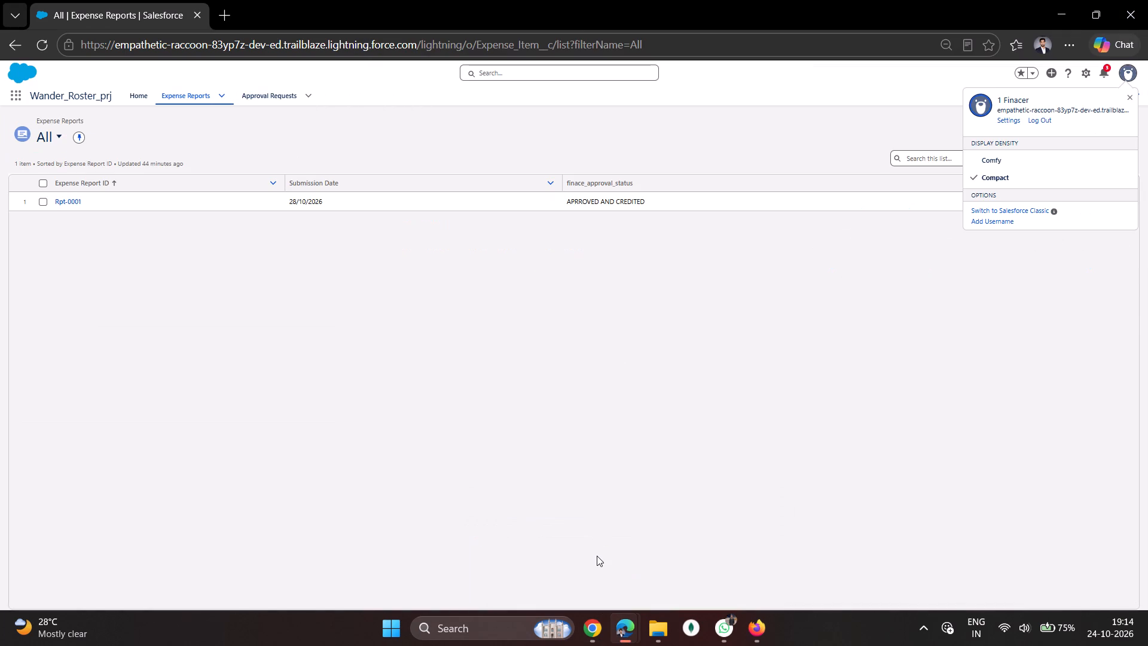
left_click(765, 299)
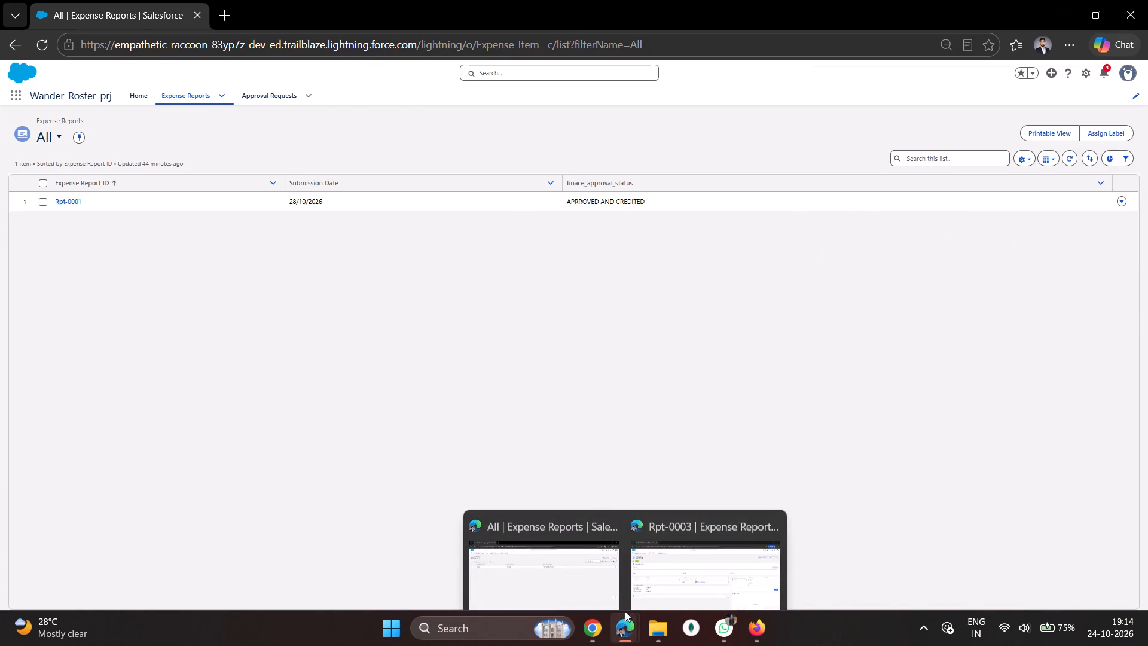
left_click(651, 531)
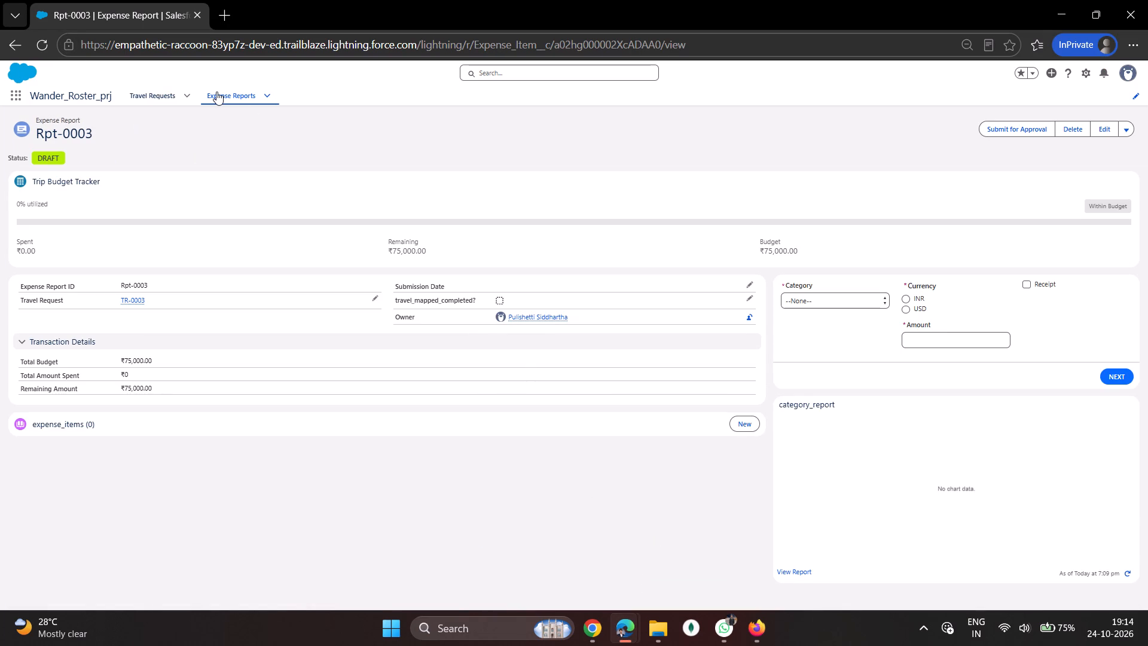
left_click(216, 92)
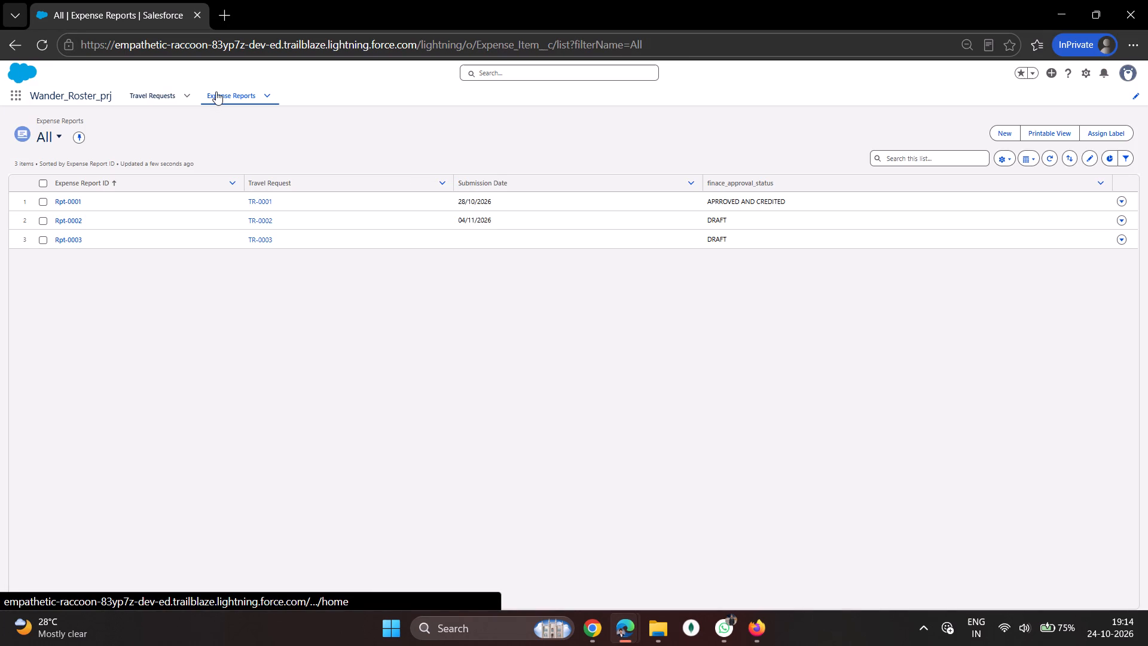
left_click(64, 242)
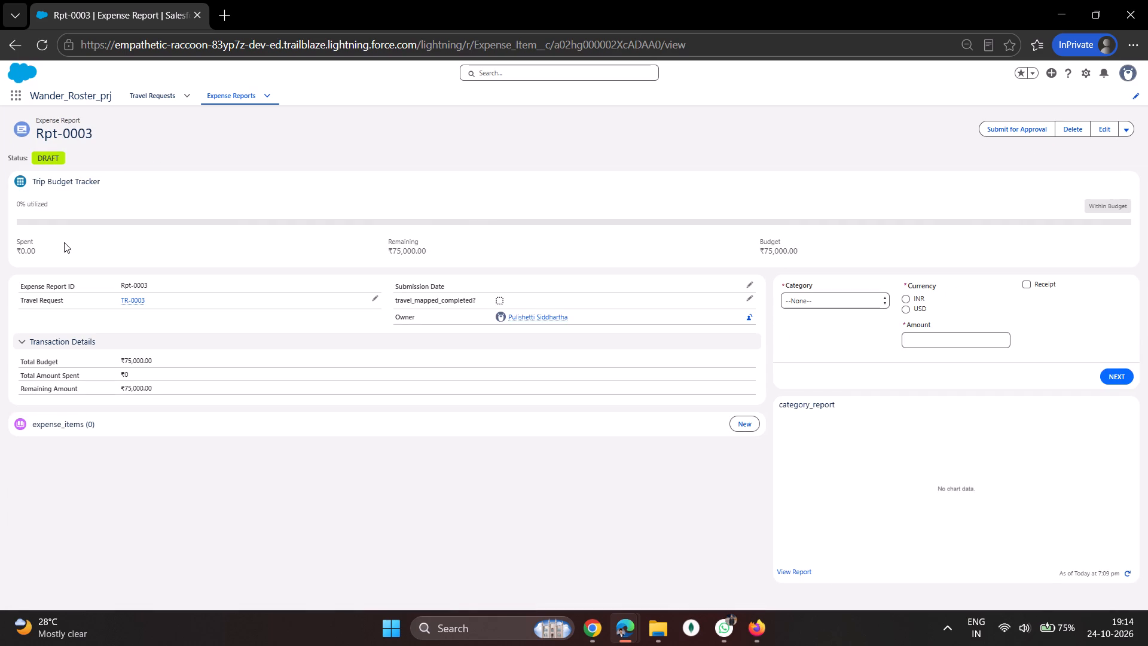
Compare the details and owners of travel requests TR-0004, TR-0003 and TR-0001.
left_click(168, 80)
left_click(138, 97)
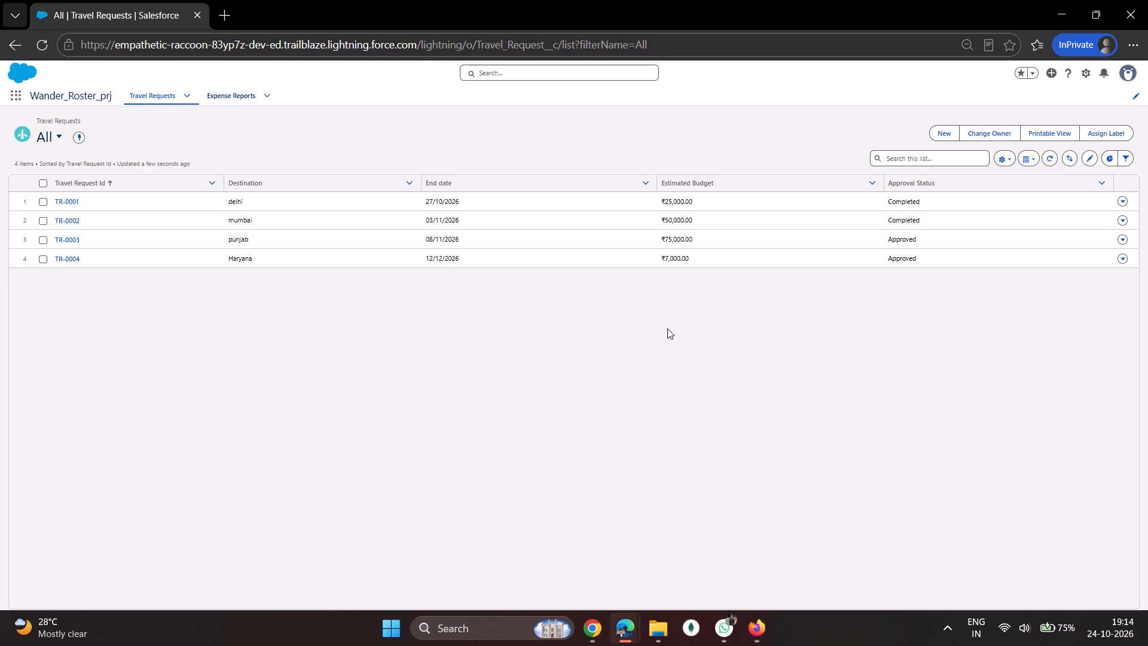
left_click(63, 254)
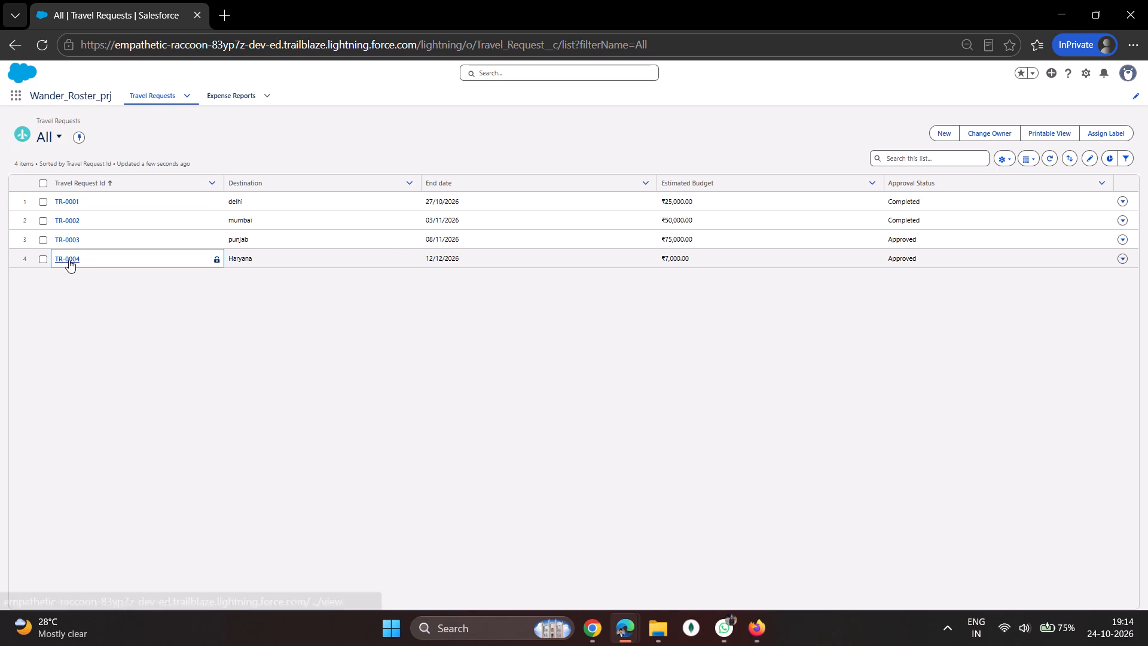
left_click(69, 260)
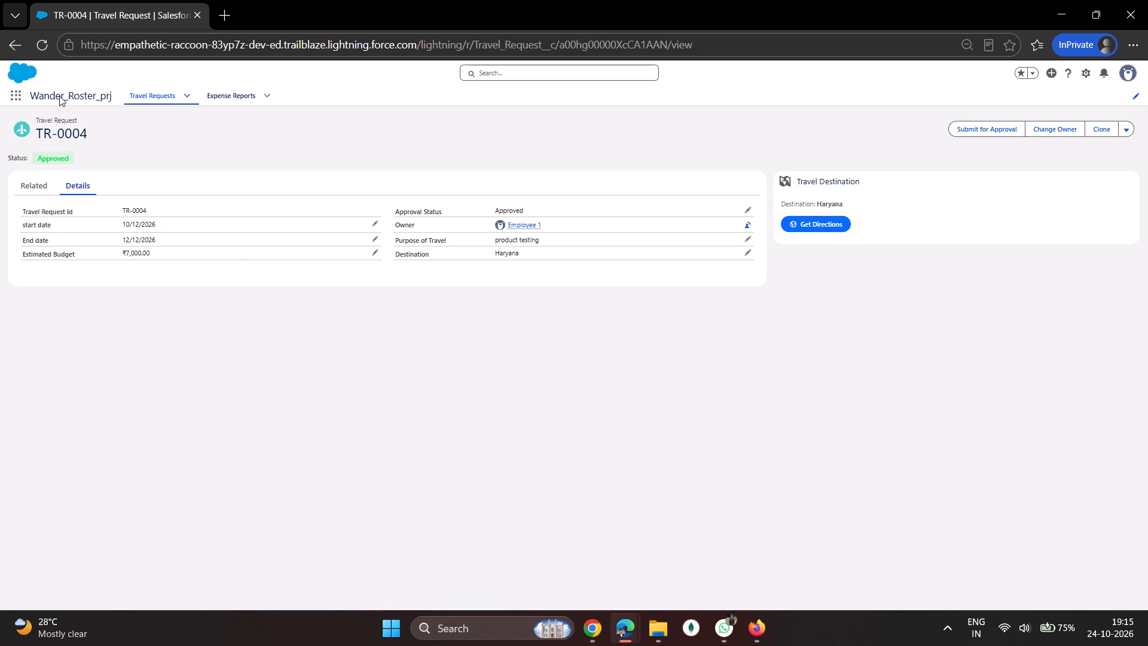
left_click(143, 102)
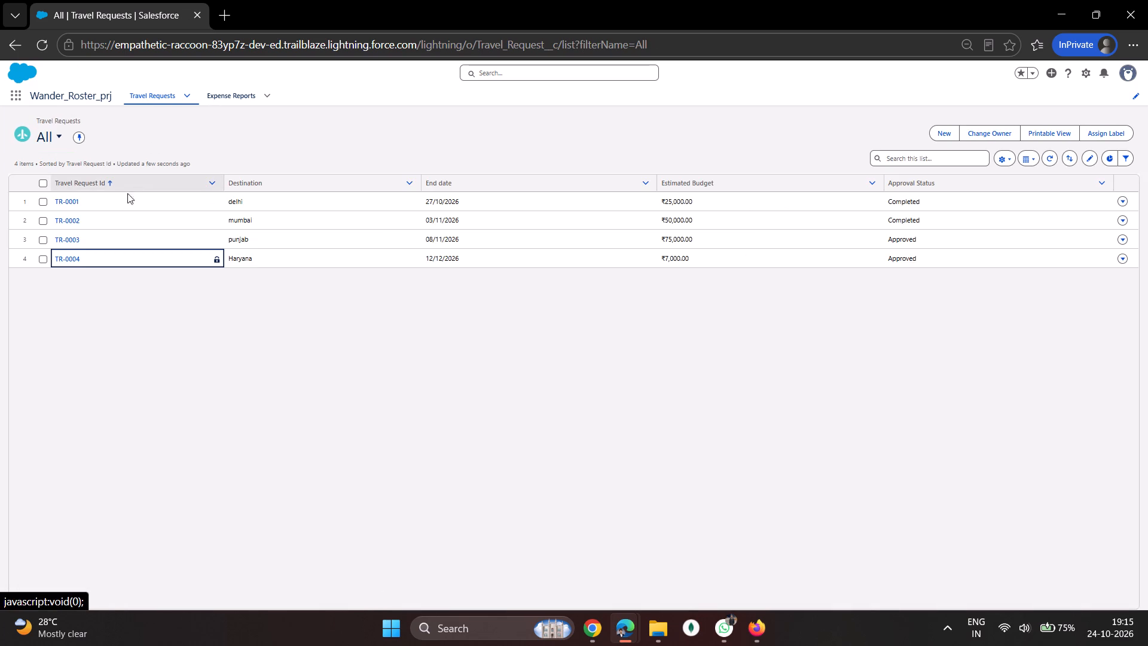
left_click(74, 239)
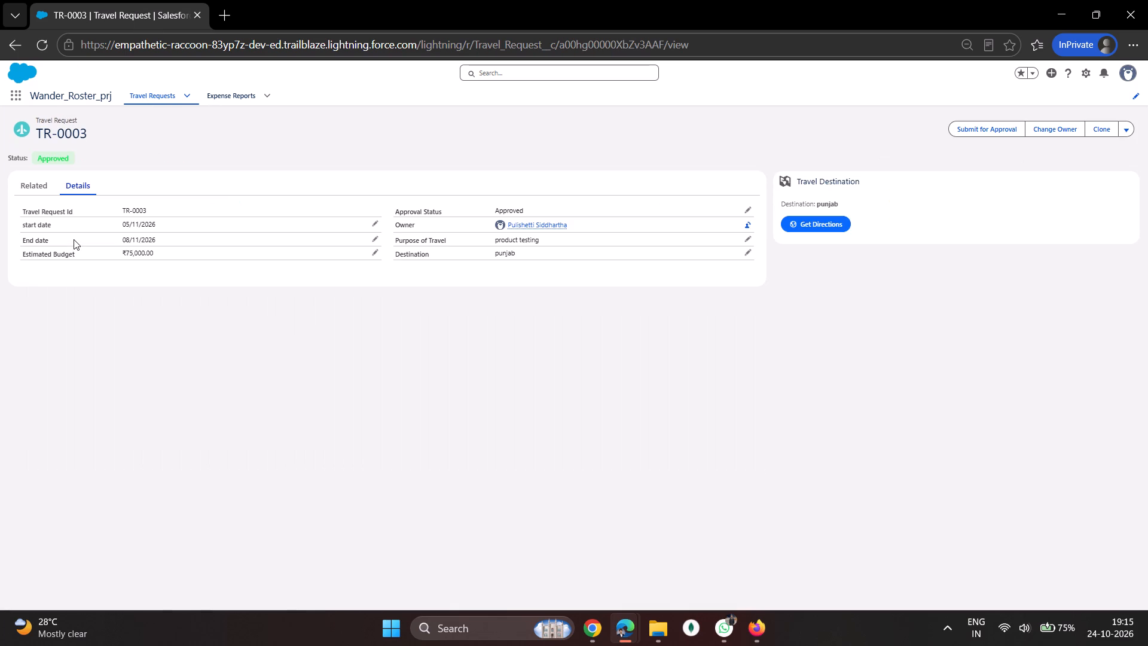
left_click(157, 88)
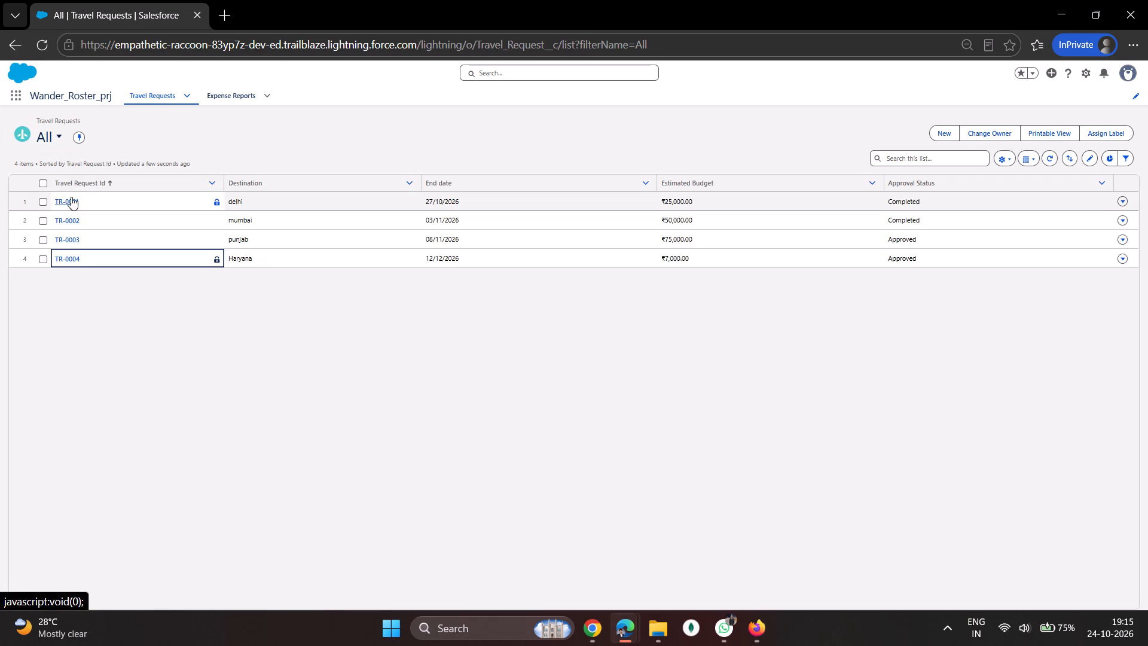
left_click(66, 198)
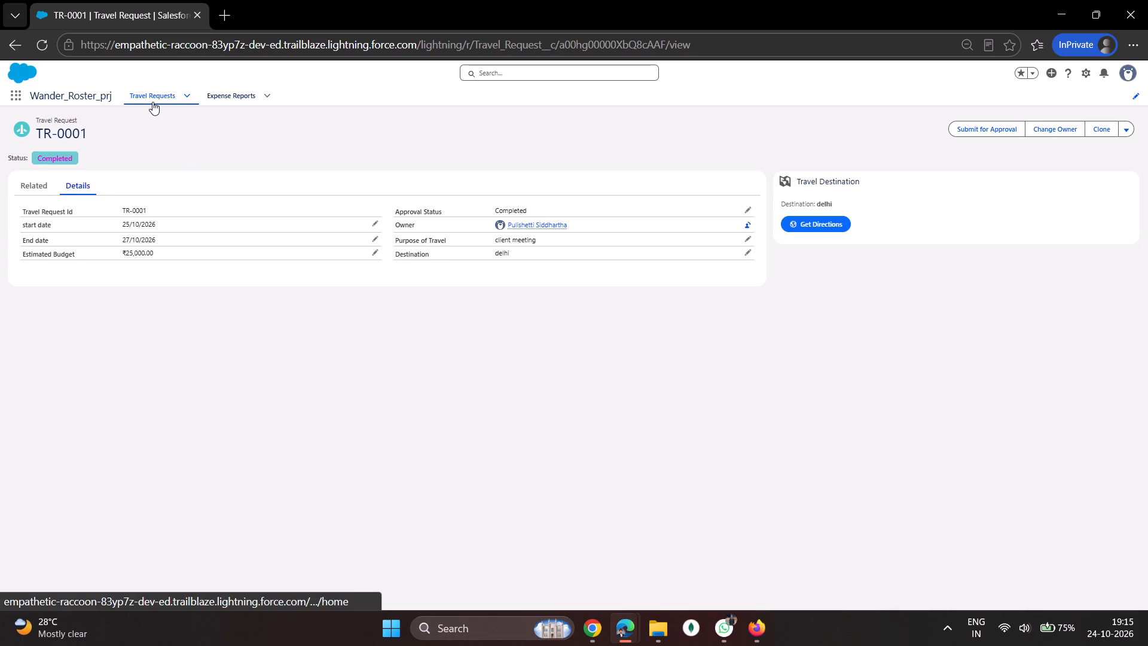
left_click(160, 97)
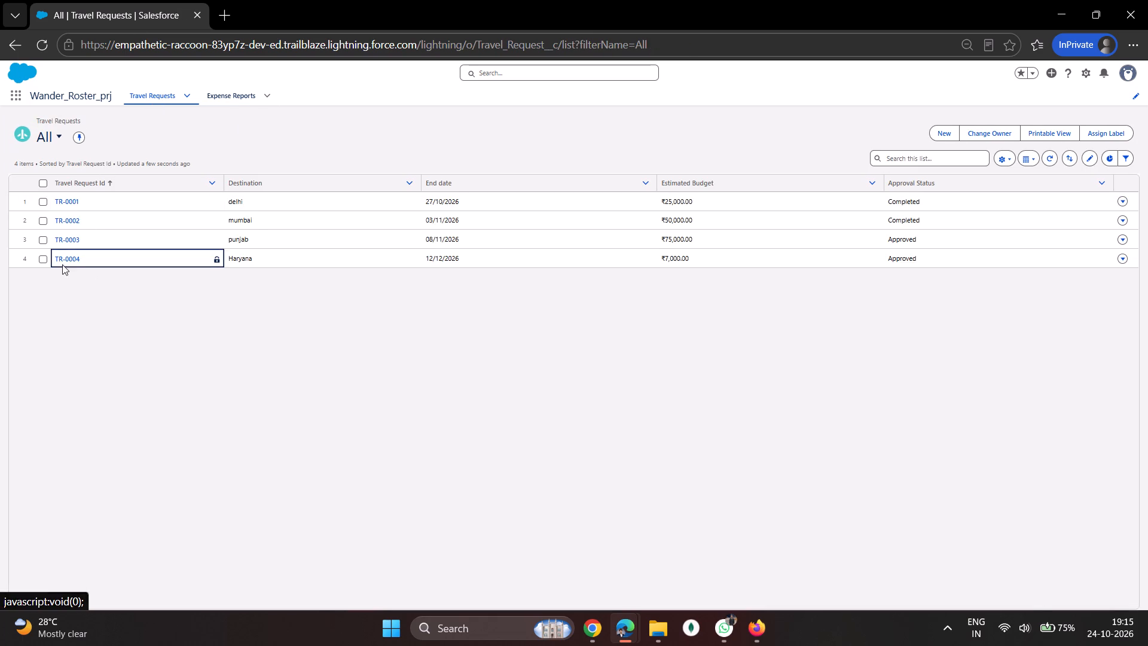
left_click(56, 257)
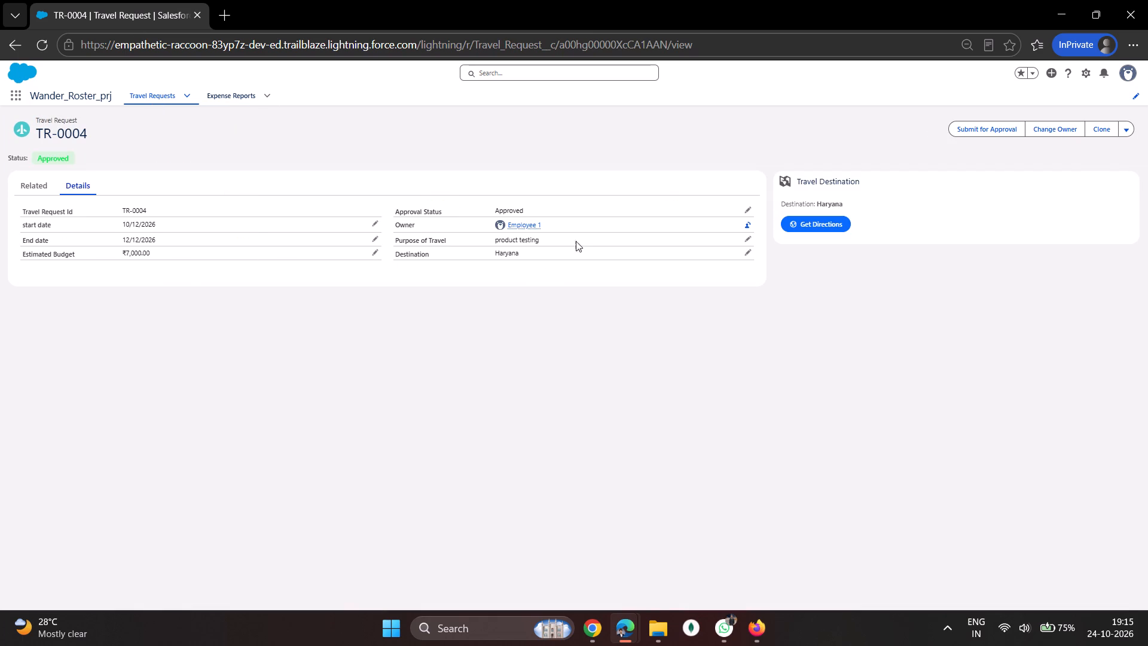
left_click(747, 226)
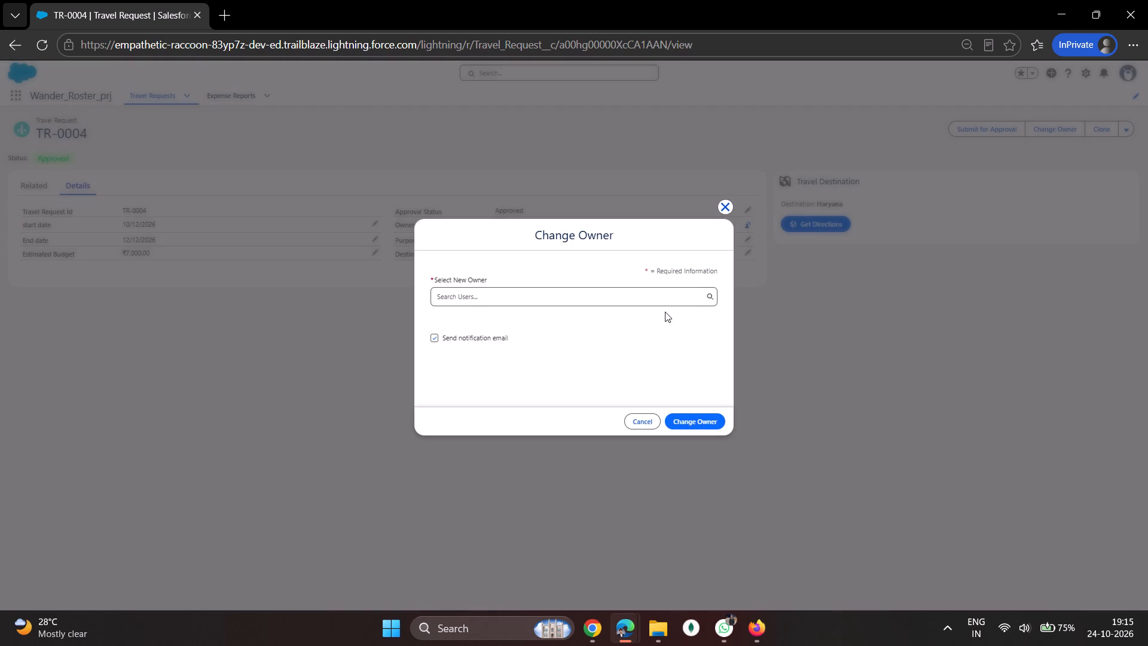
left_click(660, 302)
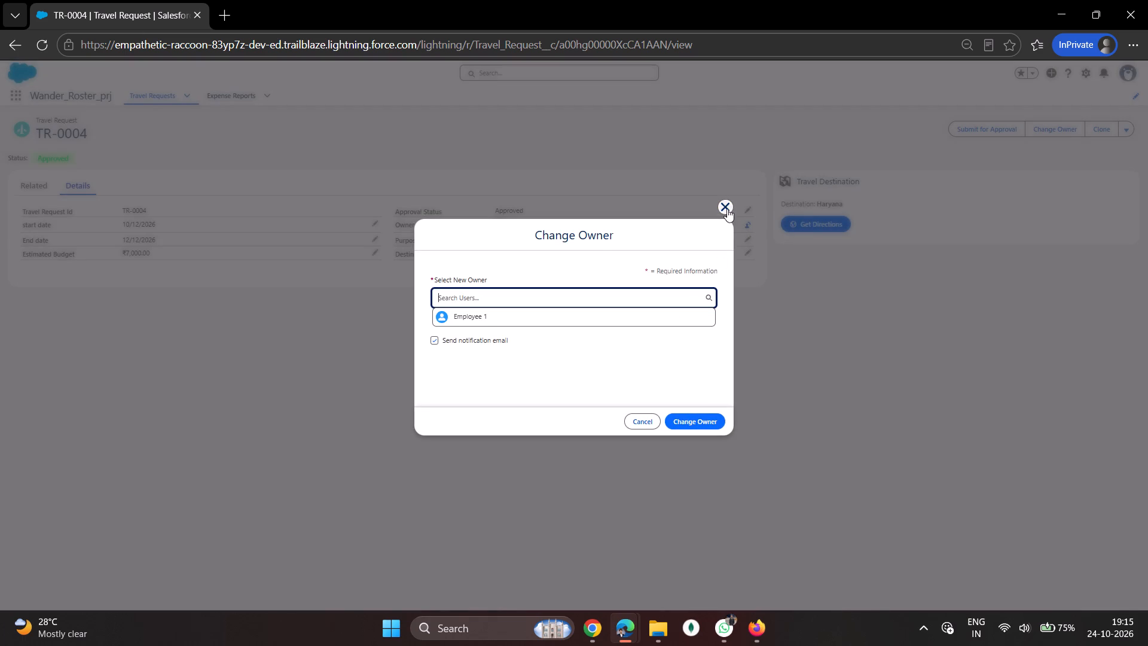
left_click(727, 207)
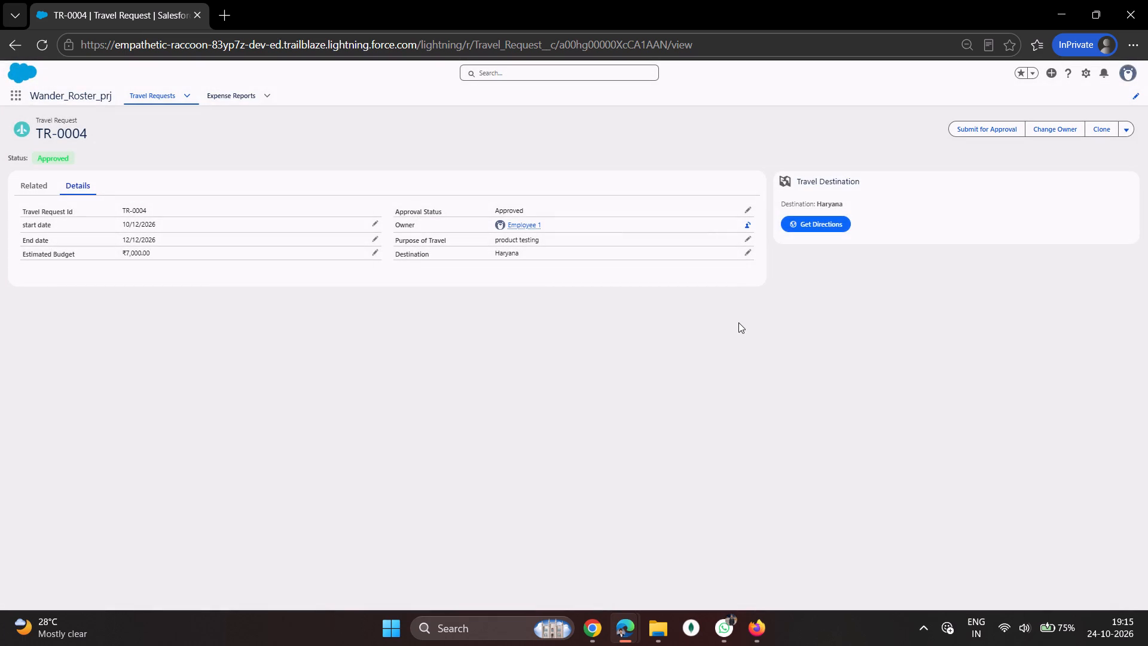
Start a new travel request from the Travel Requests list.
left_click(148, 98)
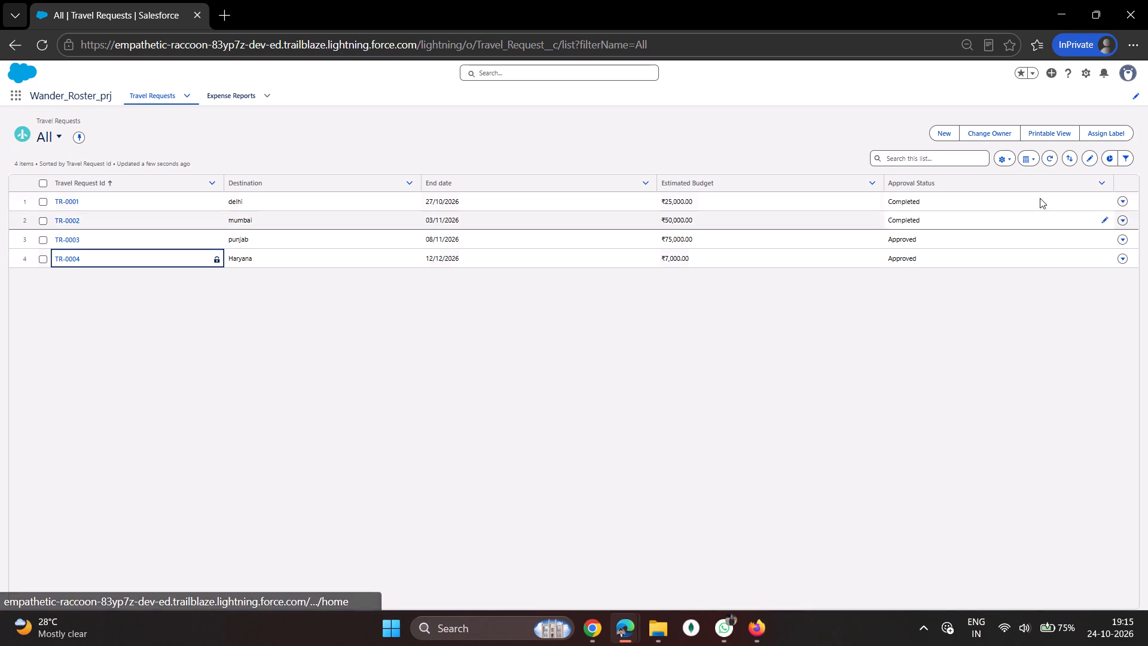
left_click(948, 131)
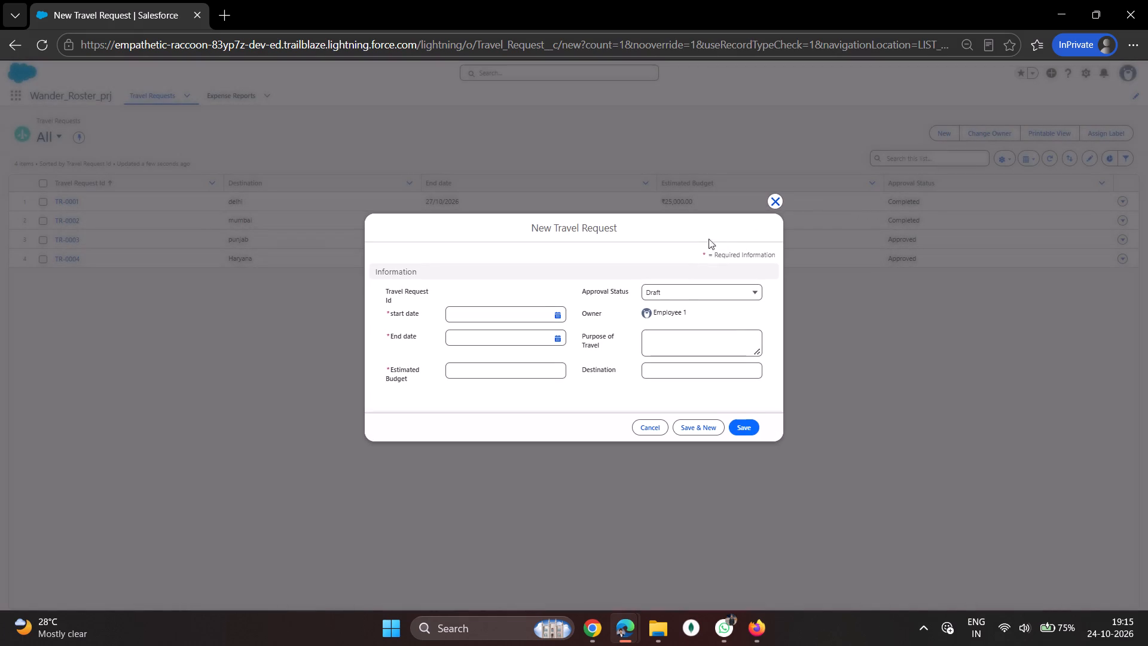
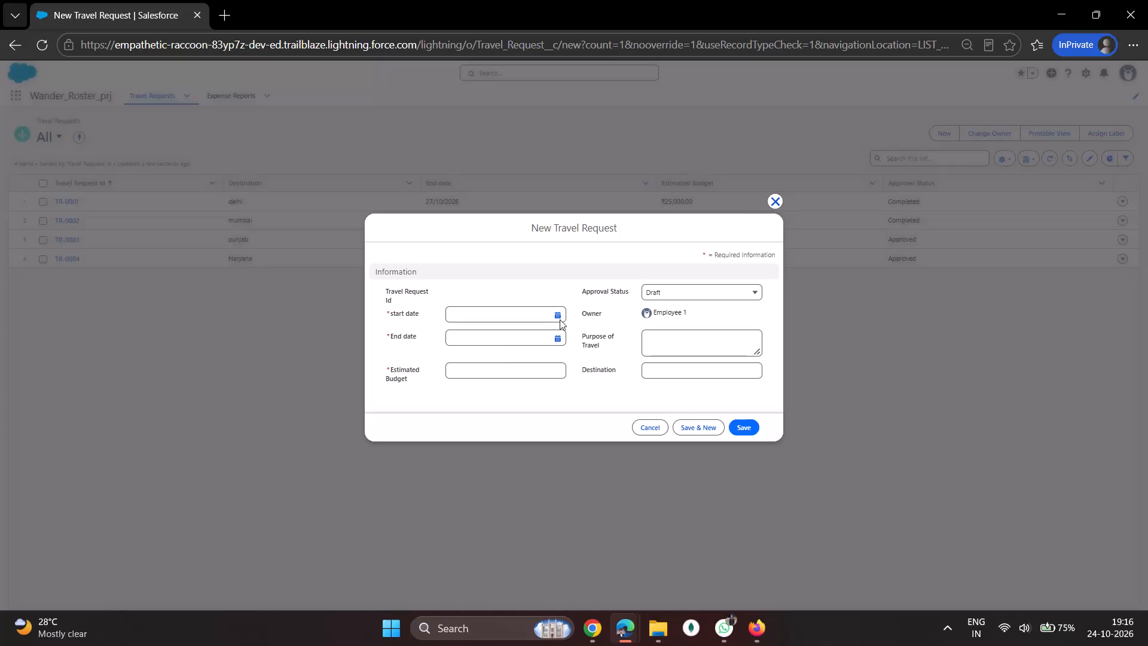
Set the new travel request's start date to 15/12/2026 and its end date to 20/10/2026.
left_click(552, 315)
left_click(557, 310)
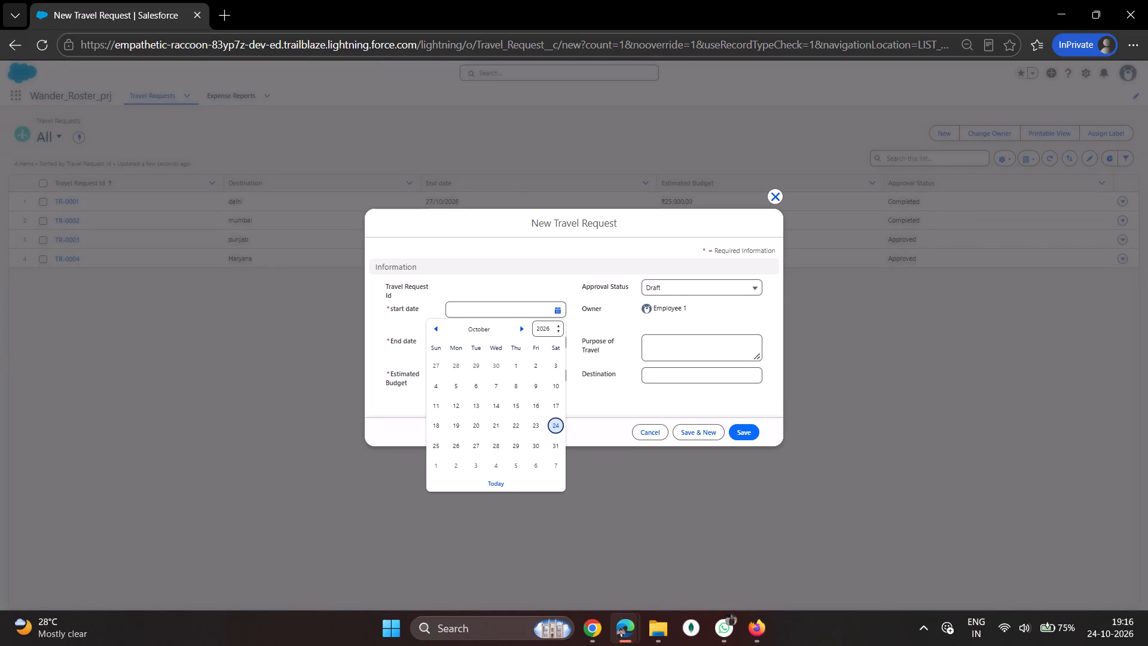
double_click(520, 327)
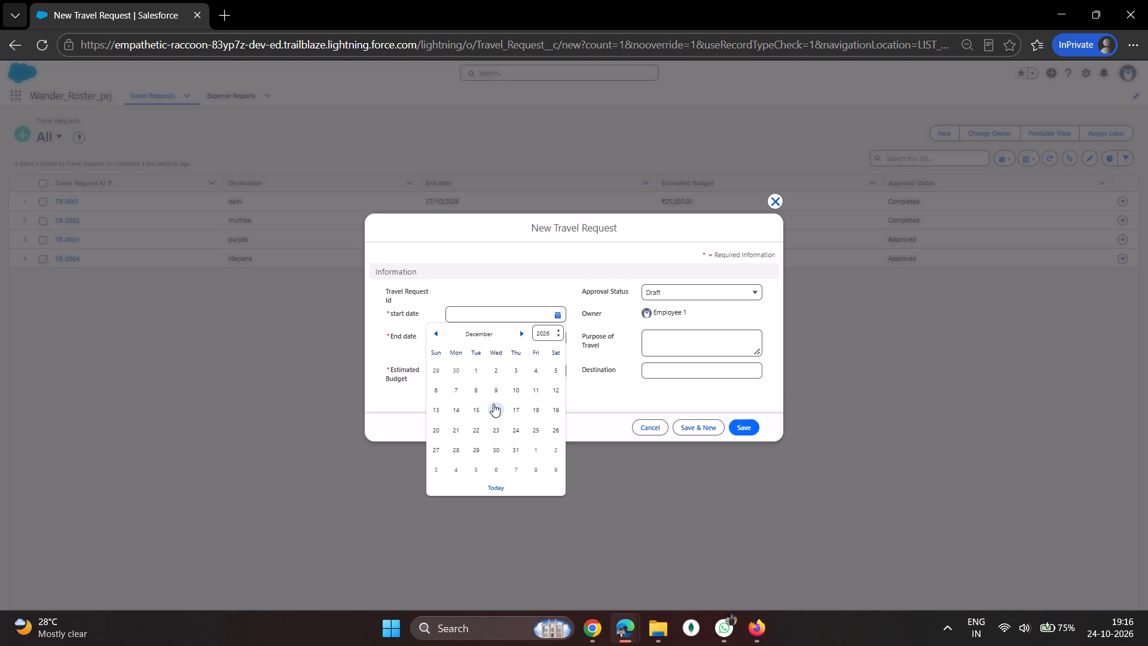
left_click(483, 409)
left_click(510, 348)
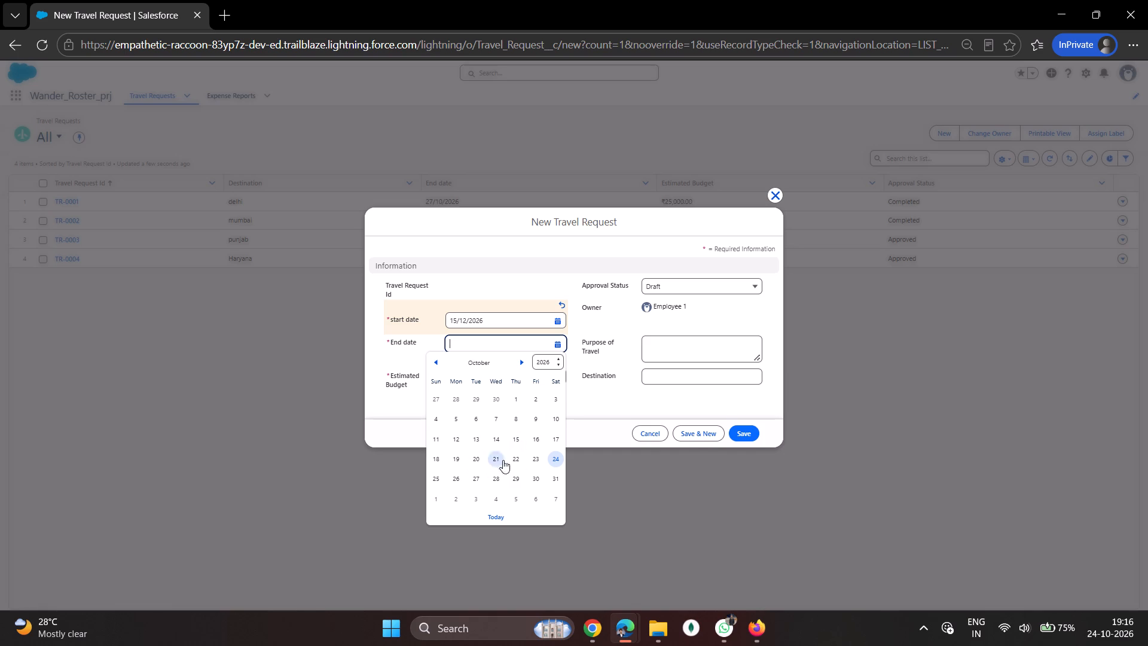
left_click(485, 459)
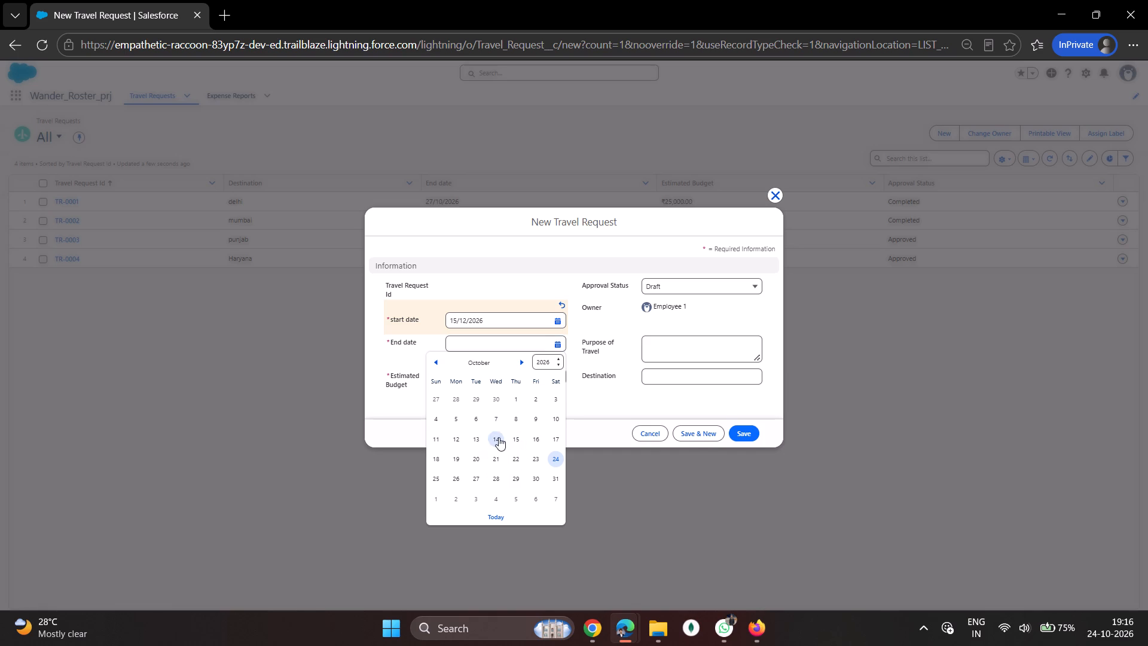
left_click(478, 453)
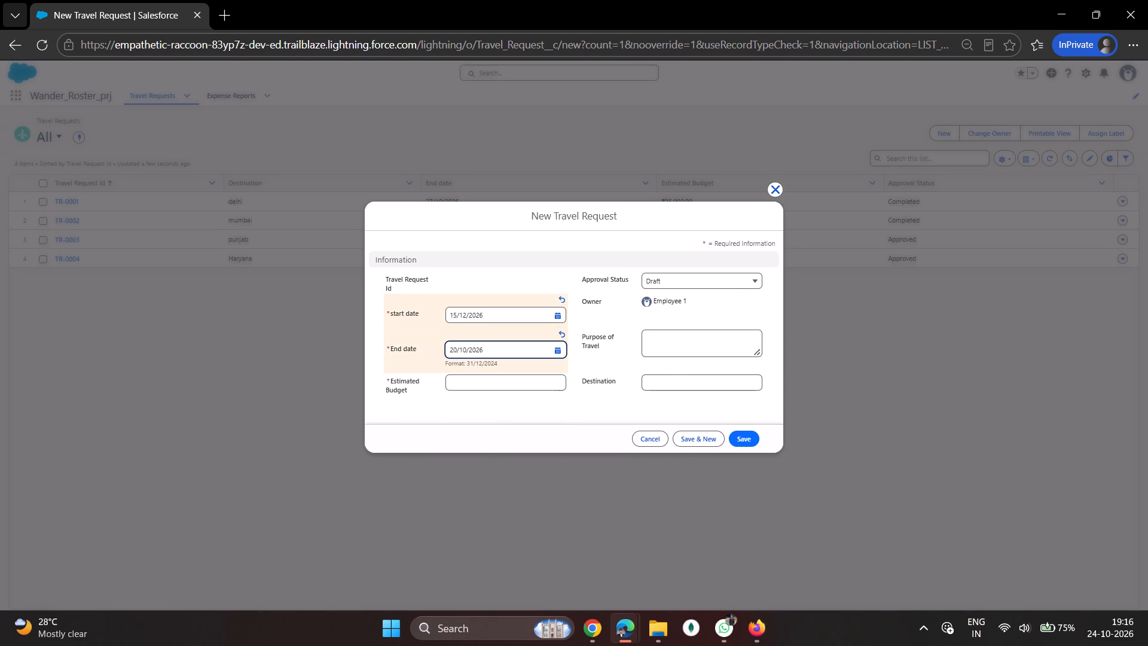
Enter an estimated budget of 7899, purpose "ss" and destination "ss", and try to save the travel request.
left_click(503, 378)
type("789")
key("9")
left_click(657, 346)
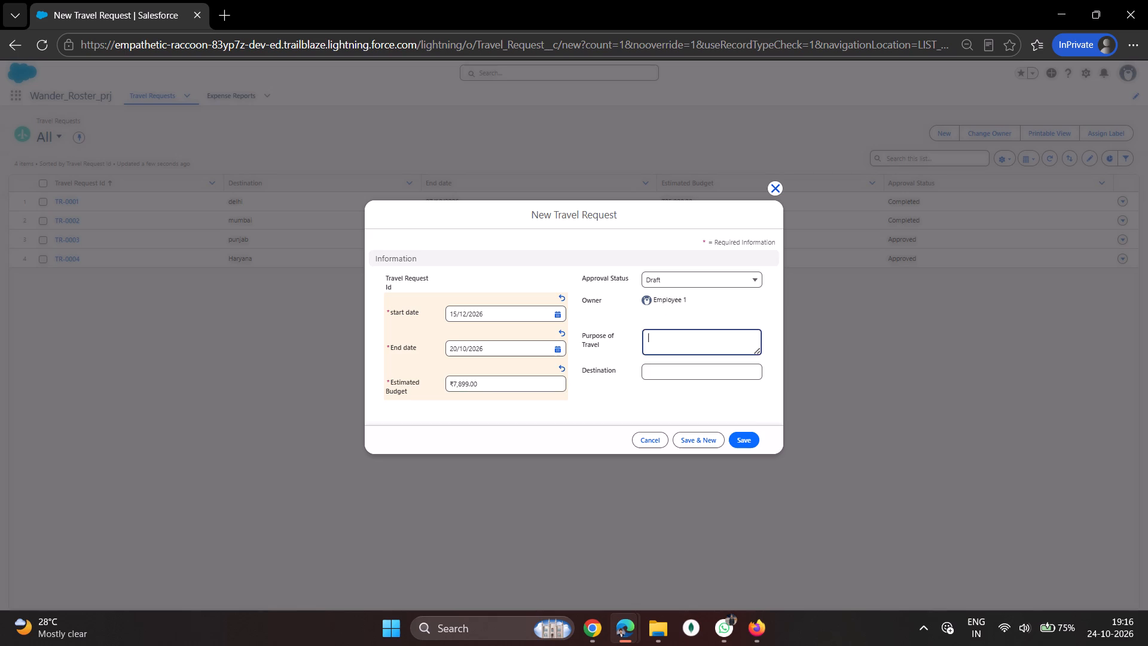
left_click(658, 370)
left_click(665, 351)
type("ss")
left_click(686, 380)
type("ss")
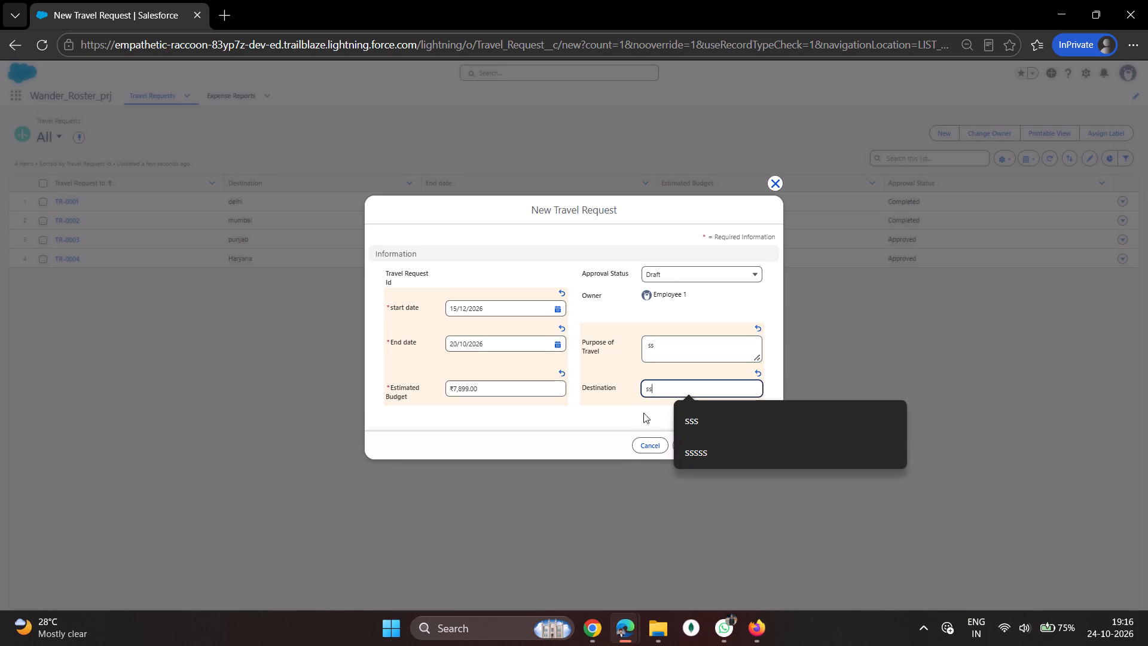
left_click(659, 486)
left_click(683, 448)
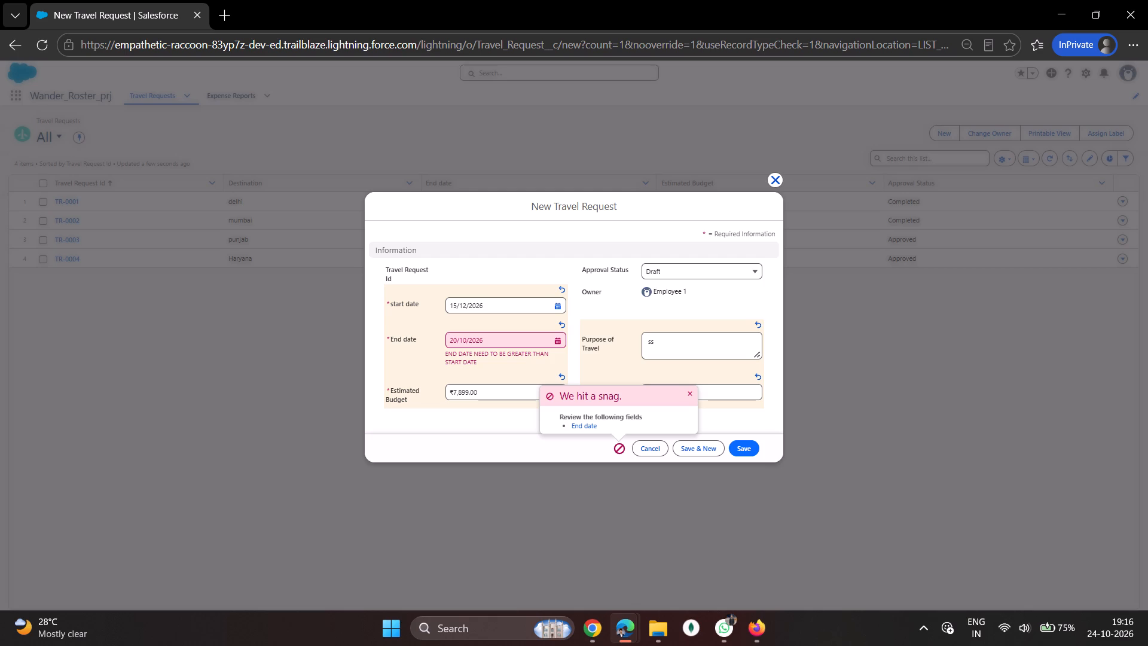
Set the travel request's end date to 20/12/2026 and save the record.
left_click(475, 343)
key("Left")
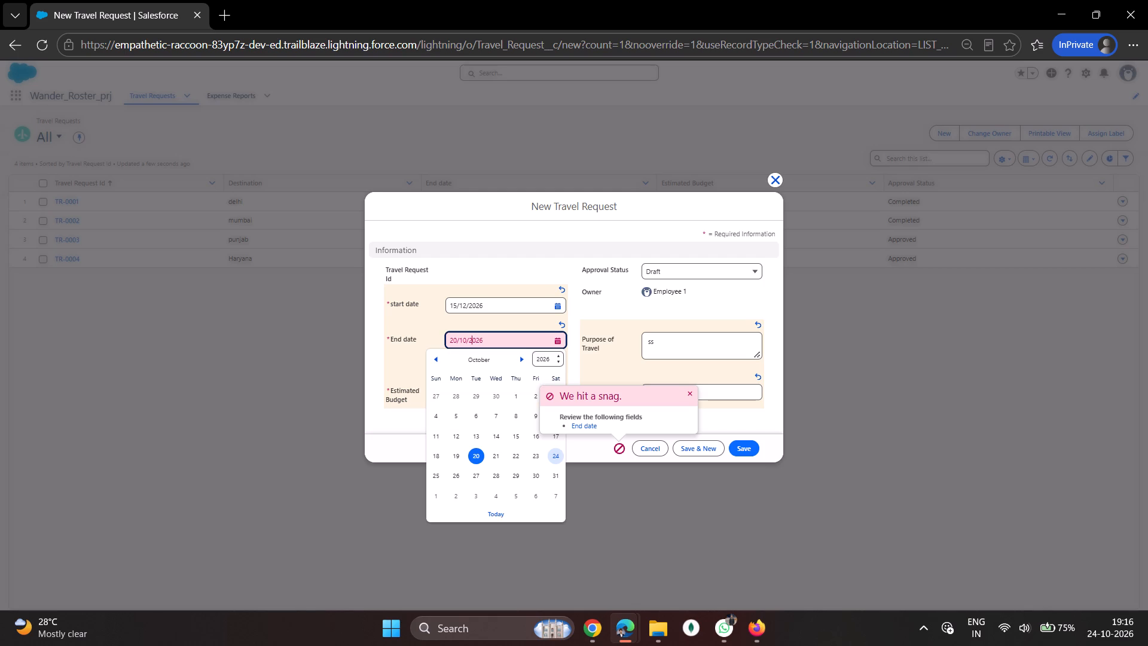
key("Left")
key("Left")
key("BackSpace")
key("2")
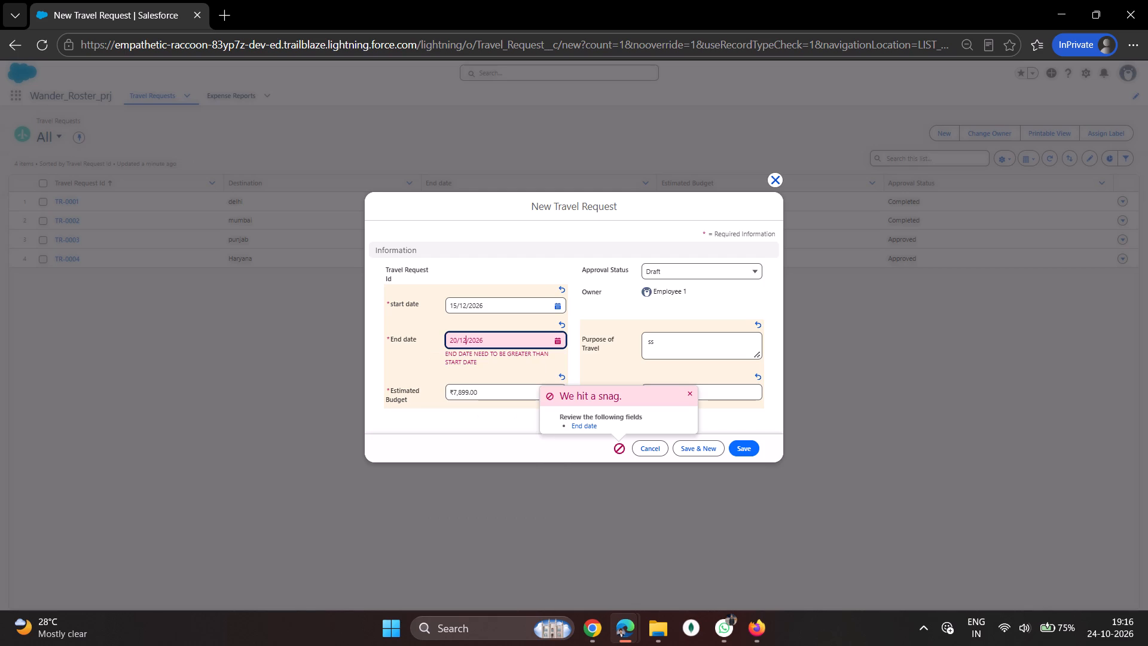
left_click(761, 449)
left_click(747, 449)
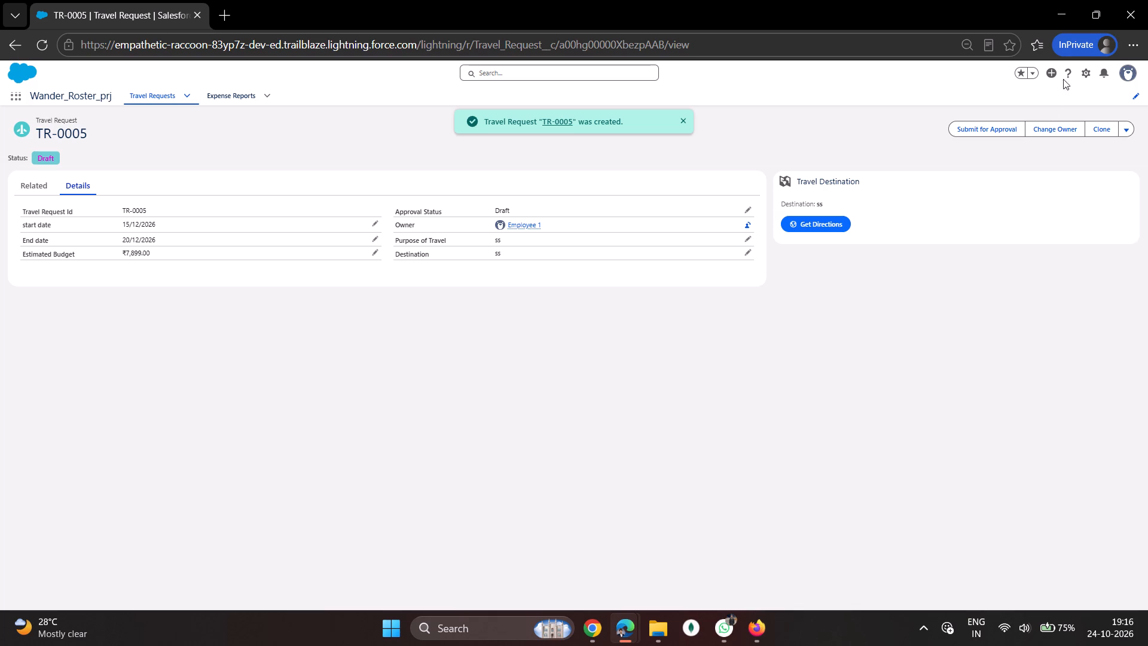
Submit travel request TR-0005 for approval without comments.
left_click(975, 130)
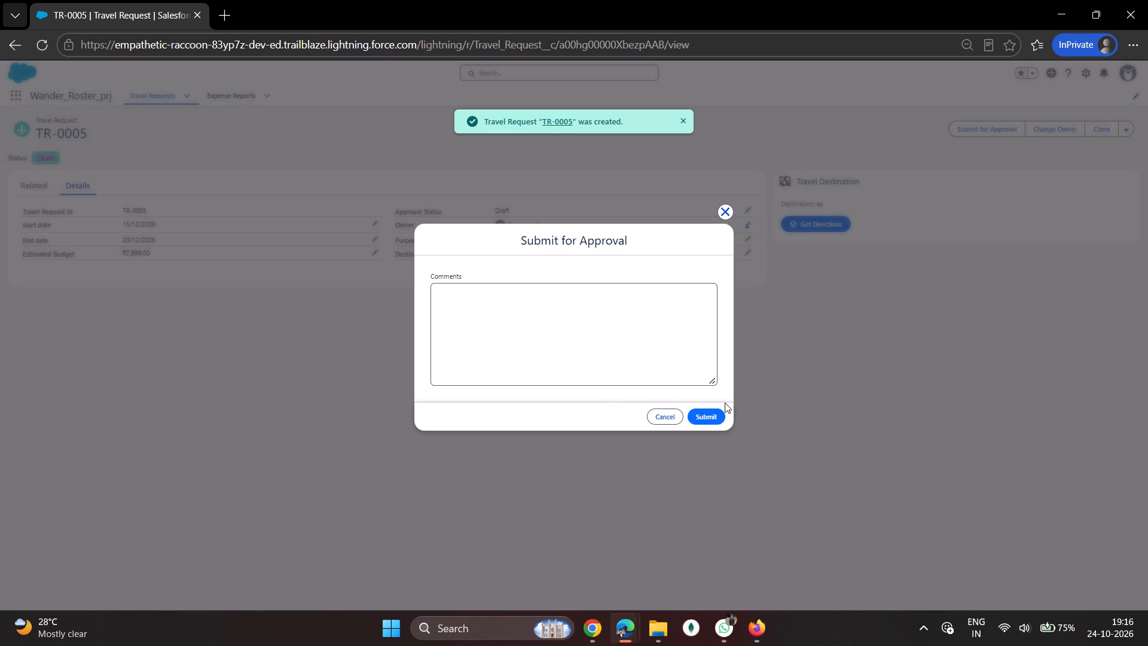
left_click(712, 410)
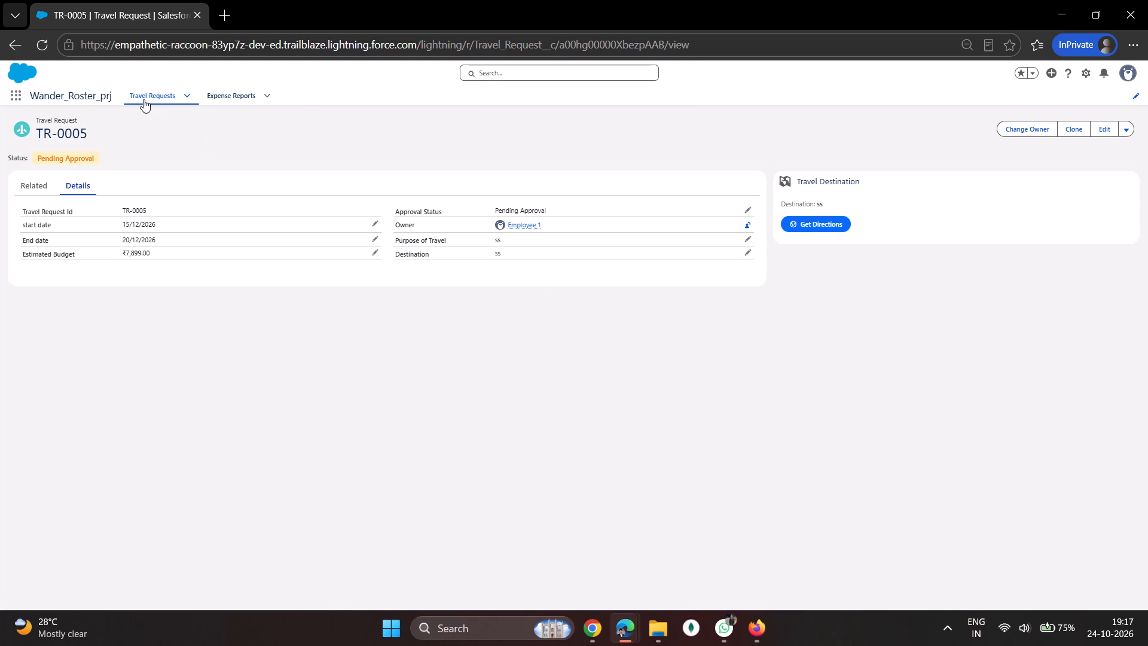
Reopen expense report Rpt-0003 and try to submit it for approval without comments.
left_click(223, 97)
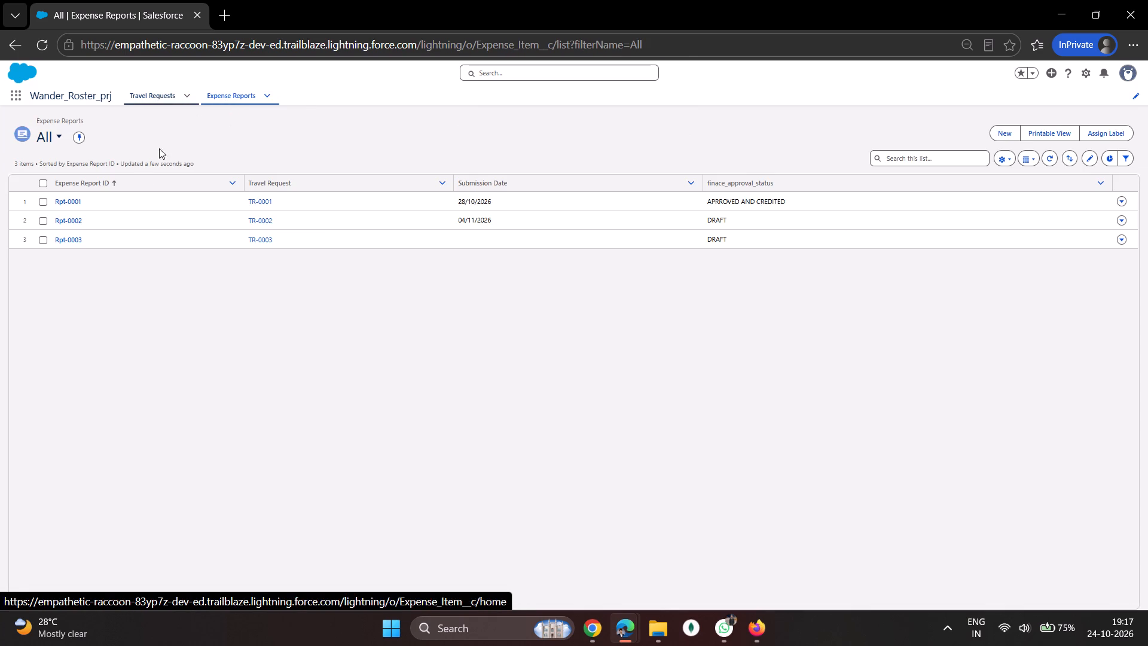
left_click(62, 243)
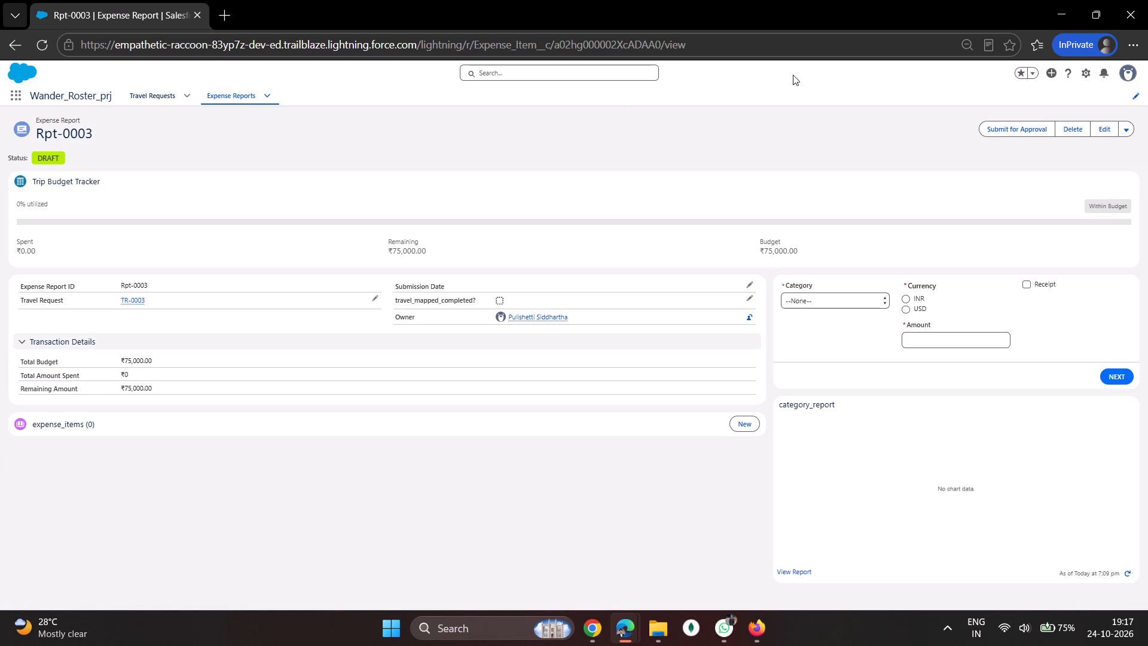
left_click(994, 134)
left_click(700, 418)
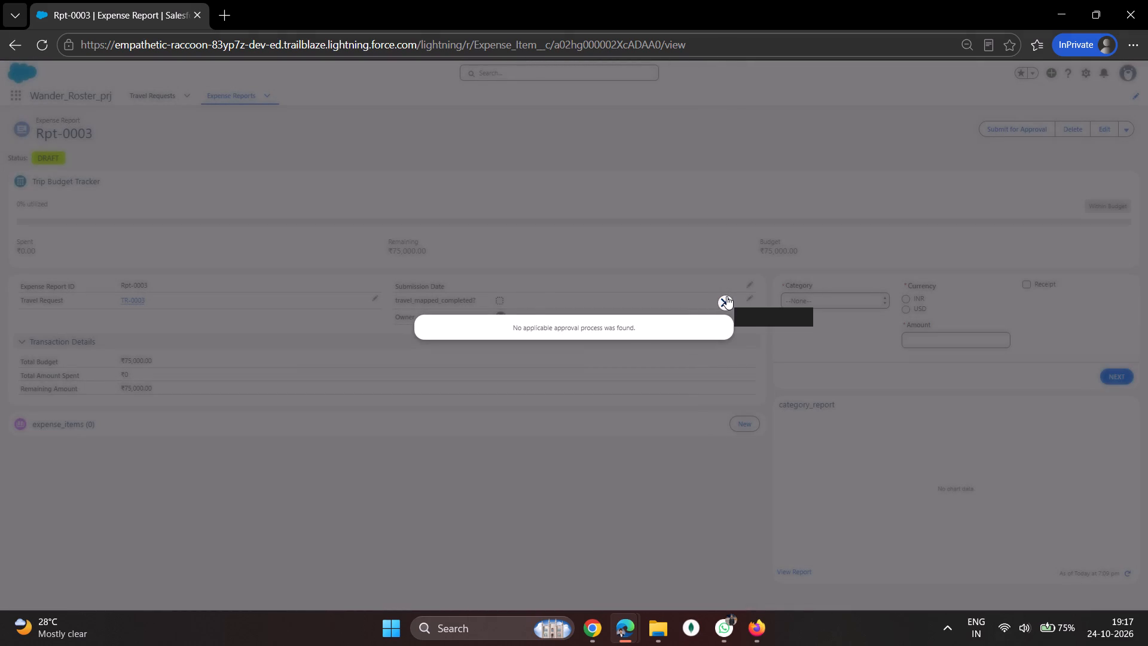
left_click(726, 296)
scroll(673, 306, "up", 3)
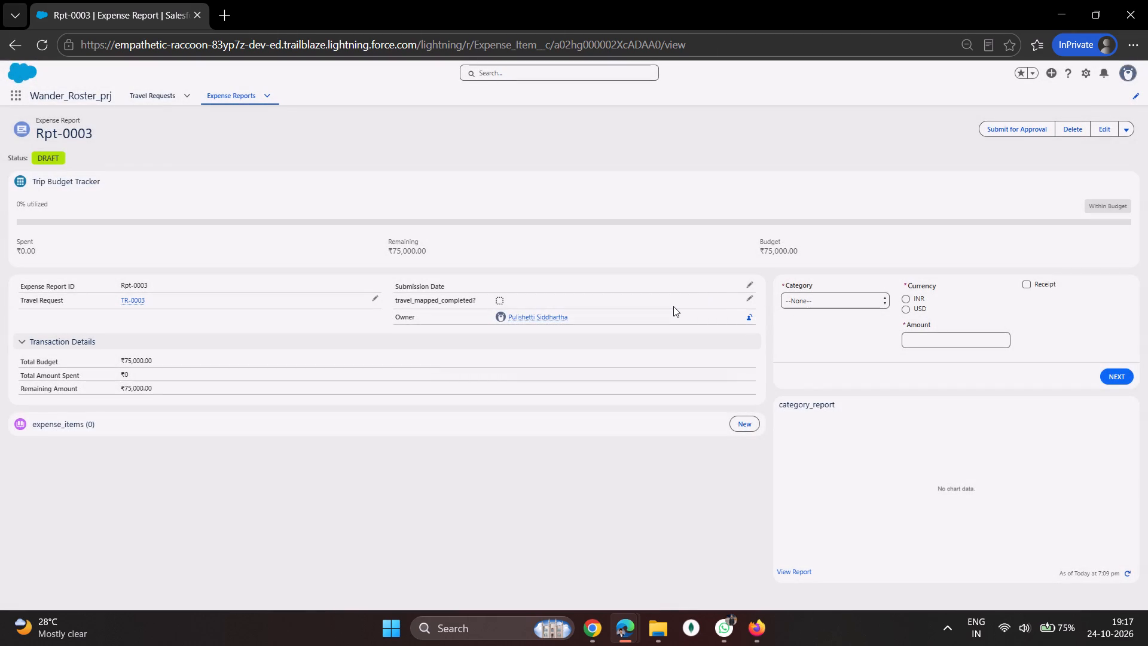
Switch to the manager's Firefox window and approve travel request TR-0005 without comments.
left_click(174, 98)
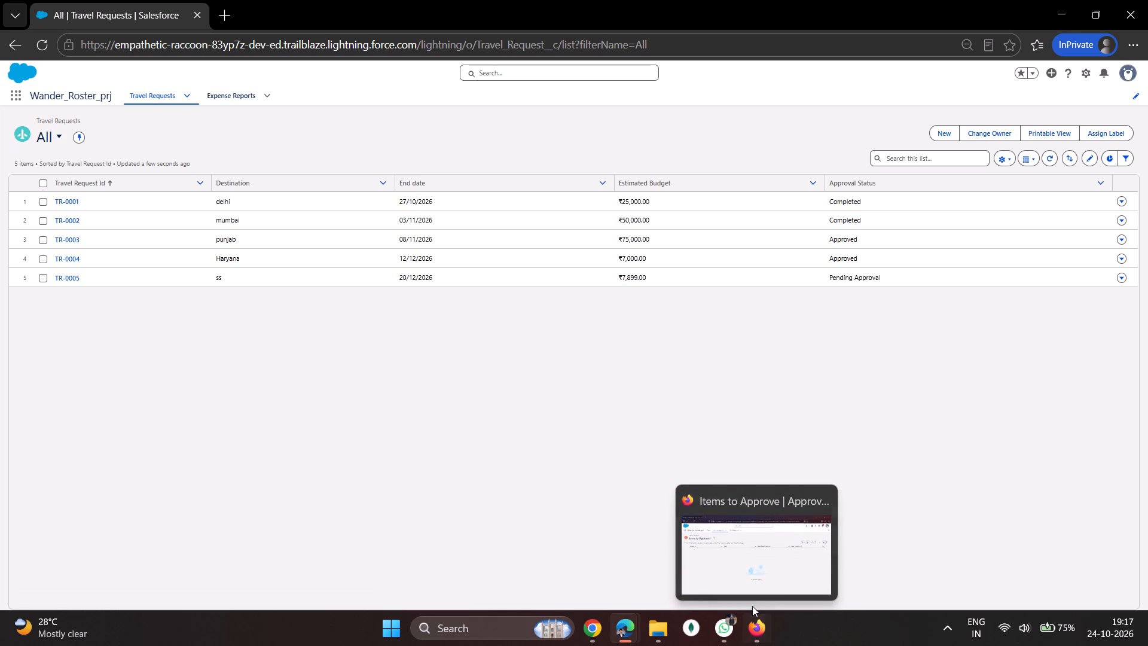
left_click(753, 601)
left_click(755, 557)
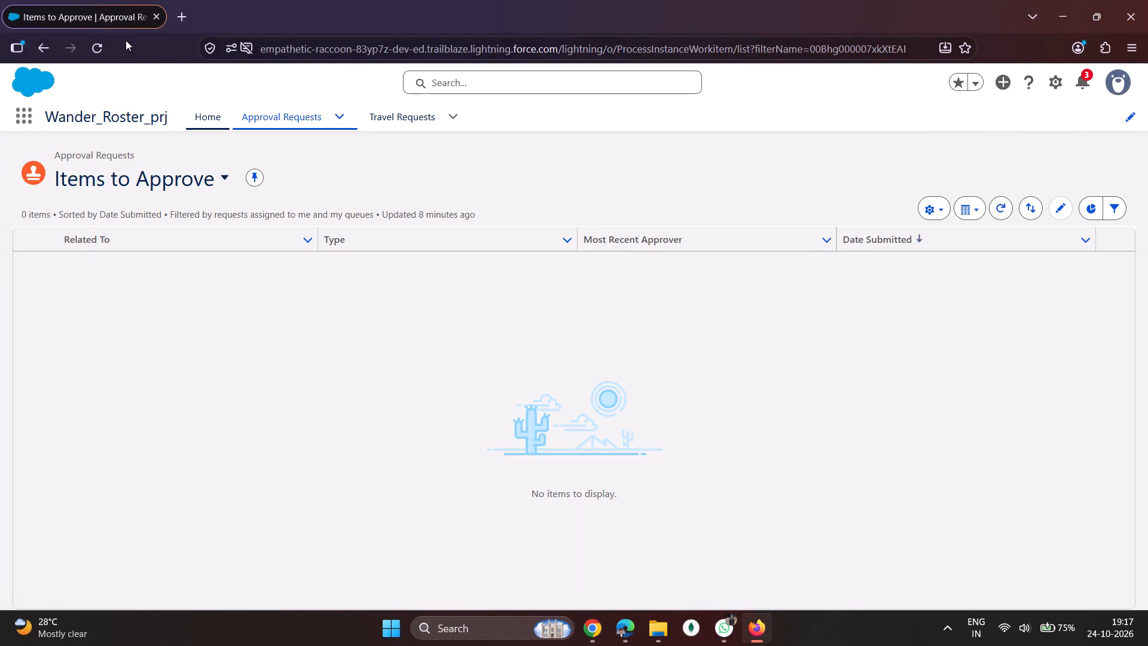
left_click(265, 125)
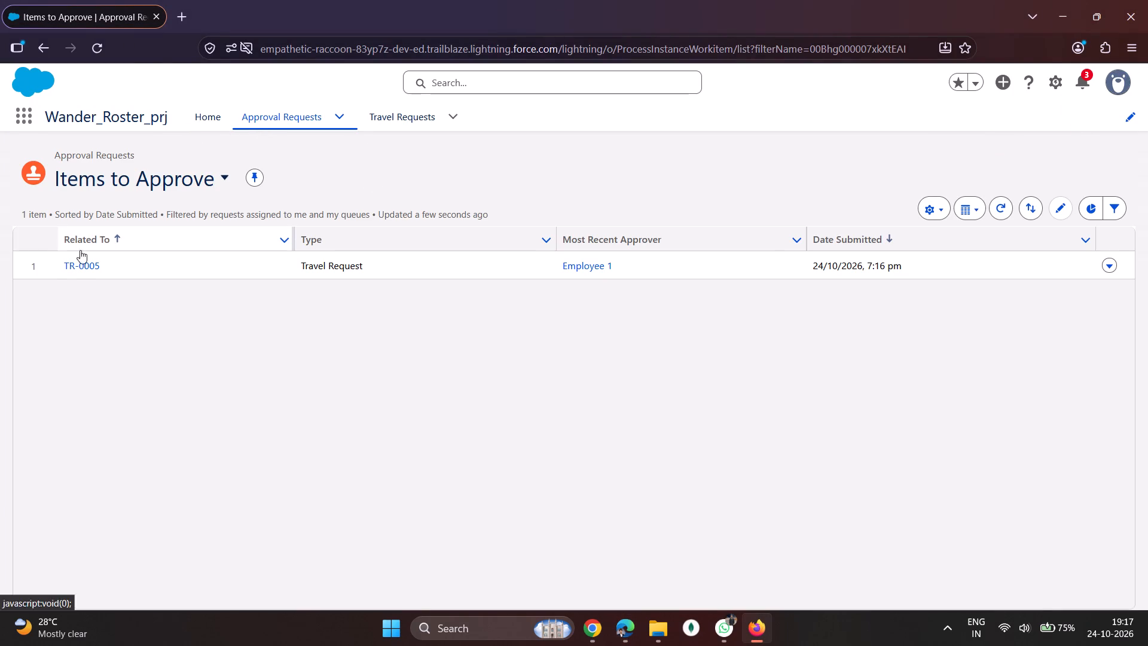
left_click(86, 269)
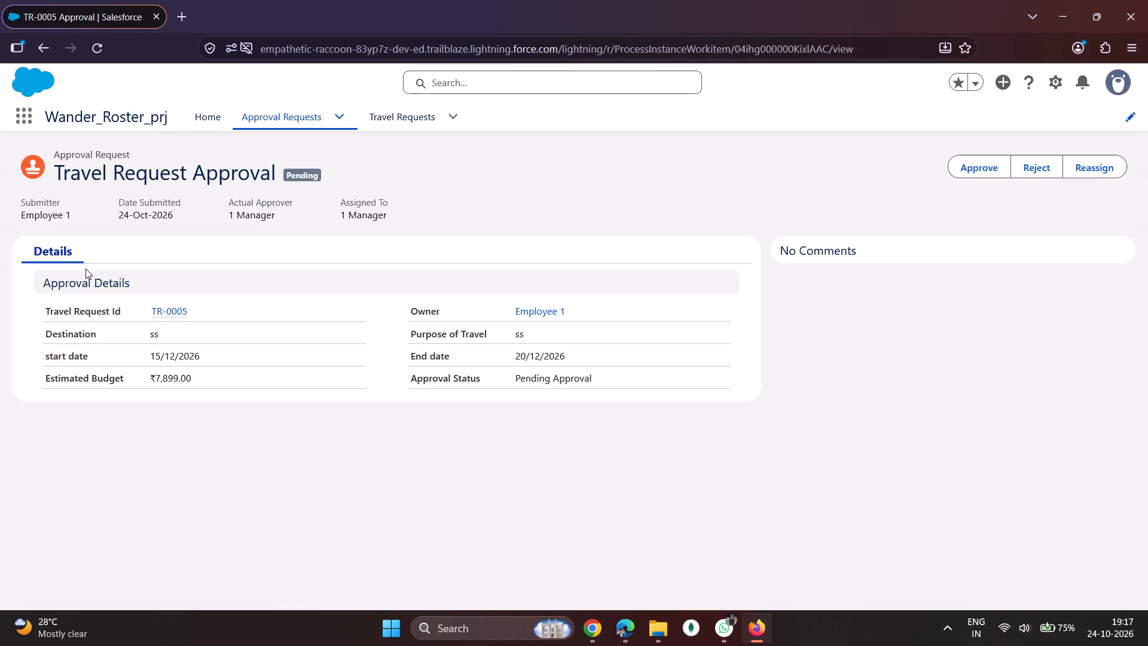
left_click(970, 161)
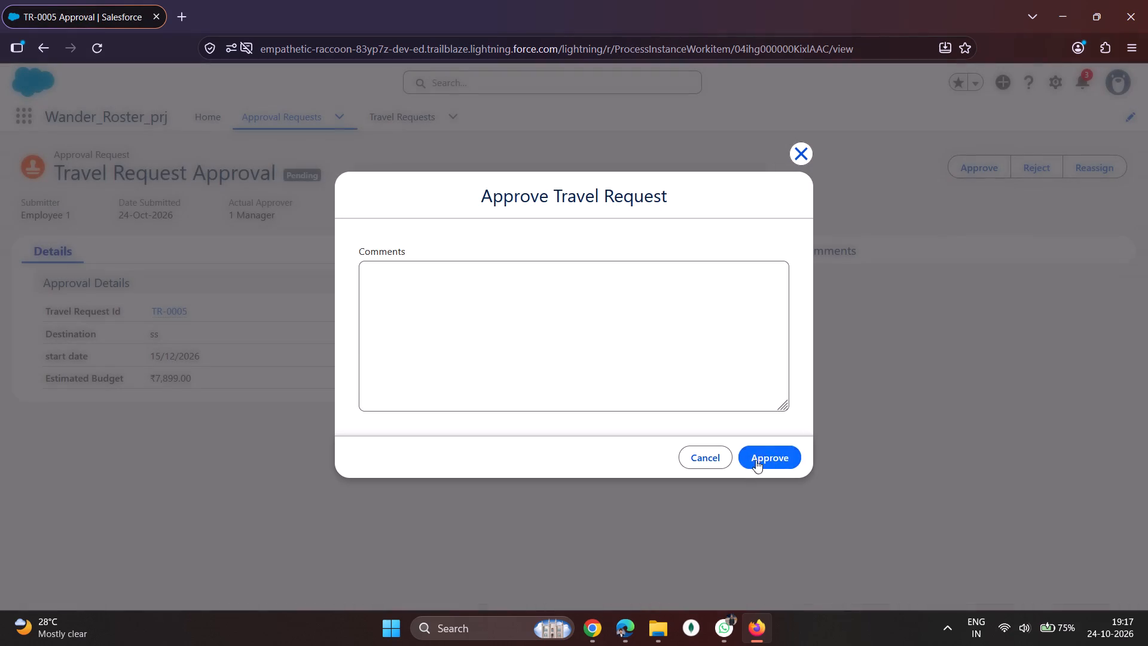
left_click(758, 457)
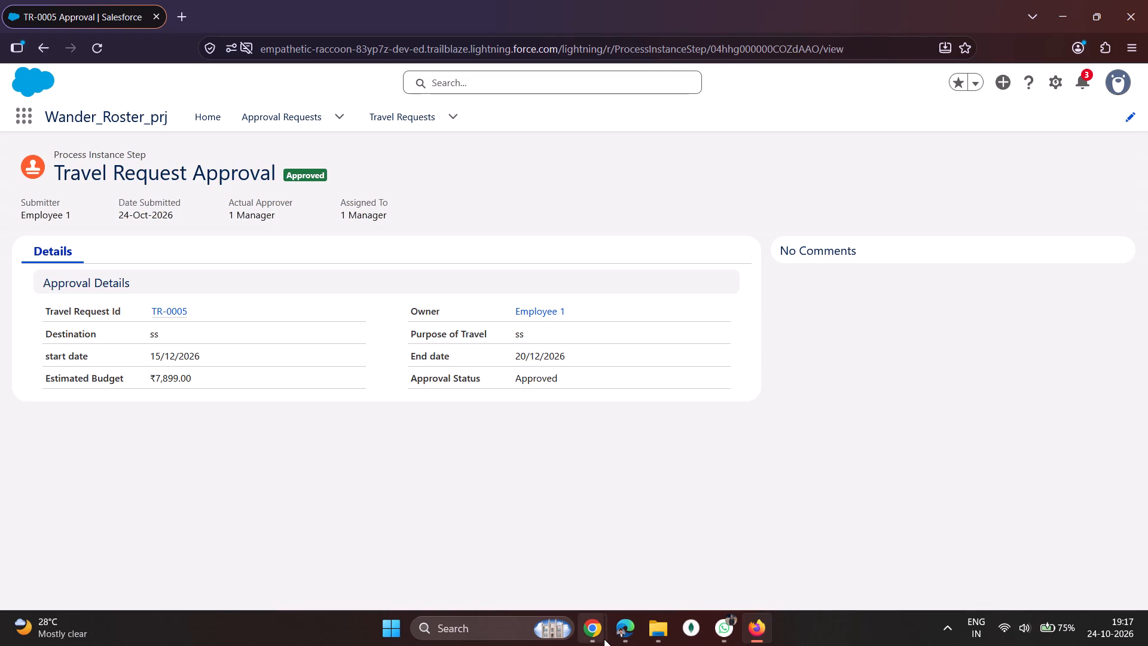
Return to the InPrivate Edge window and check the Travel Requests and Expense Reports lists for TR-0005 and its expense report.
left_click(655, 569)
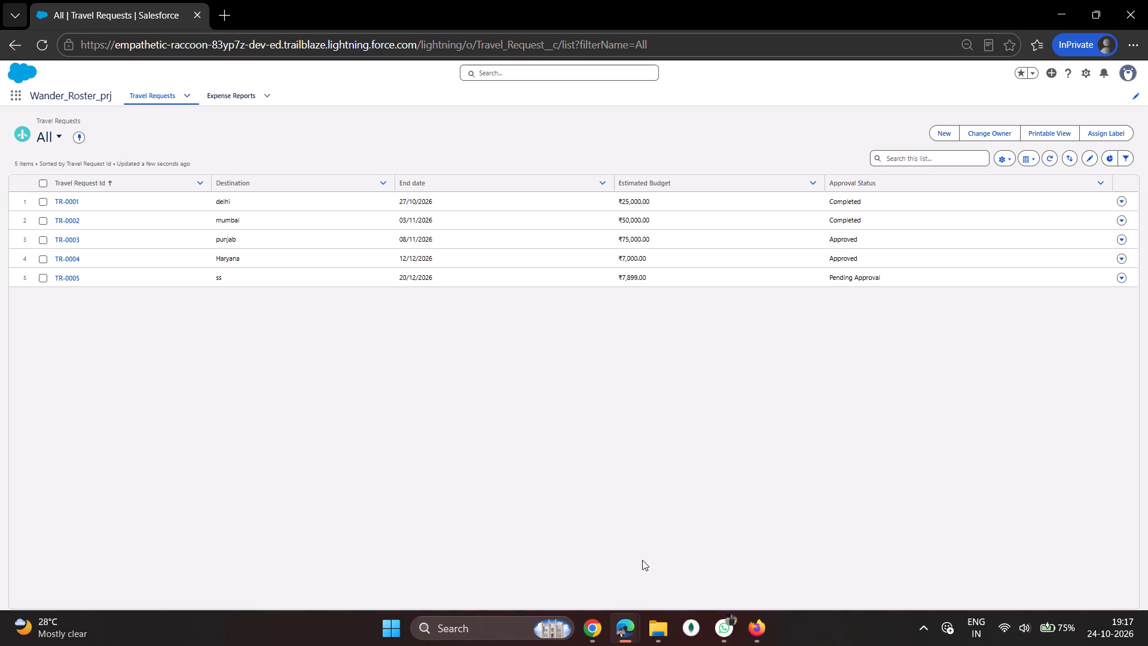
left_click(154, 102)
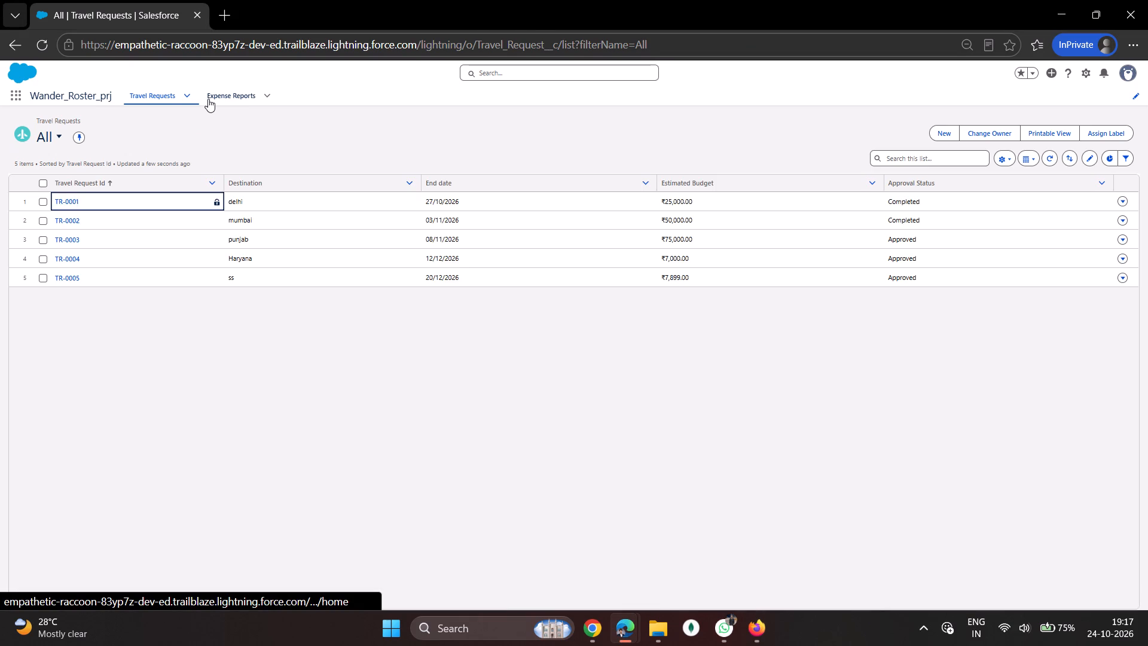
left_click(208, 99)
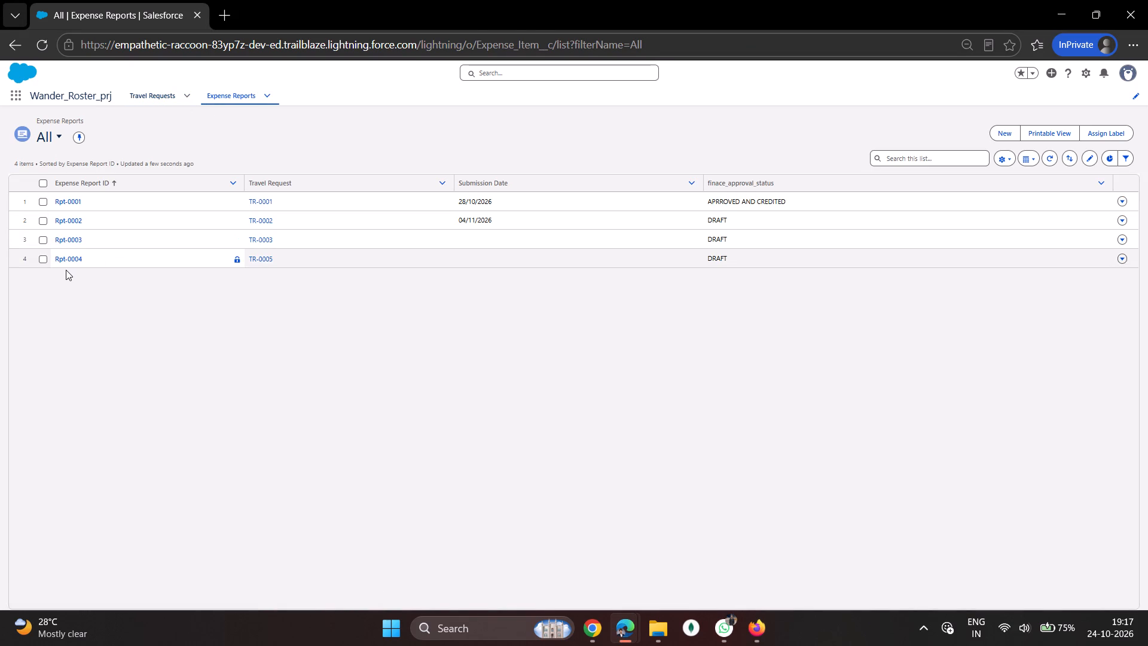
left_click(142, 102)
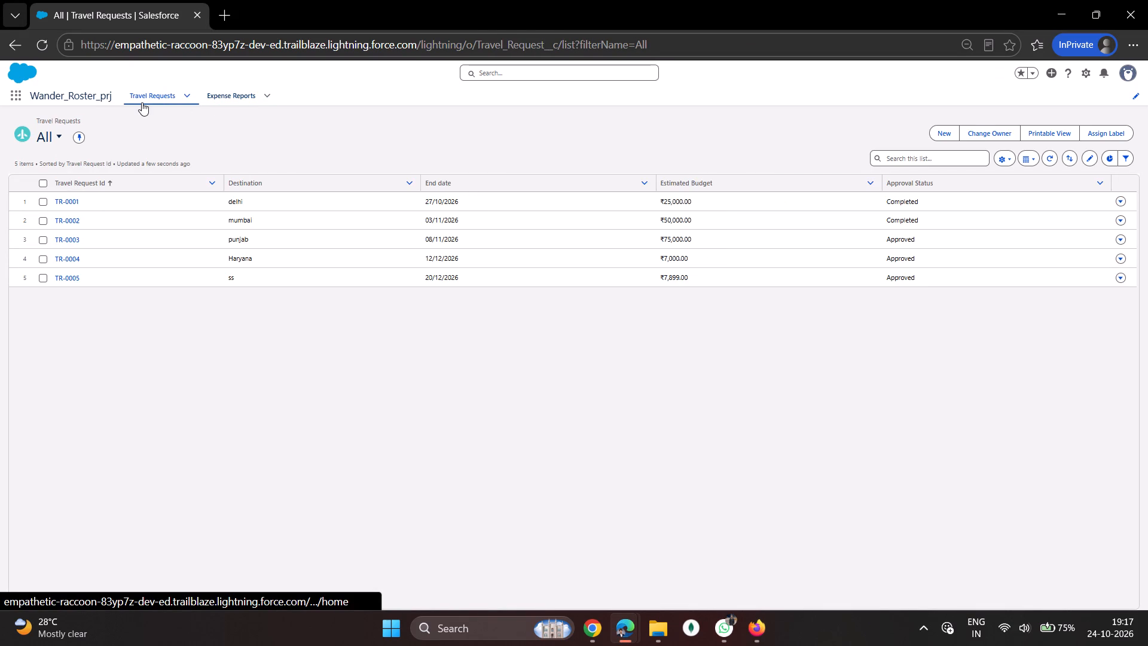
left_click(239, 95)
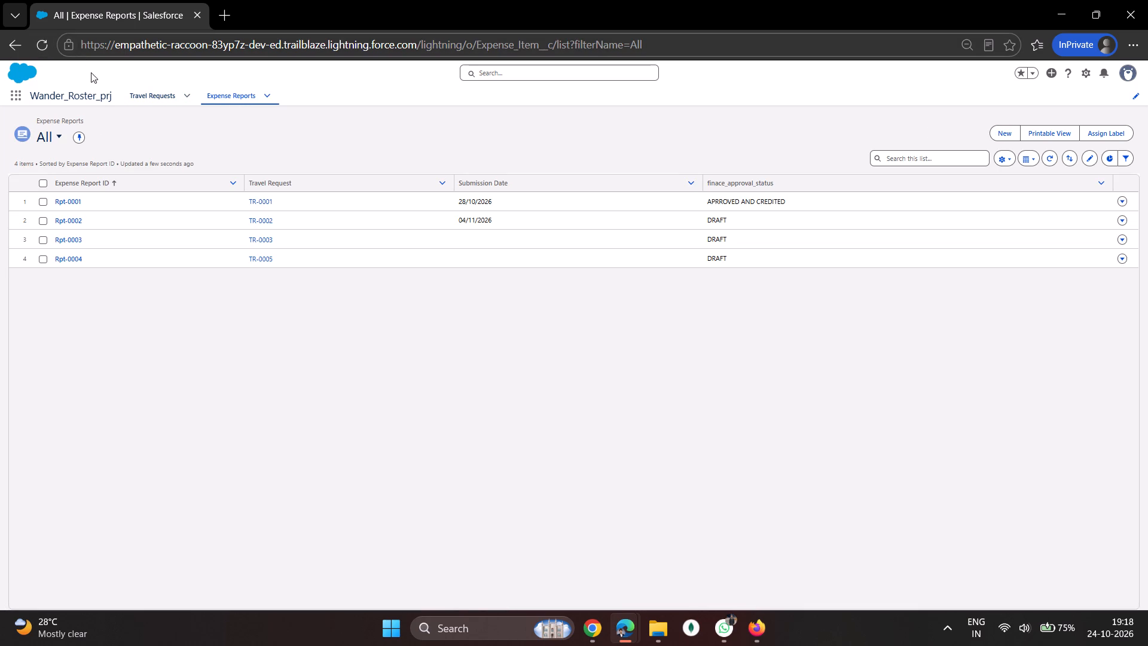
left_click(157, 103)
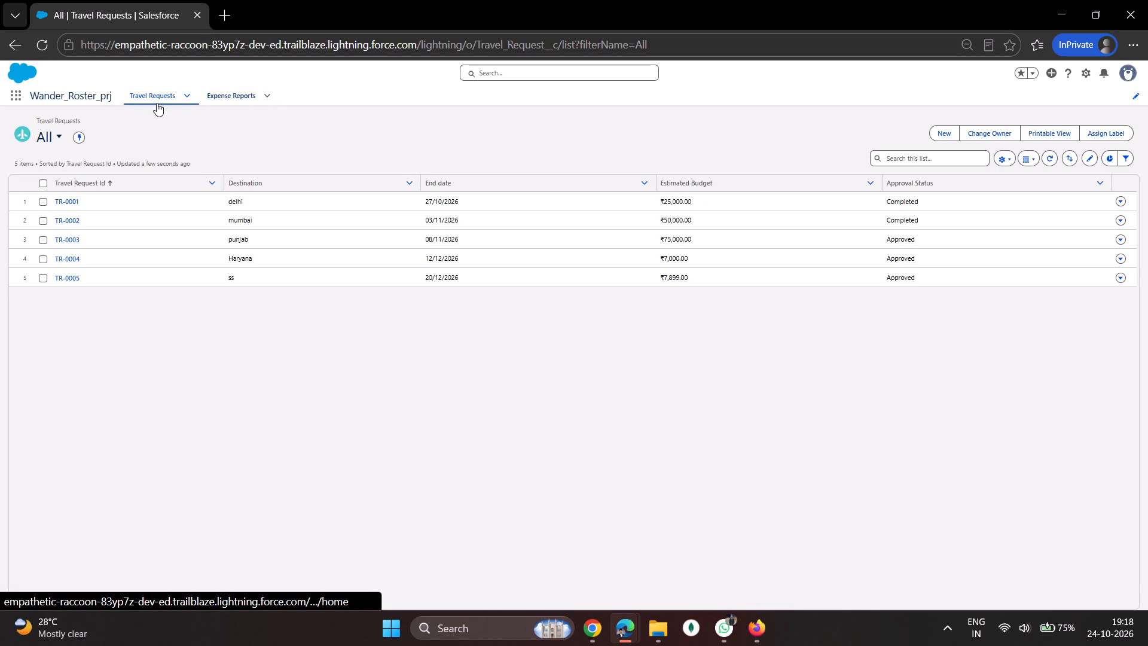
left_click(231, 88)
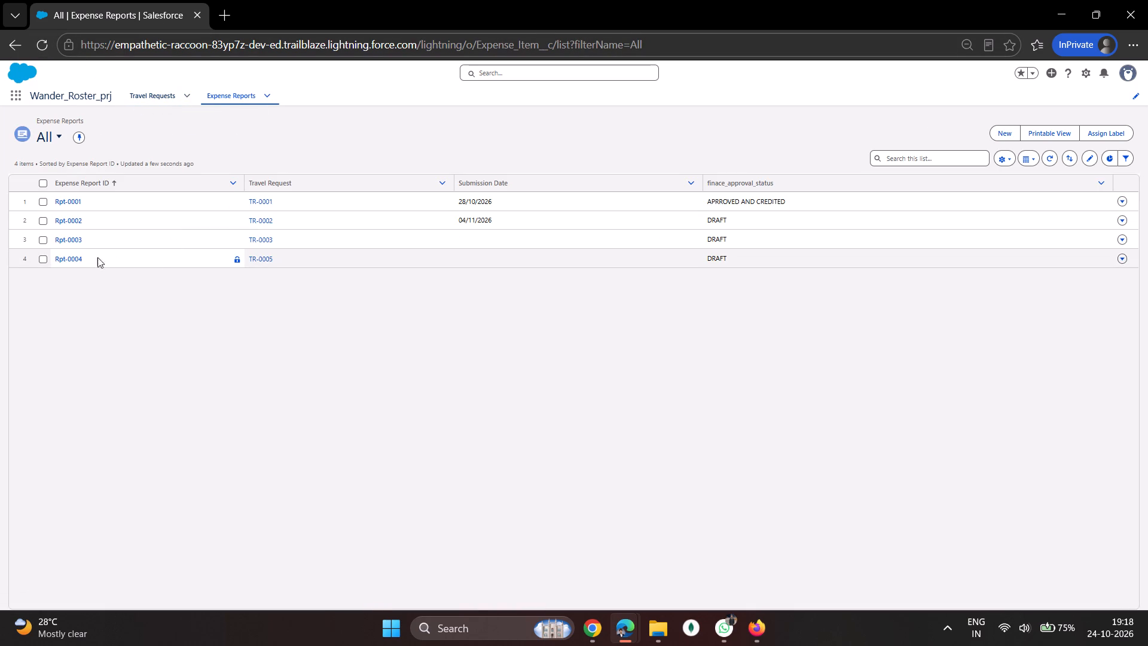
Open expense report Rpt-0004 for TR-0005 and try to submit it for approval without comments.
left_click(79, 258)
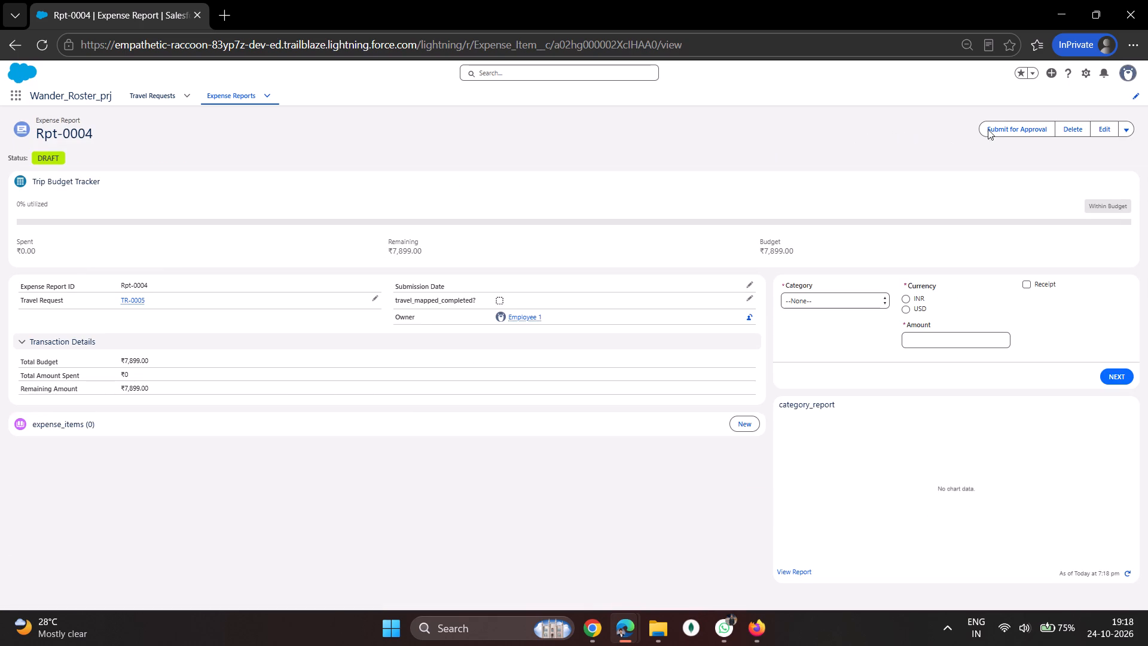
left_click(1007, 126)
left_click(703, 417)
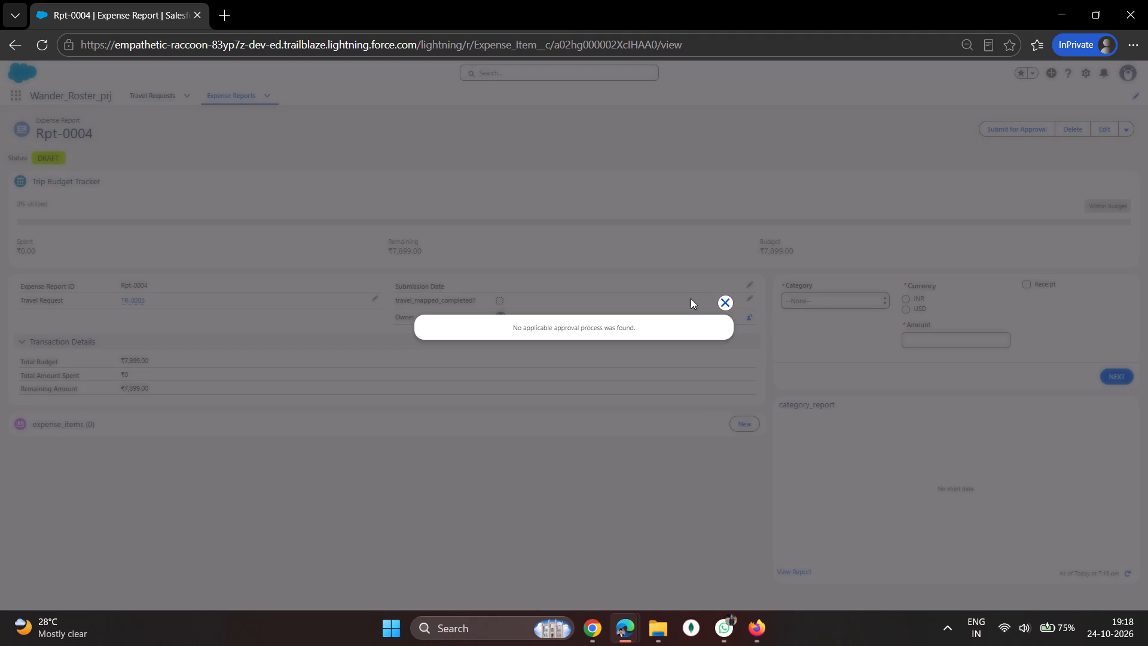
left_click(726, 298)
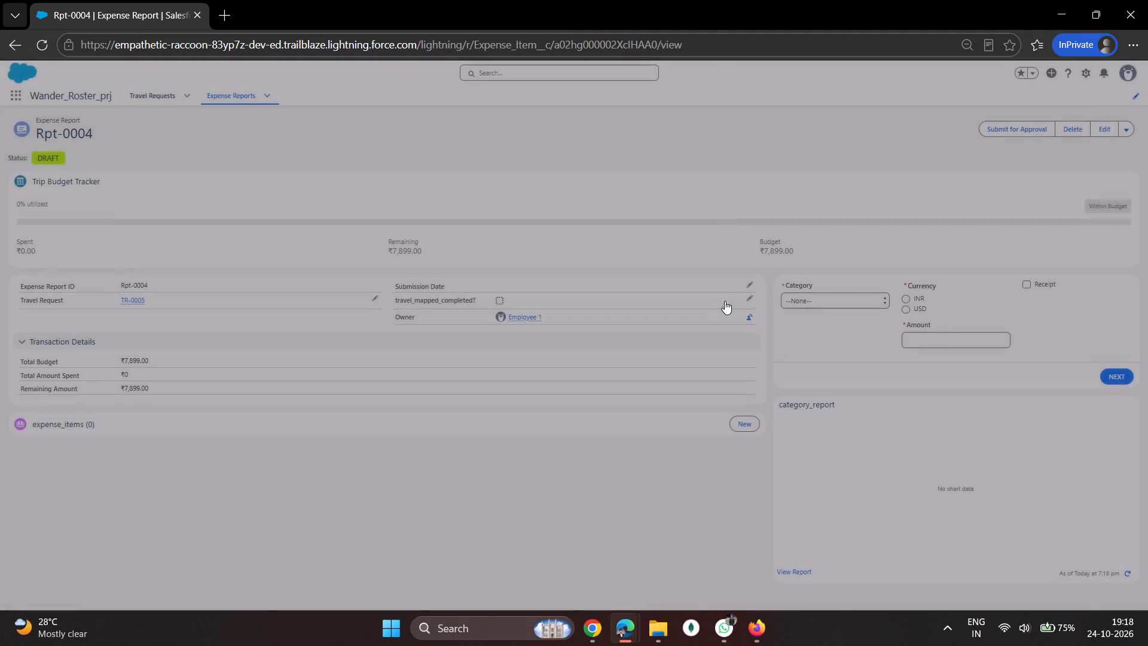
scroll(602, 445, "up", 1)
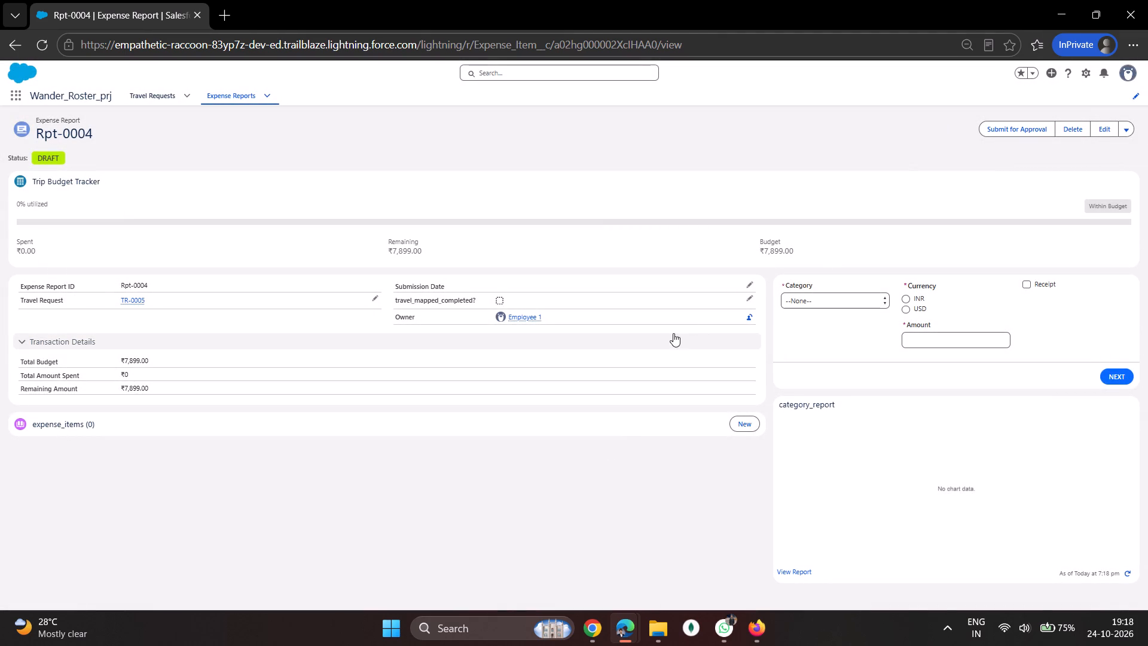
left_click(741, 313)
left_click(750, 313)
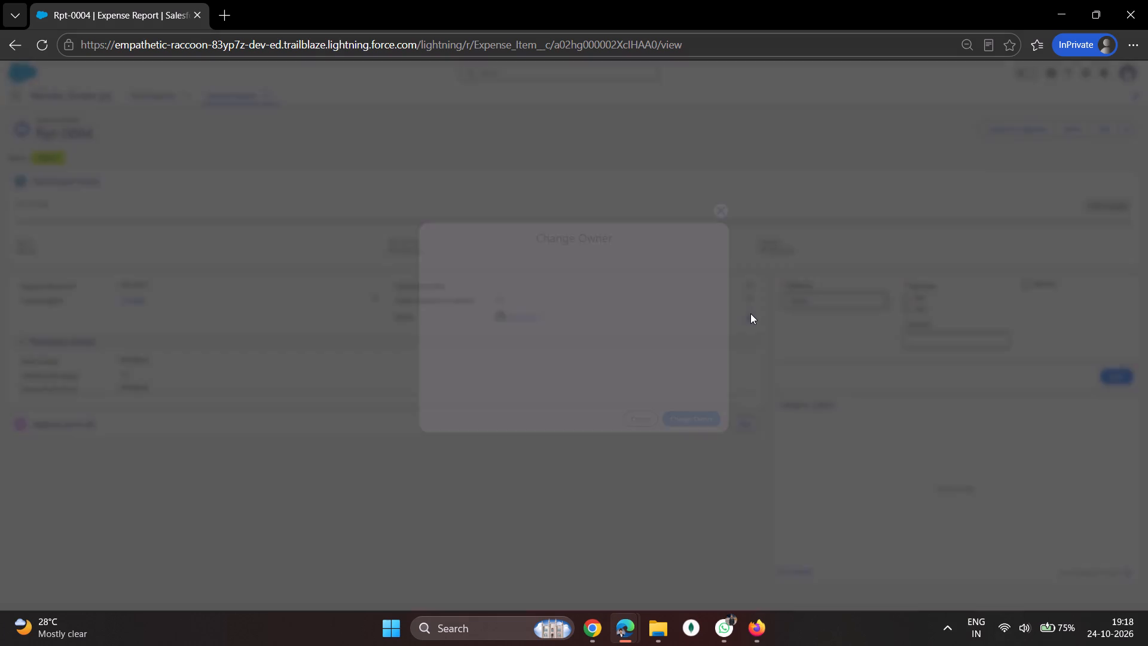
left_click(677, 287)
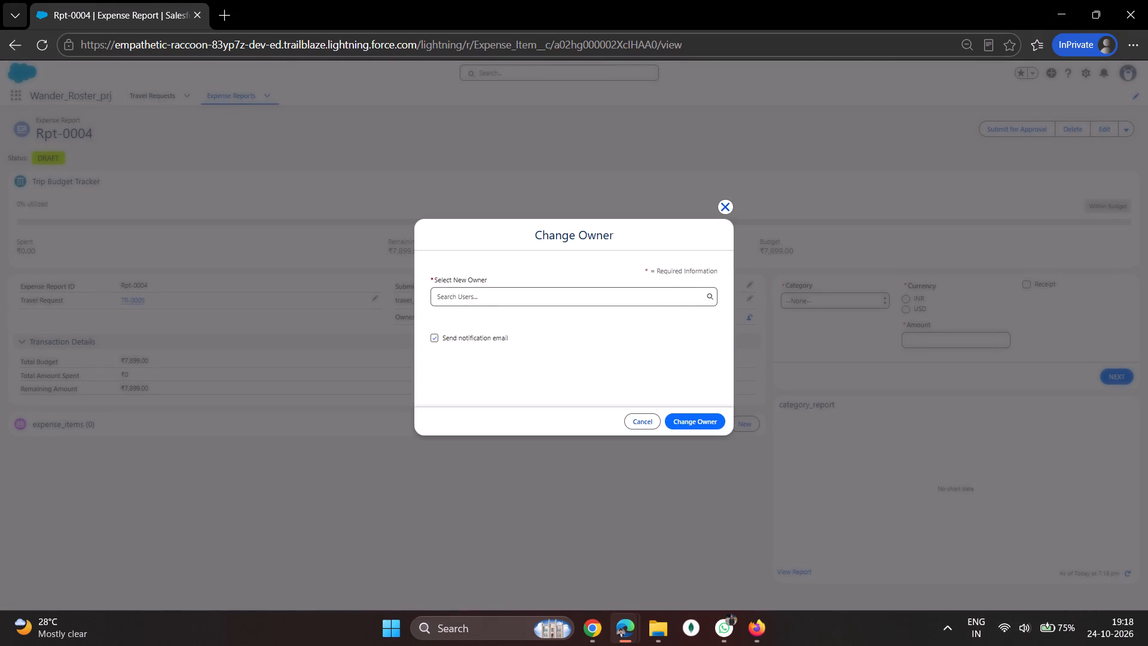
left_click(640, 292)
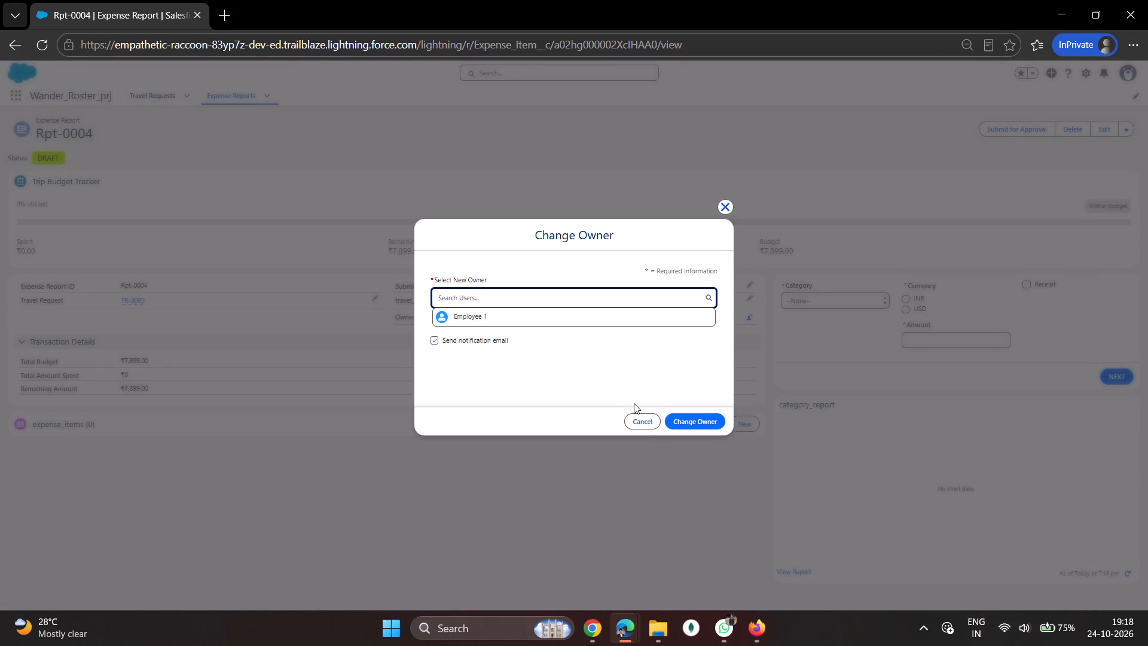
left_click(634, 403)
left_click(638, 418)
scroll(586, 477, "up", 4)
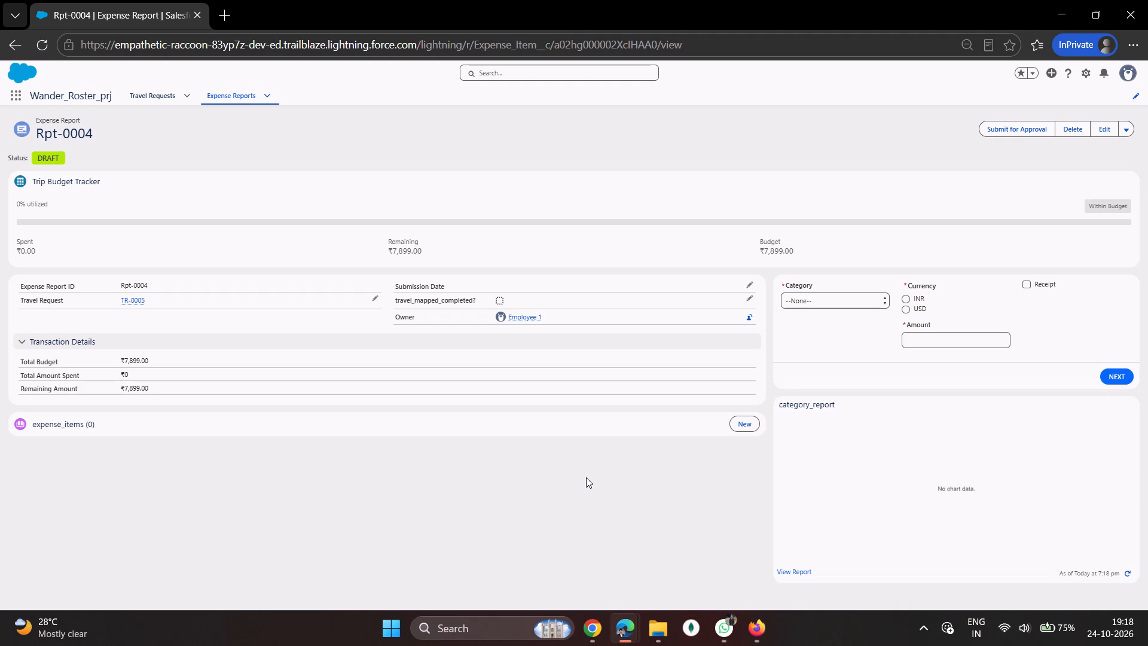
Open travel request TR-0005 and set its Approval Status to Completed.
left_click(139, 102)
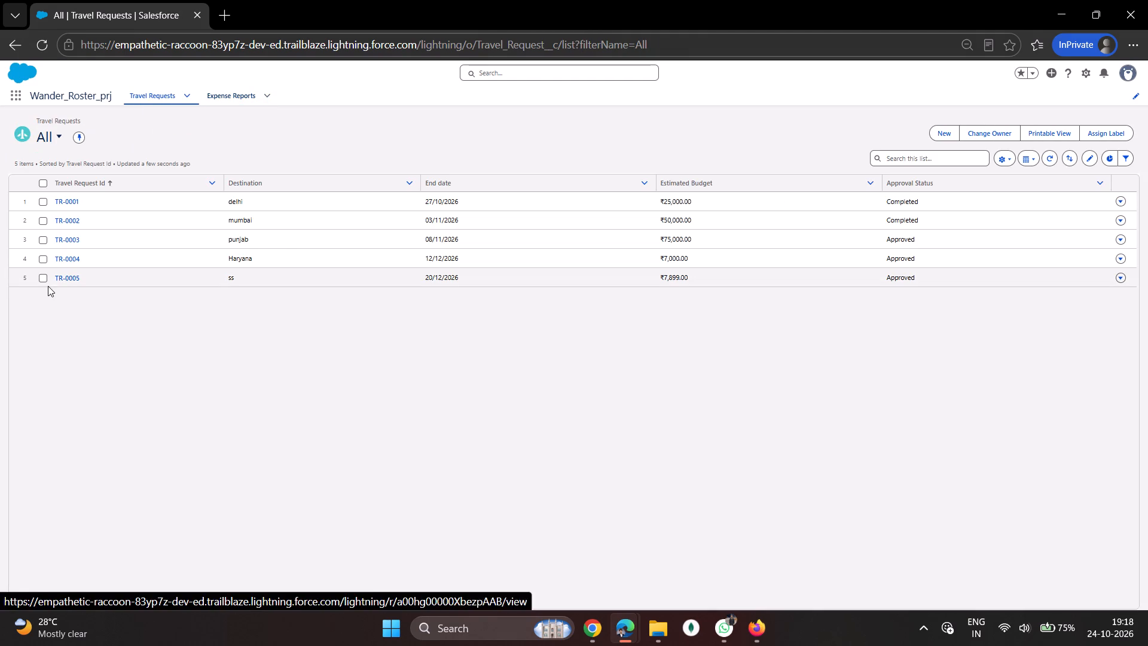
left_click(68, 278)
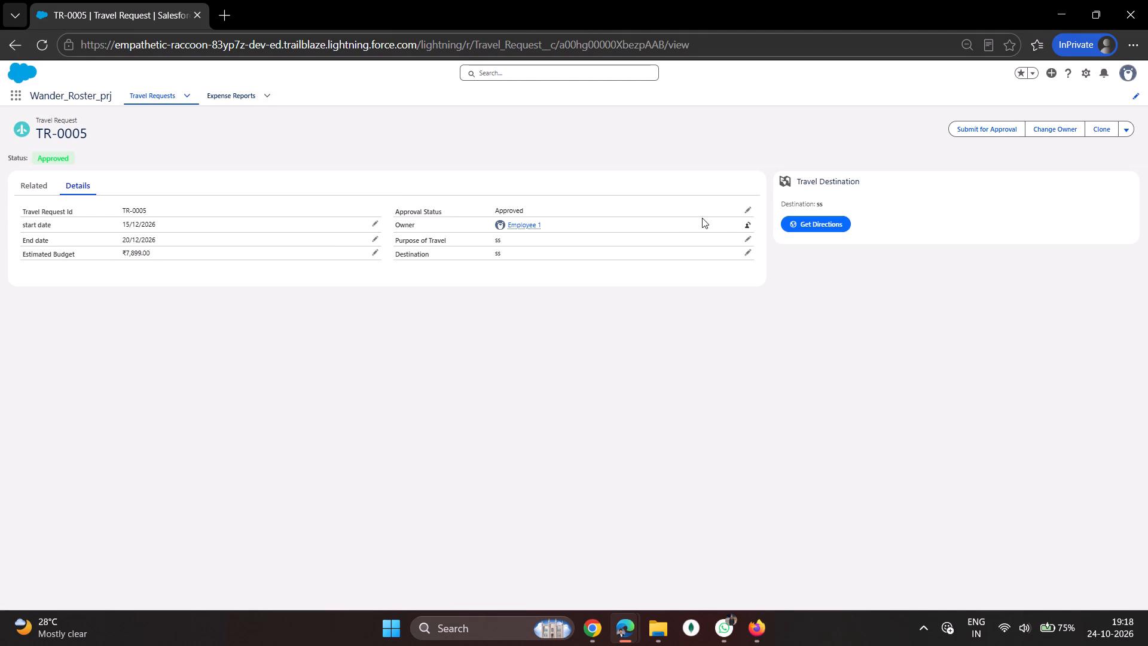
left_click(747, 213)
left_click(659, 237)
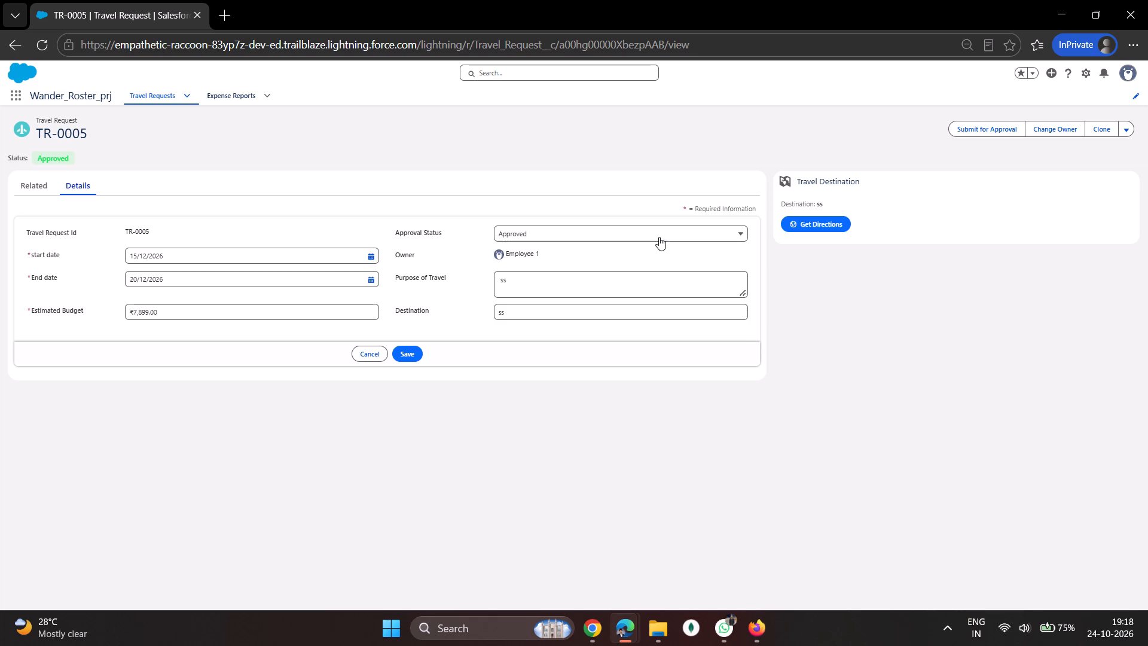
left_click(592, 330)
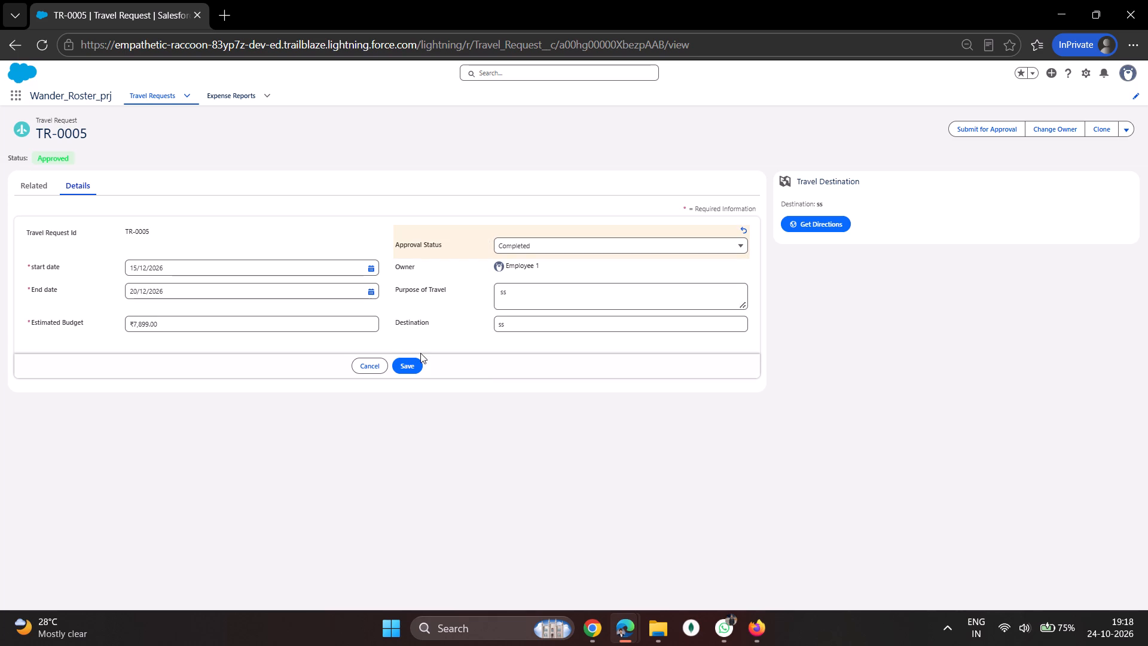
left_click(407, 364)
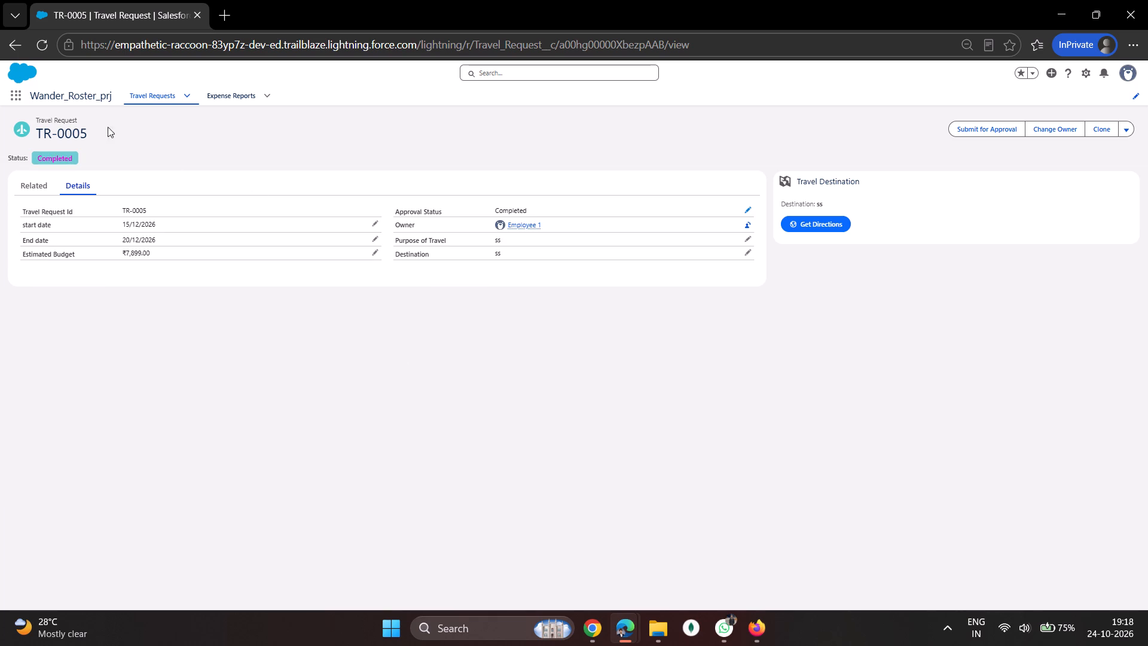
Reopen expense report Rpt-0004 and submit it for approval without comments.
left_click(220, 99)
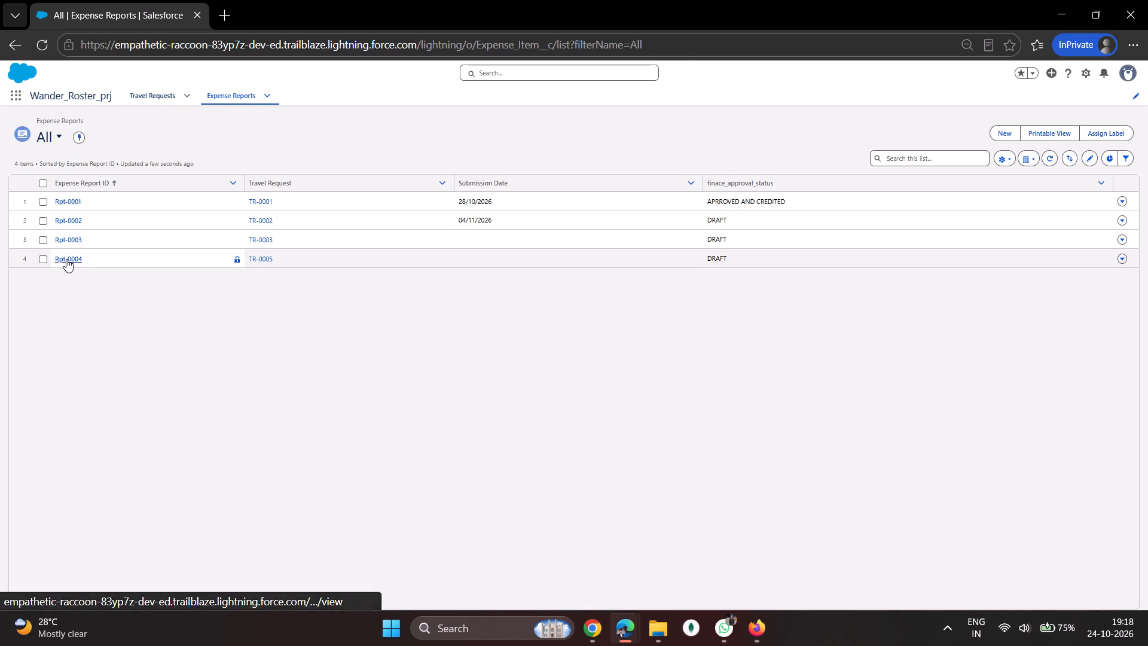
left_click(61, 251)
left_click(64, 253)
left_click(72, 260)
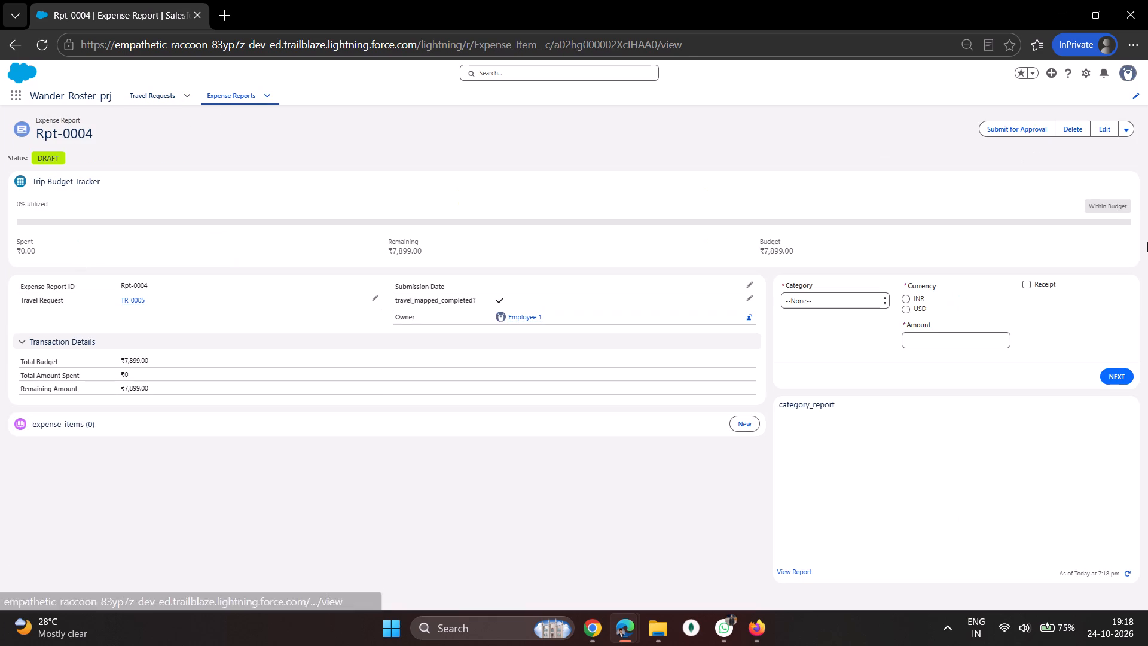
left_click(998, 124)
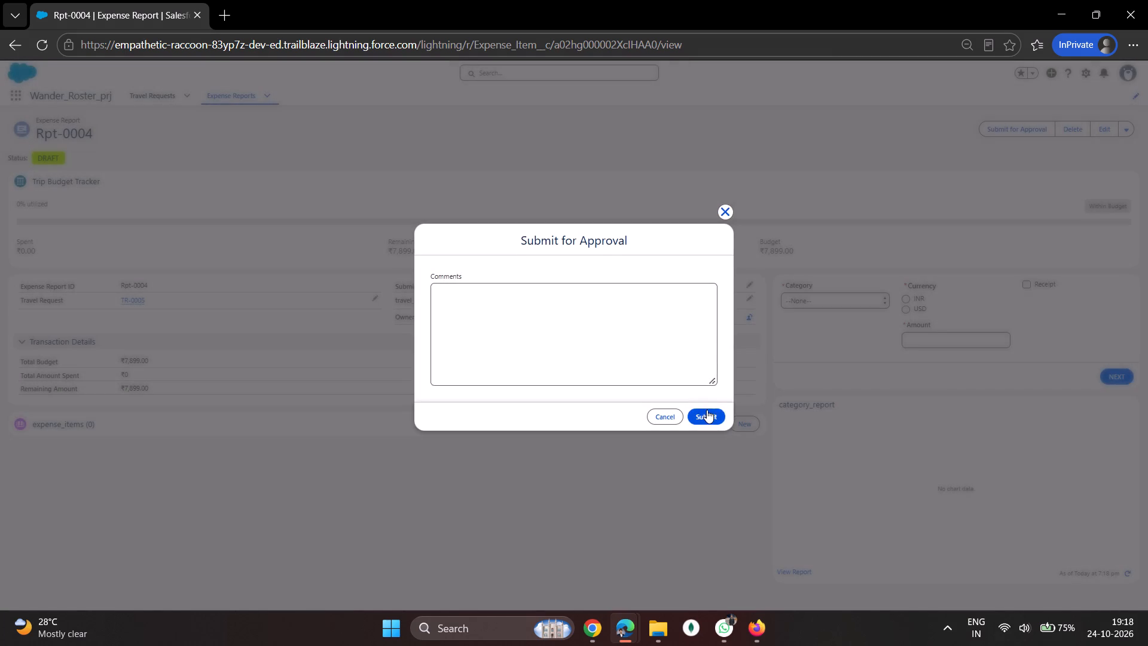
left_click(707, 410)
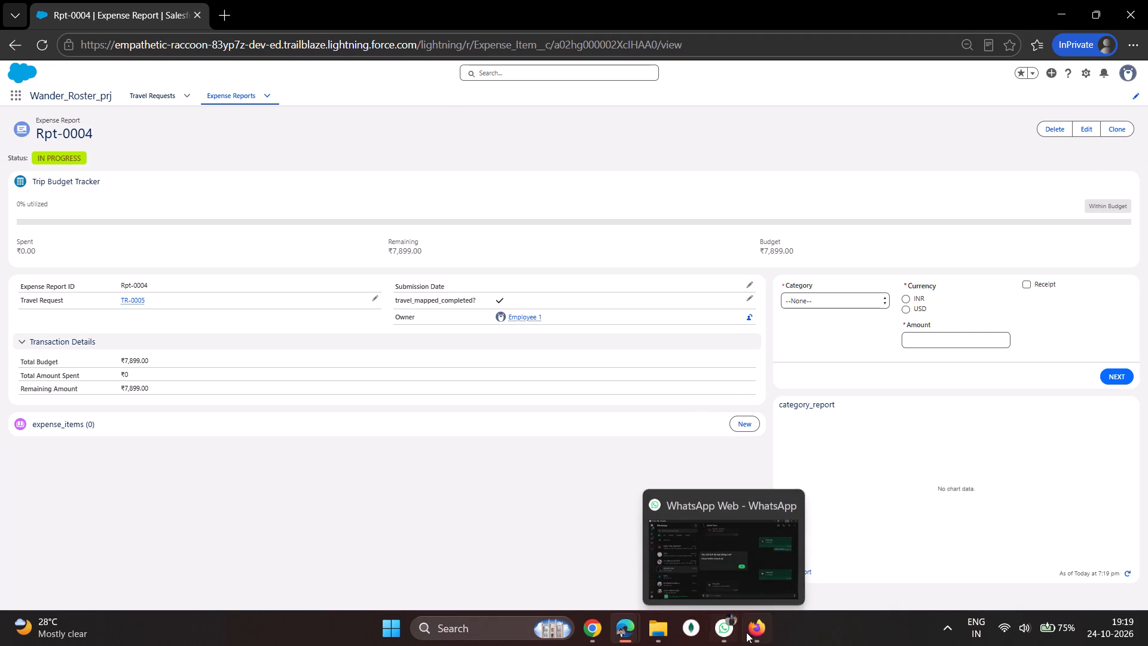
Switch to the finance user's regular Edge window and approve the Rpt-0004 approval request without comments.
left_click(656, 566)
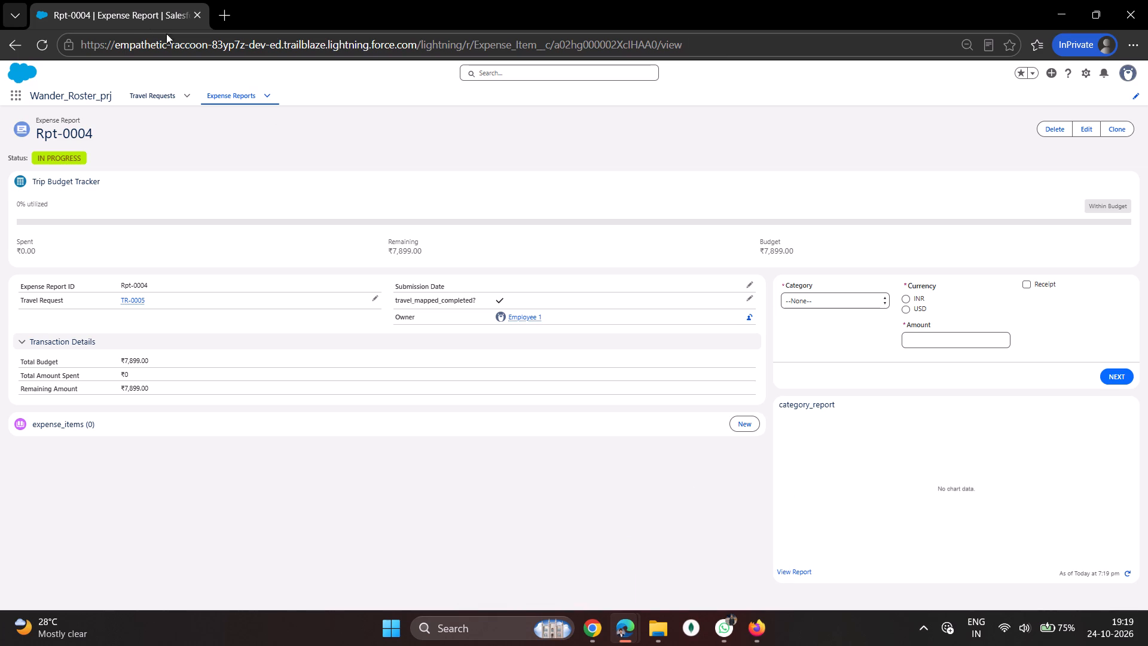
left_click(527, 544)
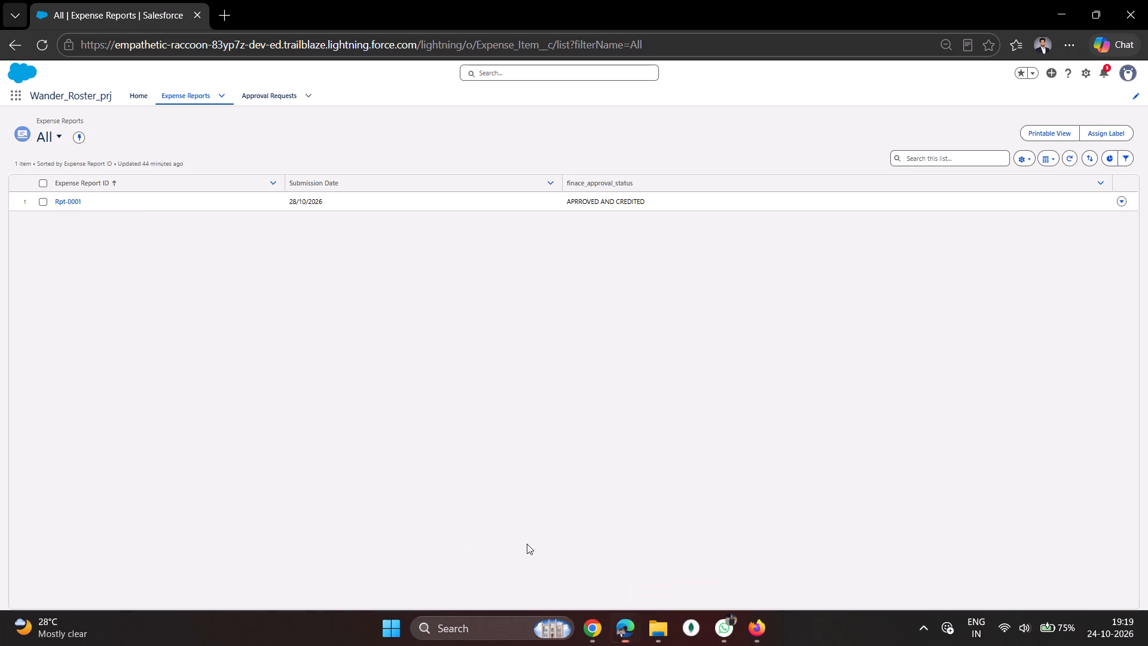
left_click(169, 99)
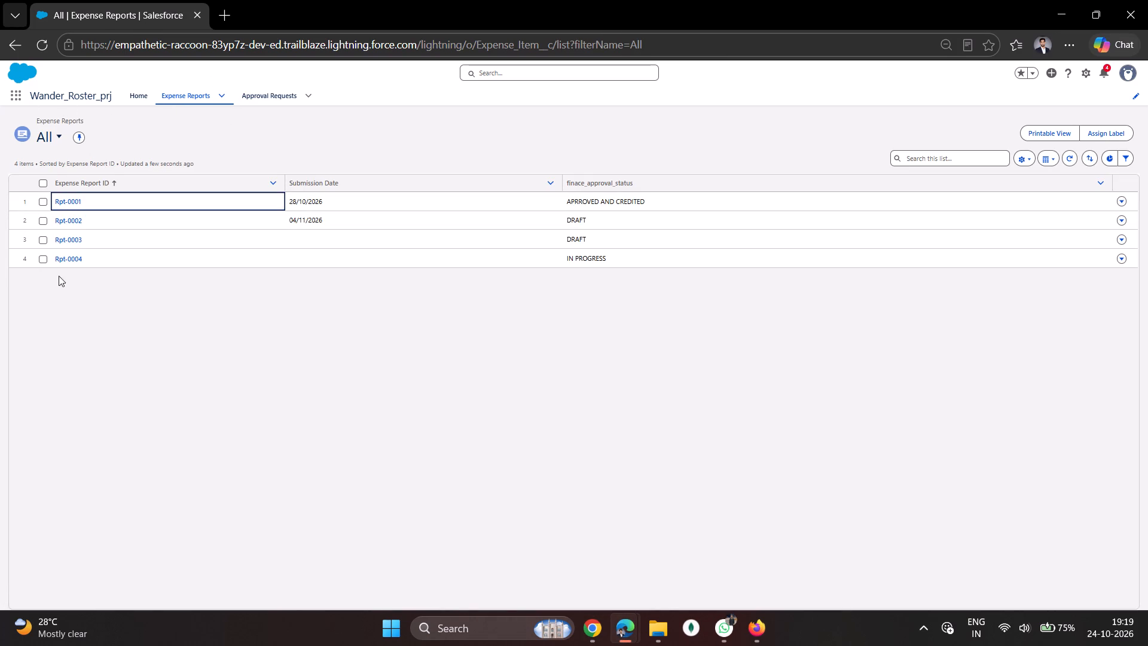
left_click(259, 98)
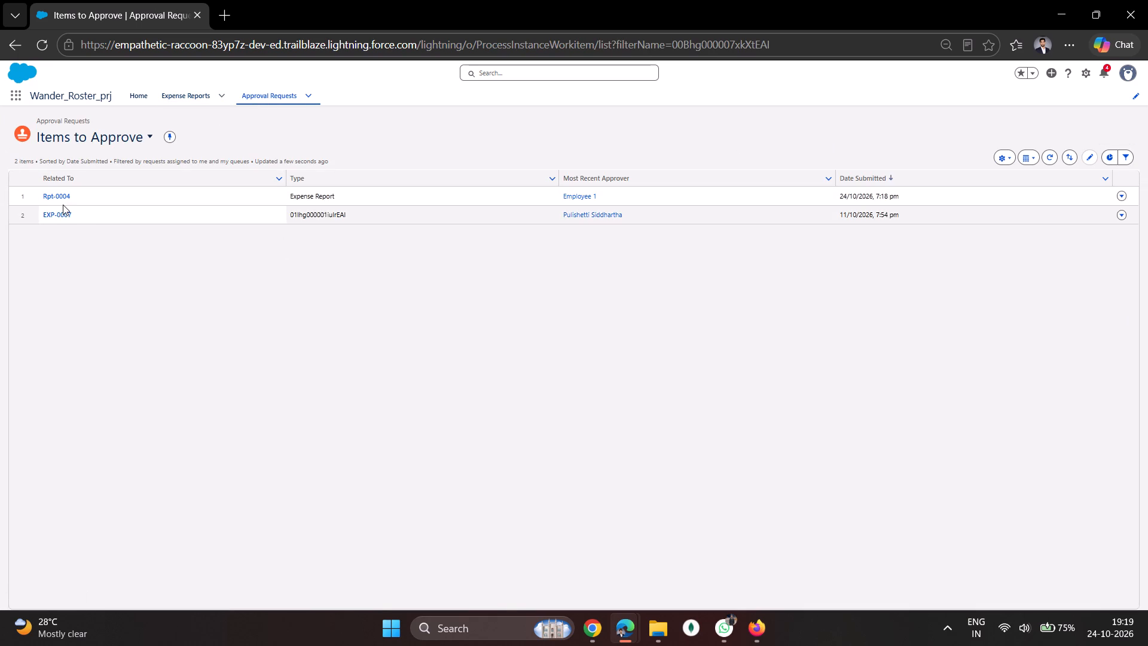
left_click(45, 195)
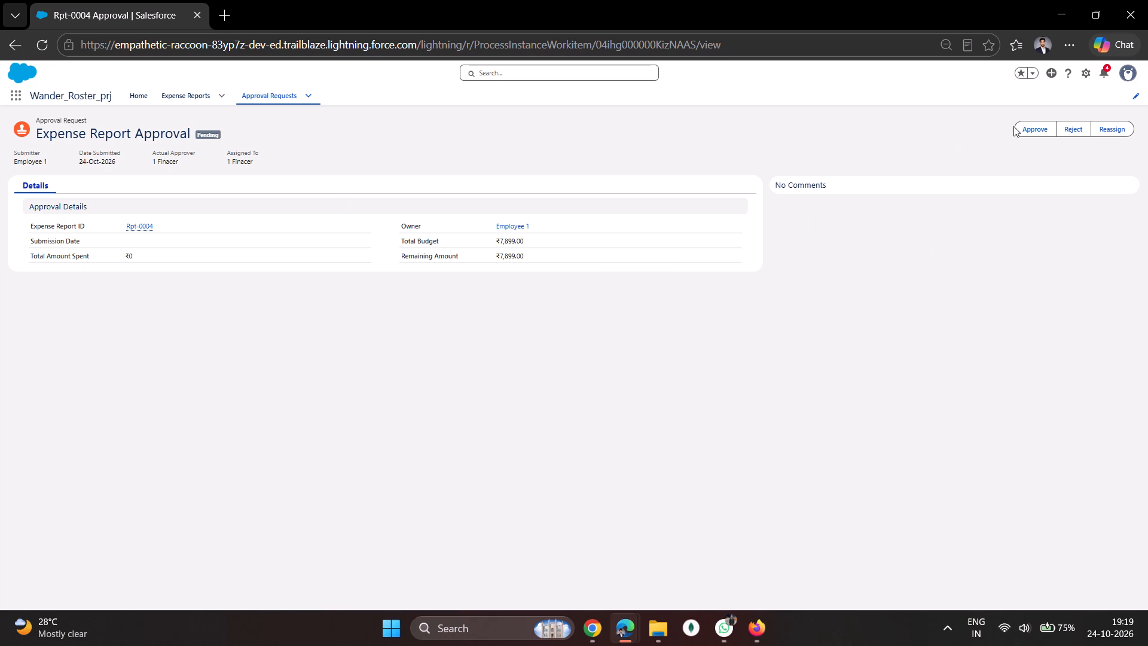
left_click(1033, 131)
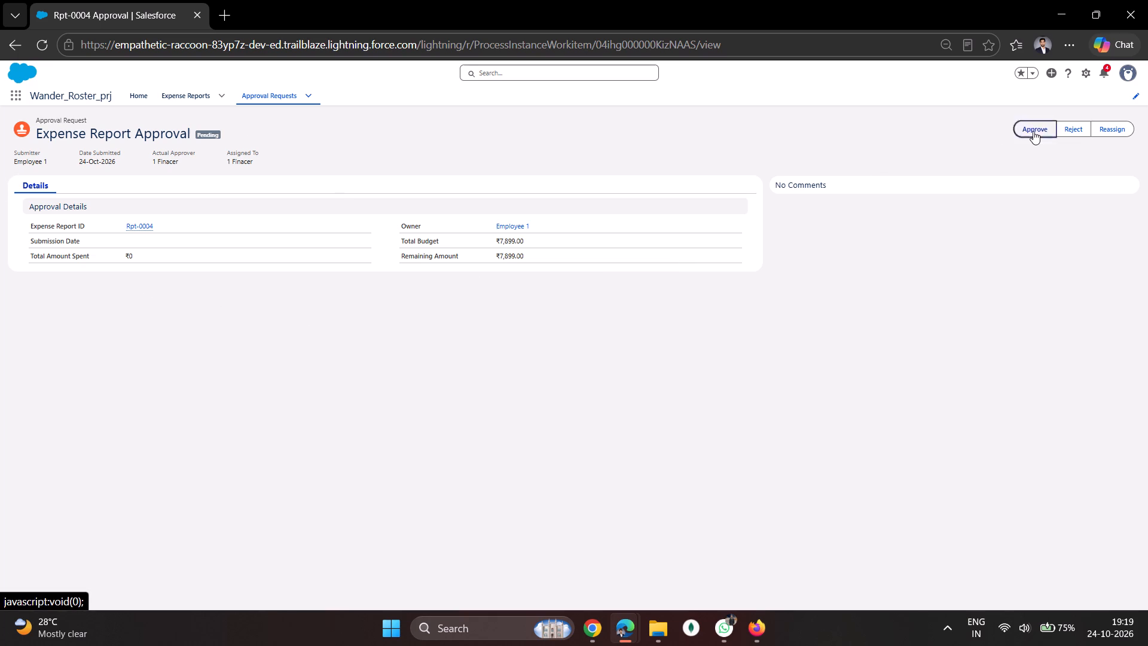
left_click(706, 412)
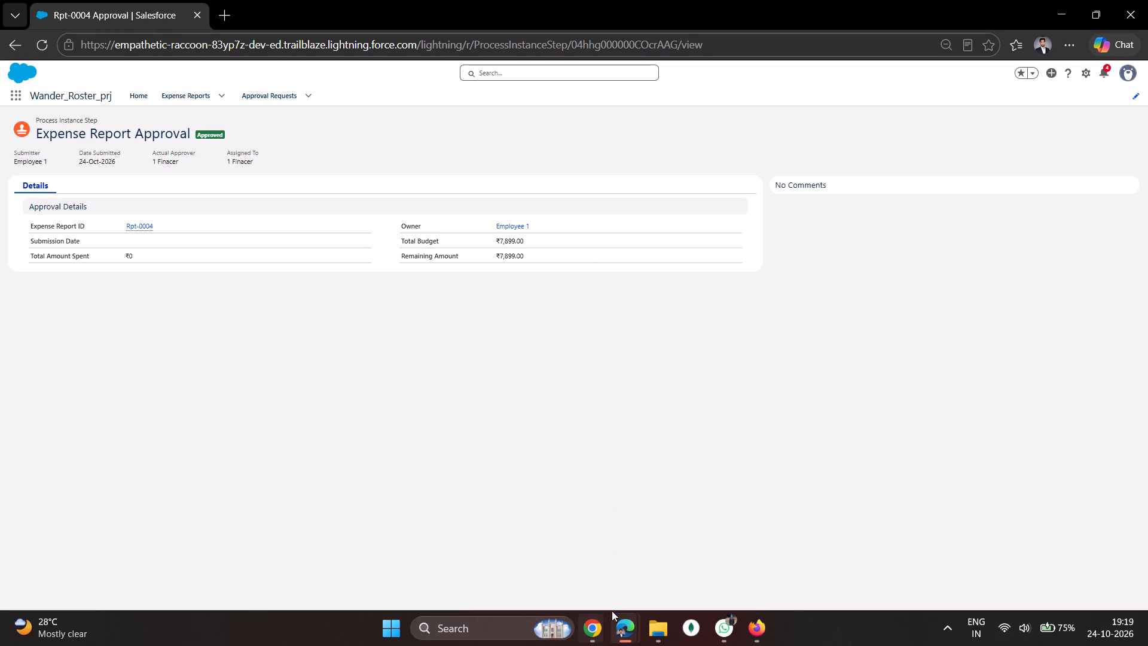
Return to the employee's InPrivate Edge window and check the statuses in the Expense Reports and Travel Requests lists.
left_click(667, 568)
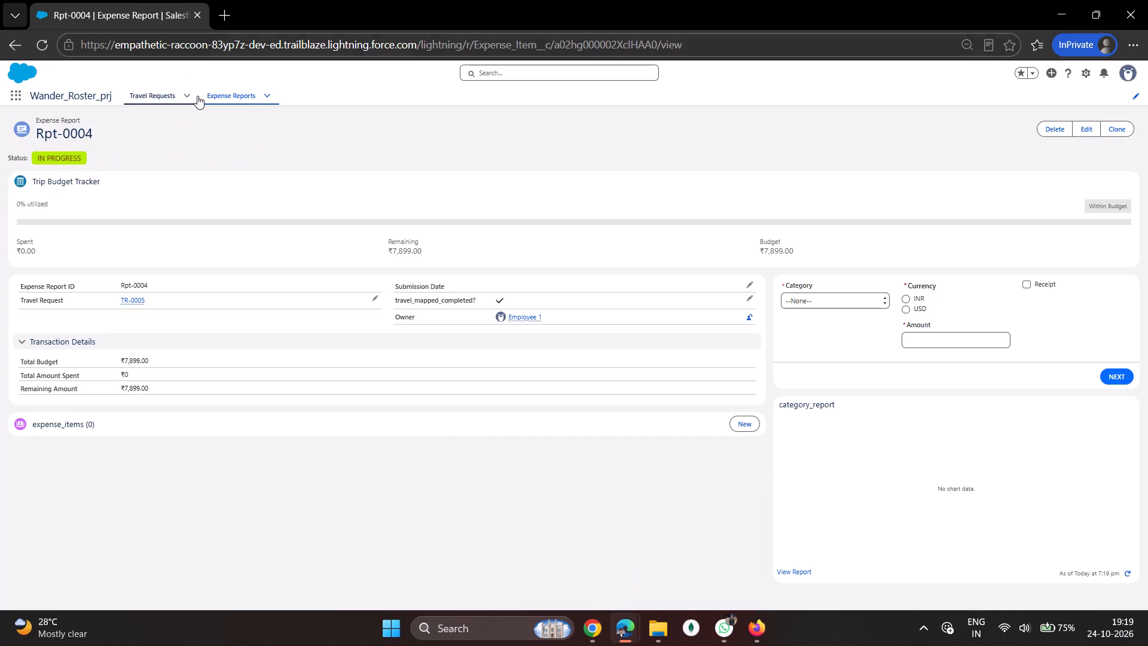
left_click(198, 96)
left_click(207, 97)
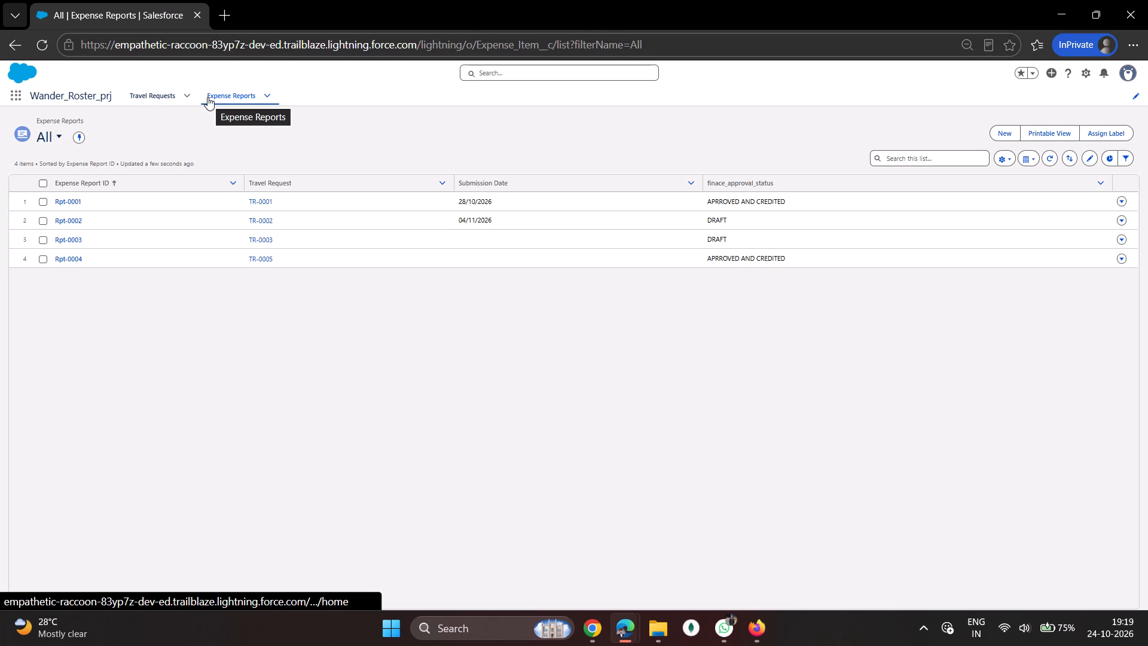
left_click(150, 90)
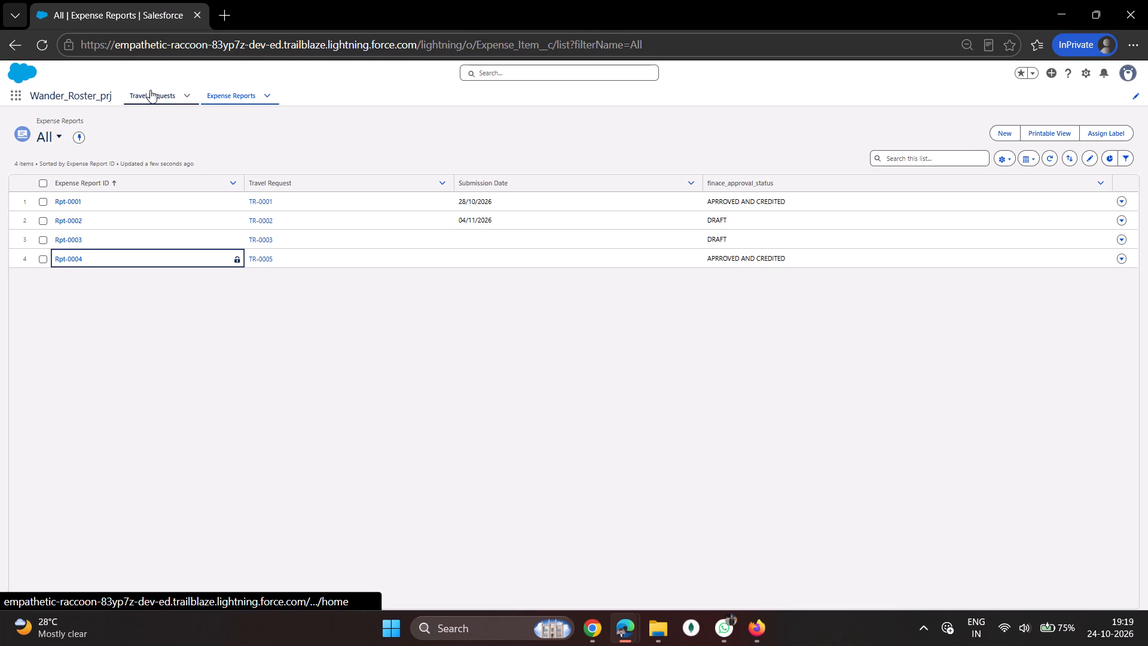
scroll(518, 449, "up", 2)
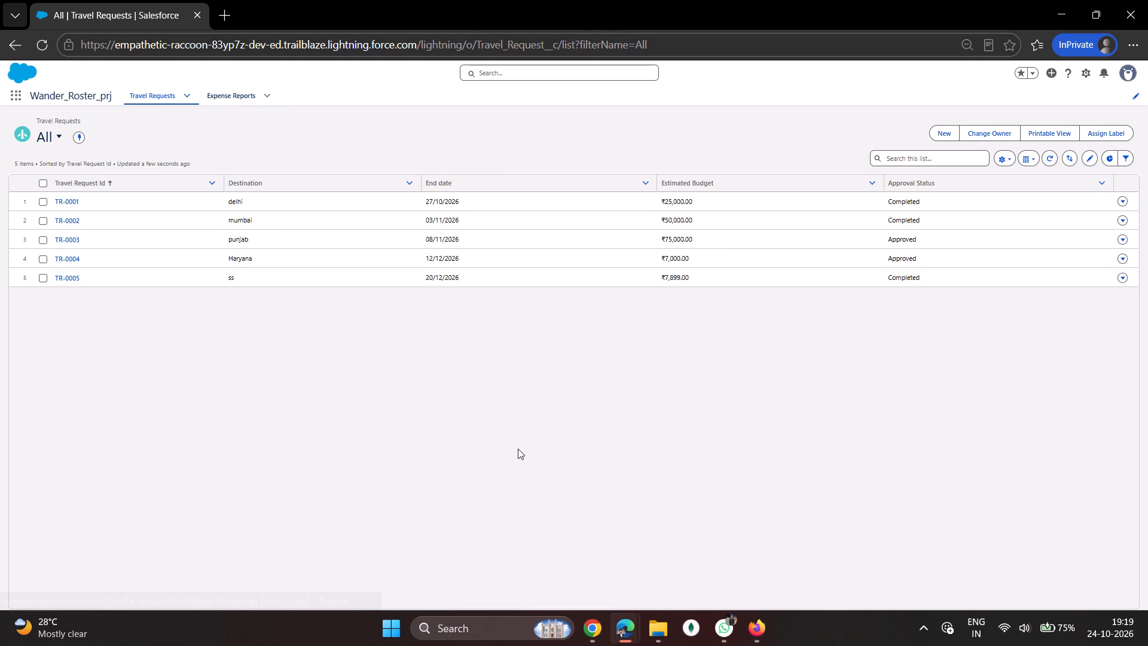